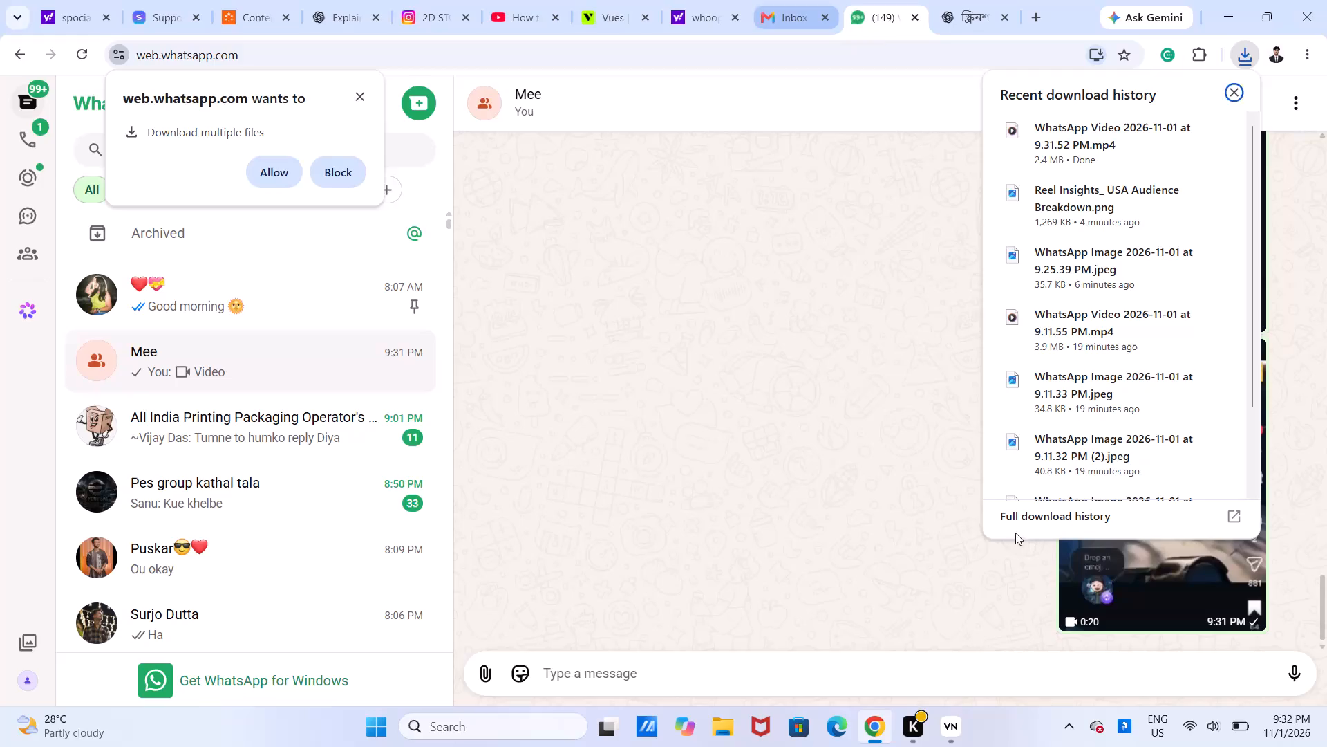
Switch to the VN editor and import "WhatsApp Video 2026-11-01 at 9.31.52 PM" from the Downloads folder into the media library.
click(963, 741)
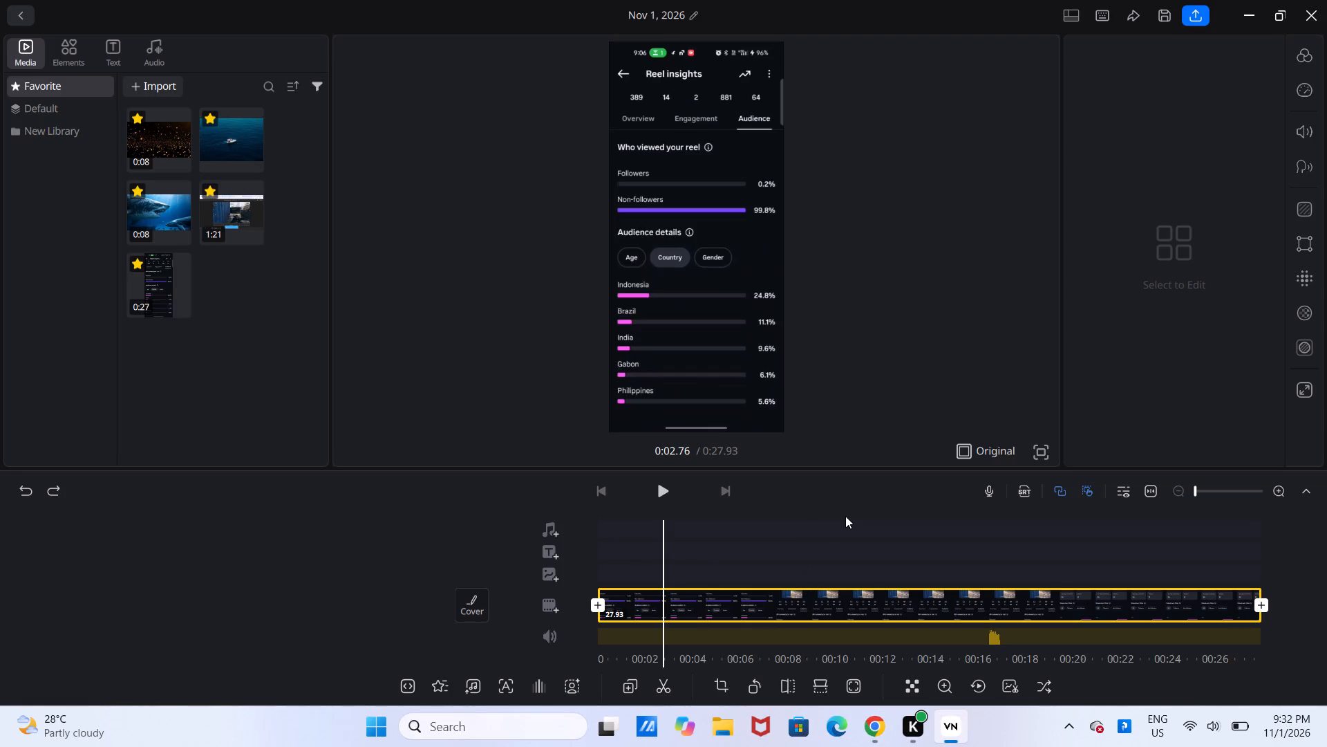
key(BackSpace)
click(173, 89)
click(85, 199)
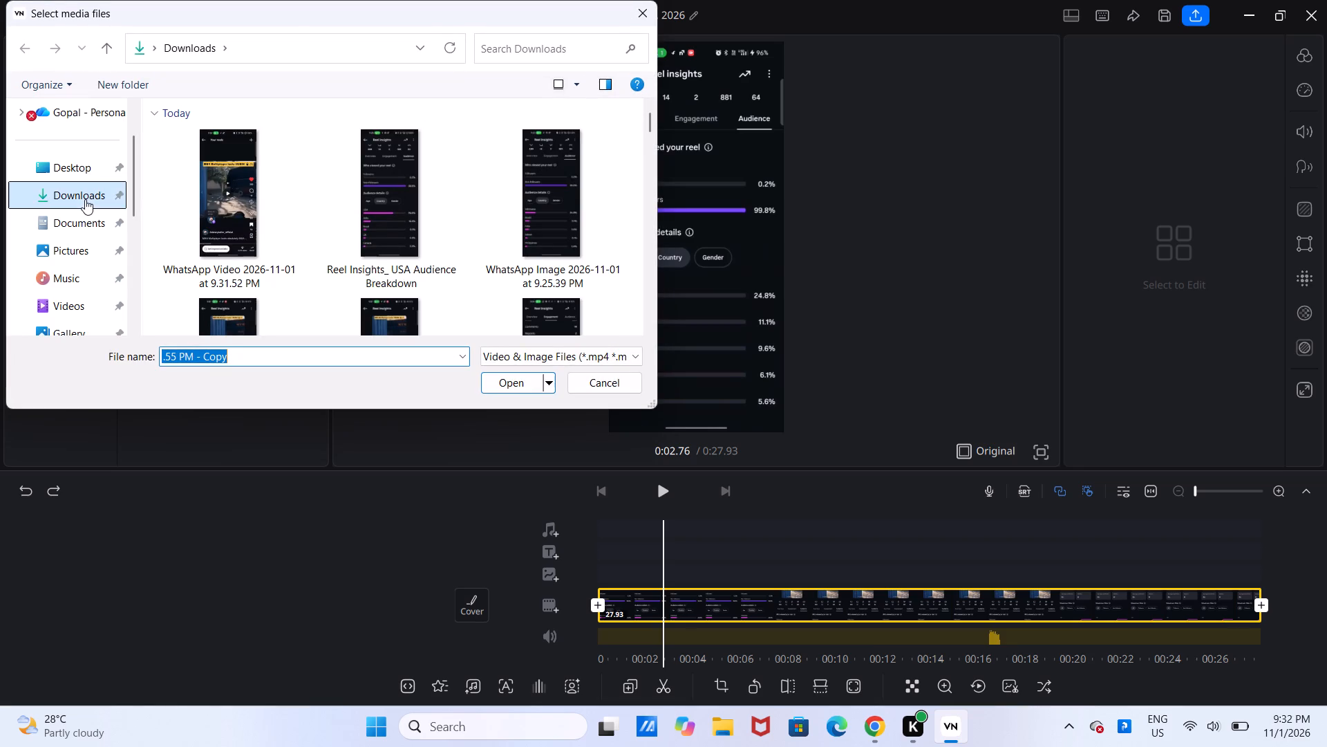
double_click(220, 200)
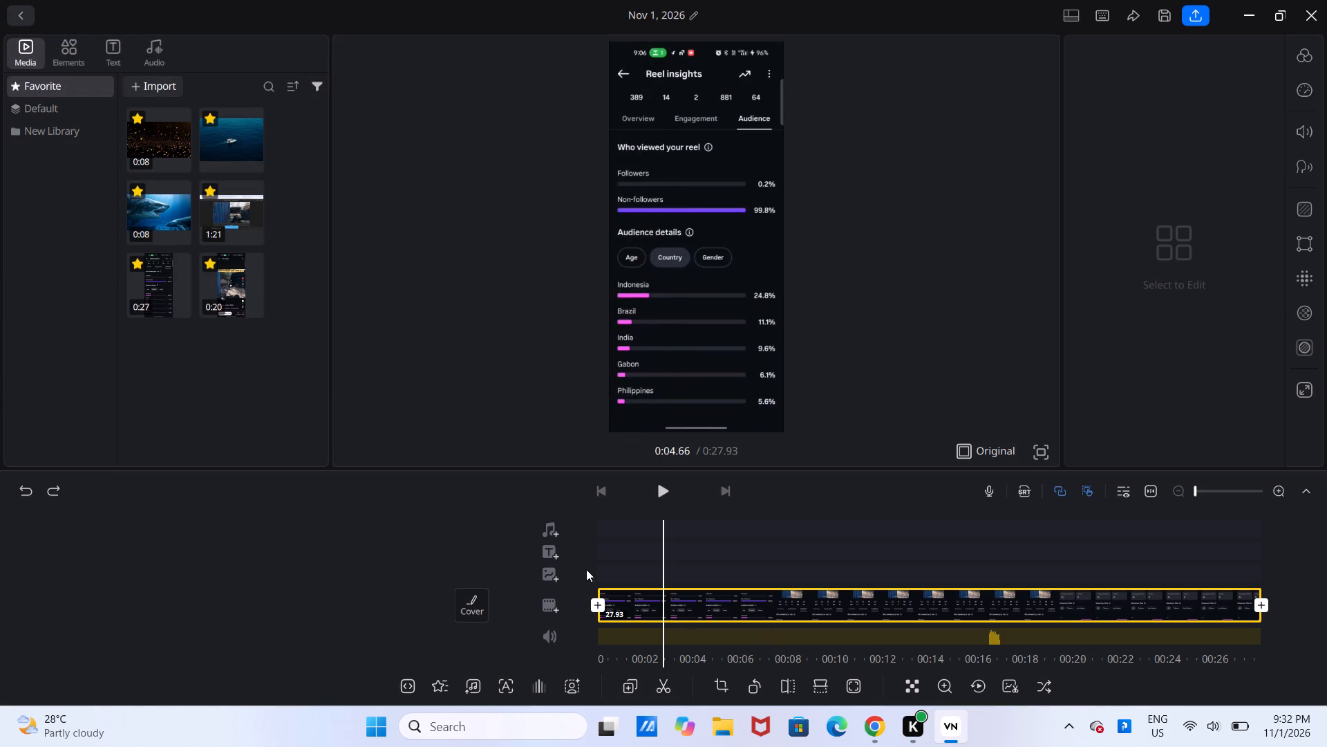
Insert the imported 0:20 video at the start of the main track, before the Reel insights clip.
drag(239, 302, 506, 425)
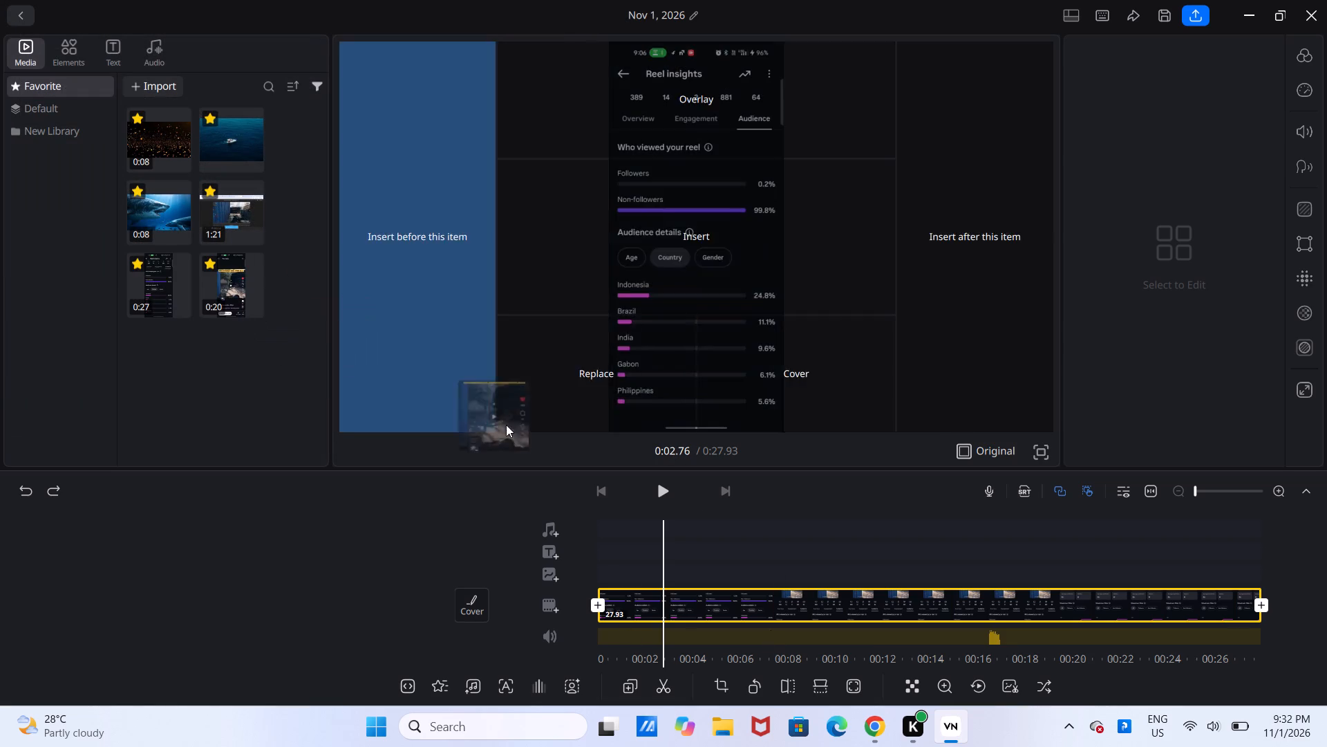
drag(506, 425, 653, 620)
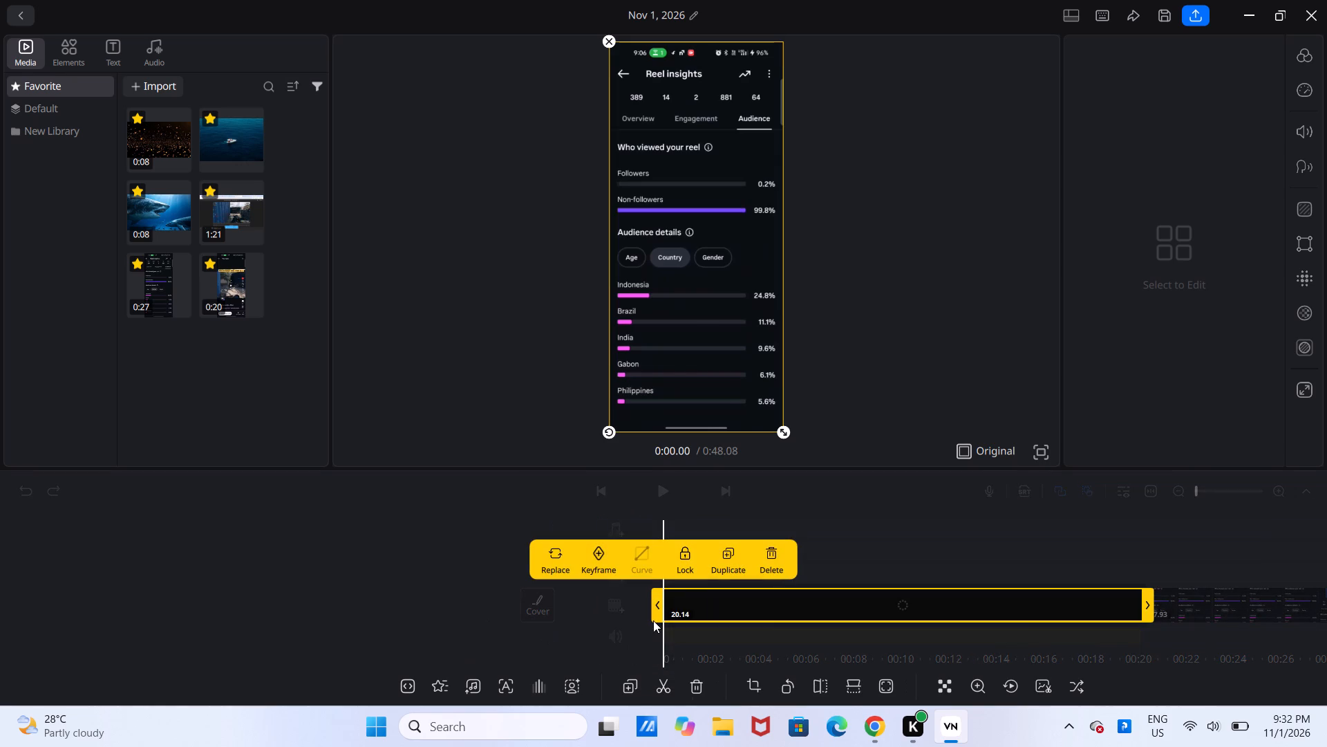
Delete the 27.93-second second clip from the main track, keeping the 20.14-second reel insights recording.
click(1031, 590)
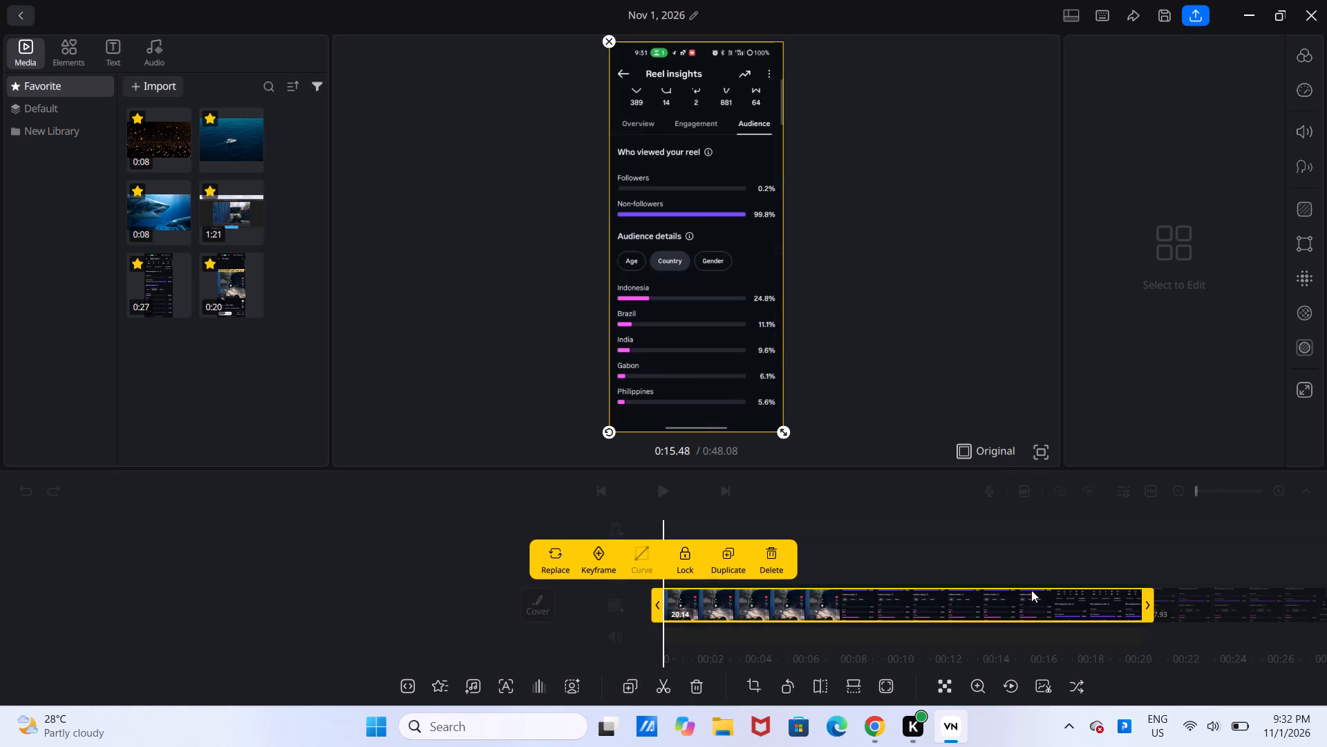
drag(1094, 515, 583, 520)
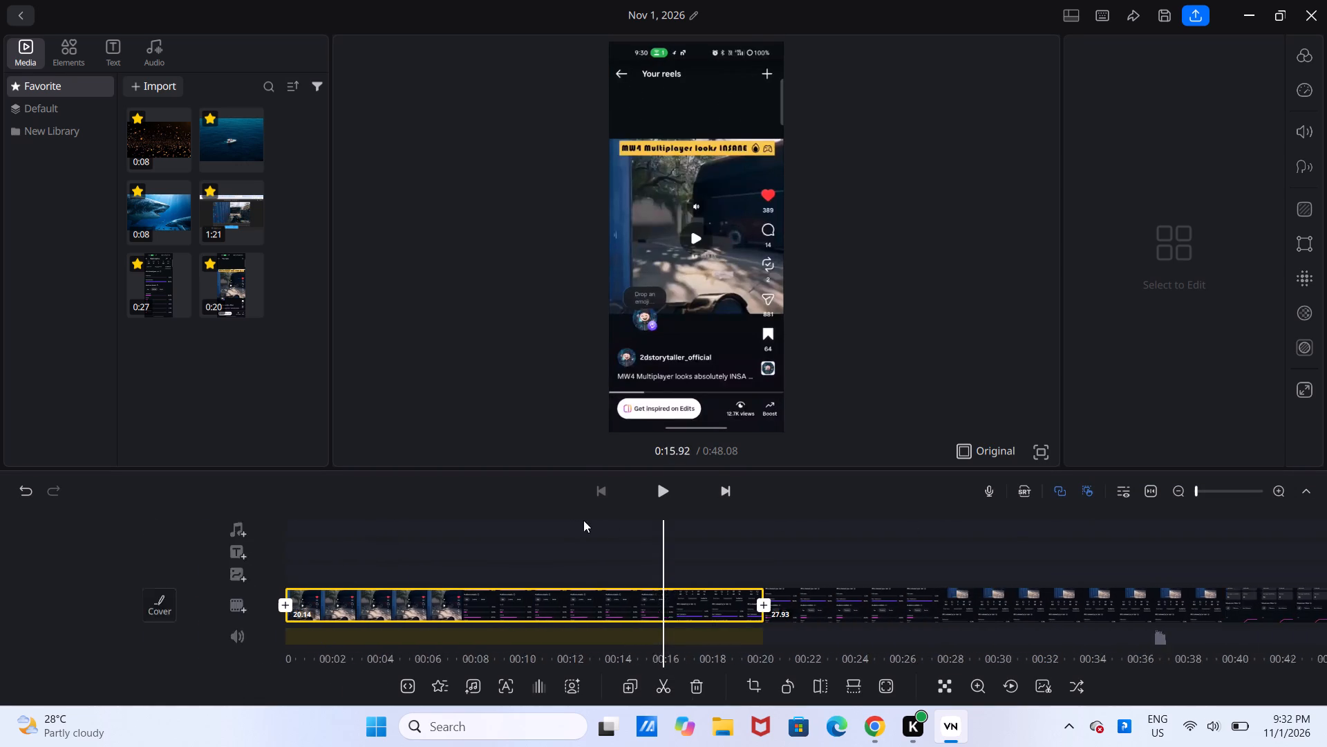
drag(583, 520, 561, 548)
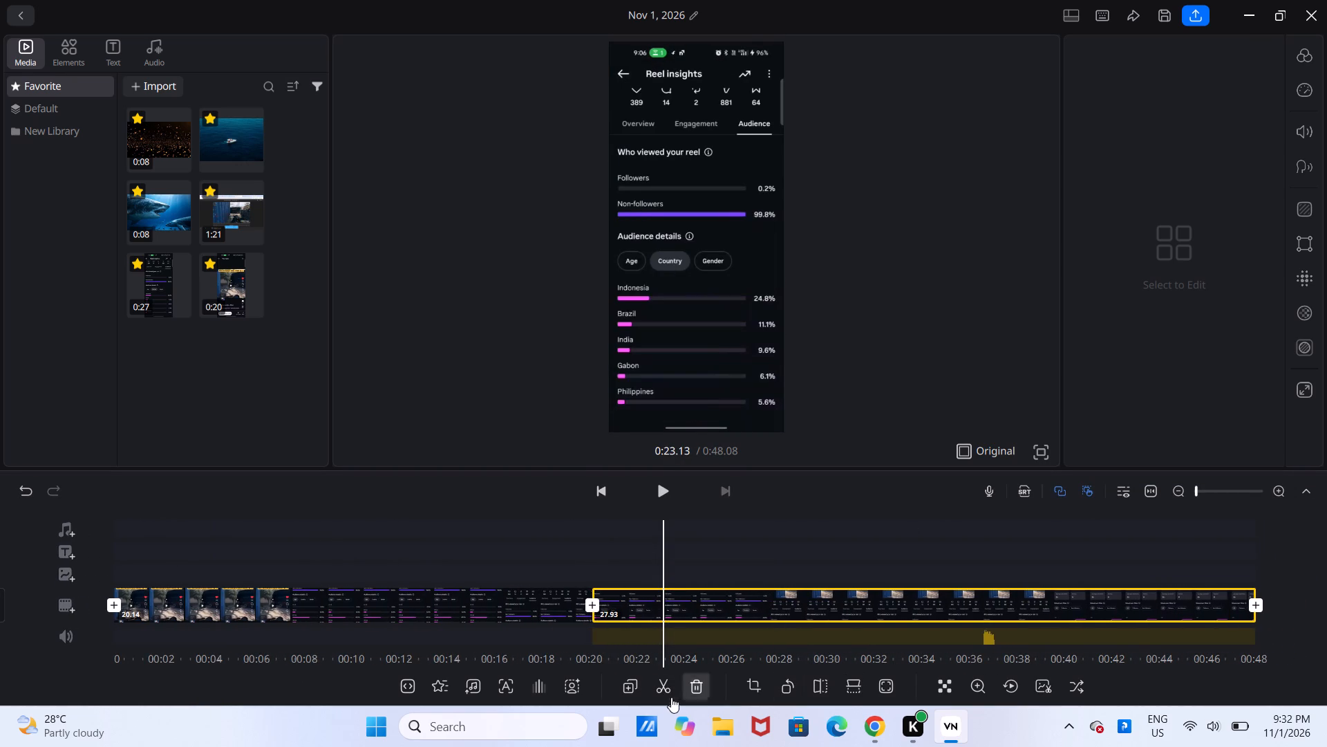
click(695, 694)
Split the remaining clip at 0:10.80, where the audience details change from Age to Country.
drag(758, 555, 770, 554)
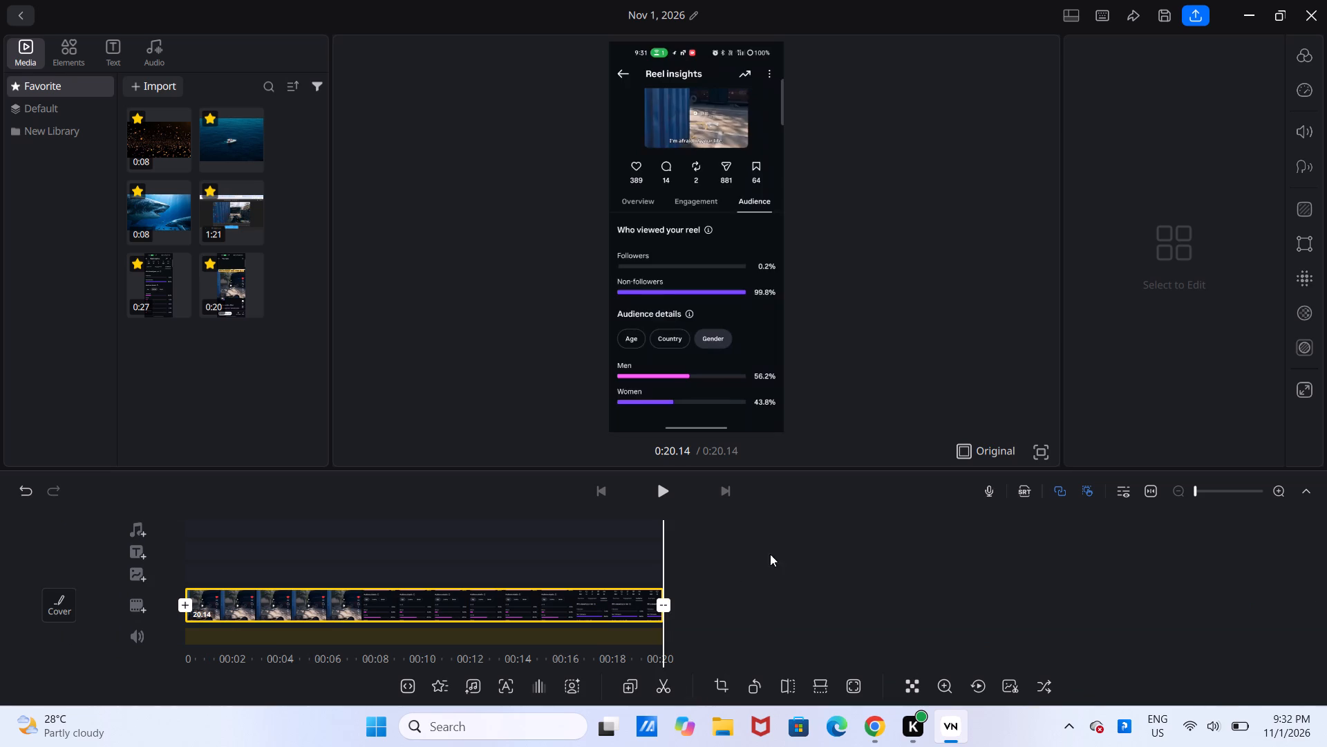
drag(770, 554, 934, 553)
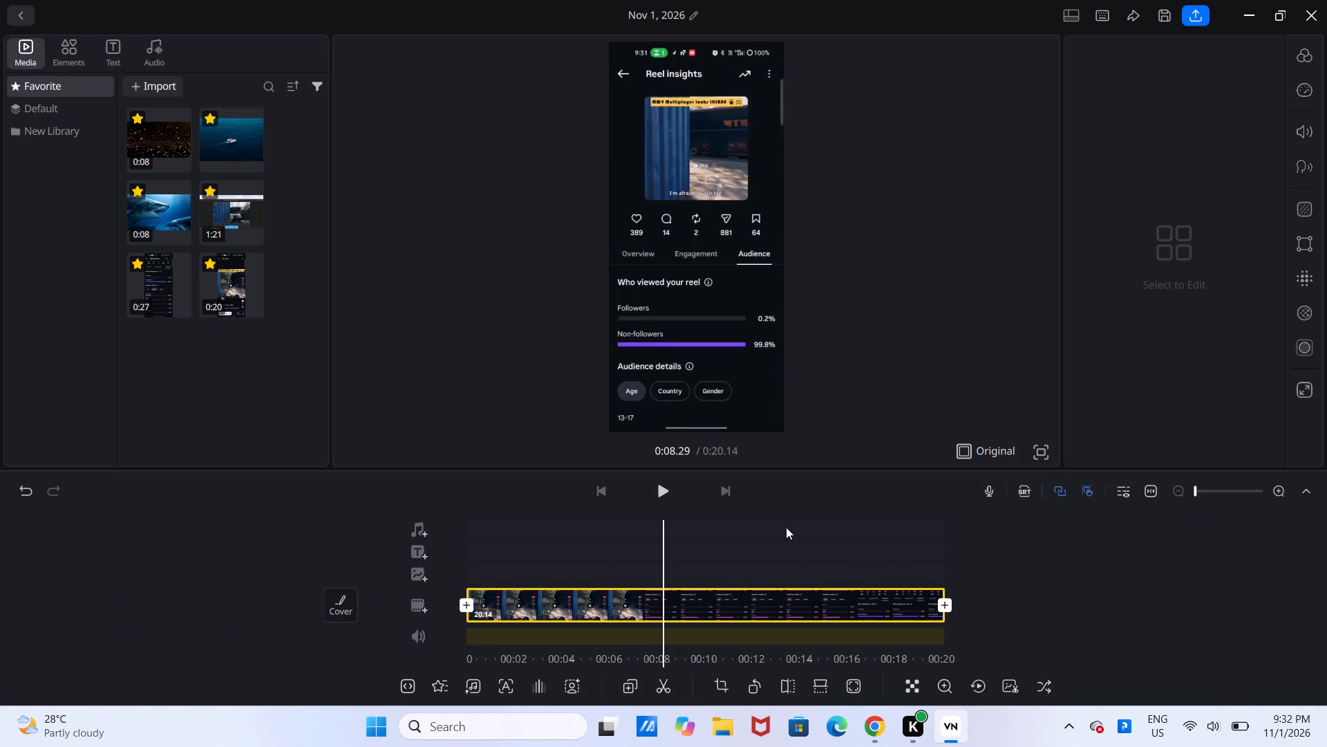
drag(786, 527, 1019, 562)
click(665, 493)
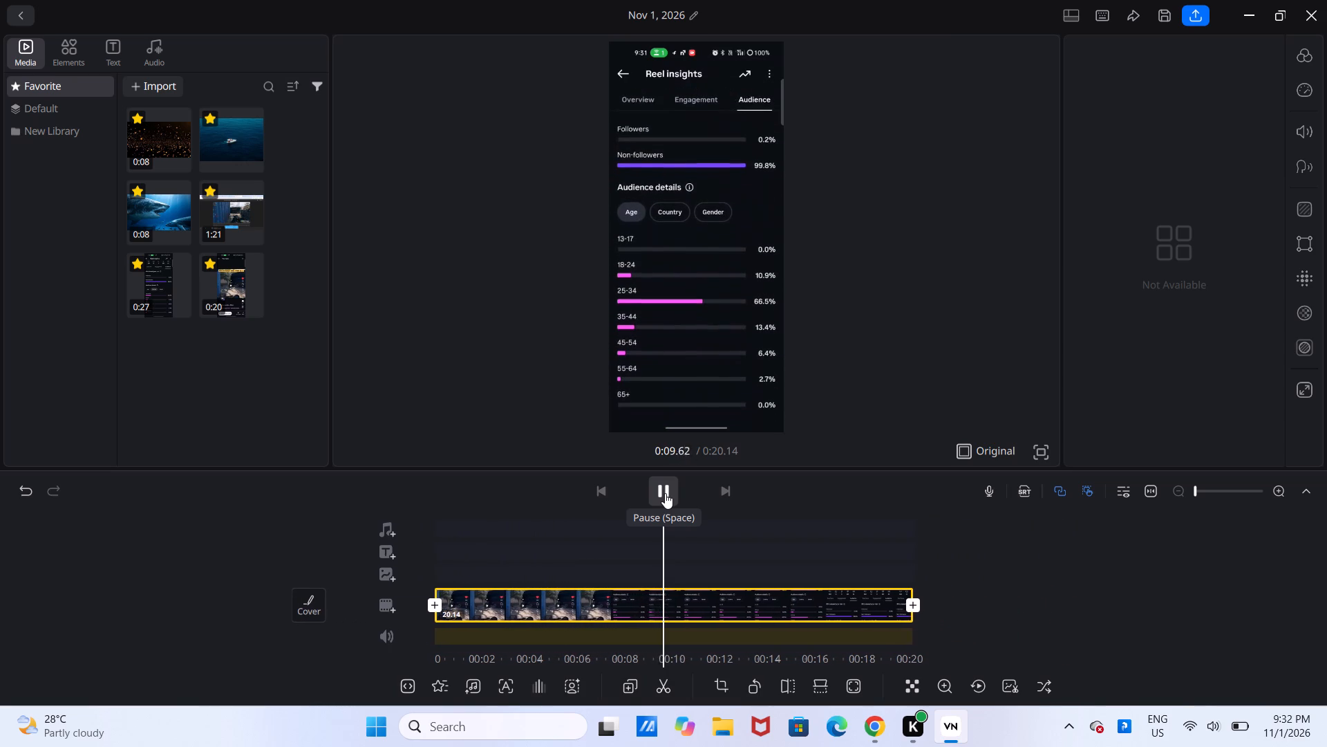
click(665, 493)
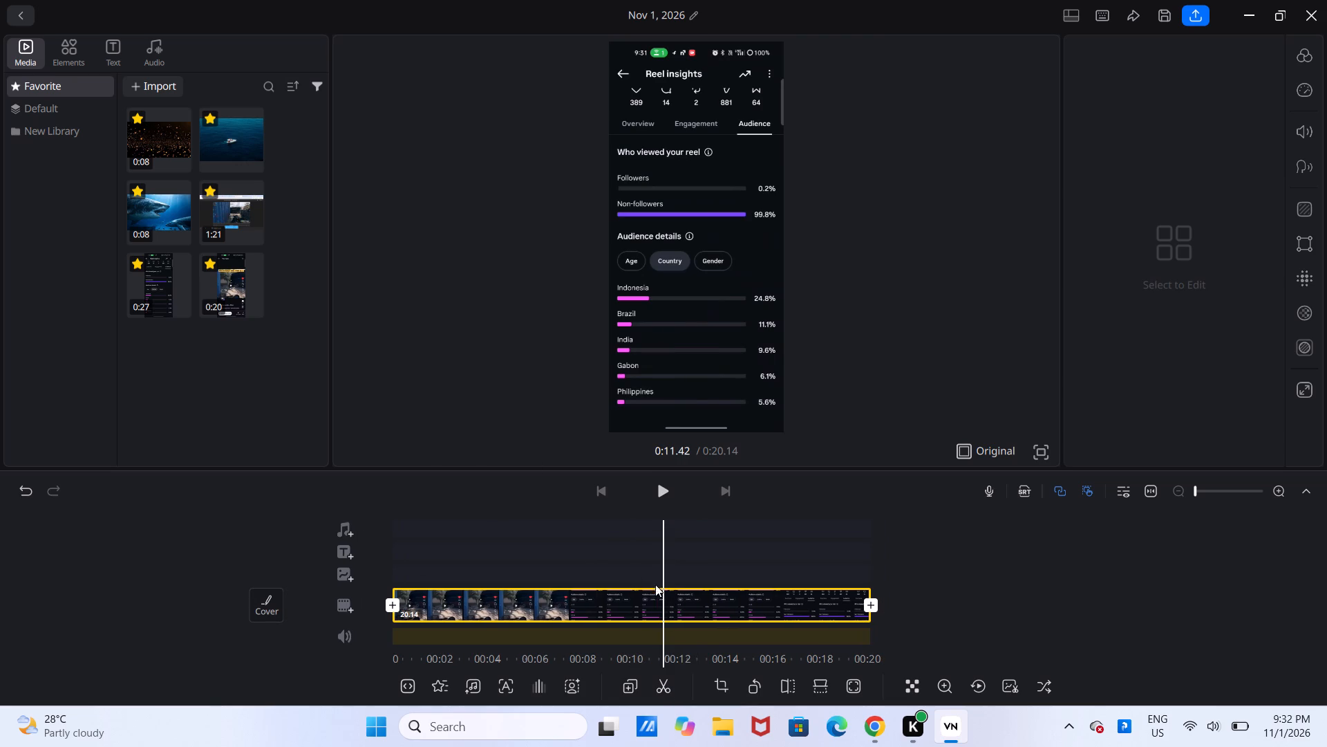
drag(647, 598, 657, 598)
drag(698, 561, 714, 560)
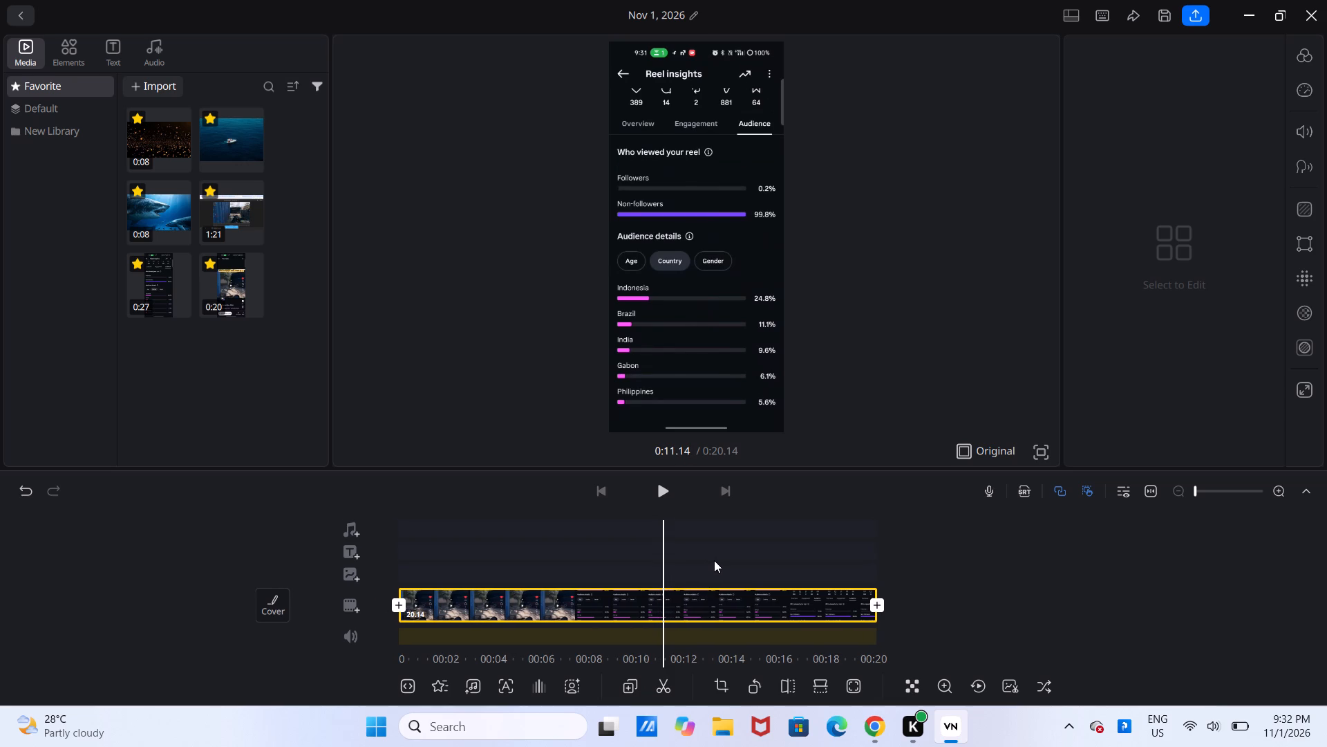
drag(714, 560, 717, 560)
drag(717, 560, 735, 557)
drag(735, 557, 735, 553)
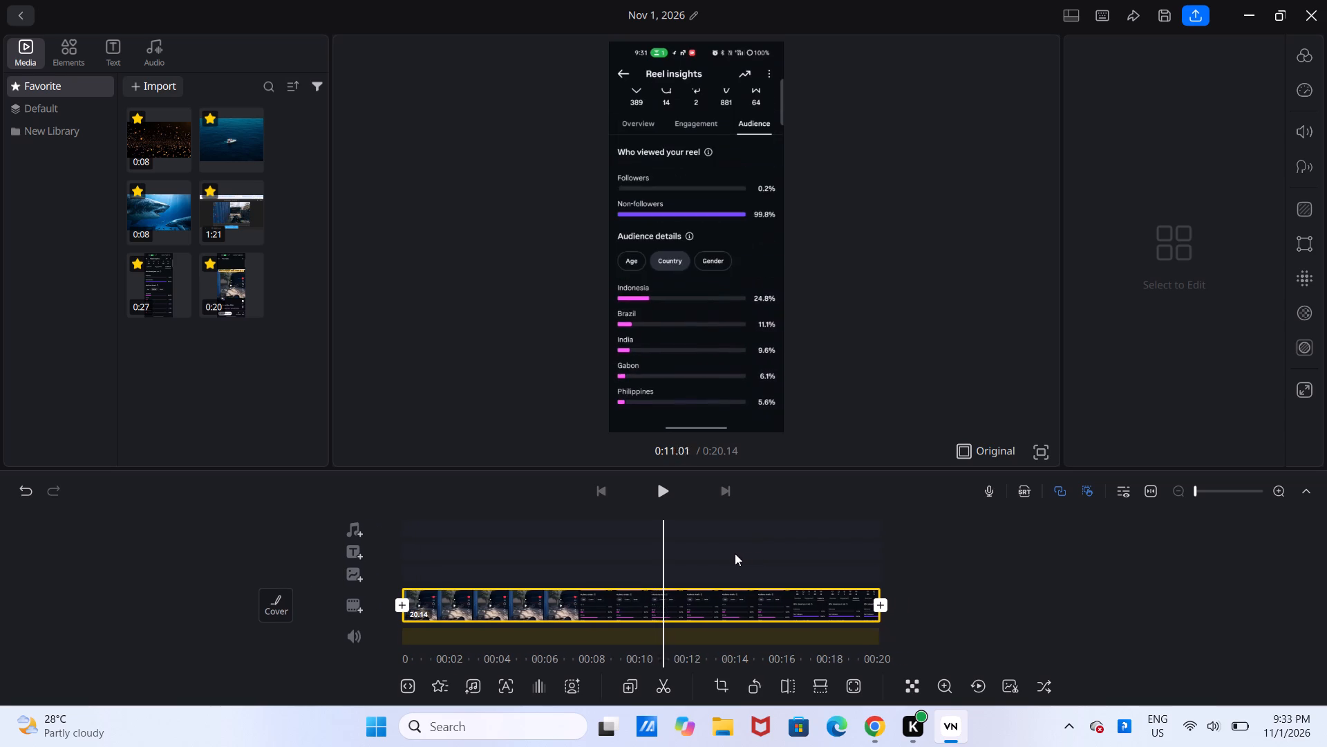
drag(735, 553, 745, 553)
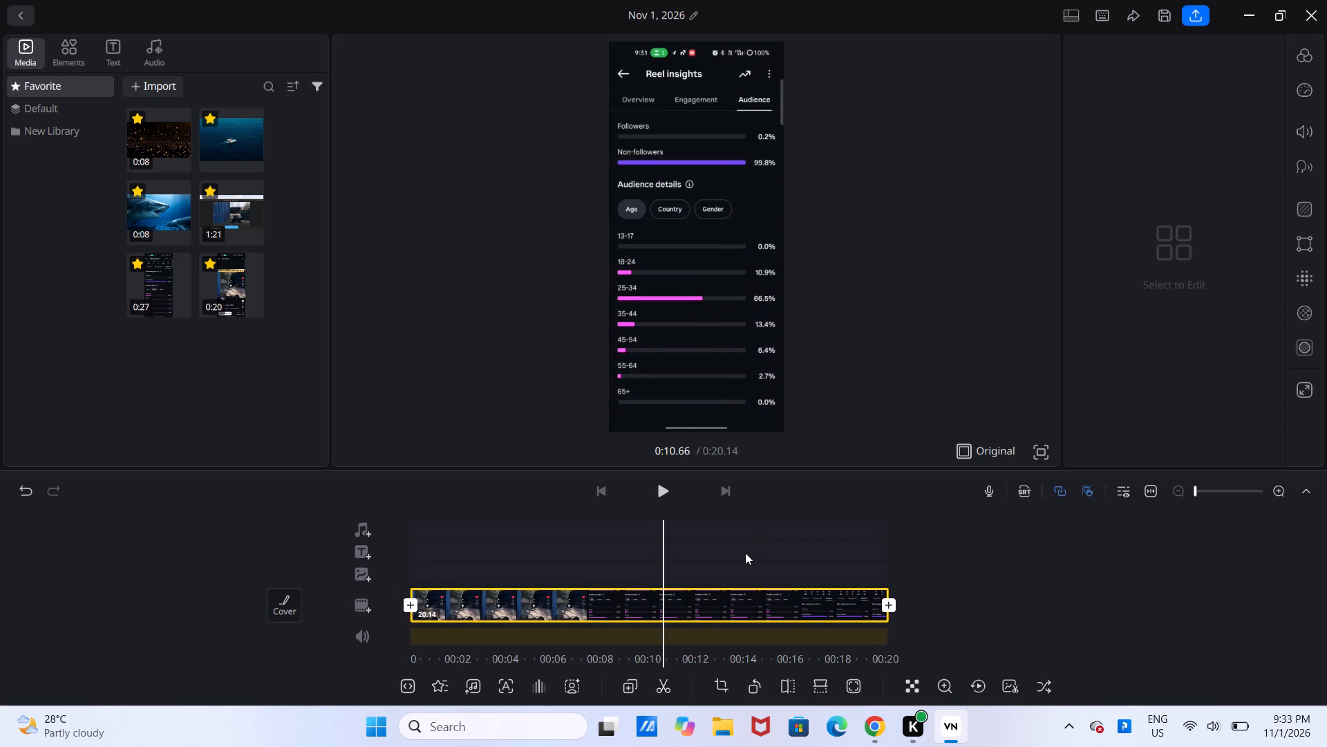
drag(745, 553, 742, 552)
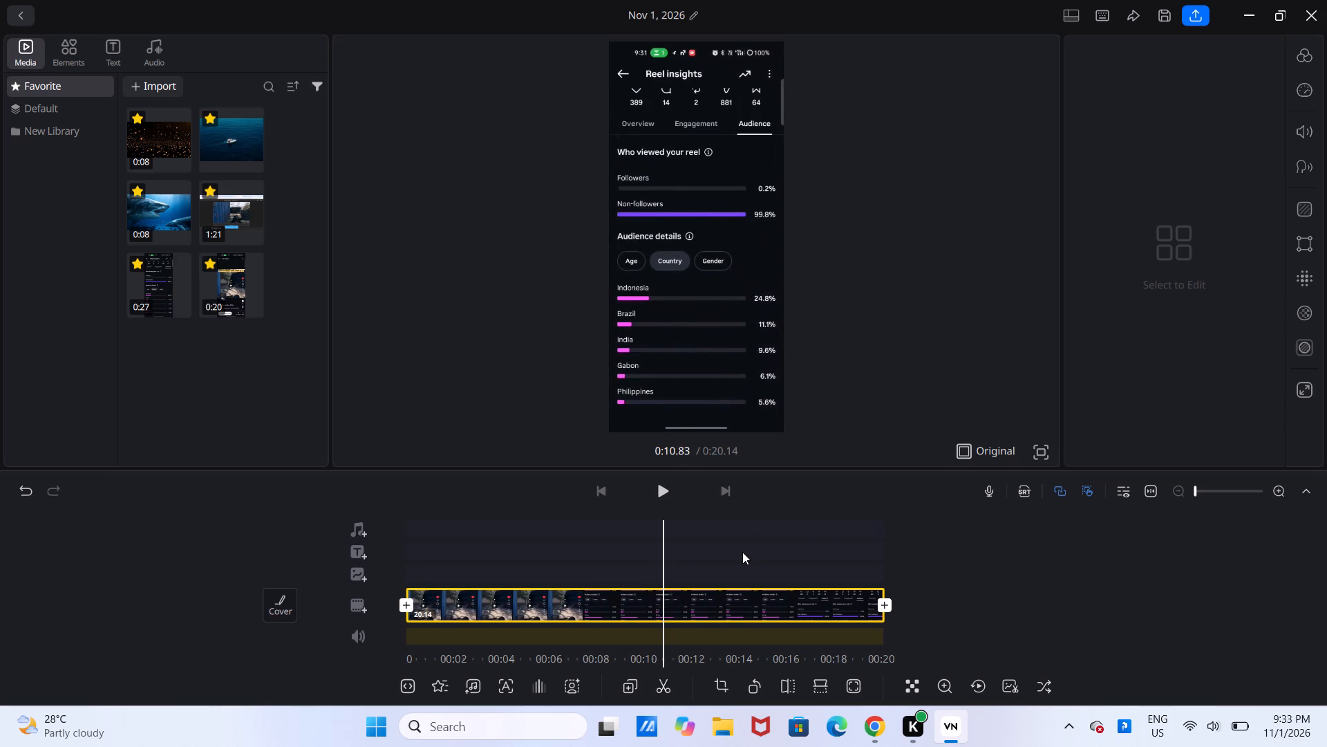
drag(742, 552, 742, 552)
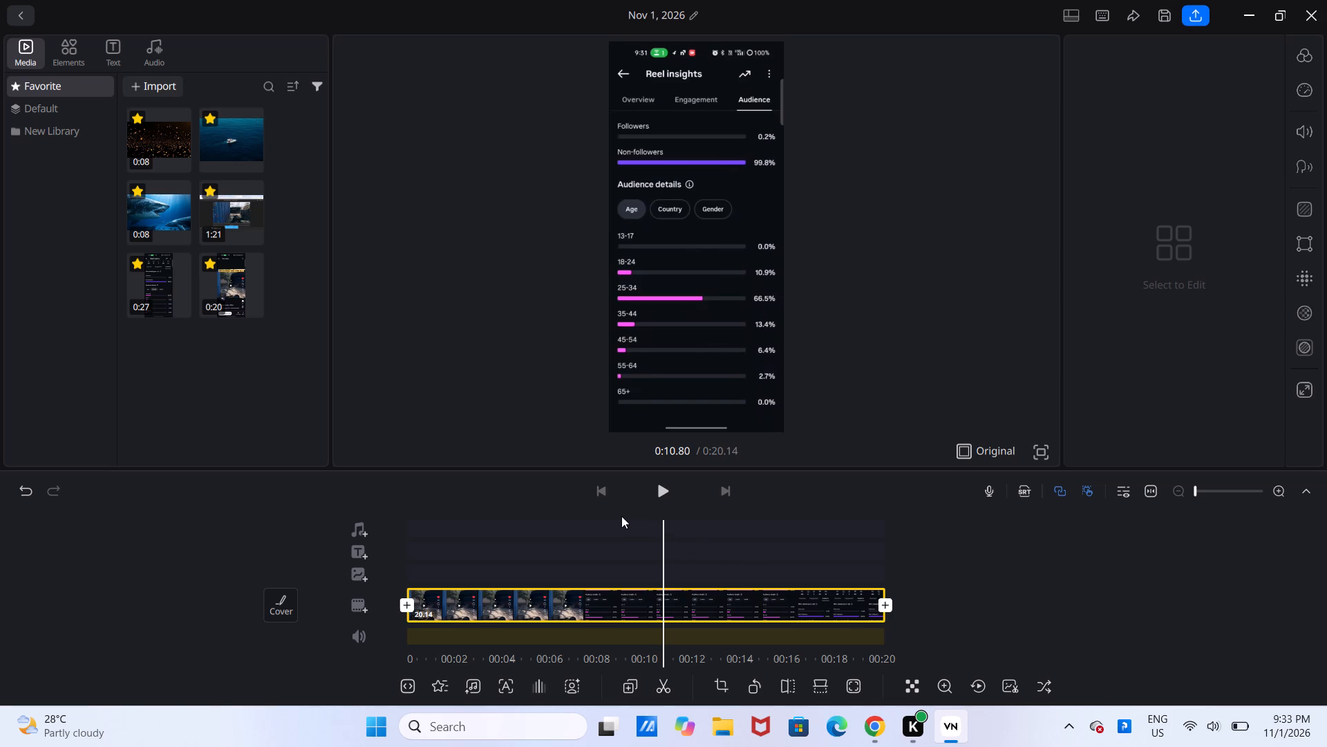
click(660, 676)
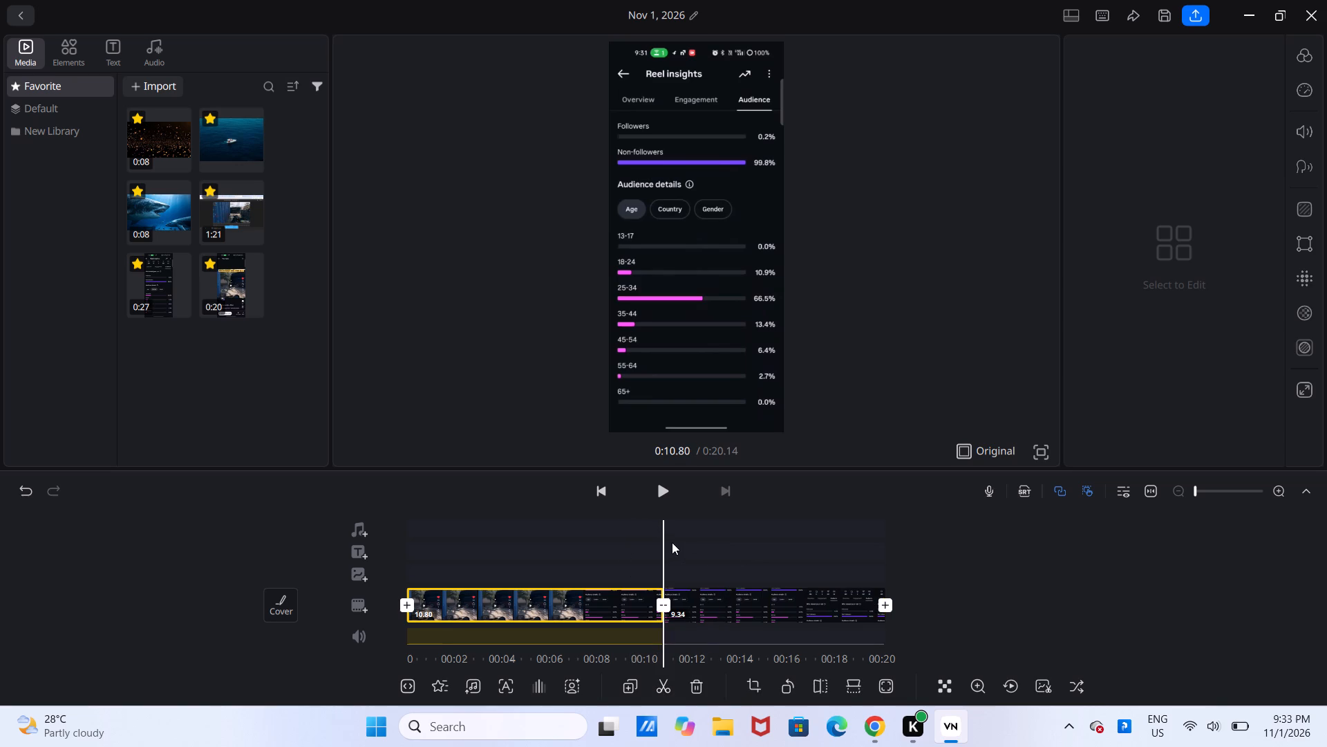
Split the second segment at 0:16.12, just before the audience details change from Country to Gender.
drag(692, 565, 690, 565)
drag(690, 565, 662, 566)
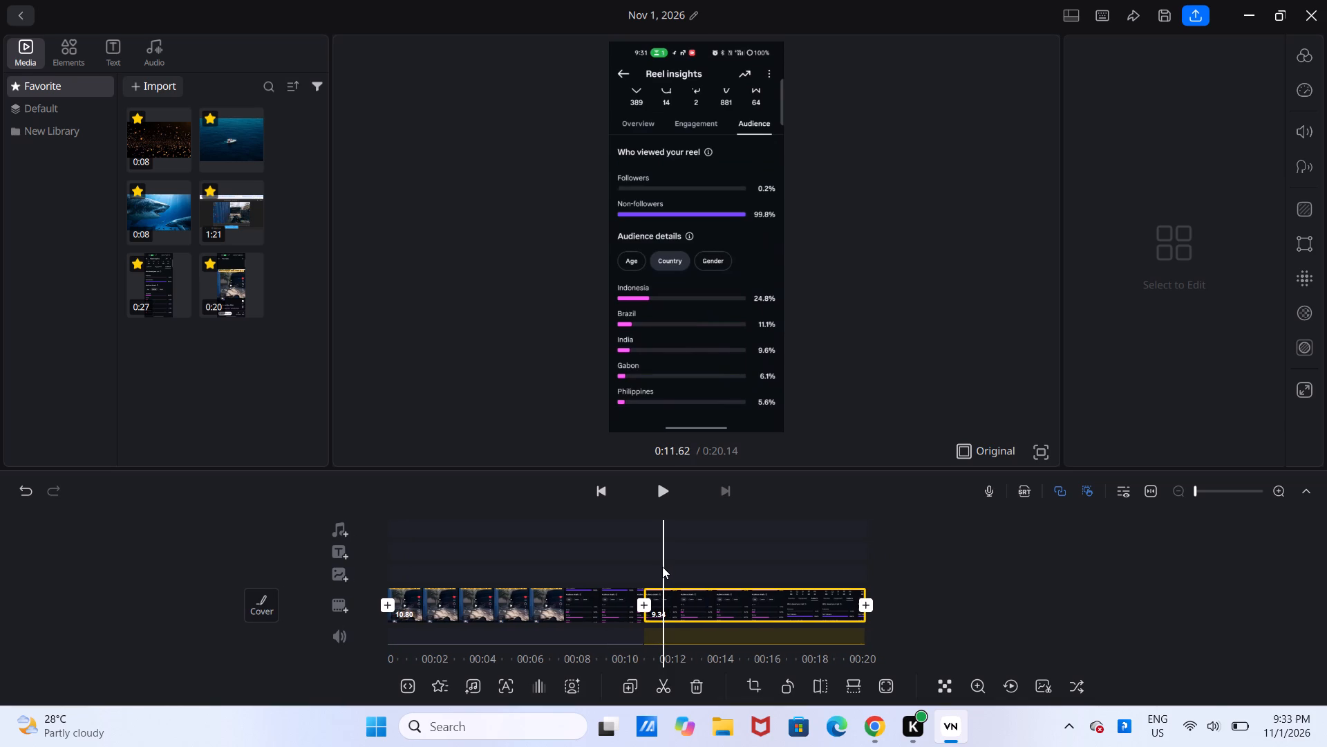
drag(662, 566, 624, 573)
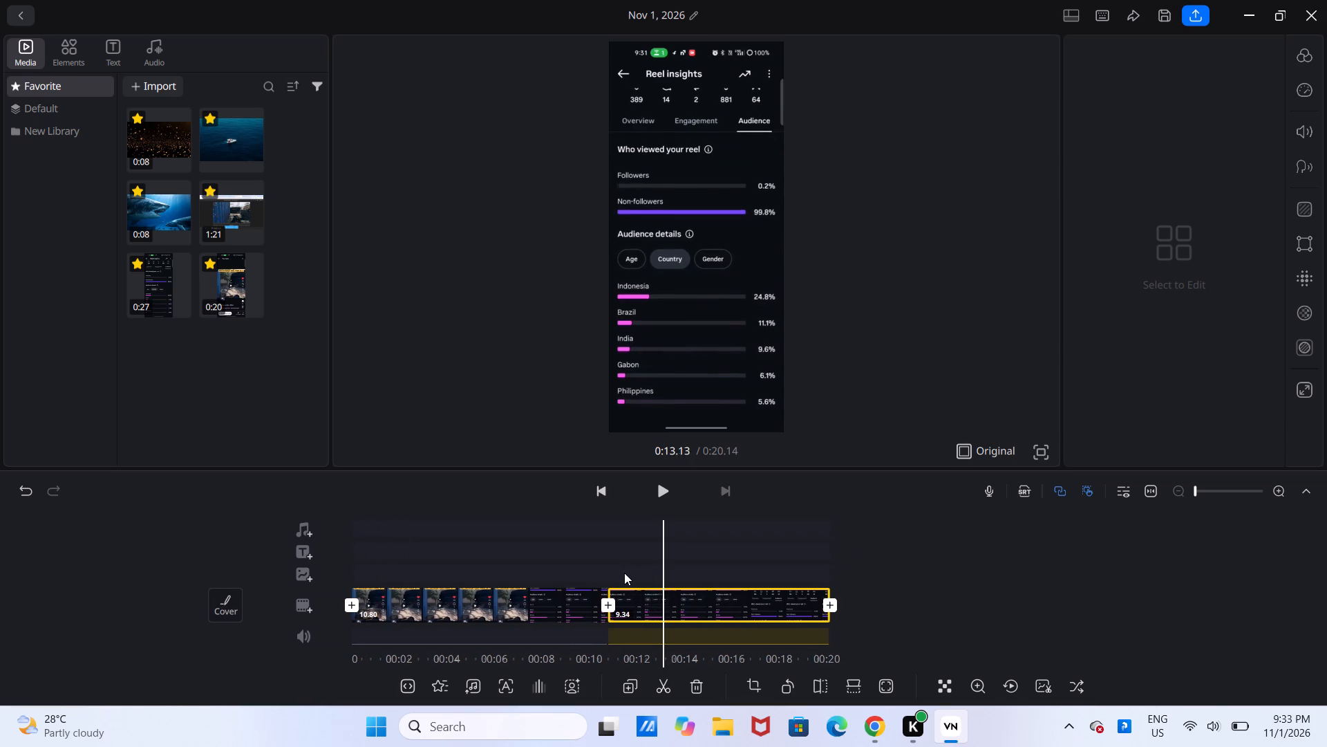
drag(624, 573, 609, 578)
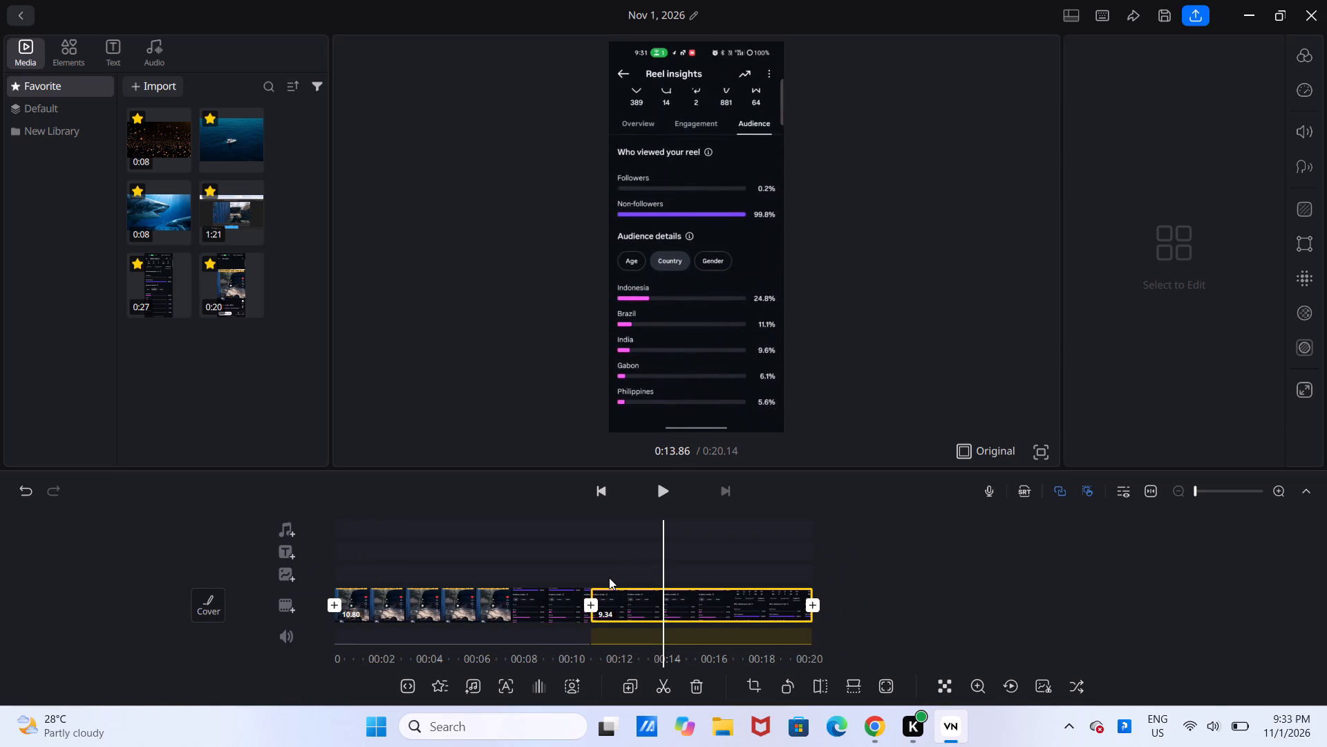
drag(609, 578, 584, 580)
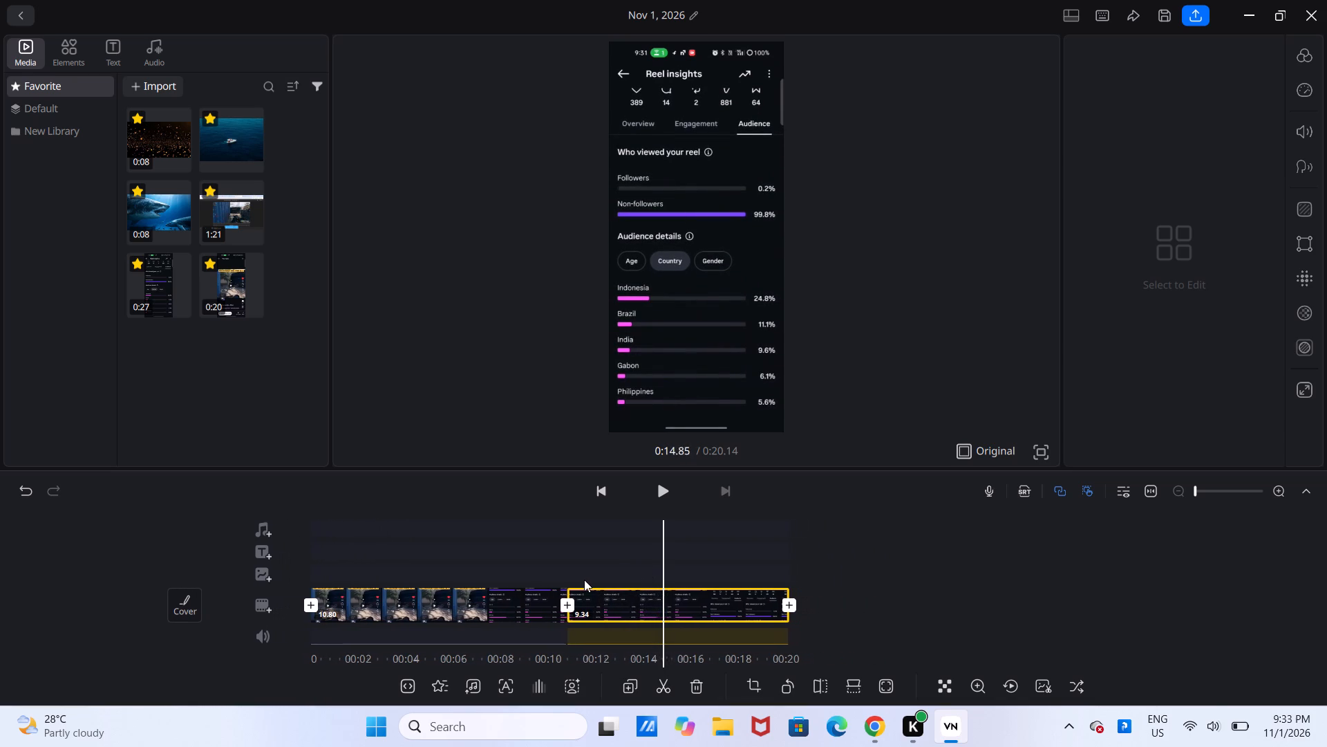
drag(584, 580, 554, 586)
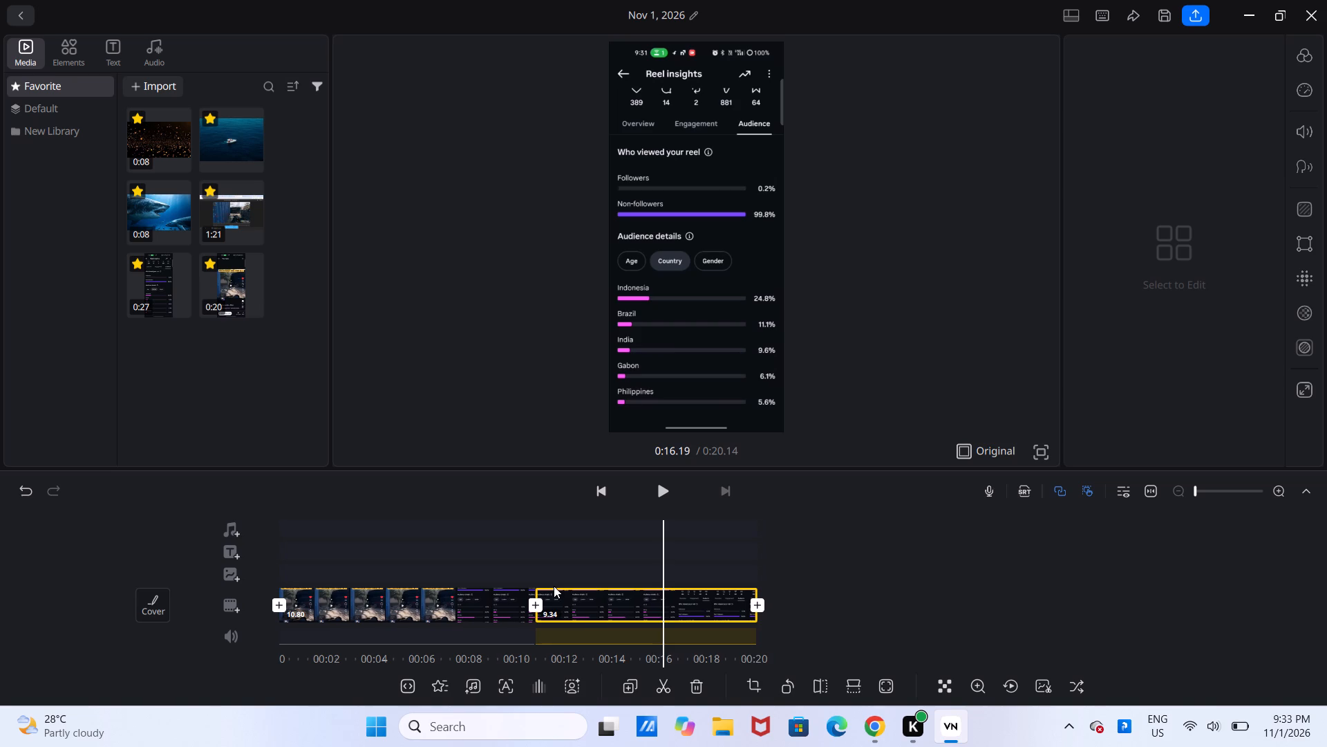
drag(554, 586, 531, 584)
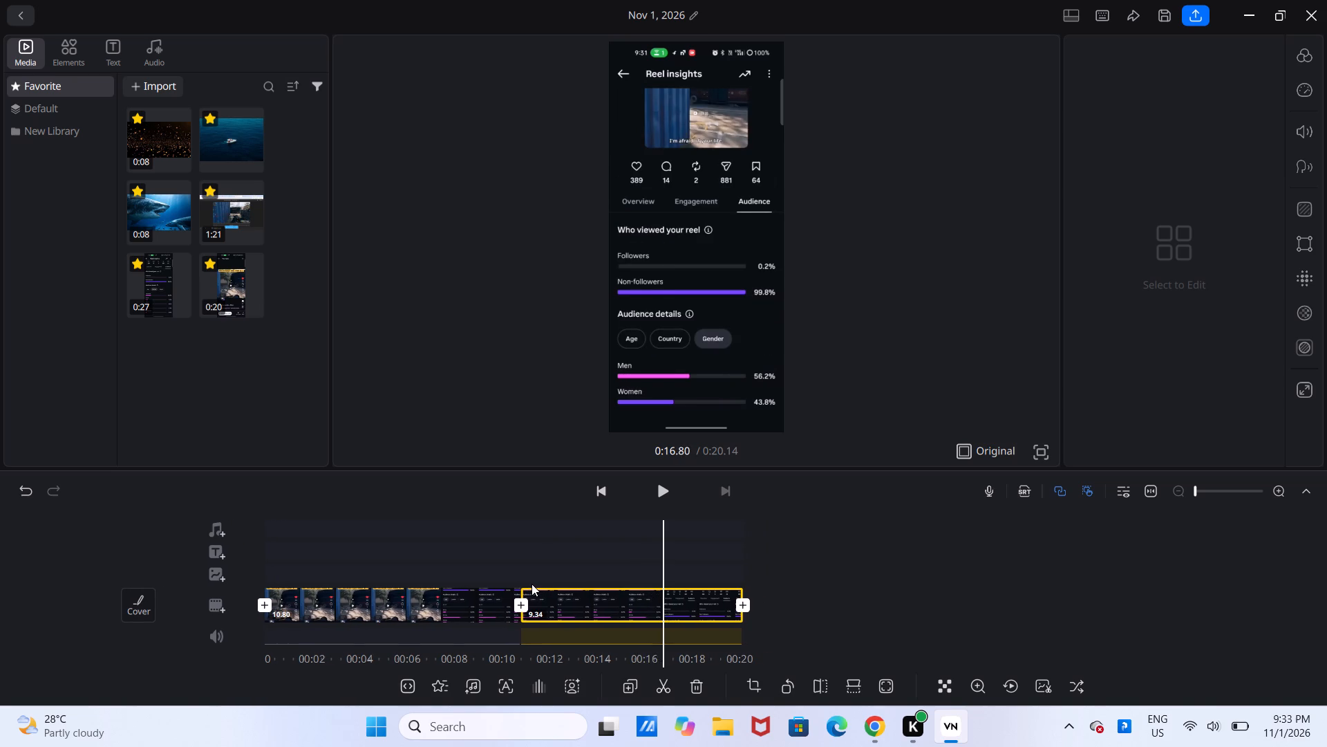
drag(531, 584, 538, 582)
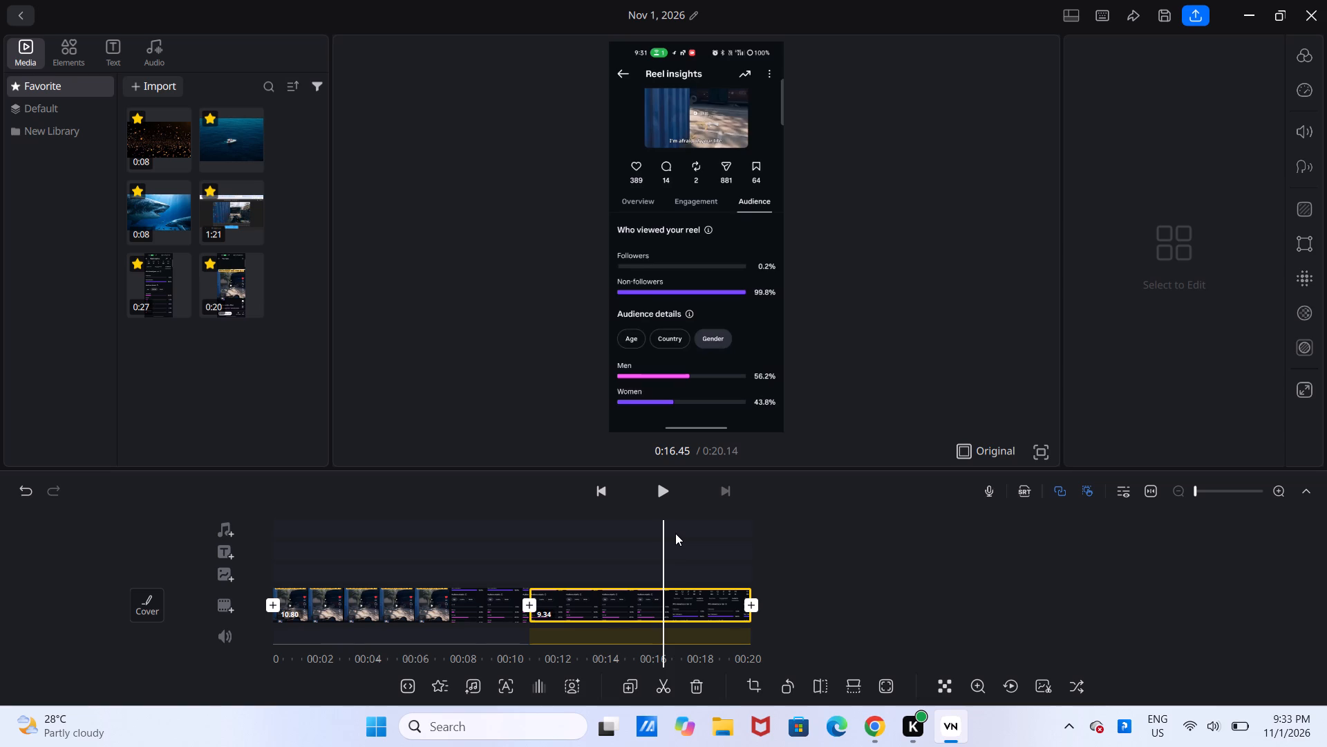
drag(675, 533, 694, 532)
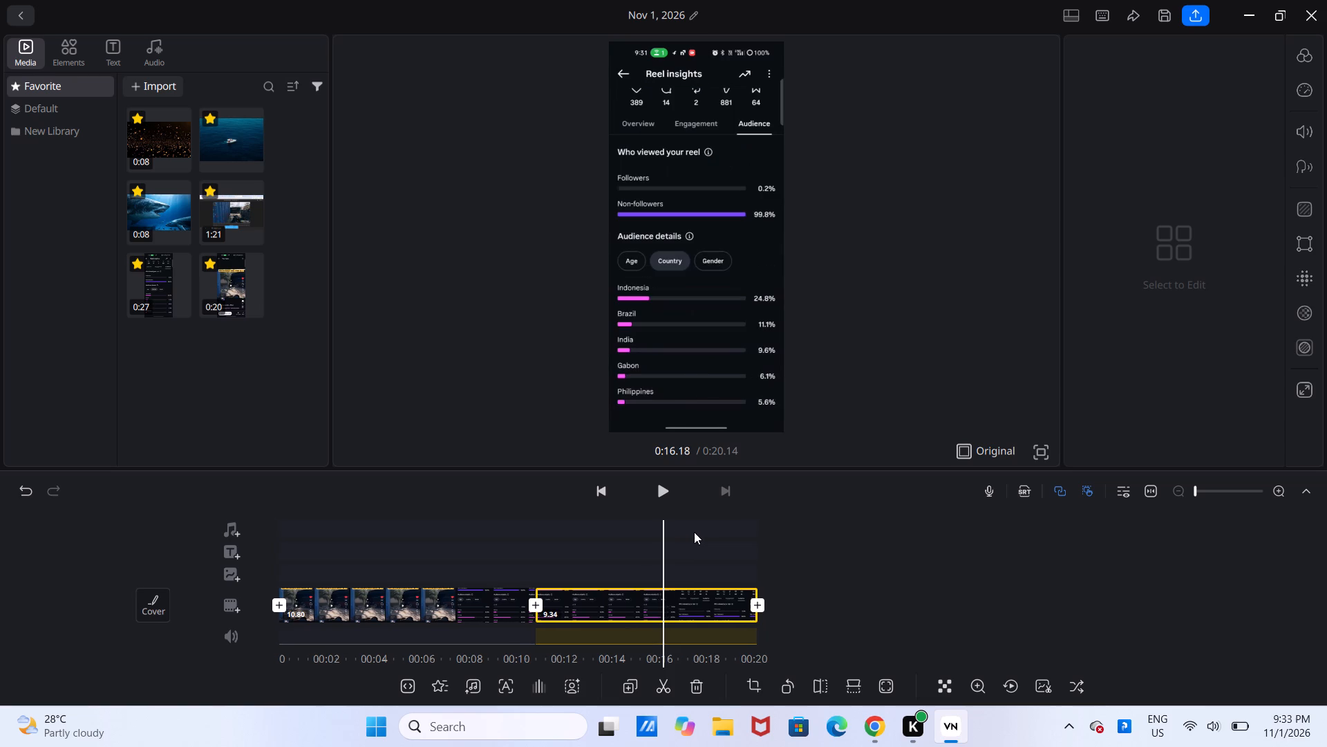
drag(694, 532, 693, 531)
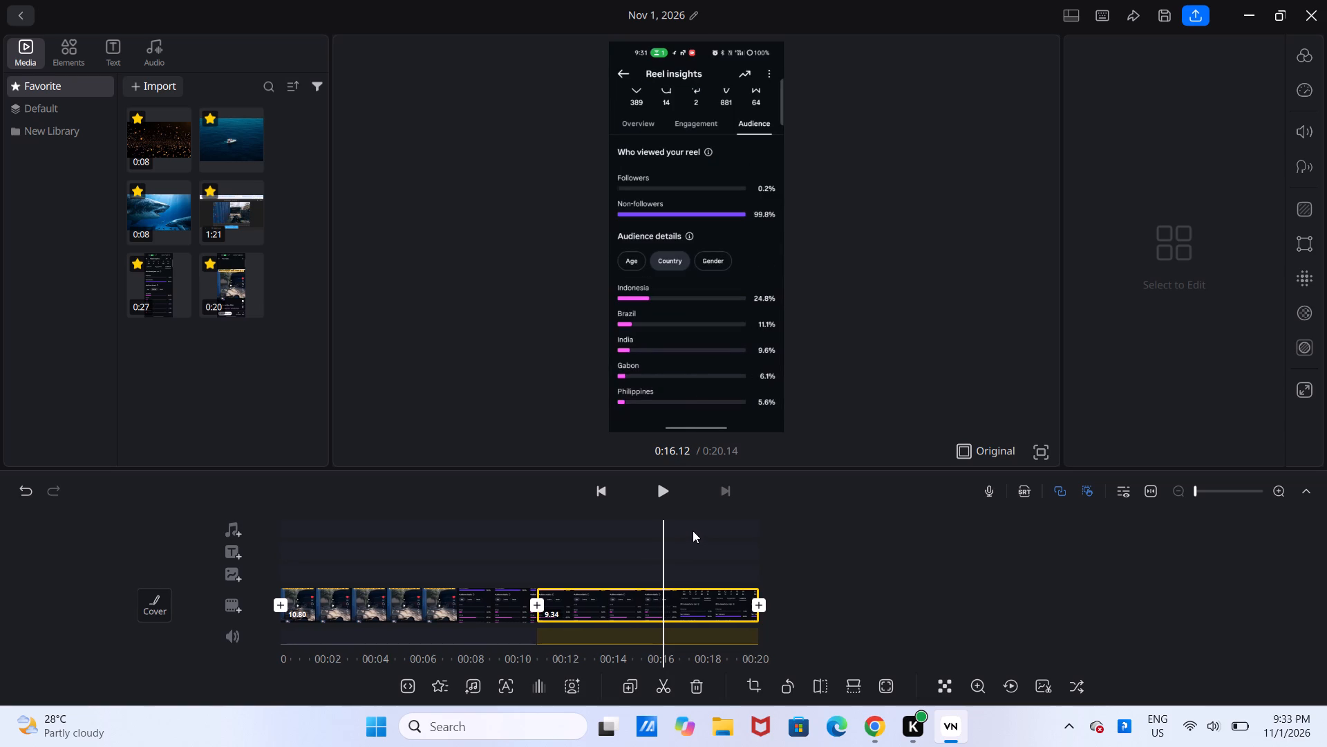
drag(693, 531, 693, 531)
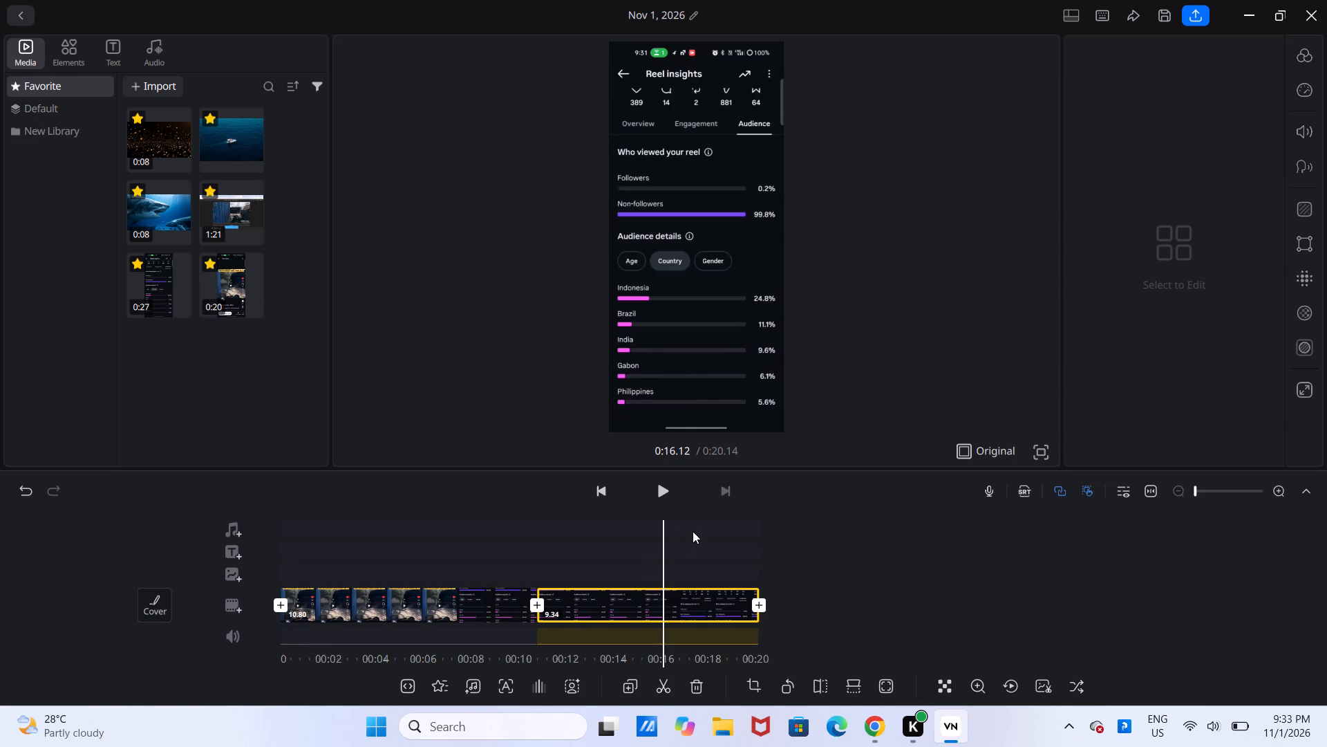
click(658, 683)
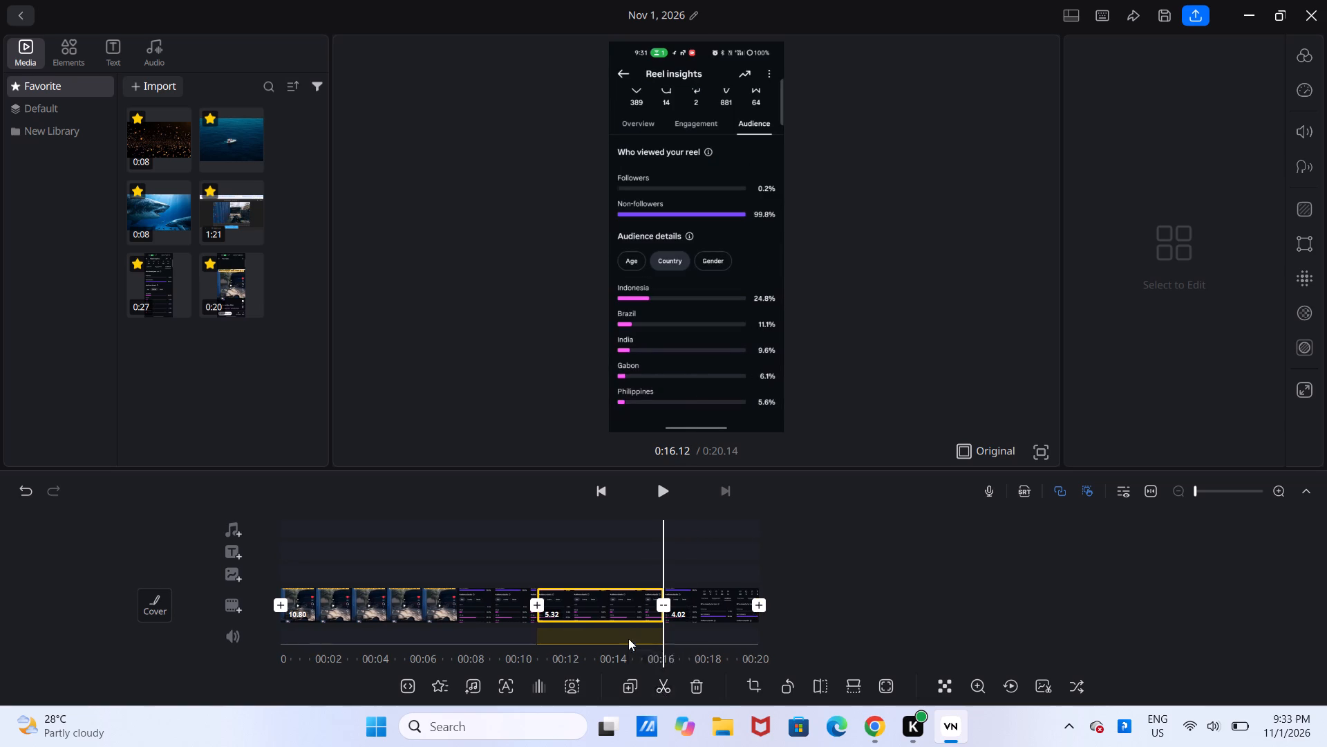
Delete the 5.32-second Country segment lying between the two splits.
click(608, 600)
drag(608, 600, 675, 664)
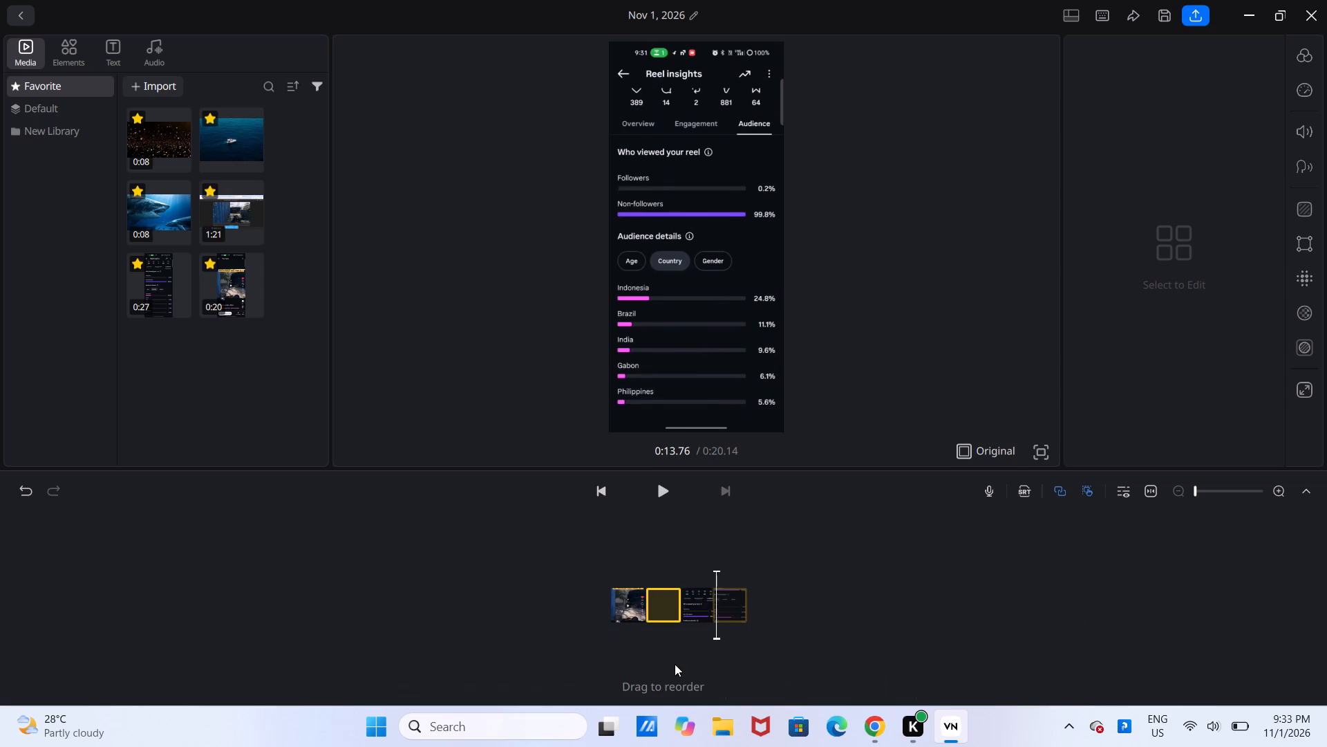
drag(675, 664, 634, 636)
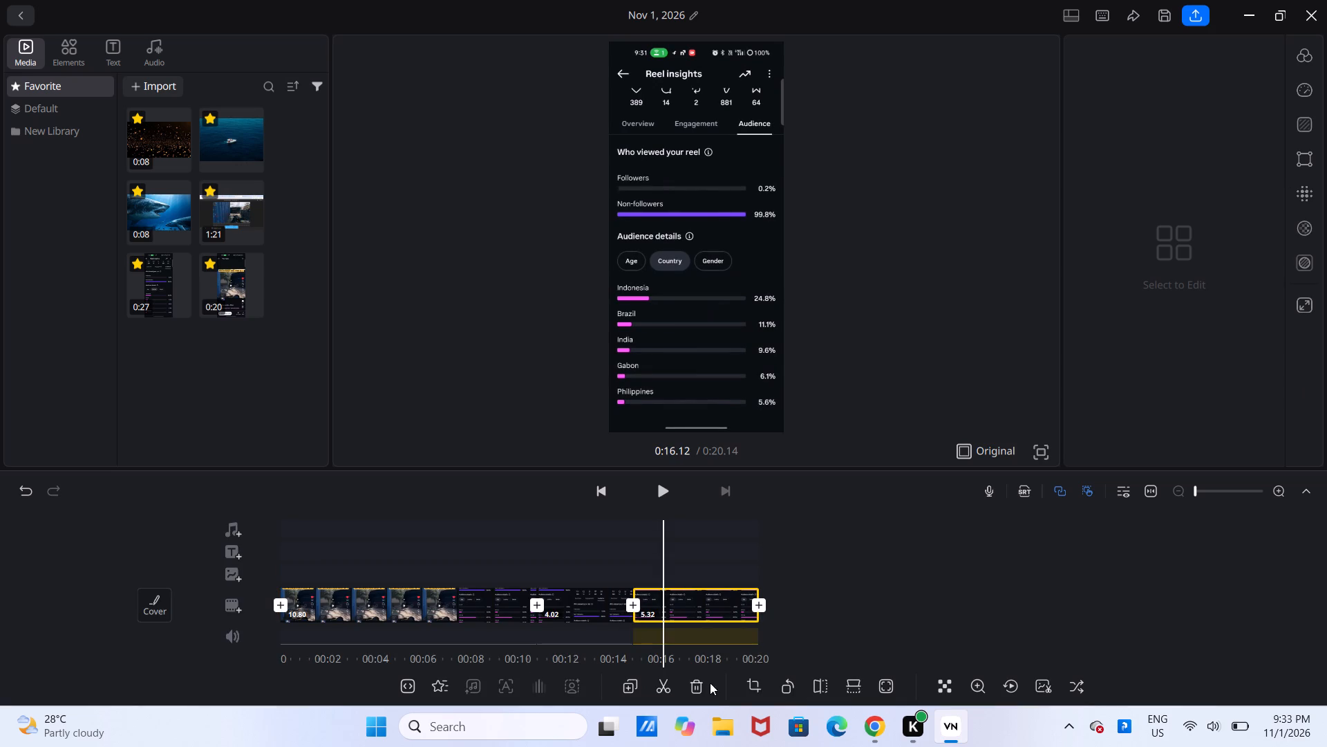
click(702, 688)
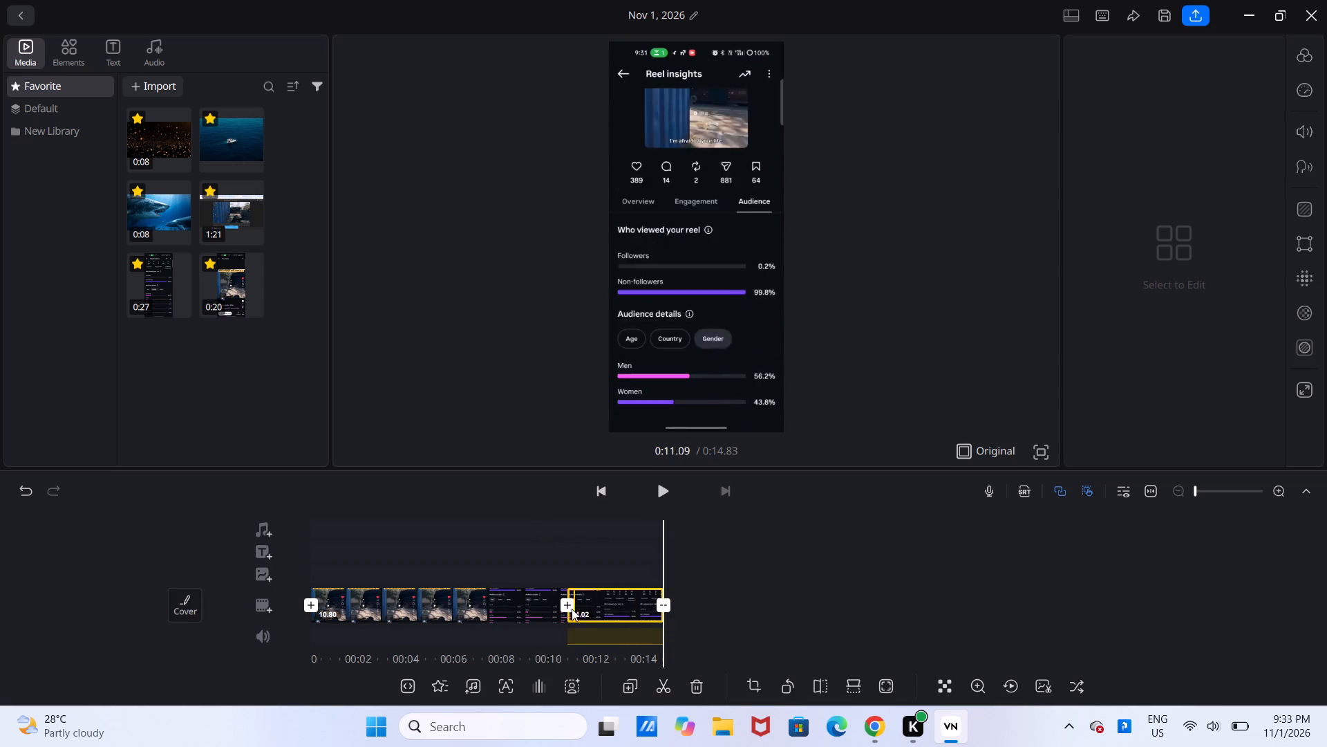
Import the image "Reel Insights_ USA Audience Breakdown" from the Downloads folder into the media library.
click(160, 78)
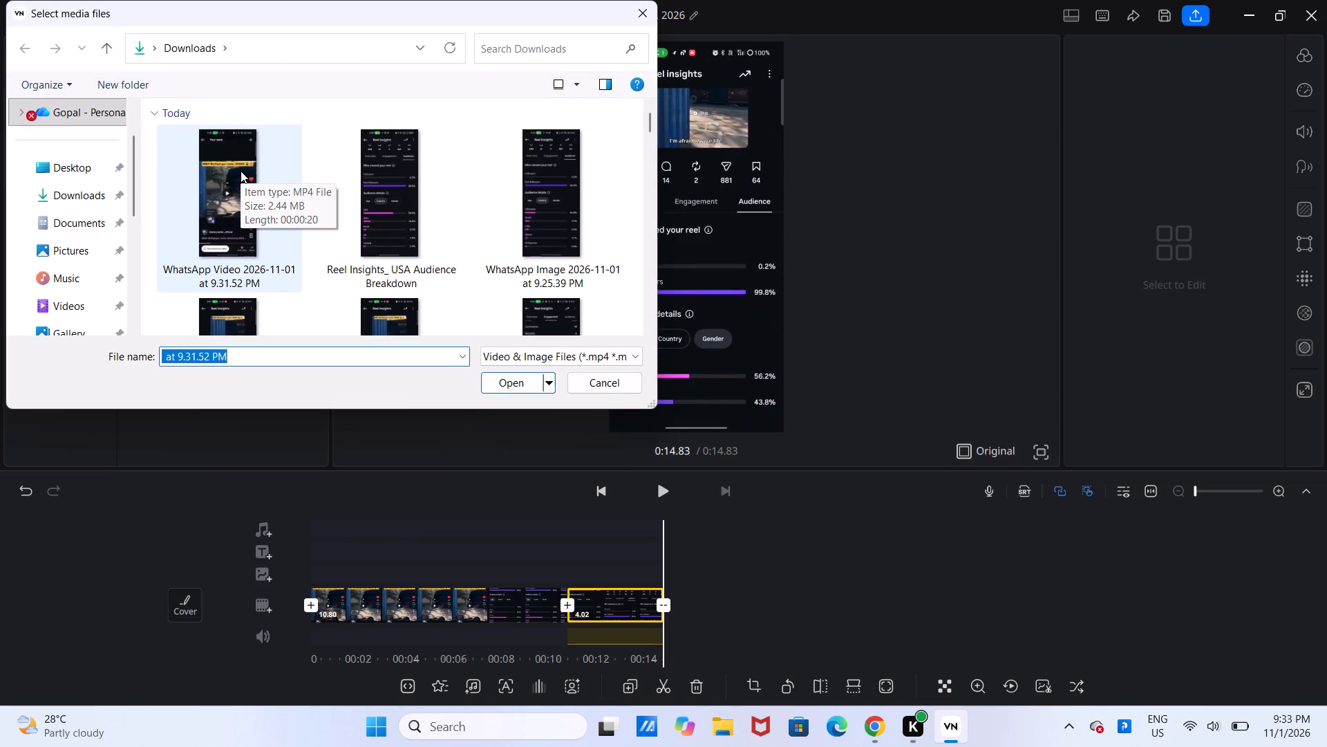
click(387, 219)
double_click(387, 219)
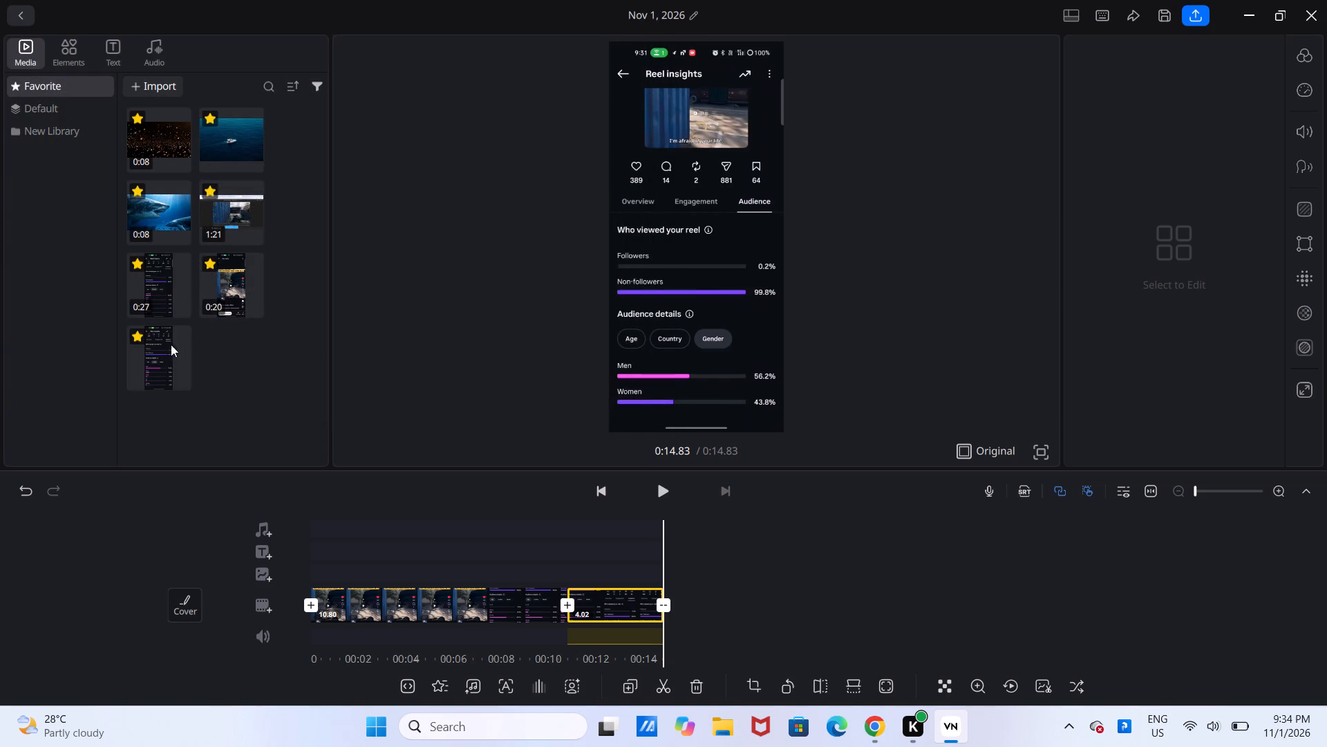
Insert the imported USA audience breakdown image on the main track between the 10.80-second and 4.02-second clips.
click(160, 349)
drag(160, 349, 587, 616)
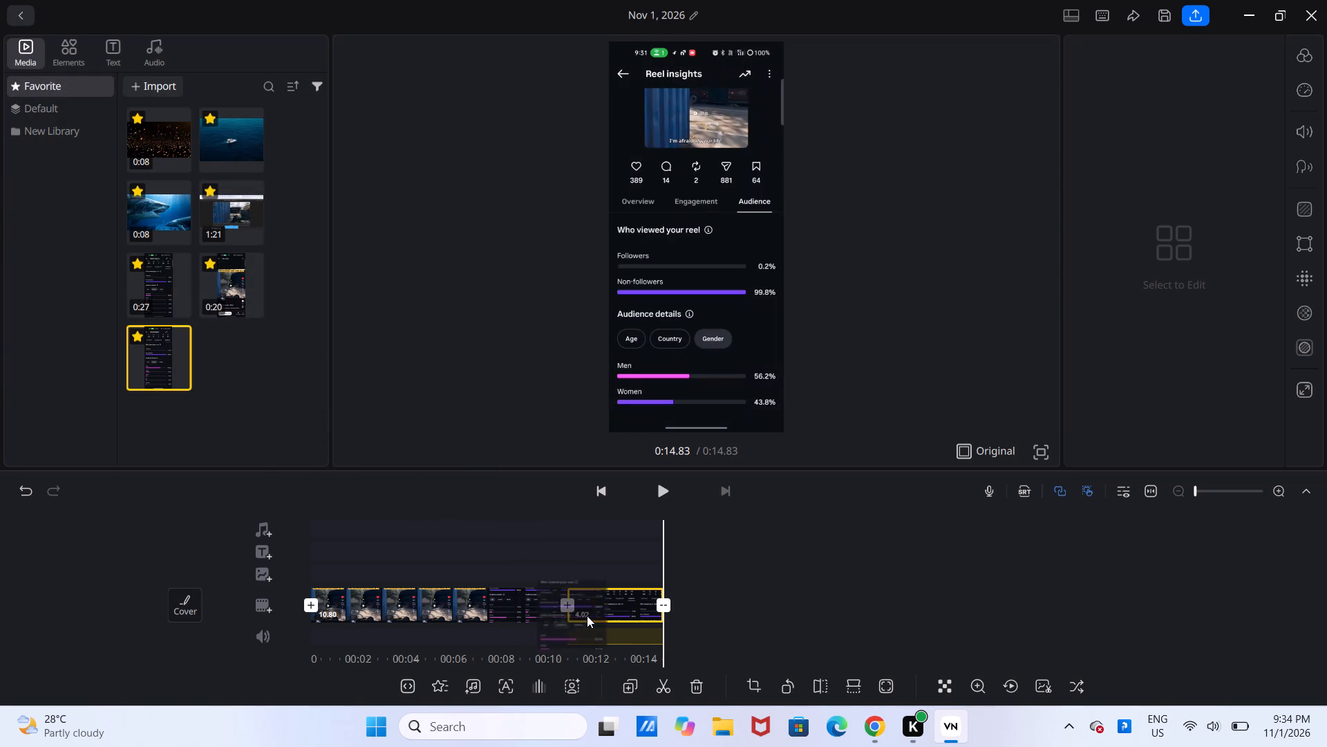
drag(587, 616, 565, 596)
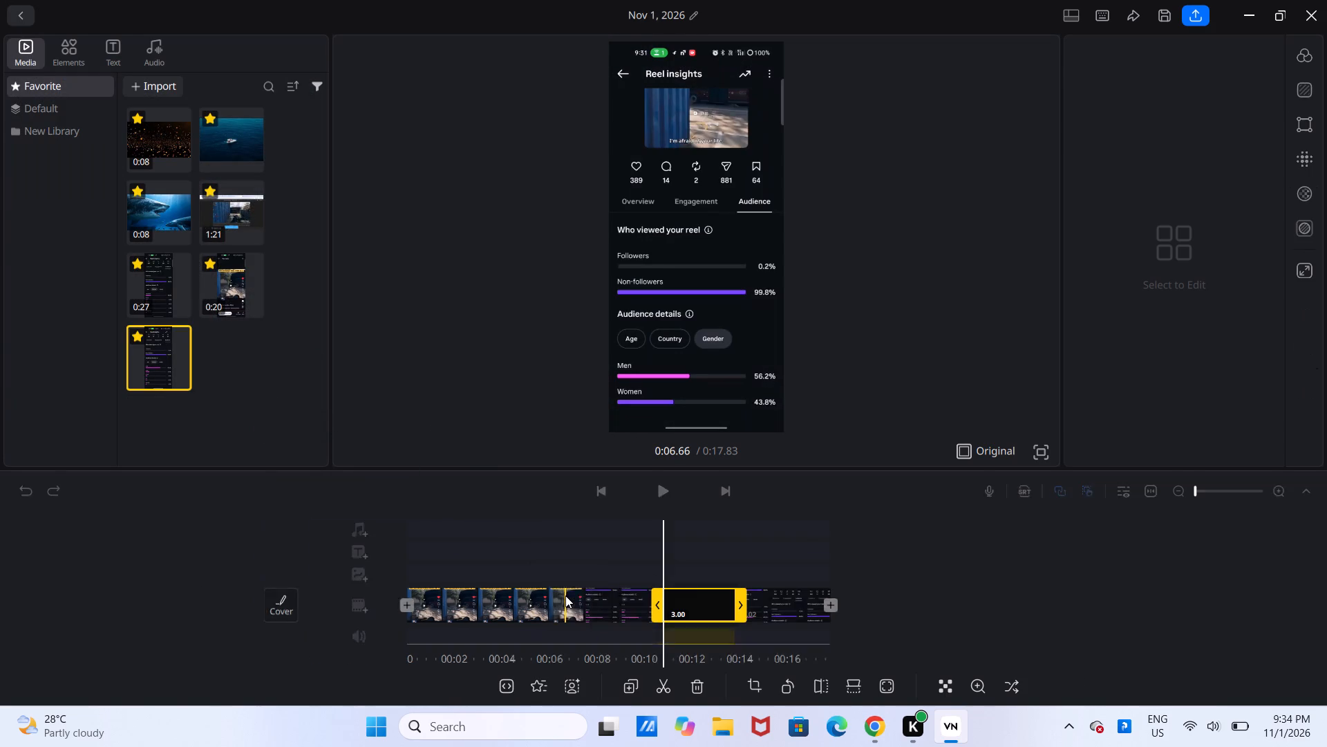
click(872, 579)
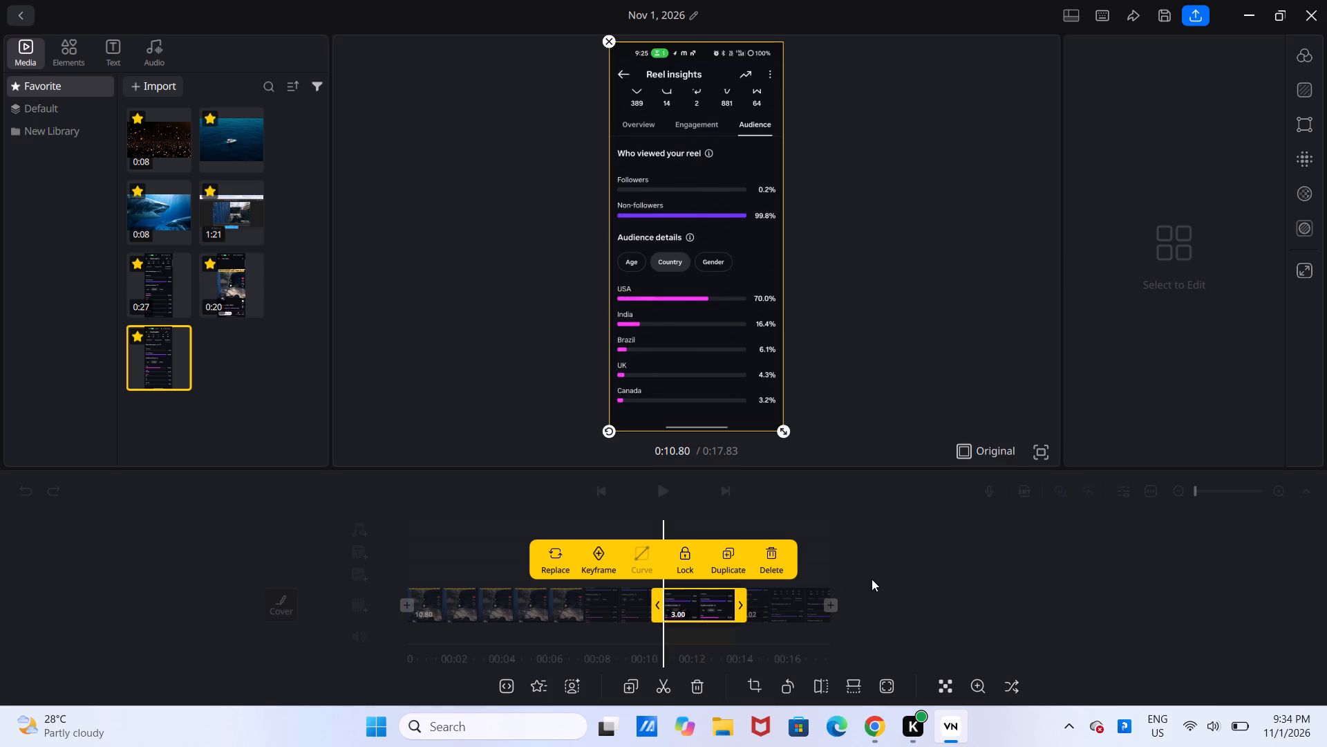
Play and scrub through the transition from the 10.80-second clip into the inserted USA audience breakdown image.
drag(650, 551, 719, 554)
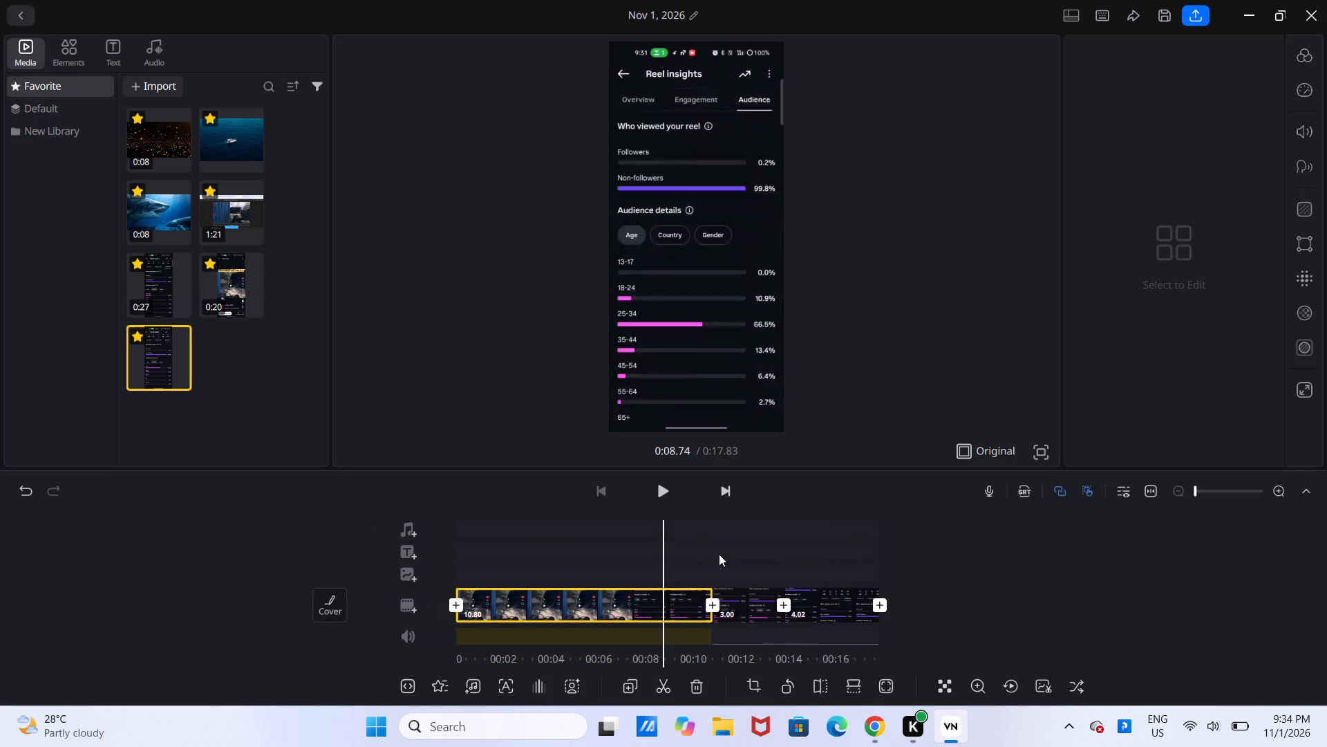
drag(719, 554, 723, 548)
click(667, 496)
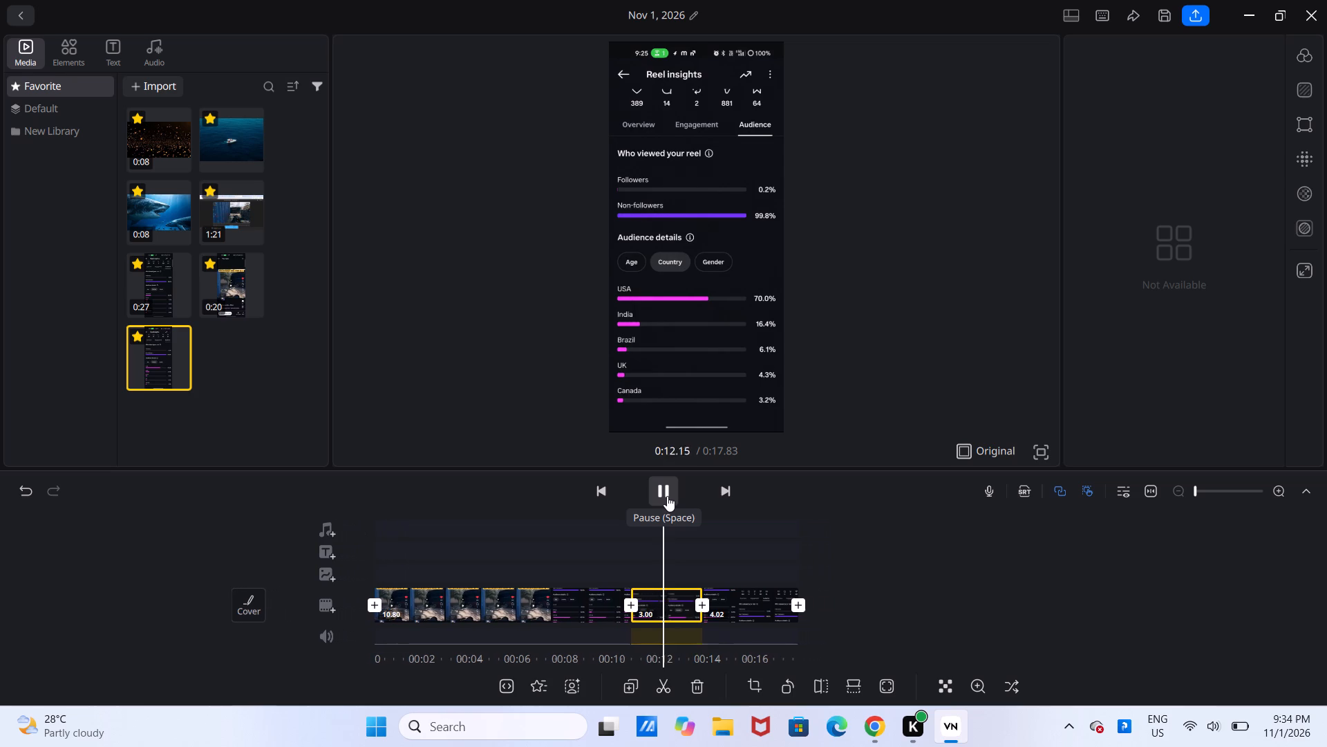
drag(640, 551, 718, 558)
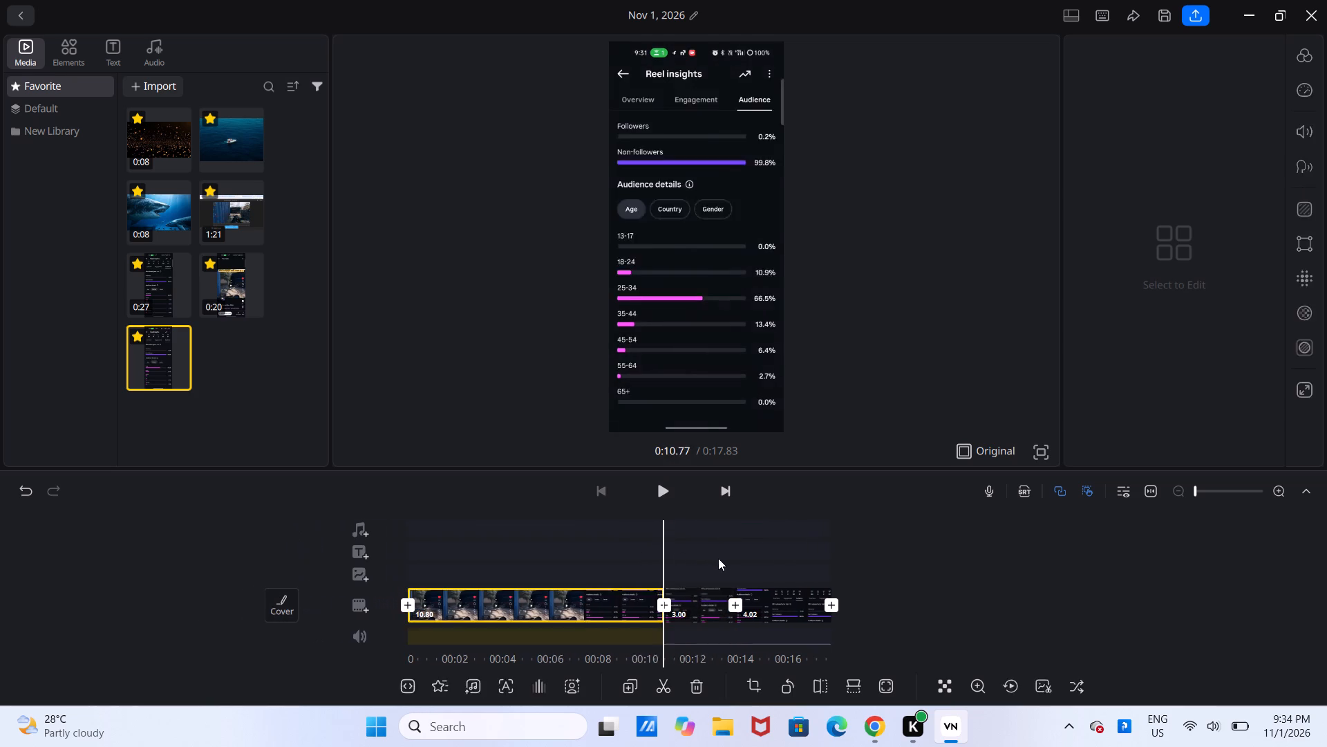
drag(718, 558, 702, 554)
Open the inserted 3.00-second USA audience breakdown image in the Crop tool.
click(684, 348)
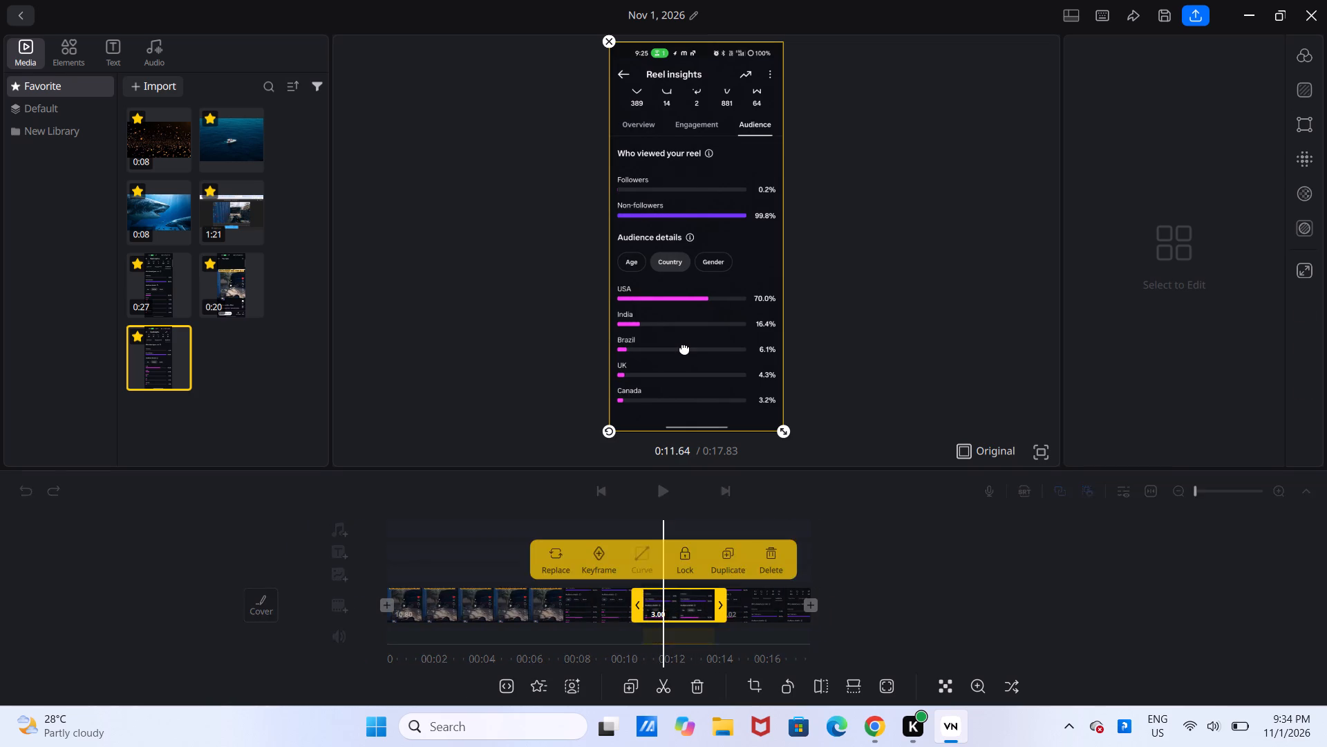
click(766, 584)
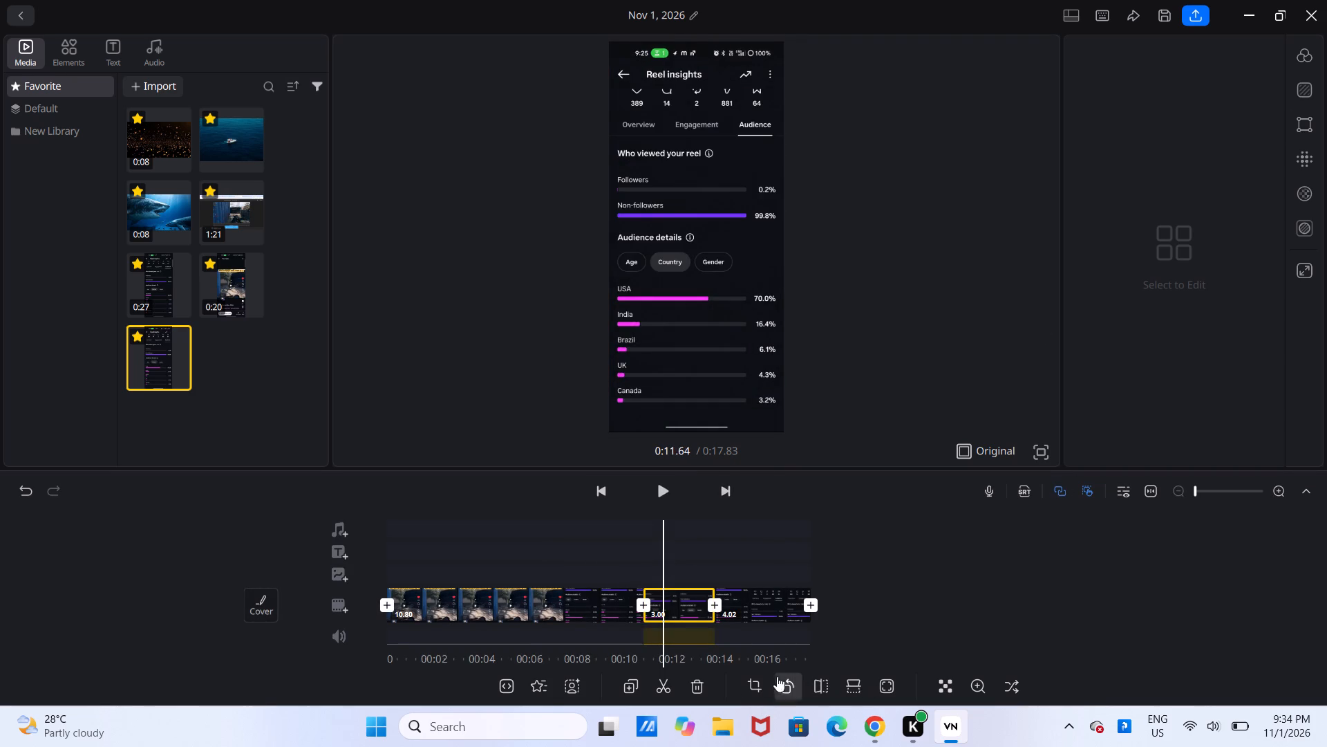
click(740, 690)
click(746, 689)
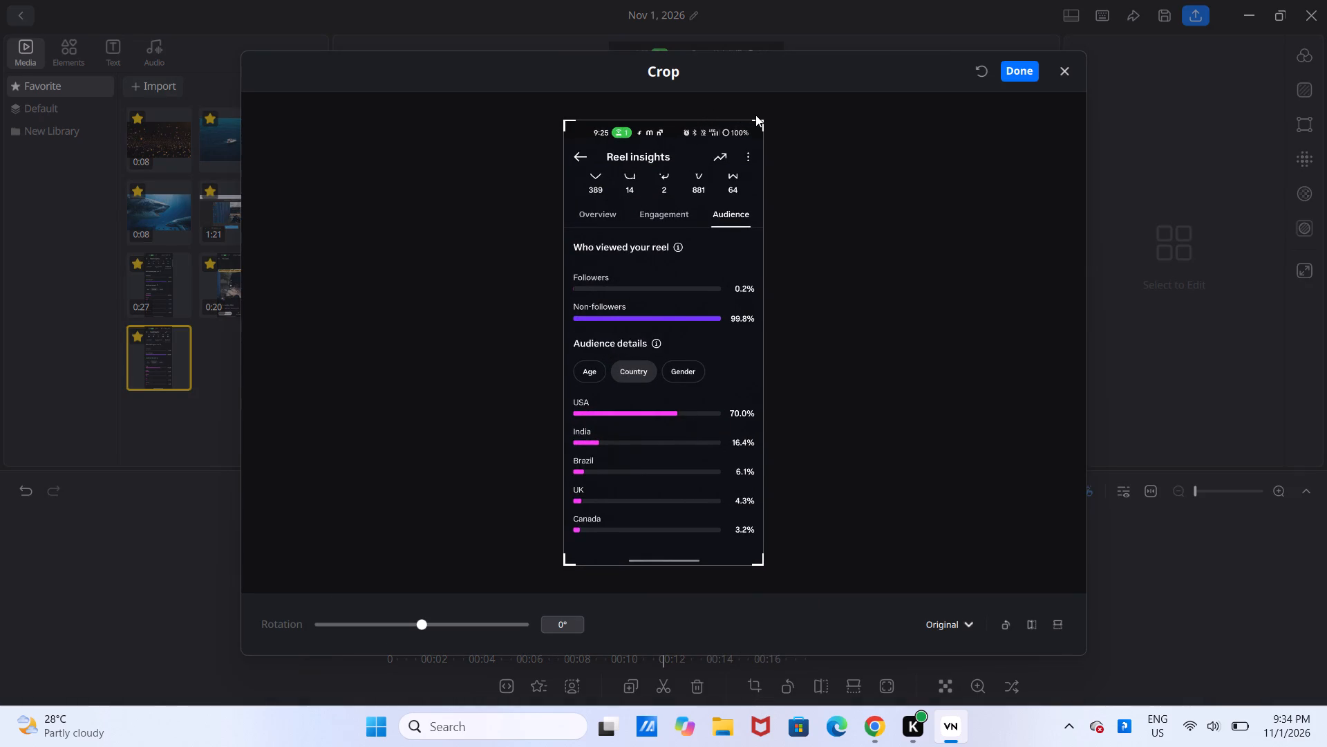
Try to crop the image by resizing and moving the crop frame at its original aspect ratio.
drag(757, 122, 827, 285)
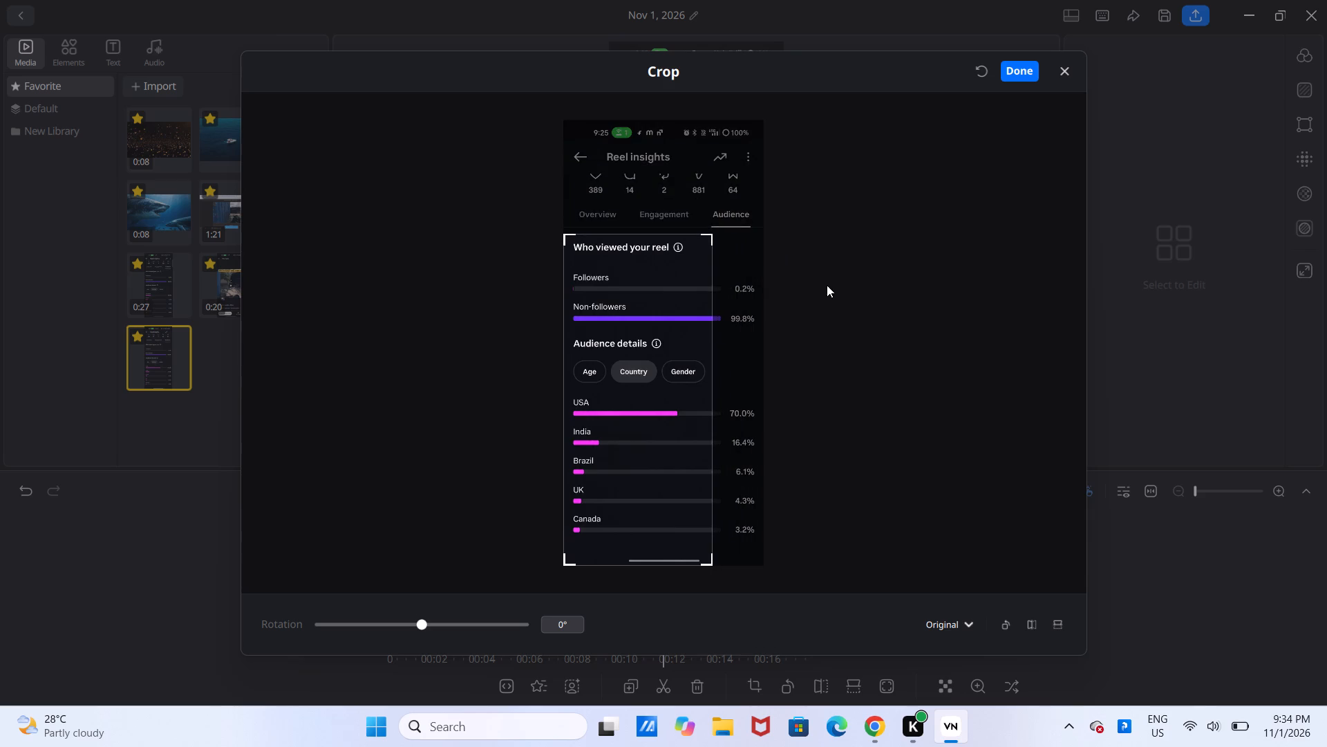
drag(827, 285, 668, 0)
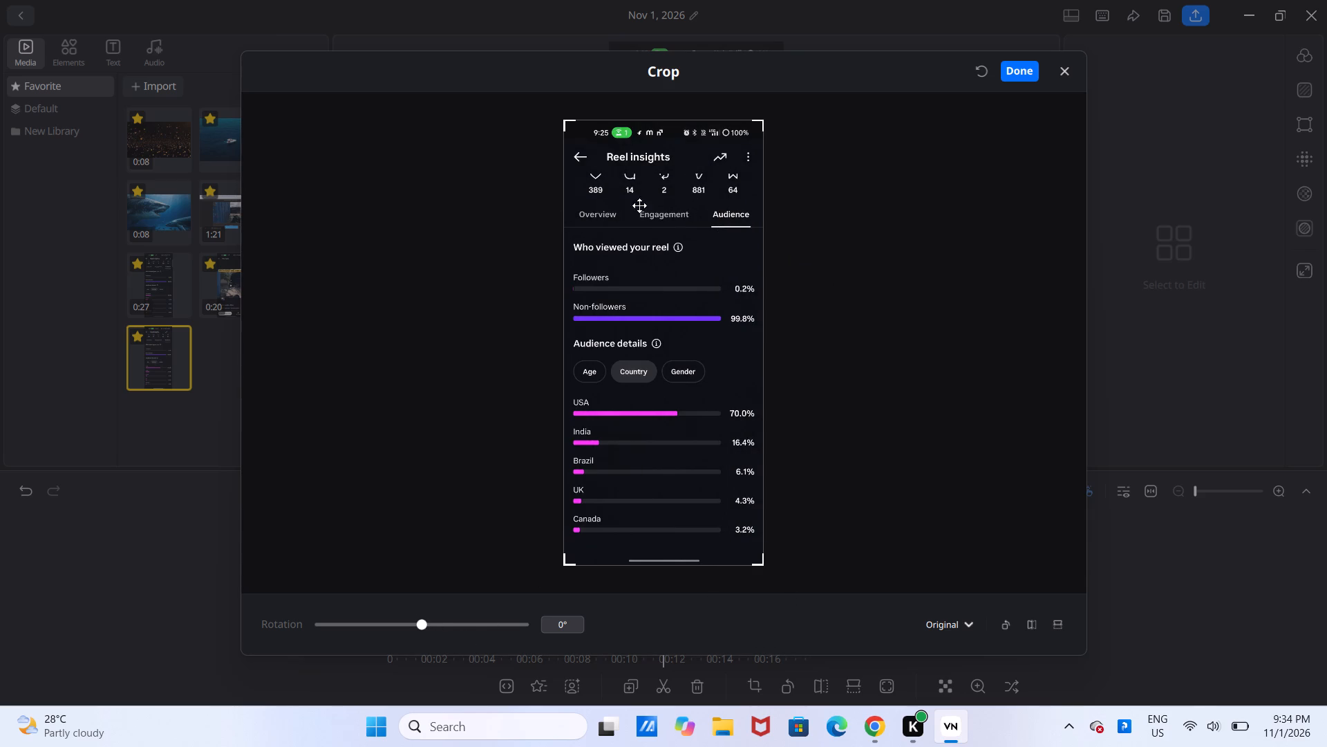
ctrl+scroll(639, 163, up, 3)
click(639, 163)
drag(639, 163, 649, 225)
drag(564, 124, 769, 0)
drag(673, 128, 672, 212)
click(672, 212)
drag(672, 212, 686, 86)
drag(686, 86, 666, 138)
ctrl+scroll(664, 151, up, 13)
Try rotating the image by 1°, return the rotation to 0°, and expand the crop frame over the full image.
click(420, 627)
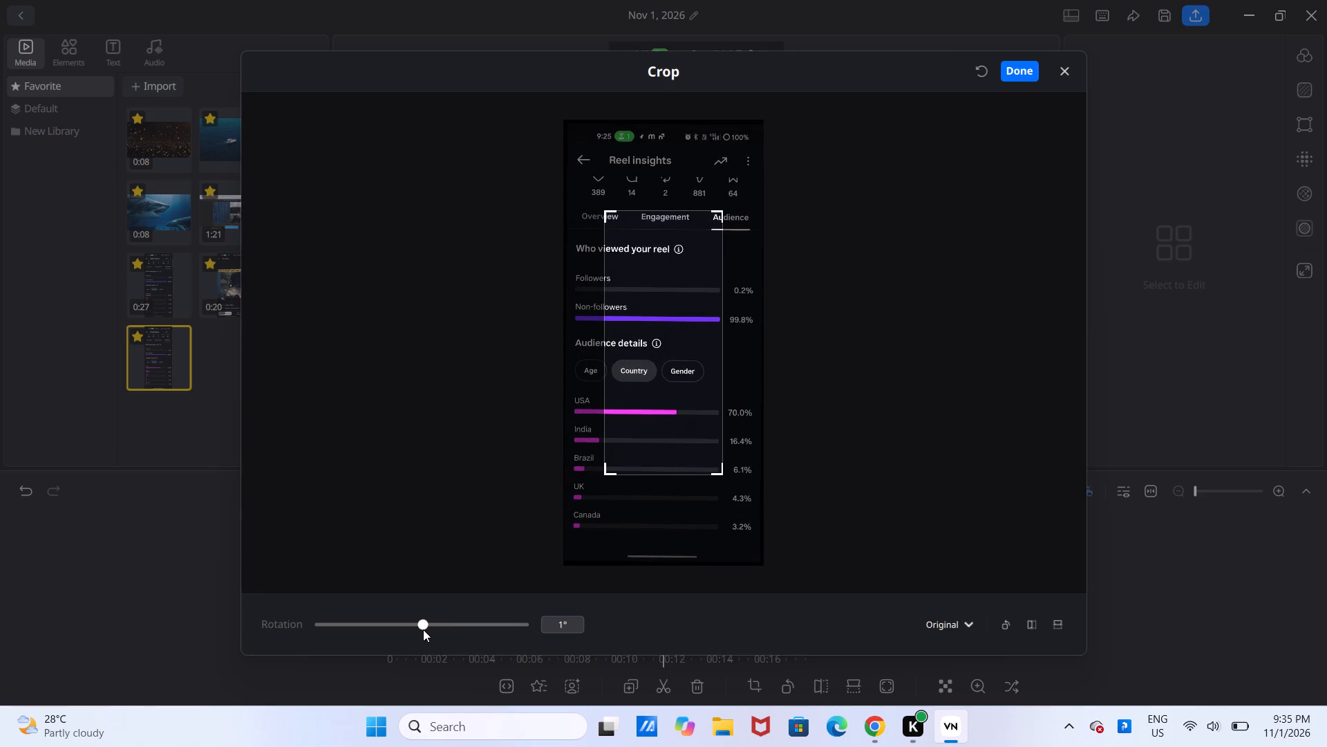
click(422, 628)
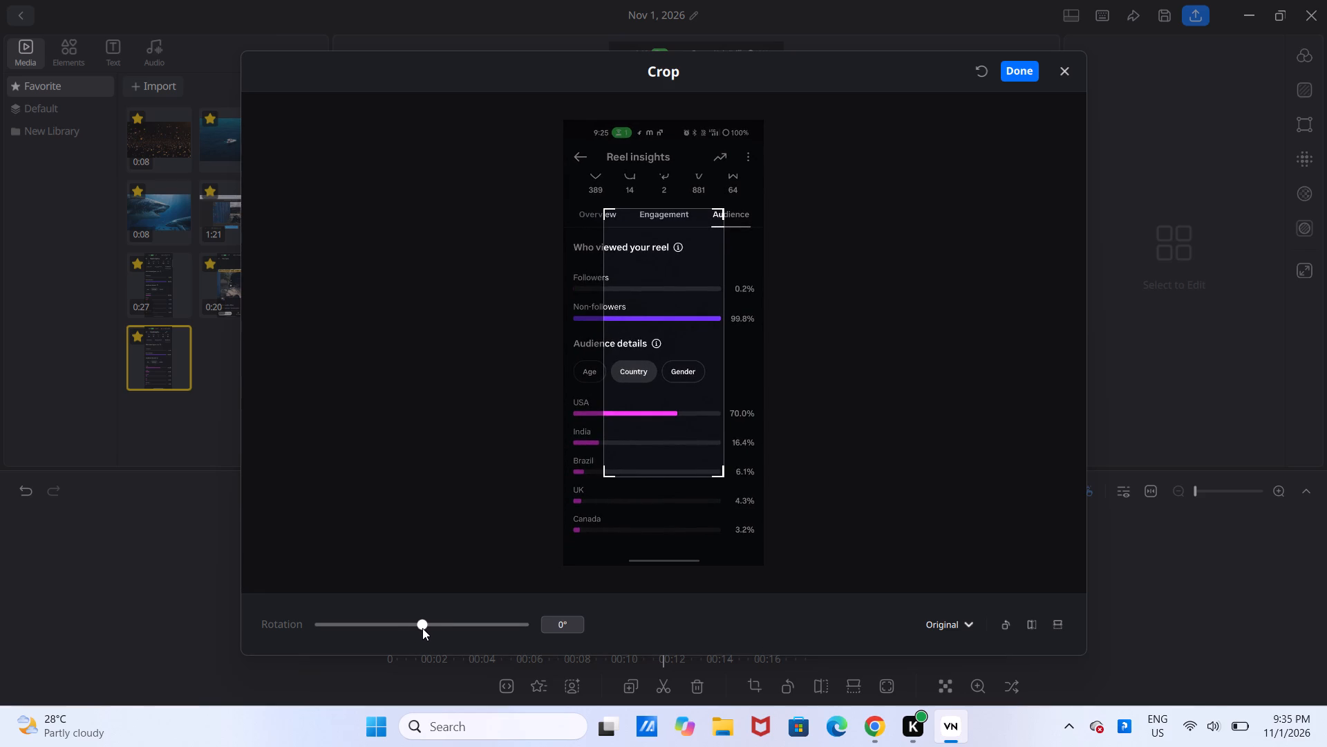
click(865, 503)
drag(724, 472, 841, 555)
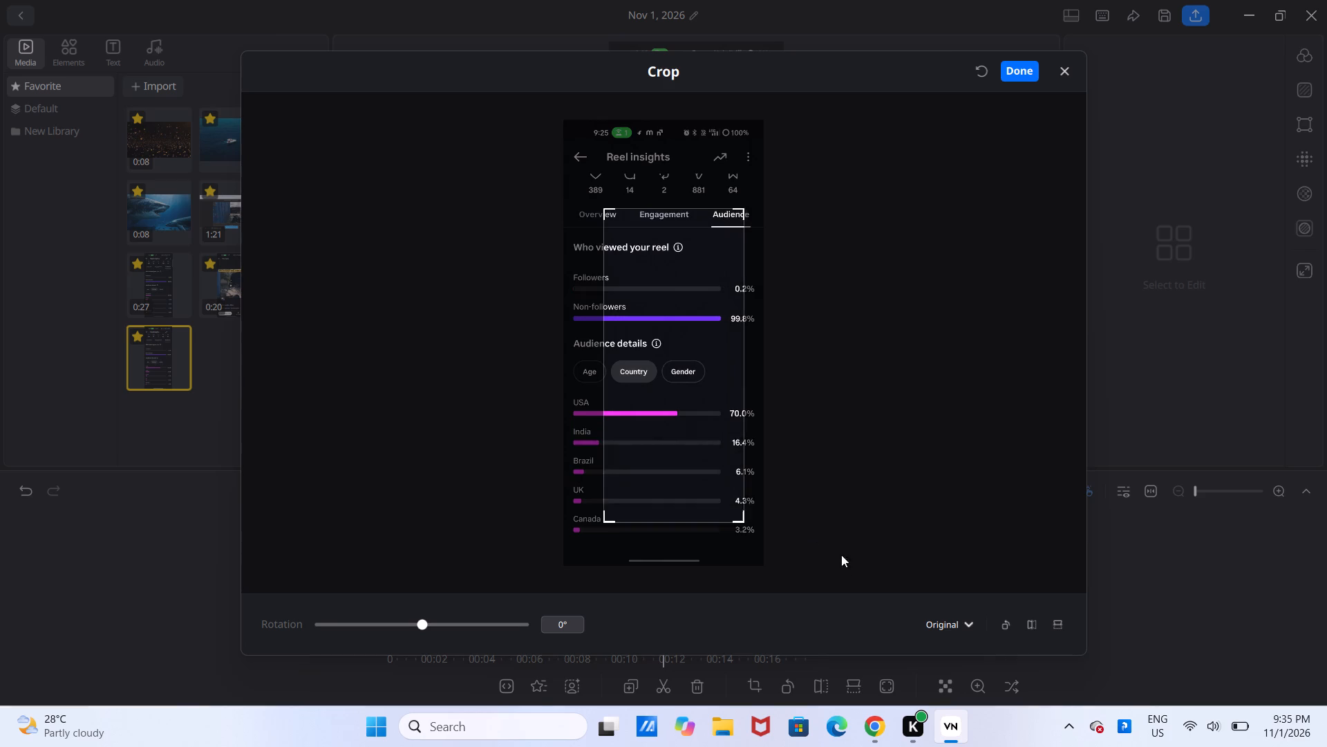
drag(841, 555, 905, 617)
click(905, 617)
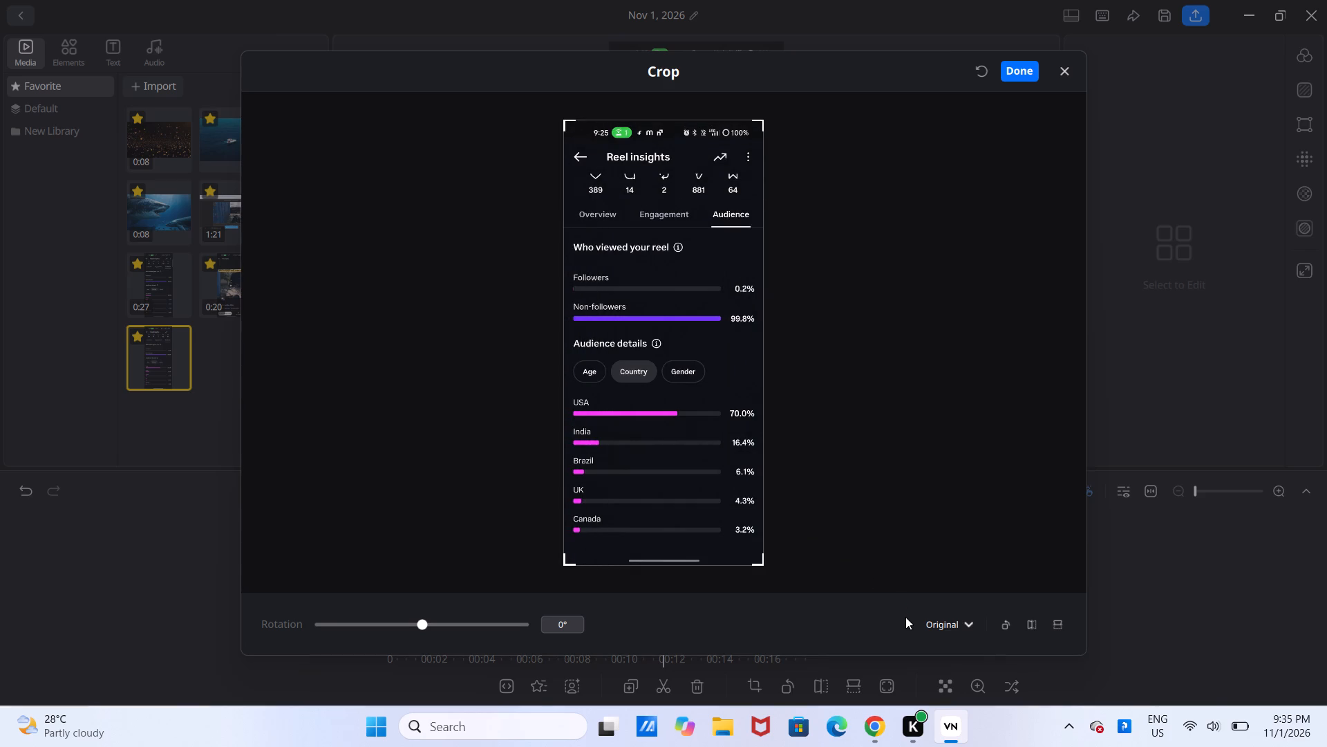
Crop the image at a 1:1 ratio, framing its bottom part with the country bars from USA to Canada.
click(963, 618)
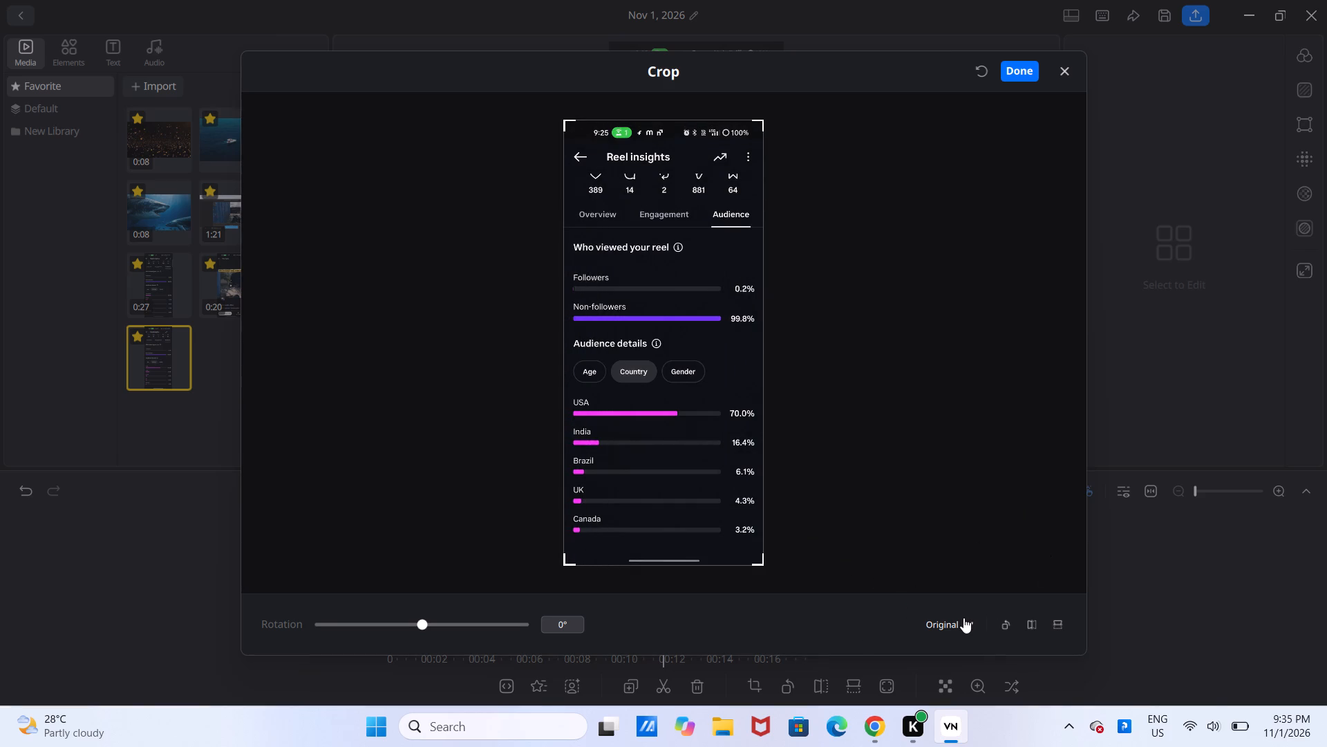
click(963, 618)
click(963, 618)
click(1049, 328)
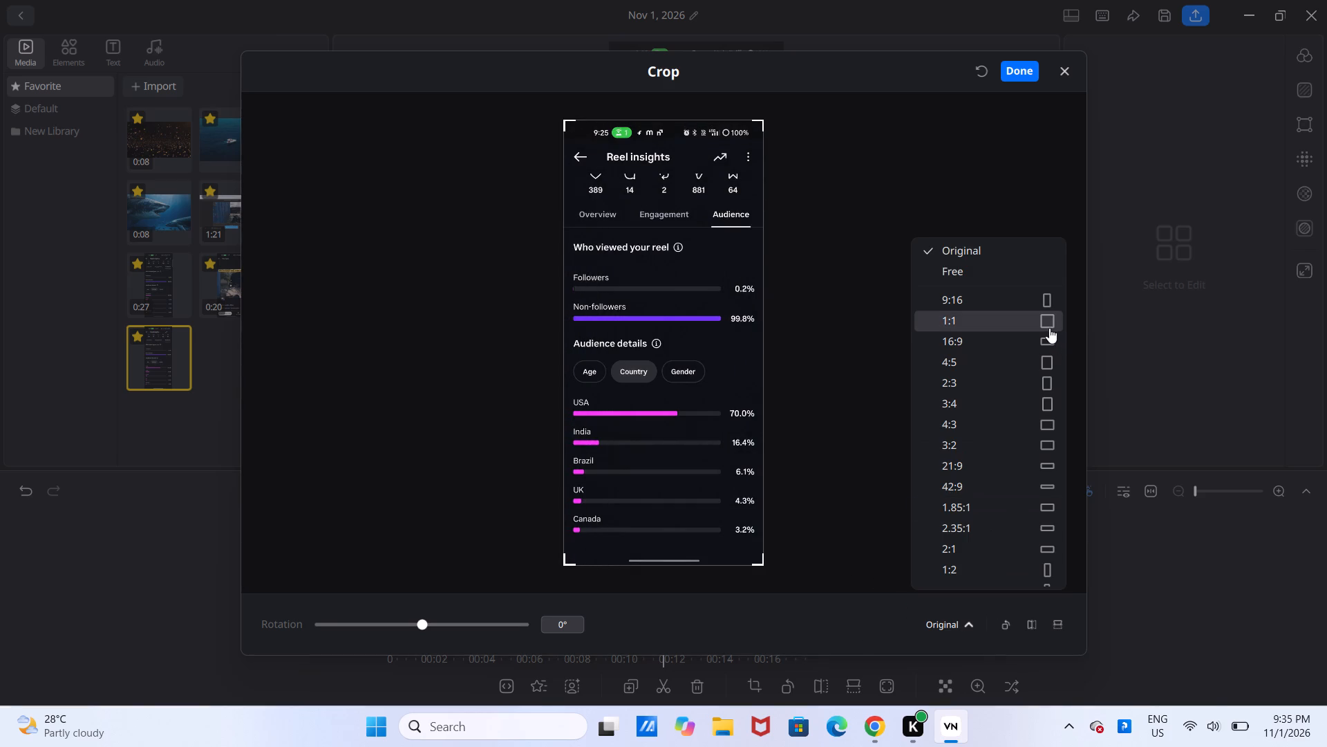
drag(731, 382, 732, 406)
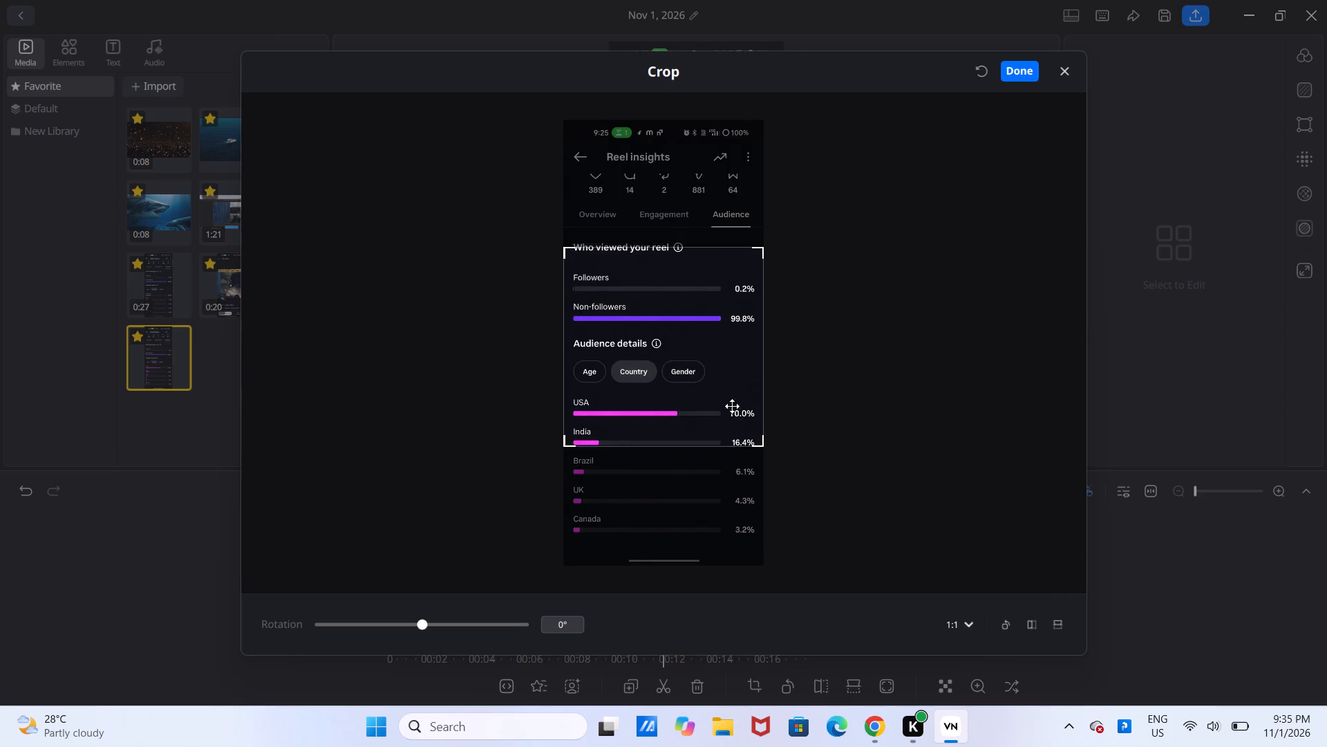
drag(732, 406, 736, 511)
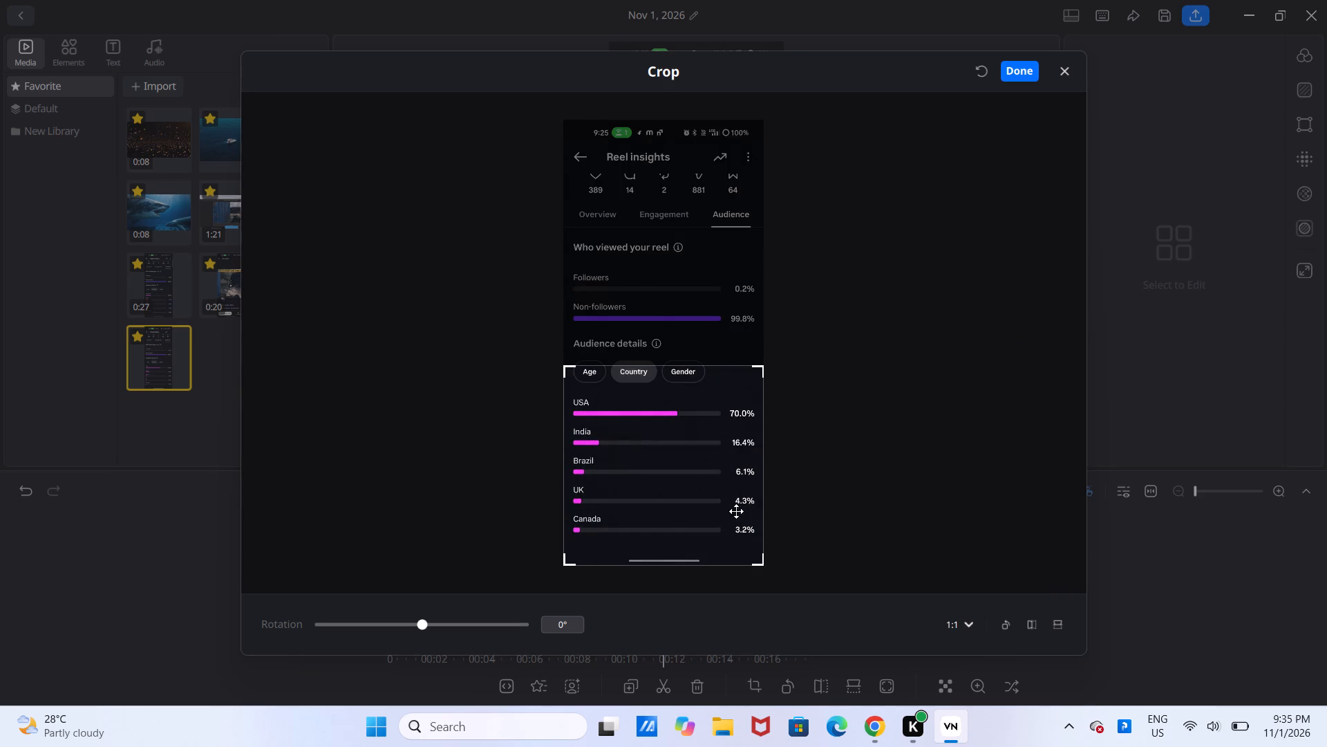
drag(736, 511, 758, 575)
ctrl+scroll(704, 387, up, 1)
drag(690, 424, 668, 500)
click(1022, 71)
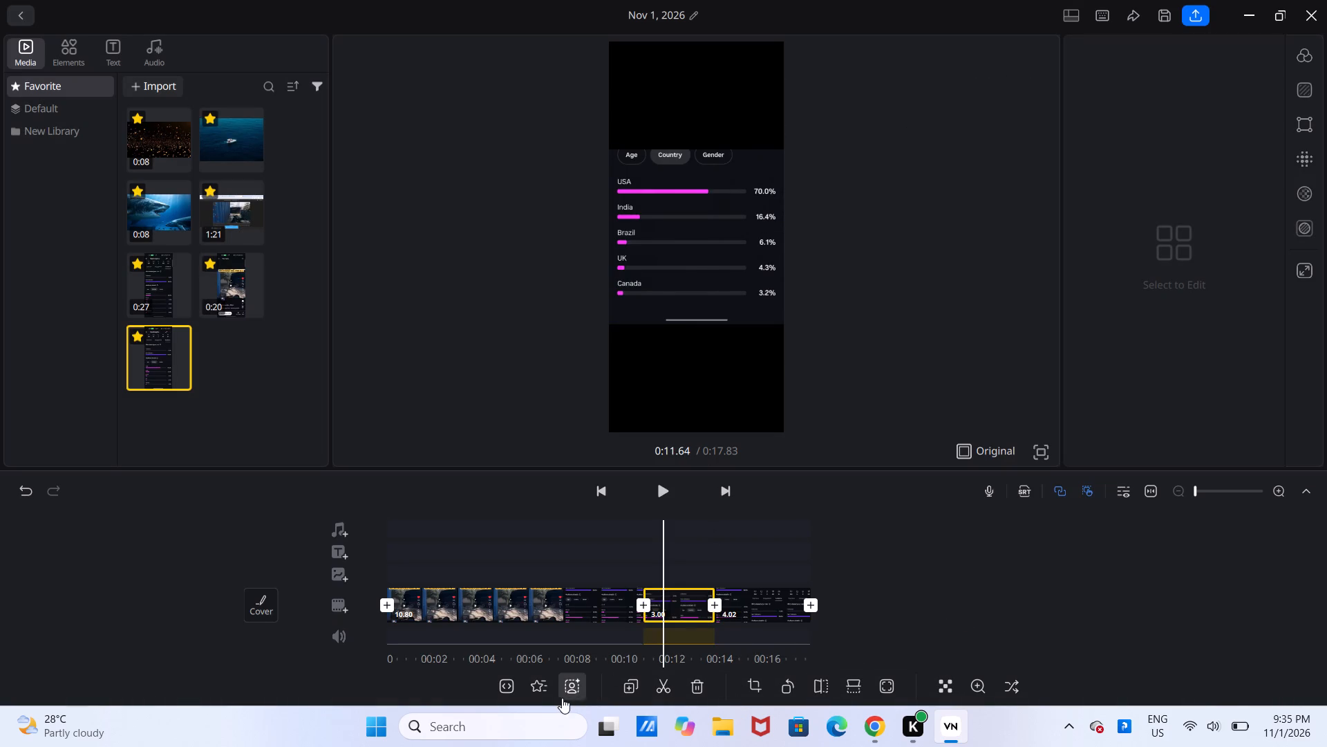
Move the cropped 3.00-second image clip to the end of the main track, after the 4.02-second Gender clip.
scroll(718, 686, left, 1)
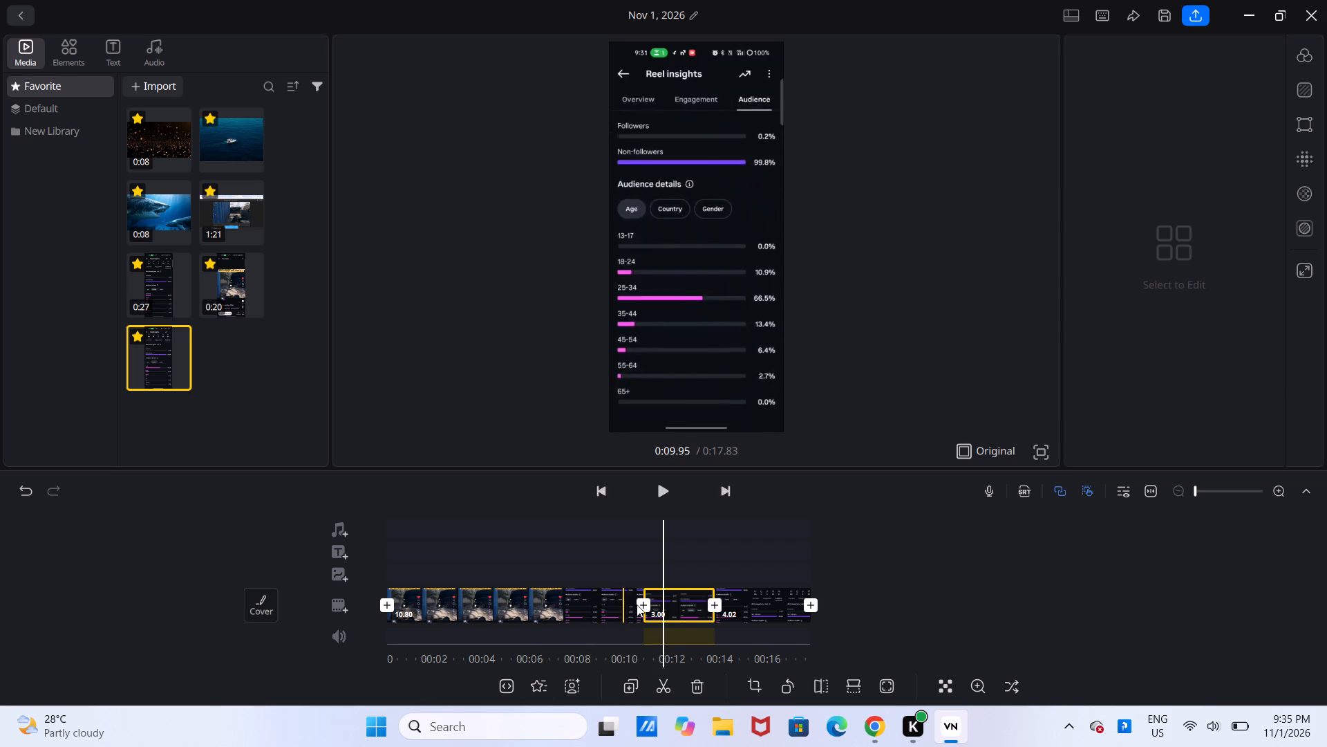
drag(681, 611, 655, 612)
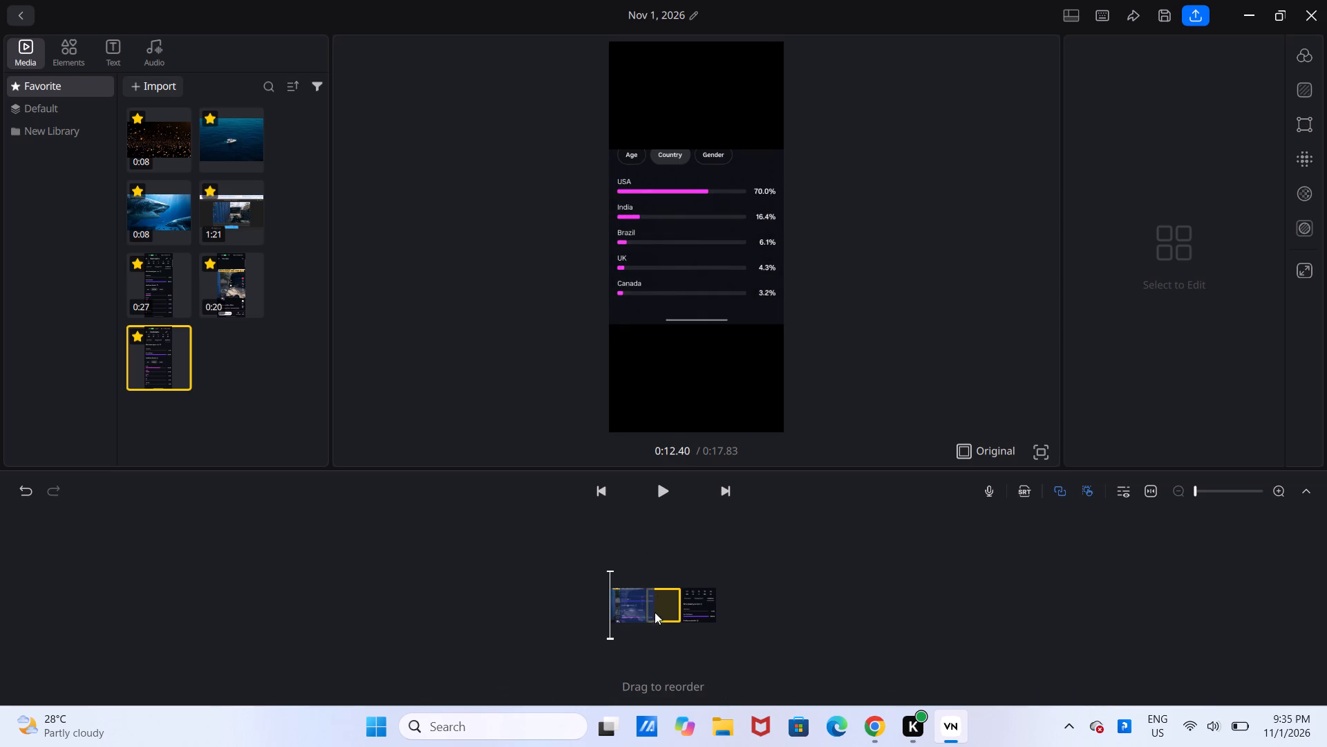
drag(655, 612, 679, 485)
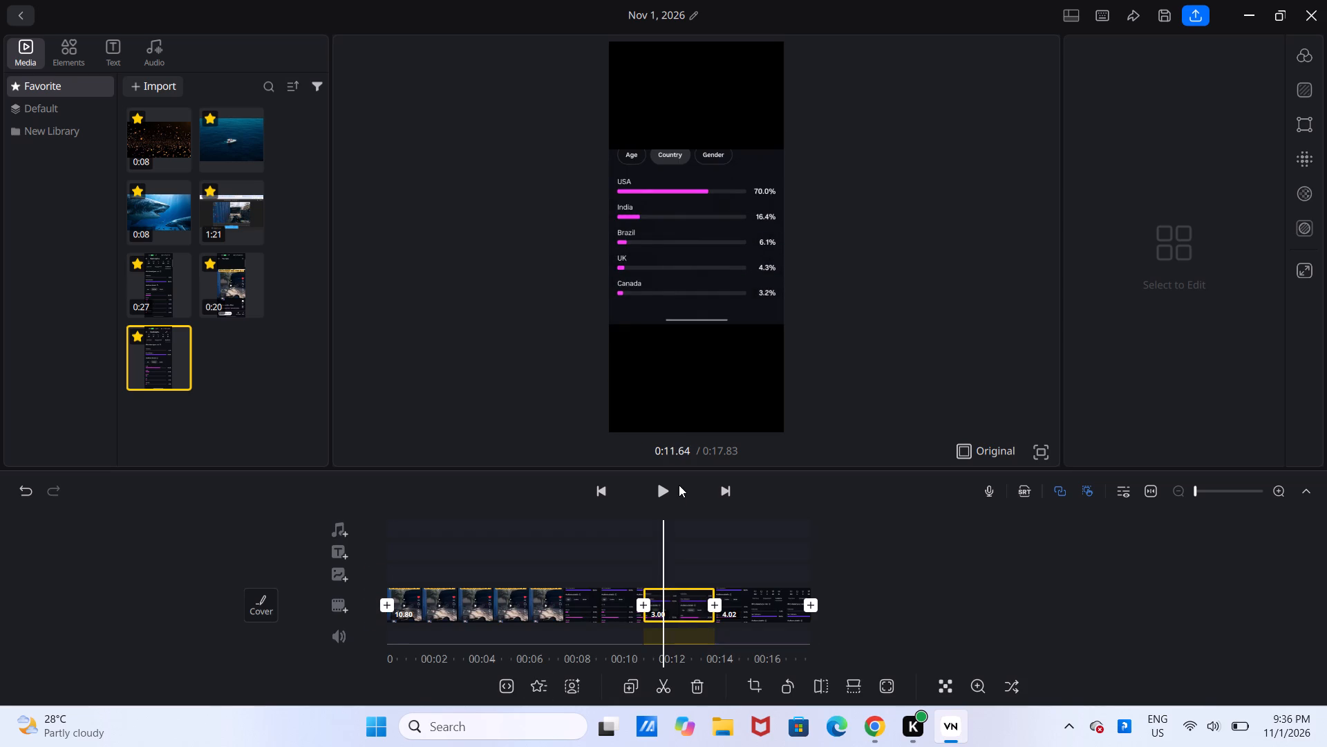
drag(679, 611, 728, 605)
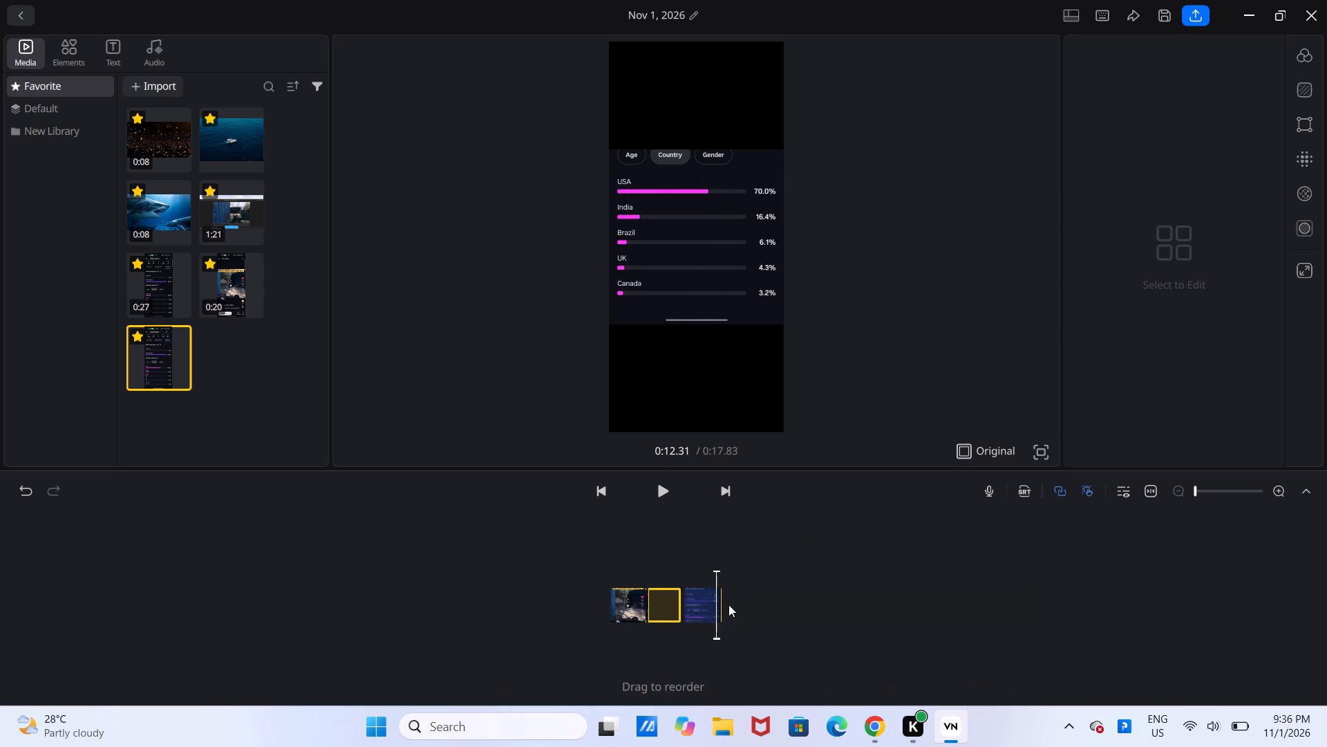
drag(728, 605, 737, 614)
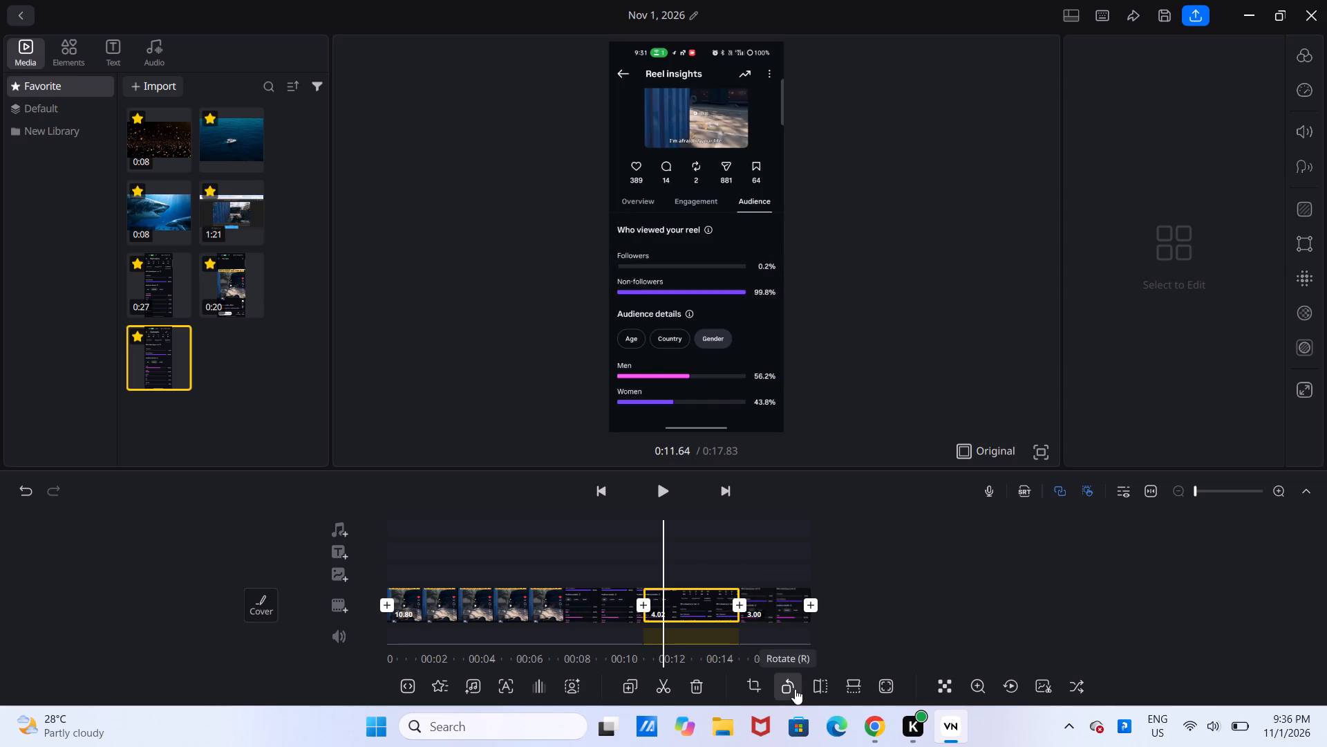
Add the uncropped USA audience breakdown image from the media library as an overlay above the first clip, starting at about 0:01.89.
scroll(795, 689, left, 1)
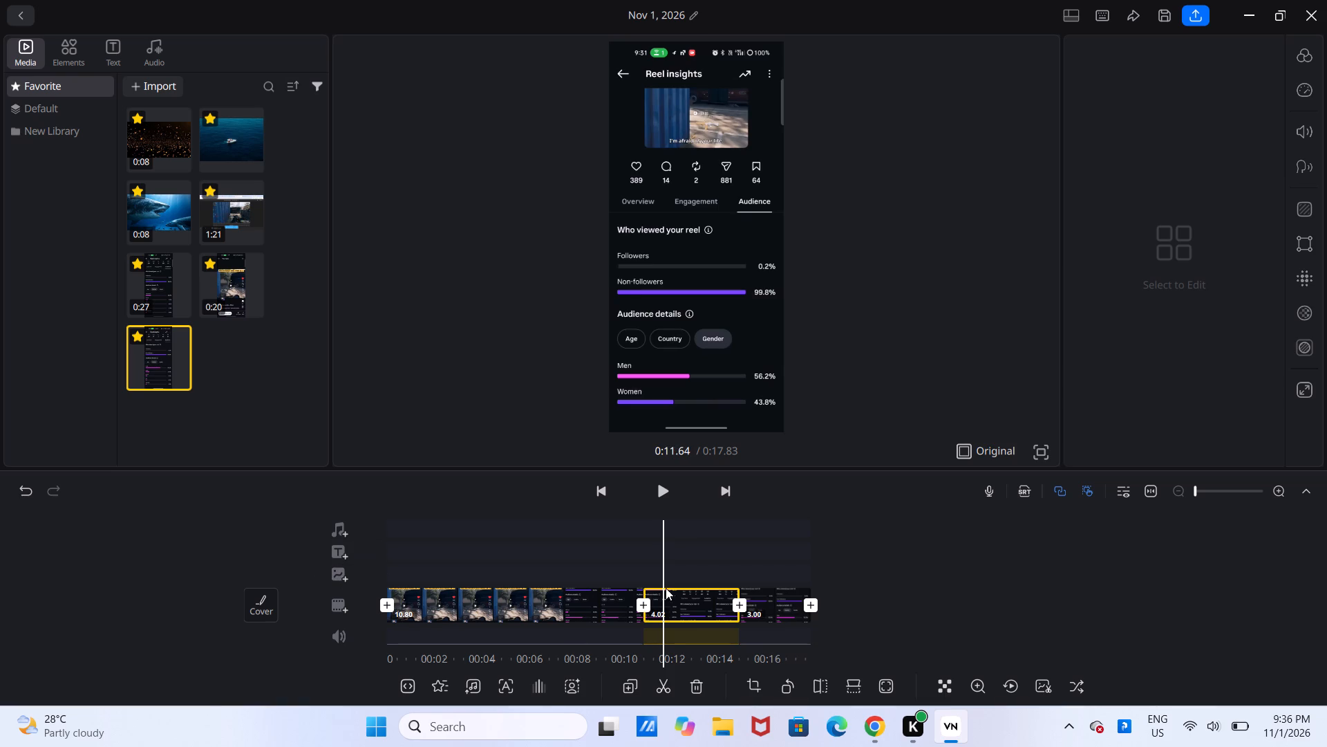
drag(169, 366, 432, 575)
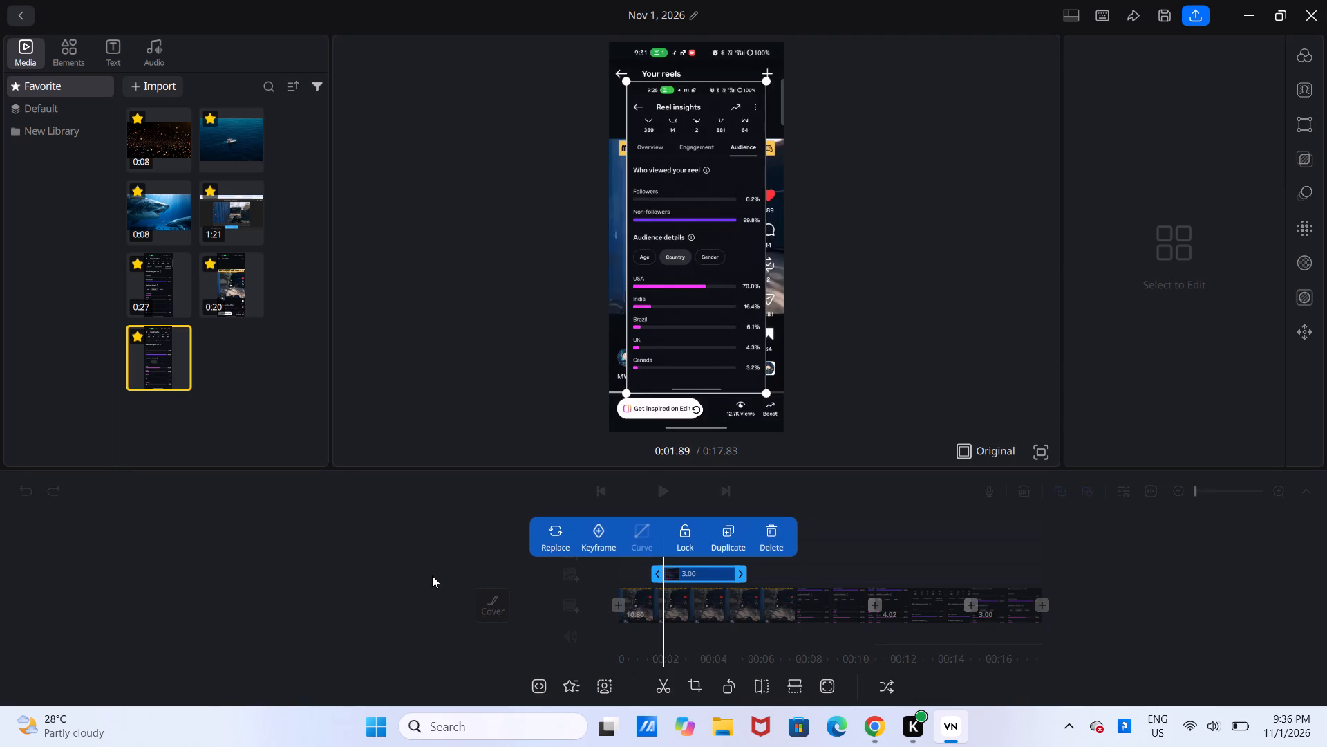
click(905, 578)
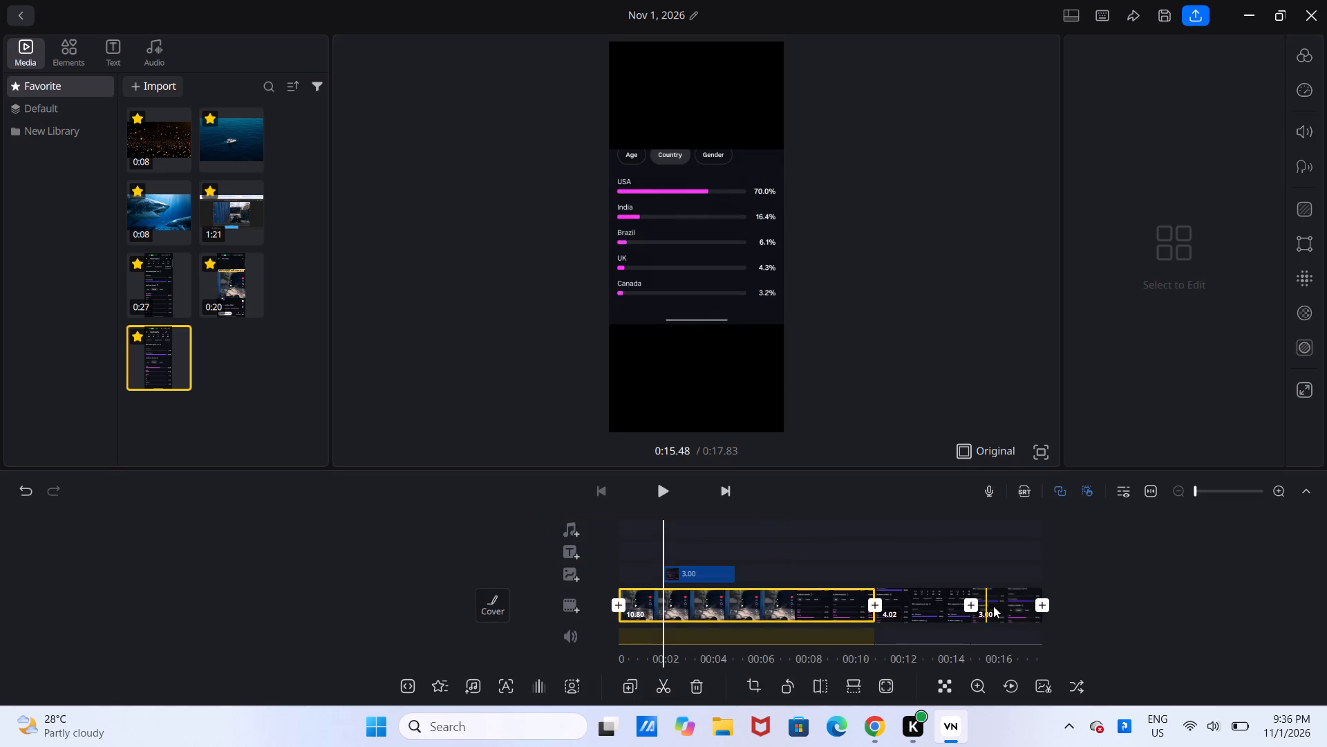
Delete the cropped 3.00-second image clip from the end of the main track.
click(1008, 607)
double_click(1008, 607)
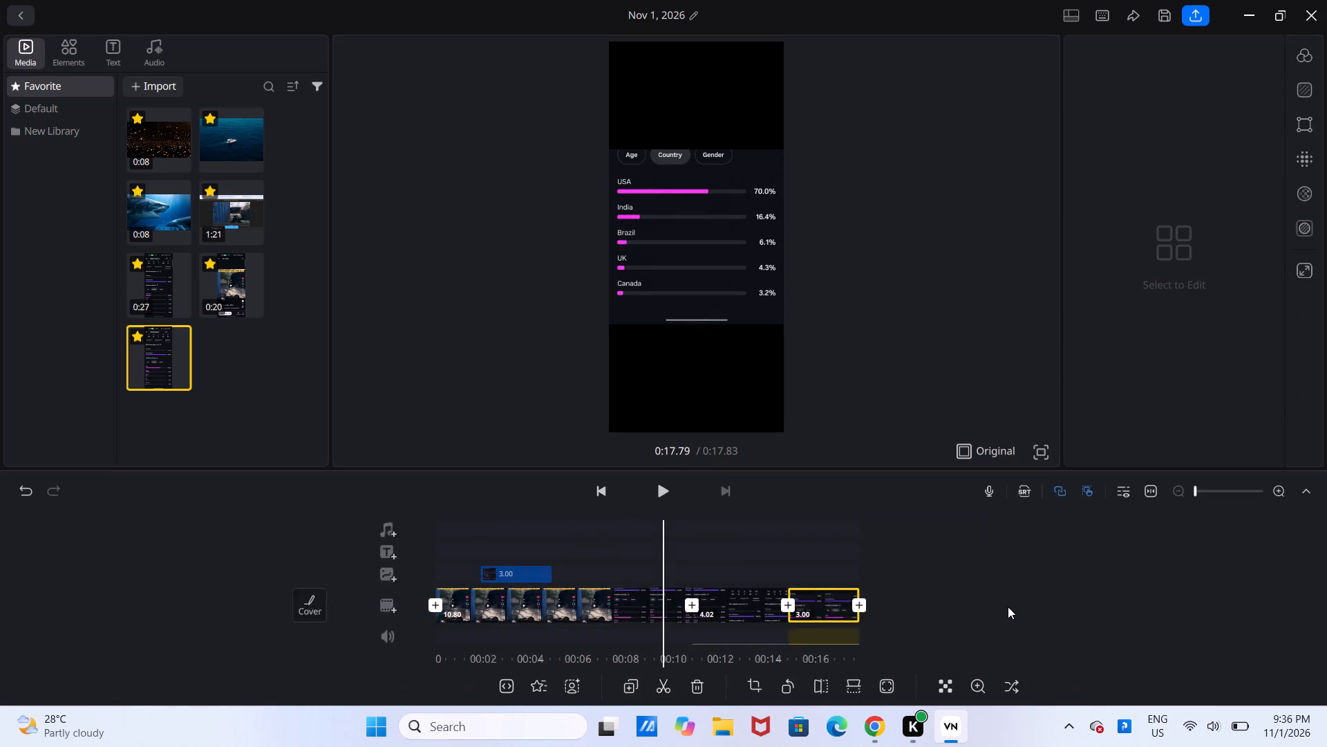
drag(806, 594, 630, 699)
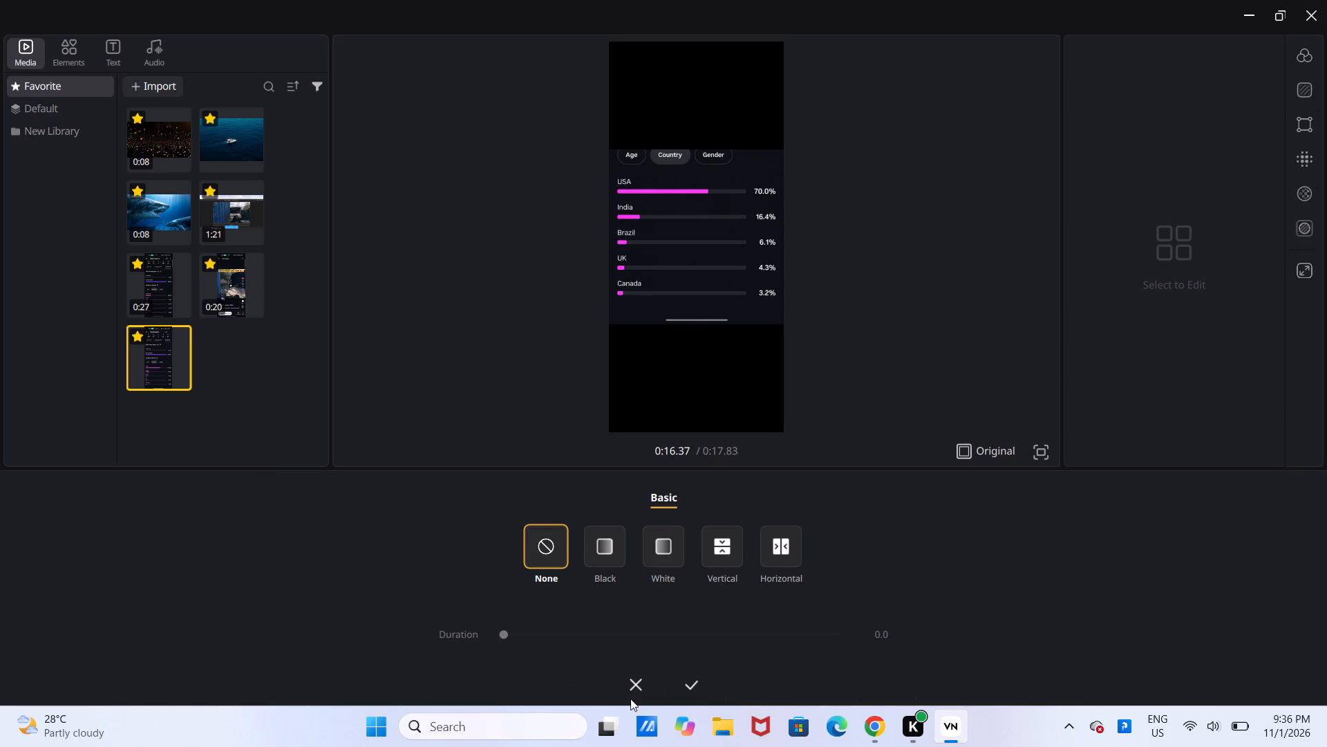
click(630, 699)
click(641, 683)
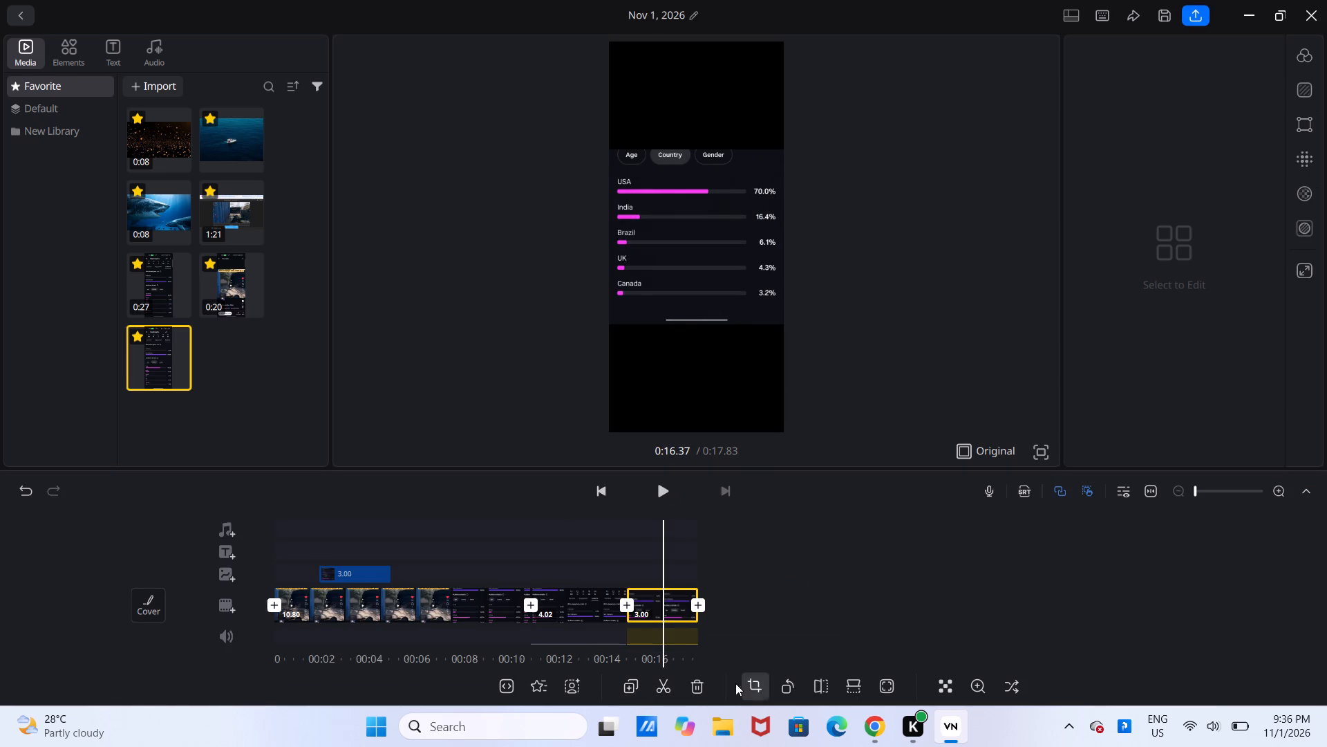
click(686, 683)
Trim the start of the USA audience overlay image so that it lasts 2.56 seconds.
drag(406, 569, 493, 571)
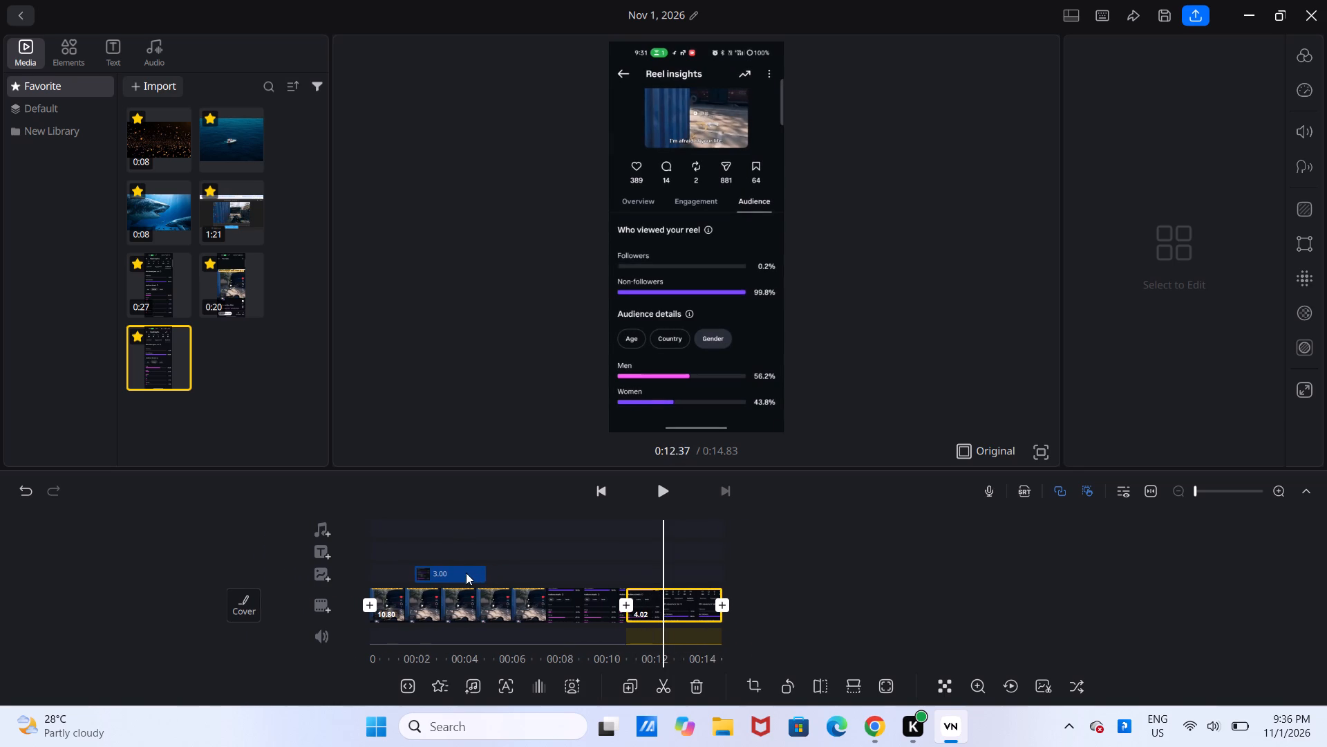
click(466, 573)
drag(466, 573, 426, 616)
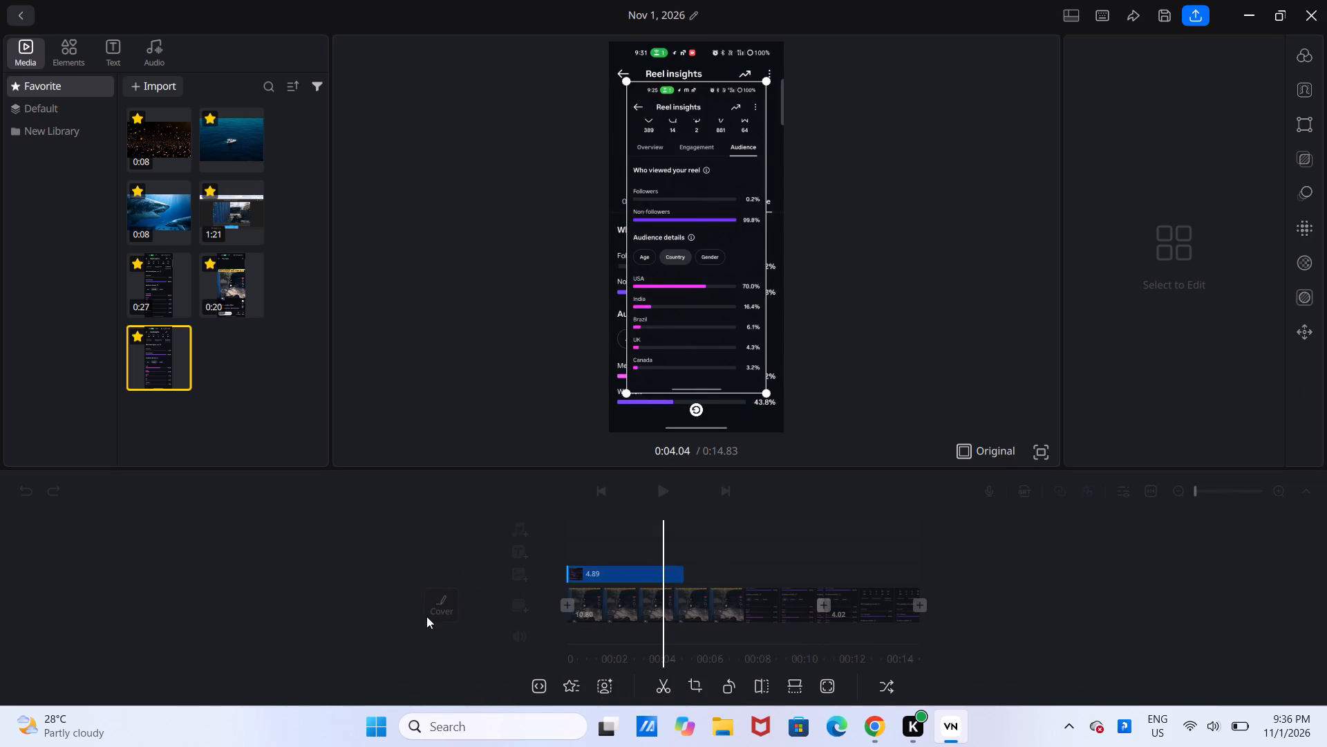
drag(426, 616, 476, 612)
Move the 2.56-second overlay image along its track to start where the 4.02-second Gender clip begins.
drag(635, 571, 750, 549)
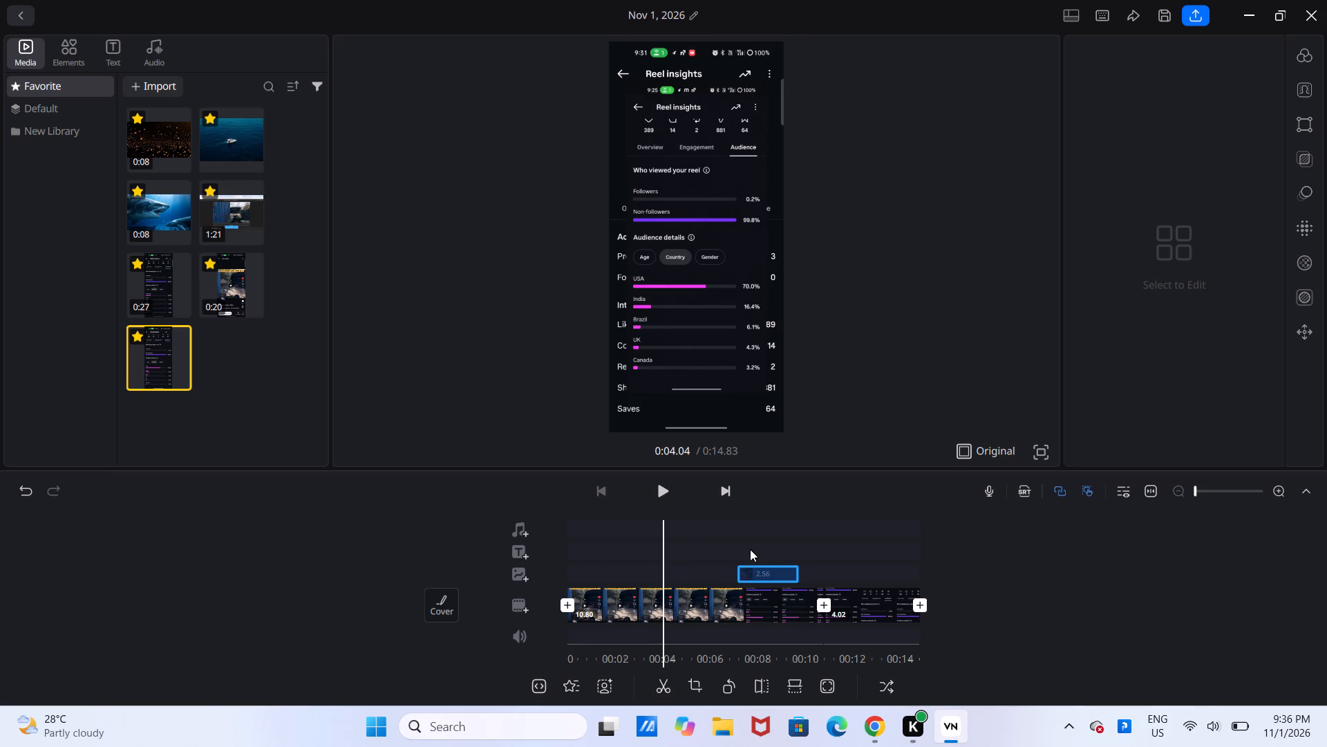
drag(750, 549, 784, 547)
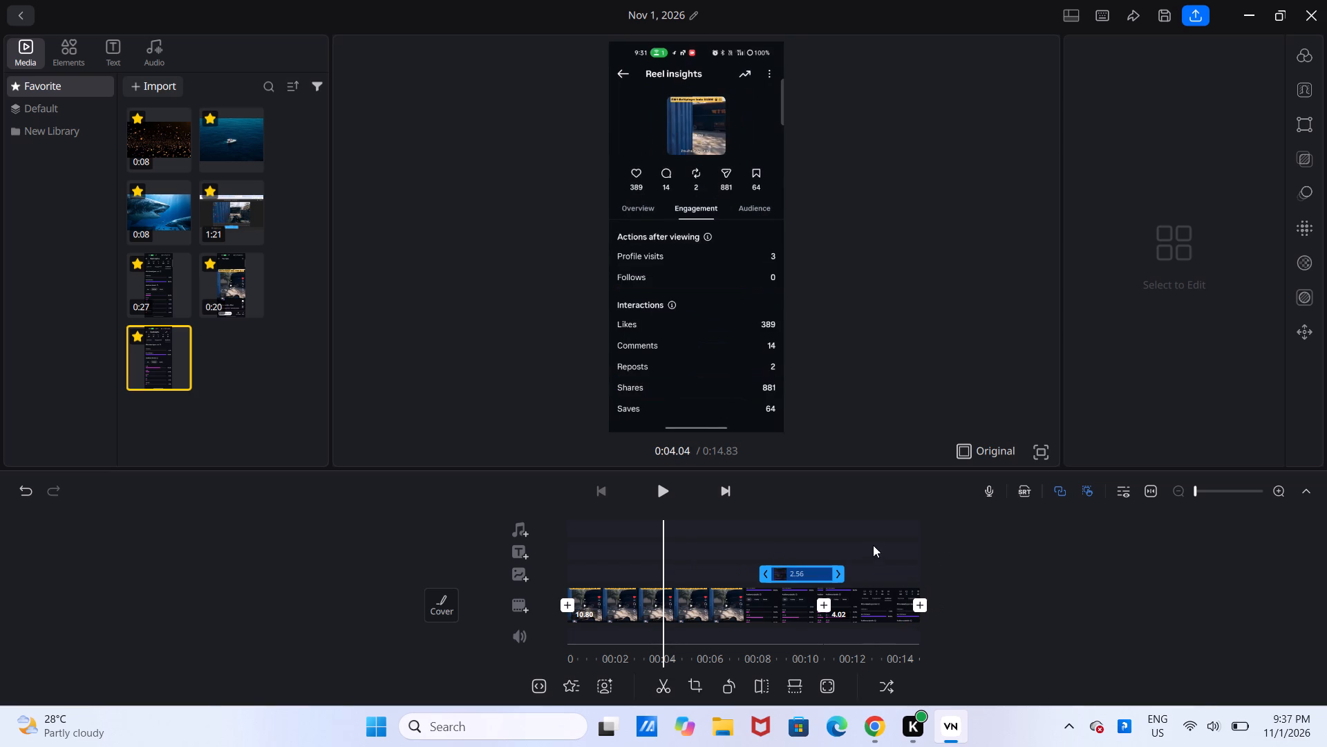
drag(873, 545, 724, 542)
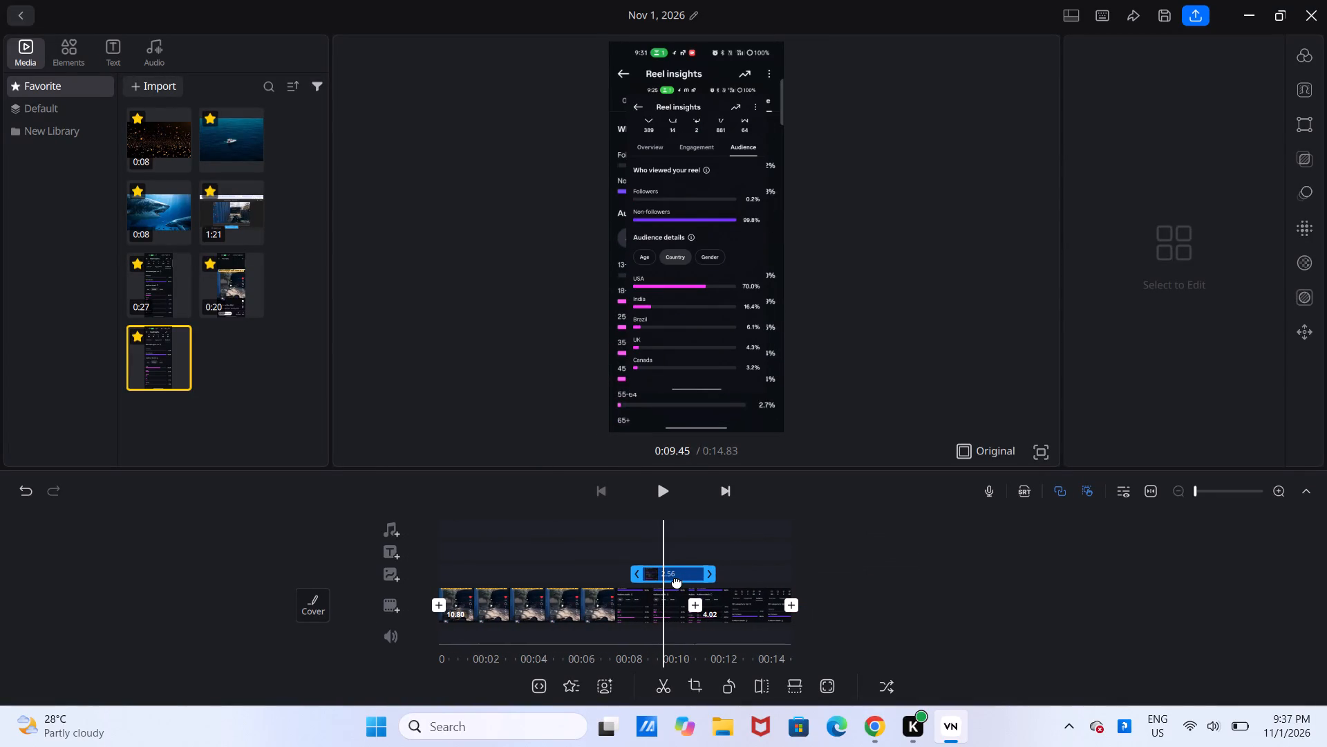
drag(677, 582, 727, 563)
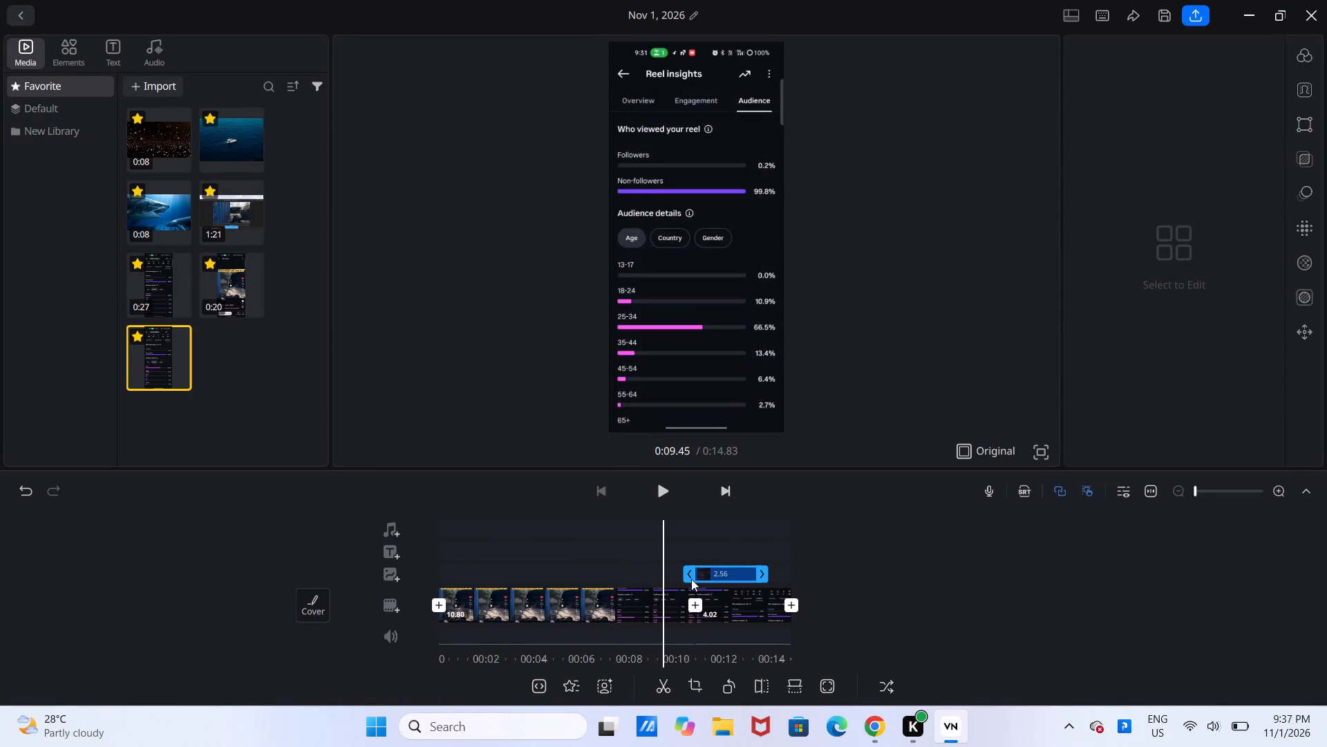
Extend the end of the first main-track clip to a duration of 12.90 seconds.
click(652, 611)
double_click(652, 611)
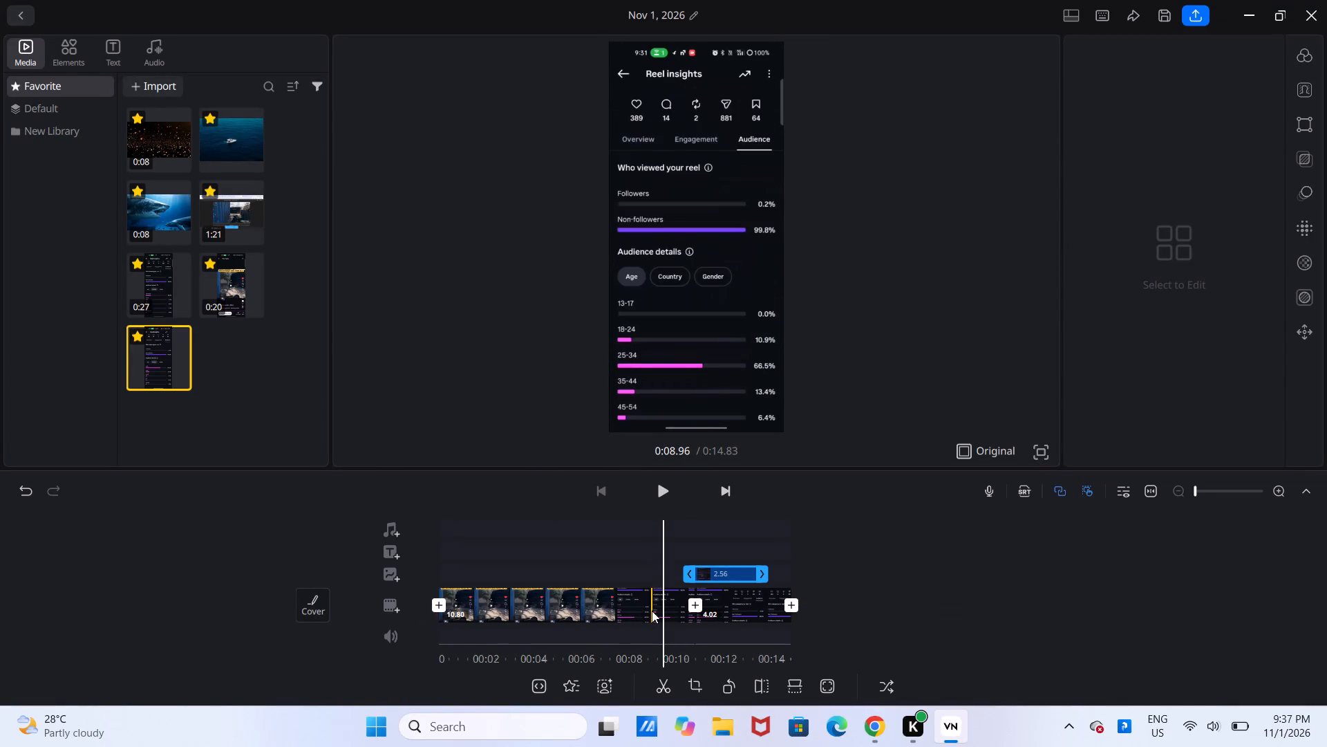
click(652, 611)
click(626, 598)
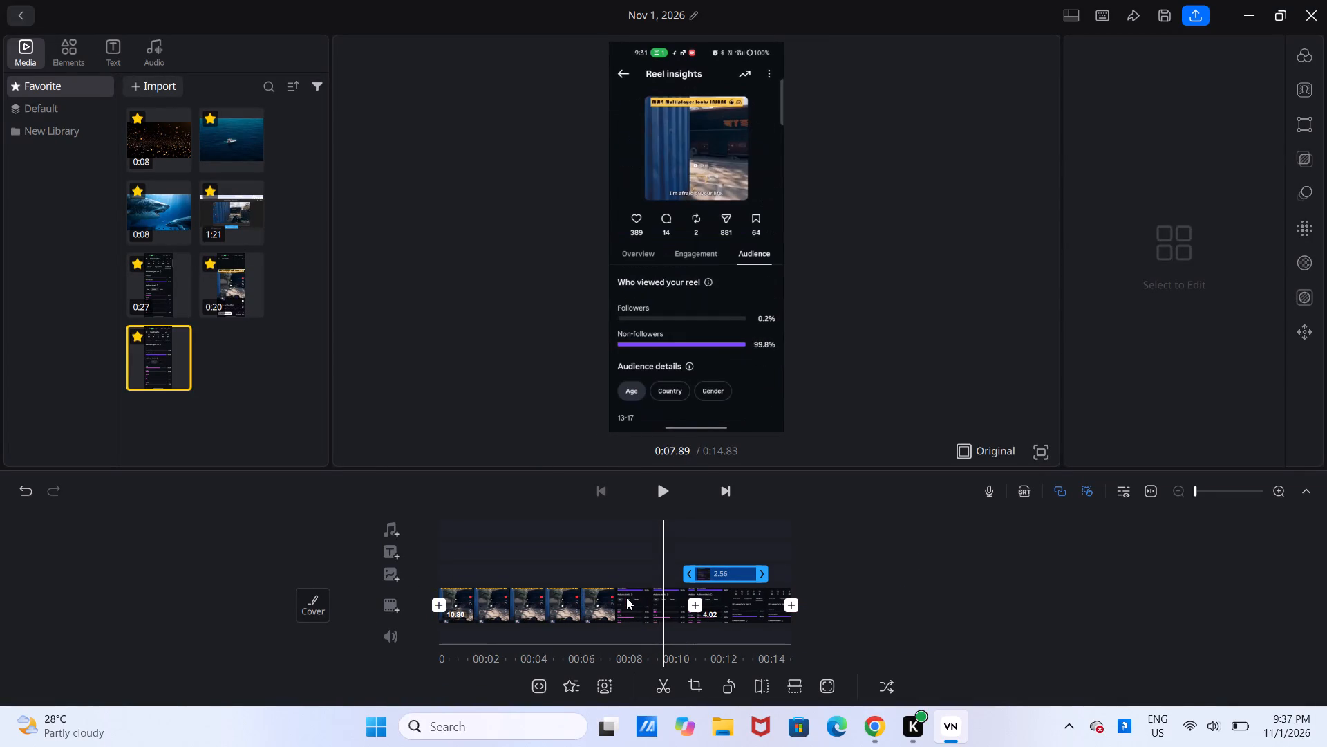
click(932, 629)
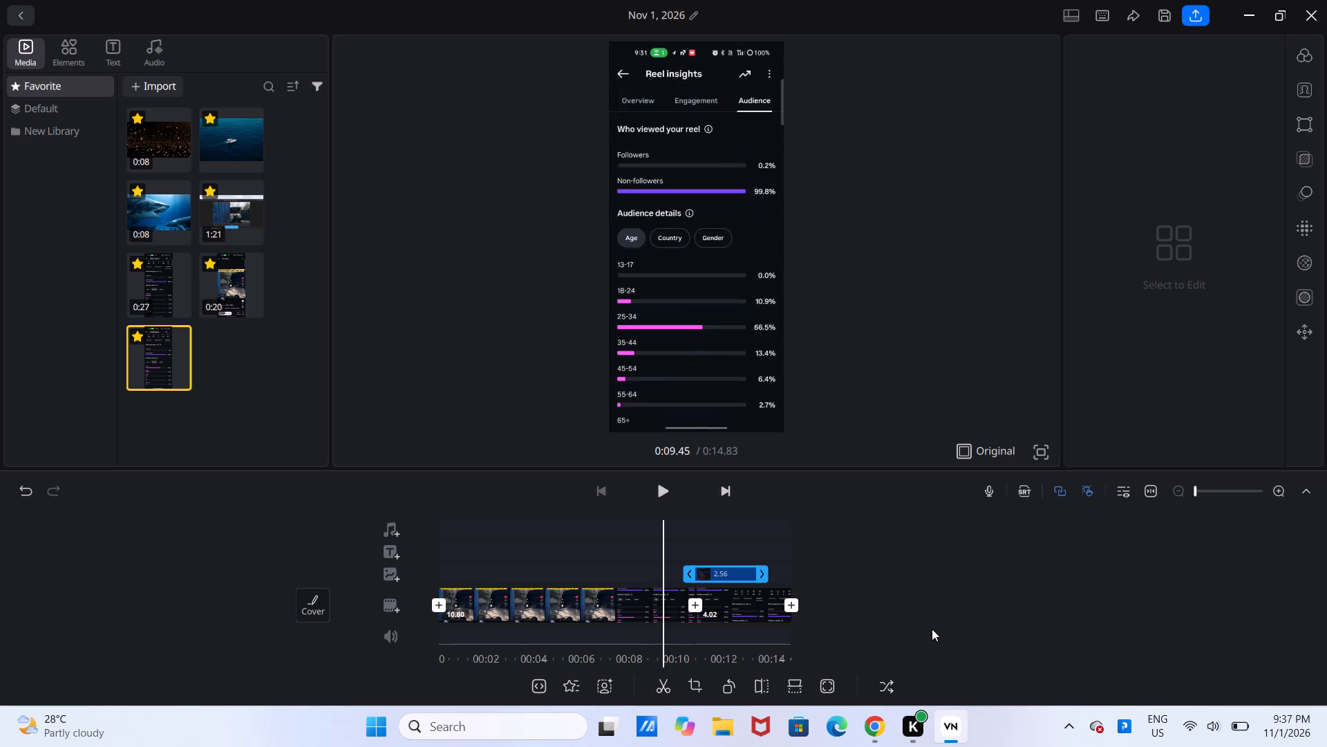
click(675, 593)
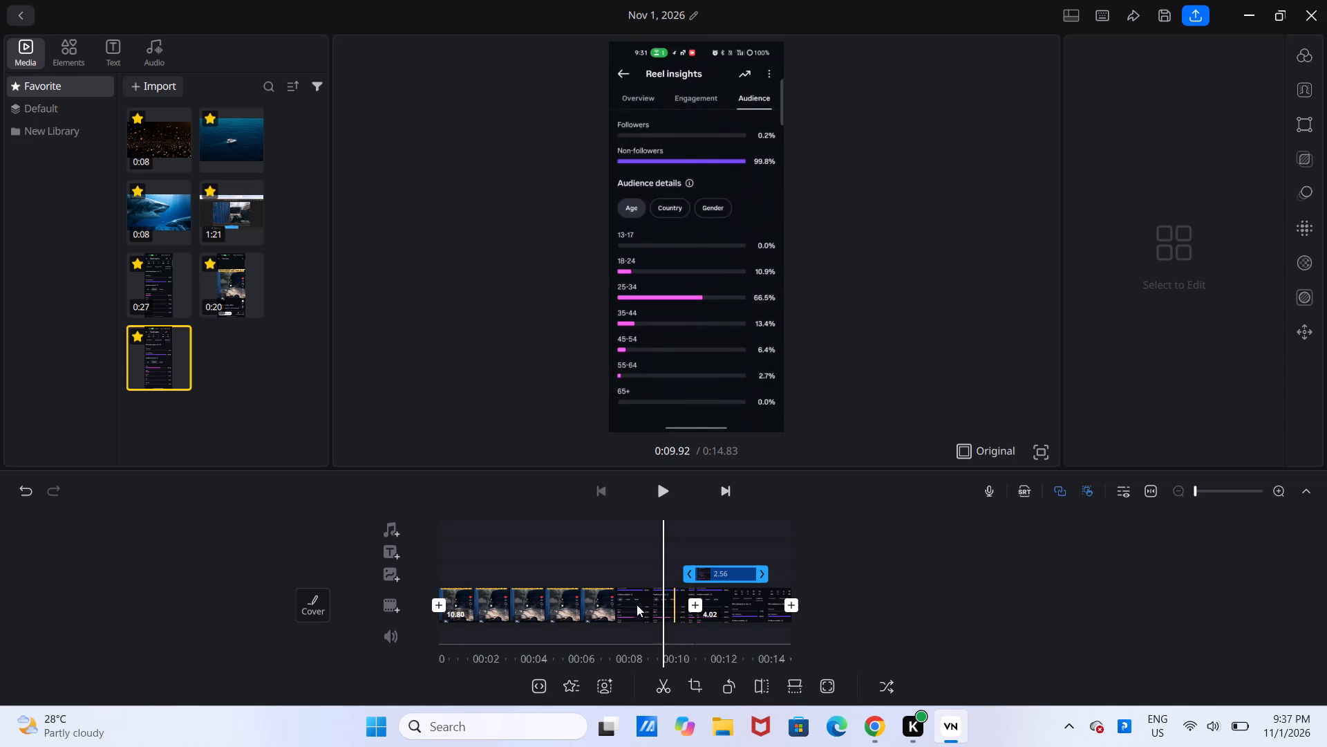
drag(577, 622, 575, 612)
triple_click(575, 612)
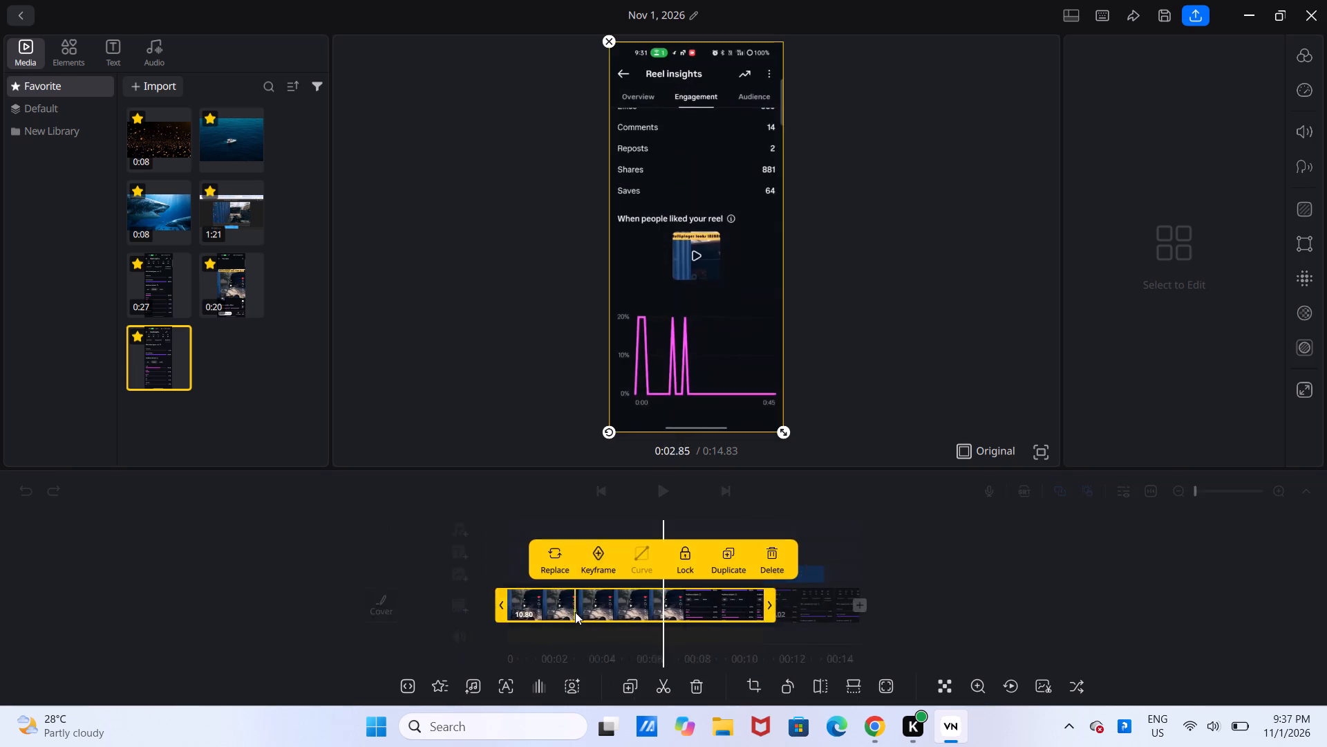
click(856, 596)
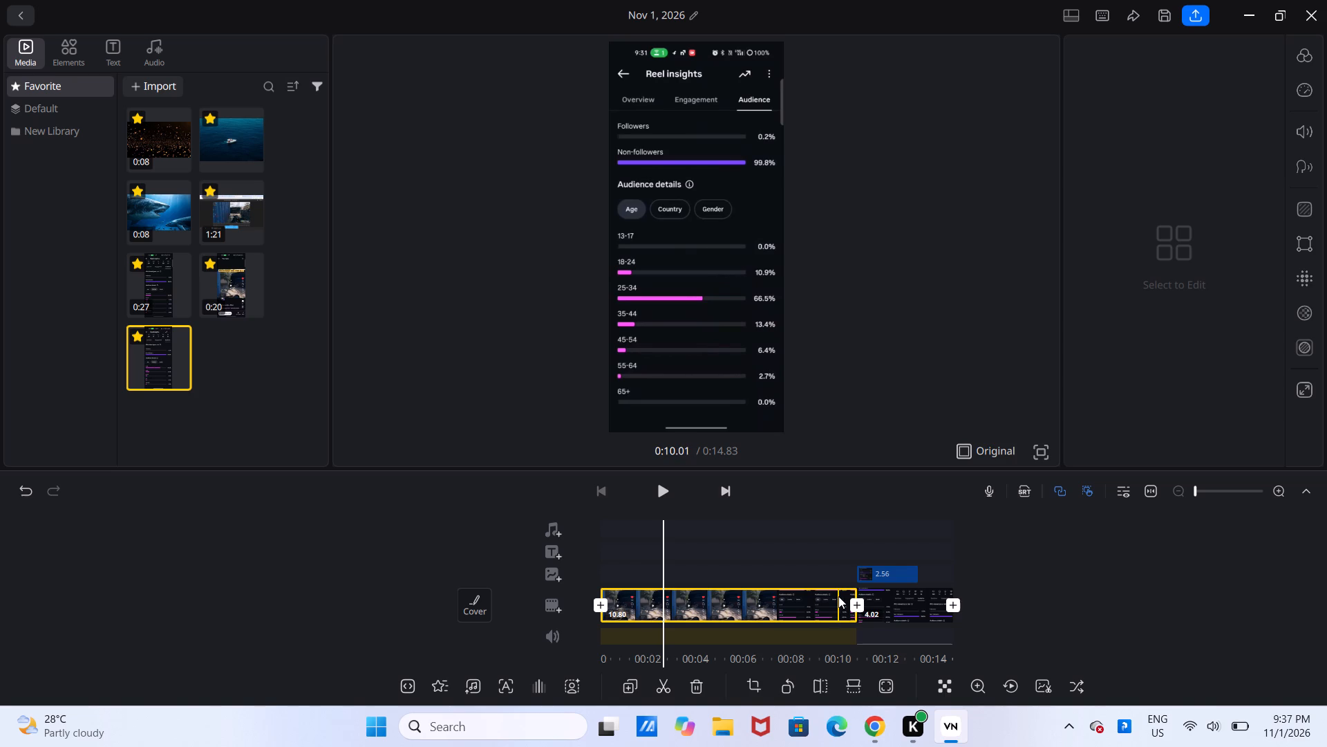
click(838, 596)
double_click(780, 596)
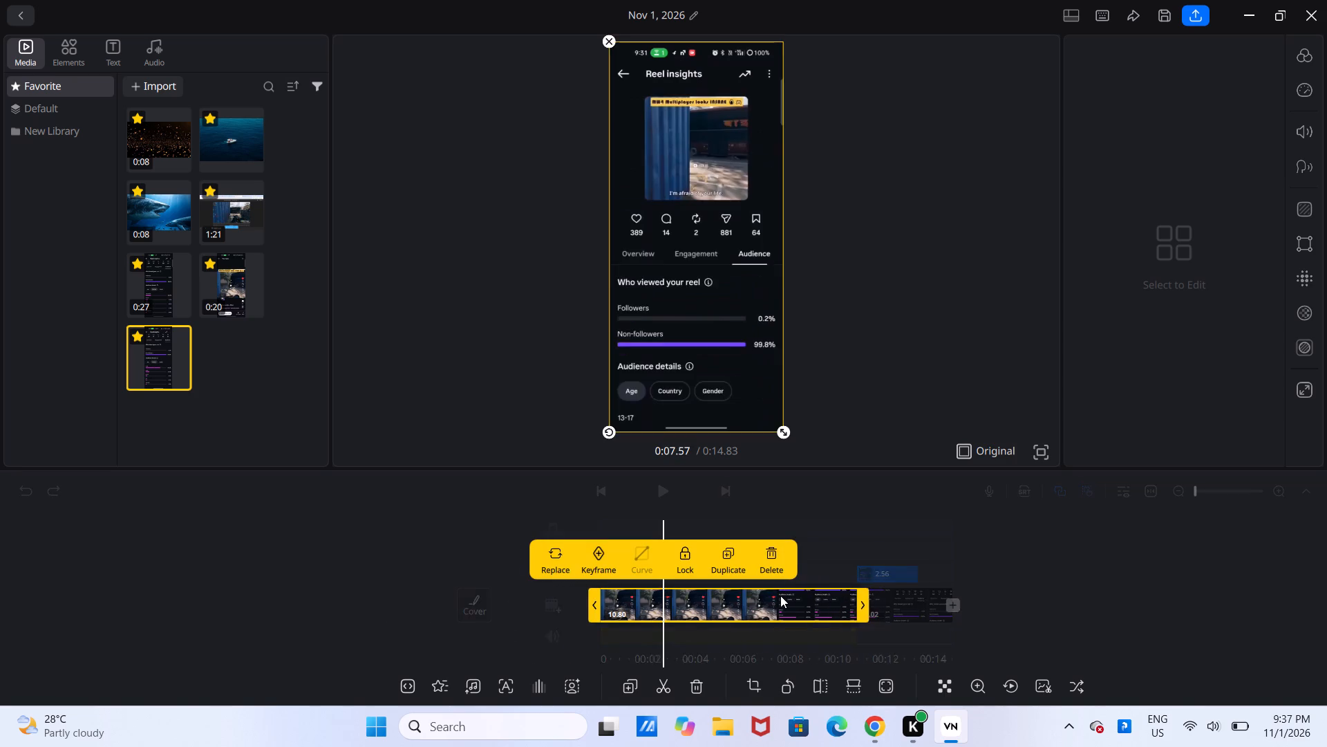
drag(740, 611, 784, 616)
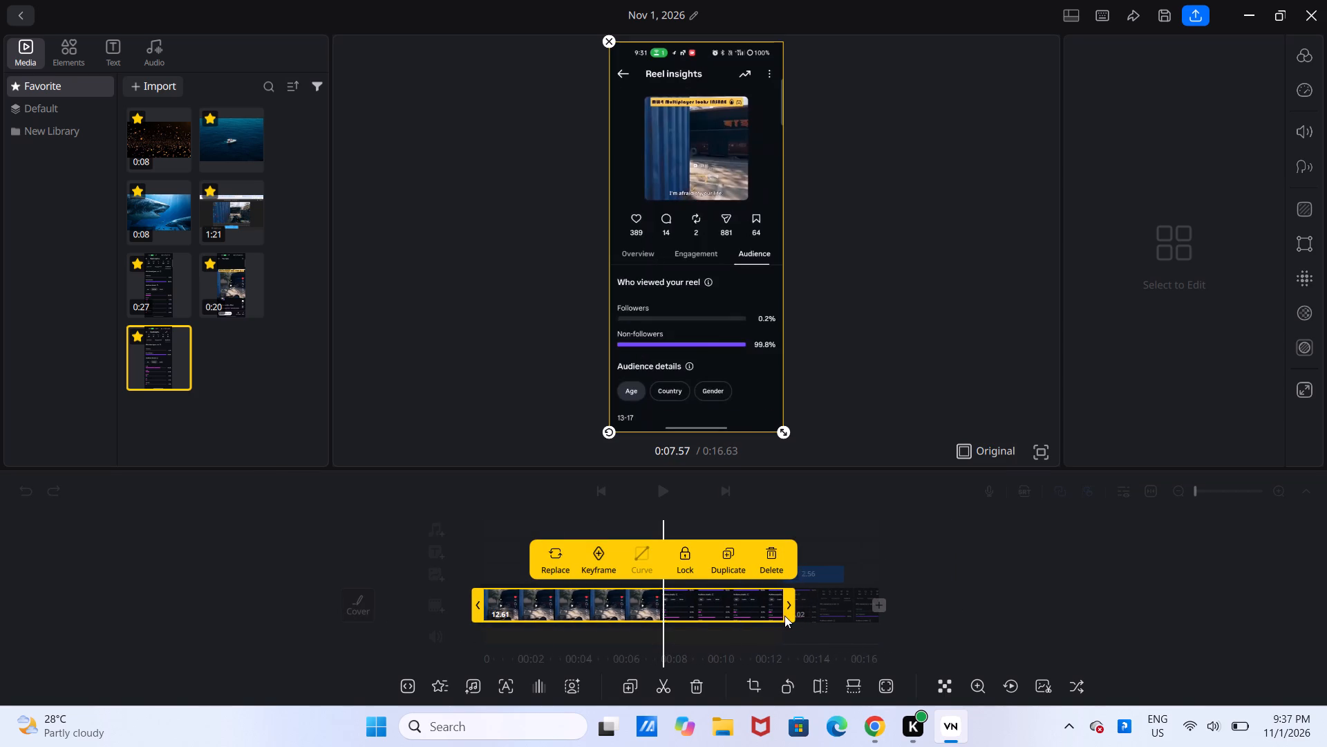
drag(784, 616, 790, 618)
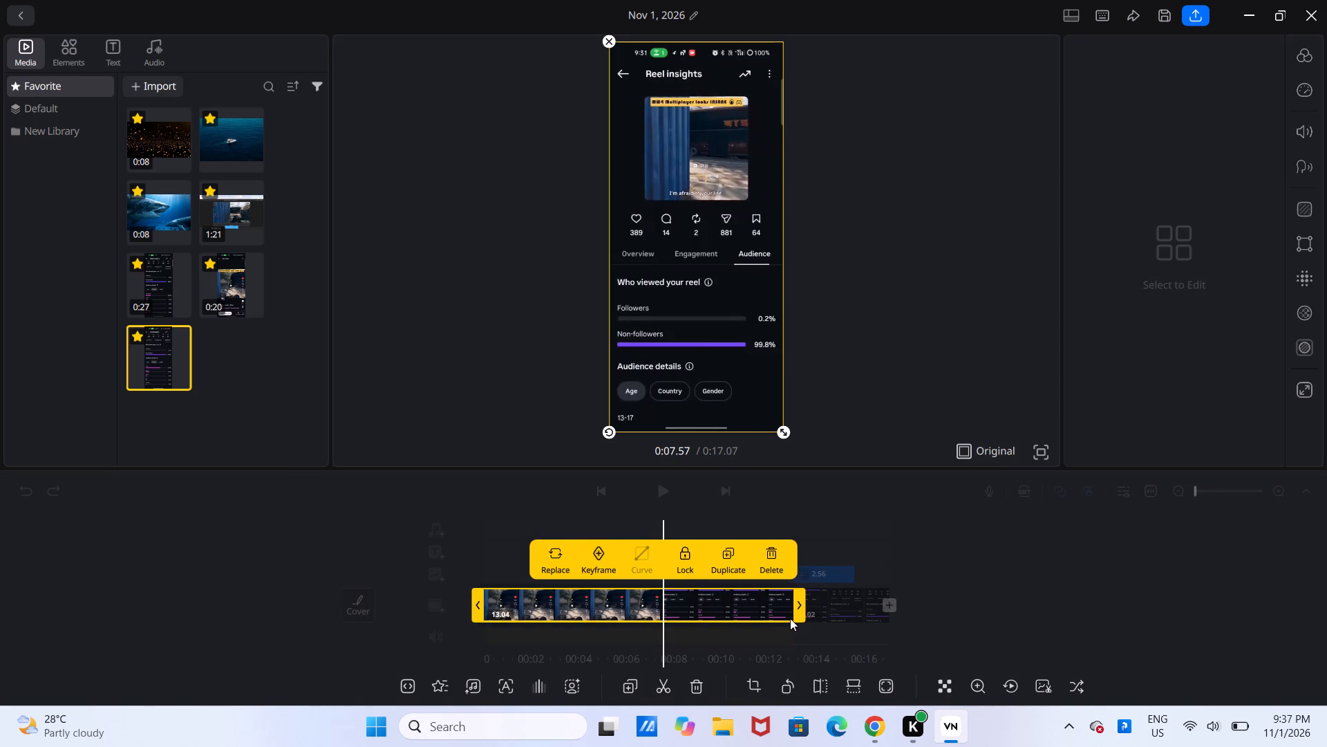
drag(790, 618, 790, 619)
click(807, 613)
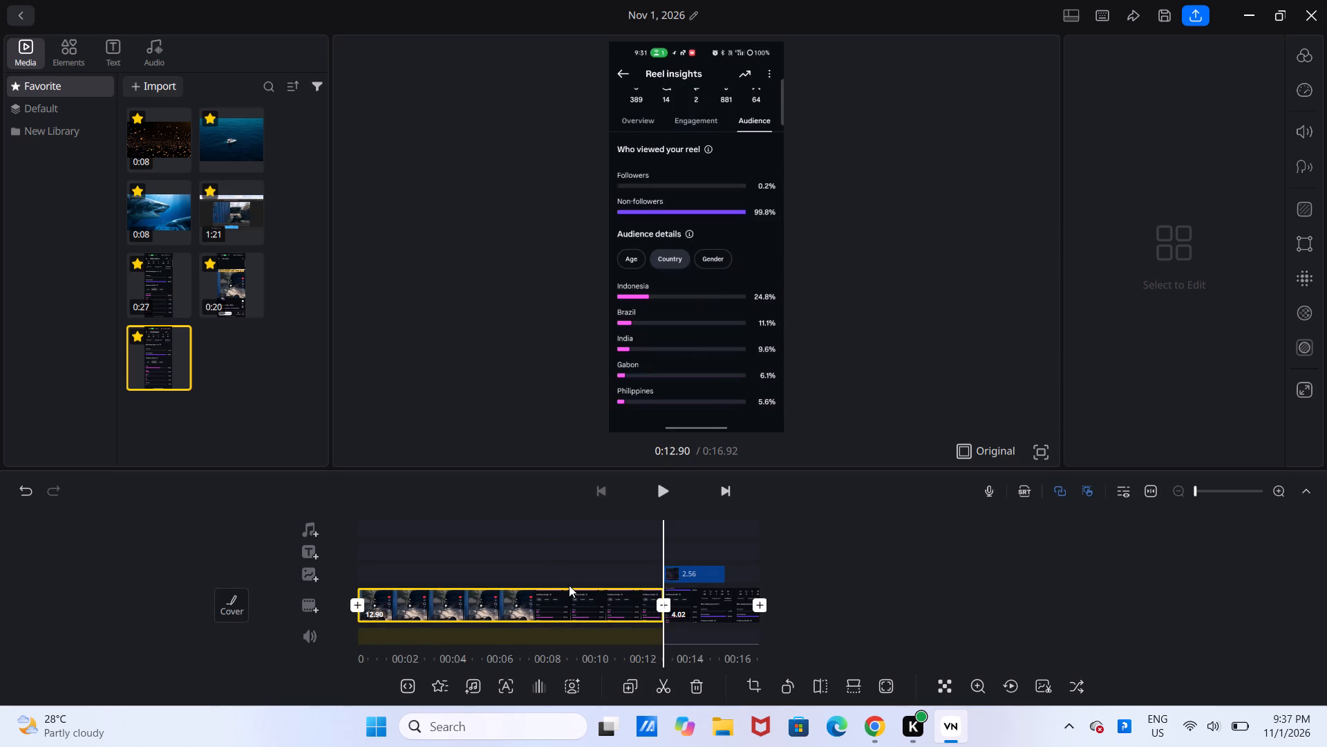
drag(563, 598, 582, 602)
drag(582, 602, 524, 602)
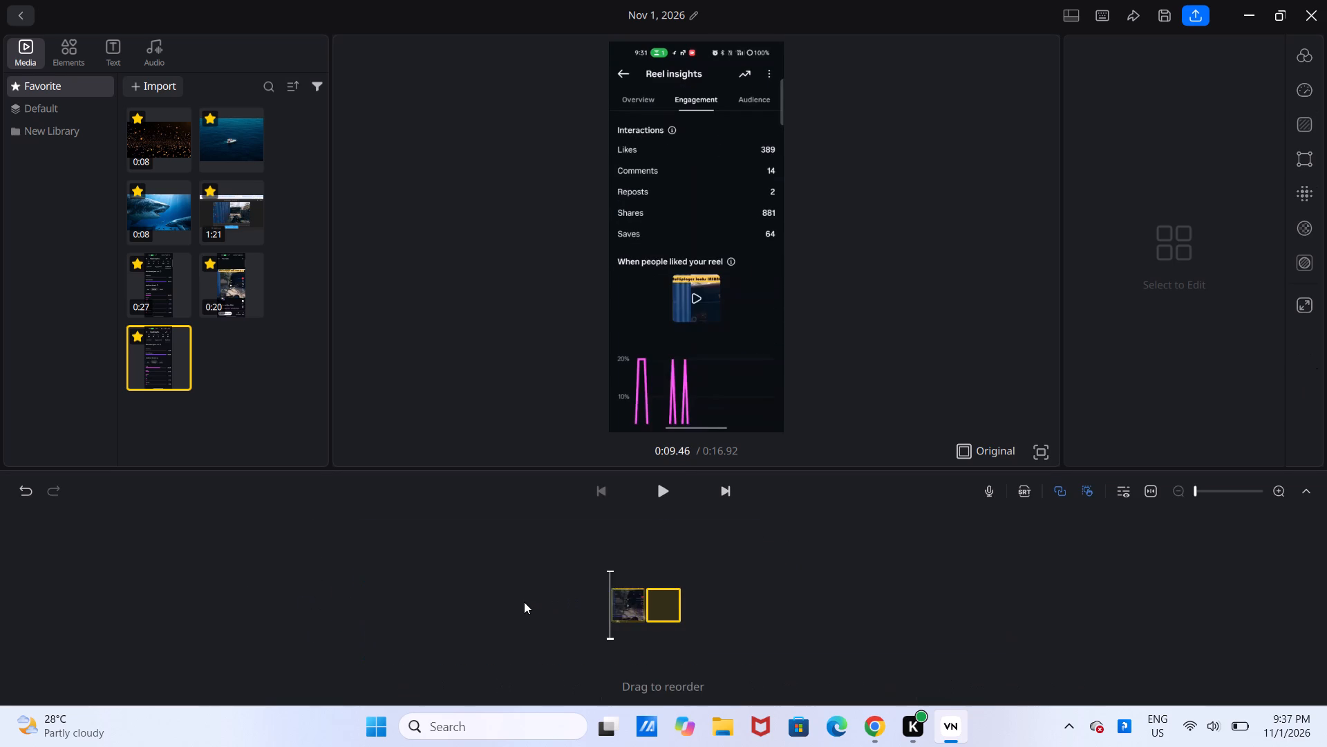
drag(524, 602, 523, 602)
Examine the extended clip frame by frame for the moment the audience details switch from Age to Country.
drag(556, 560, 579, 560)
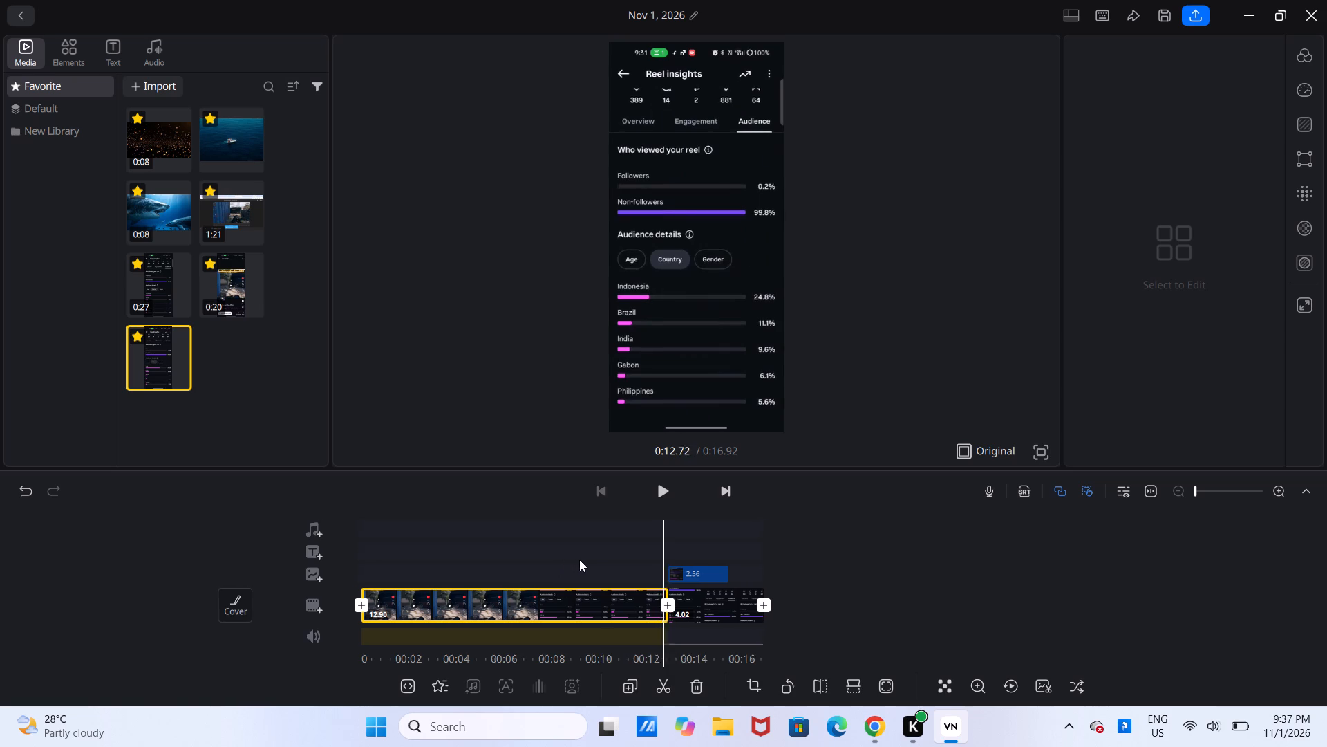
drag(579, 560, 613, 569)
drag(613, 569, 614, 569)
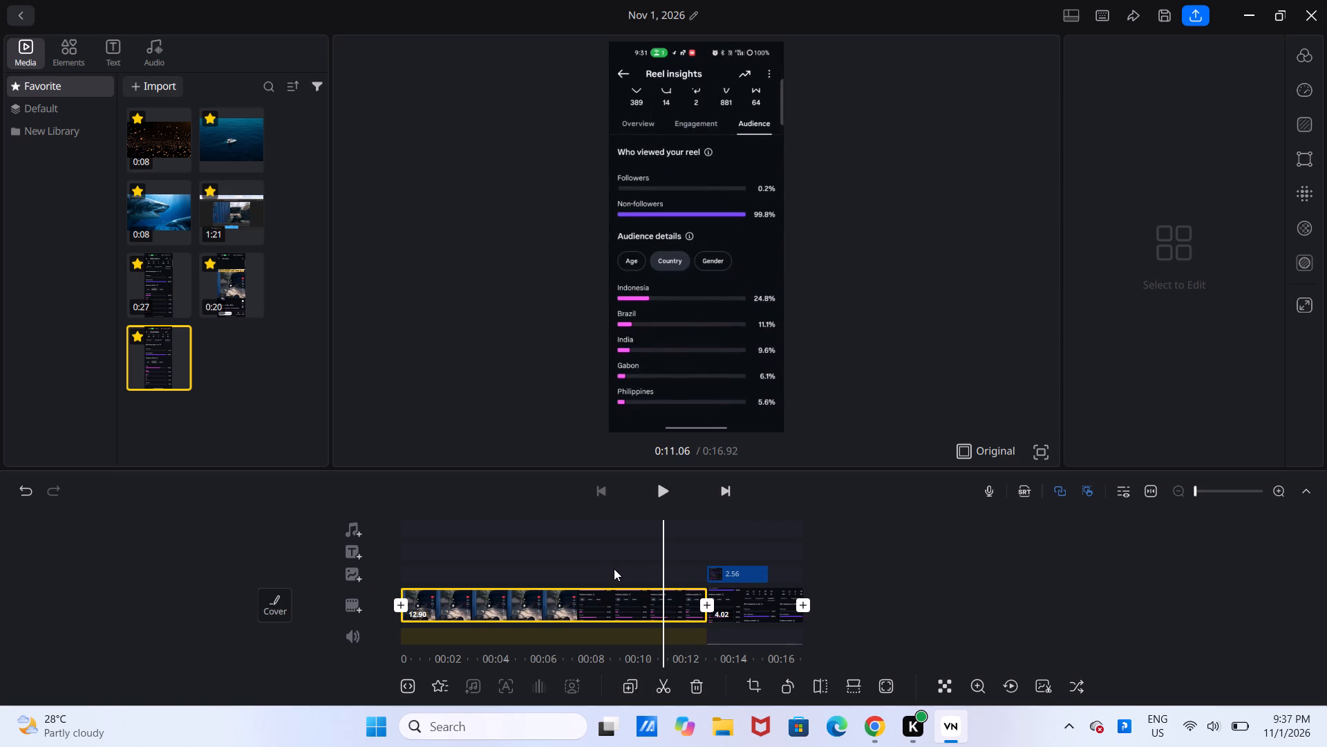
drag(614, 569, 661, 569)
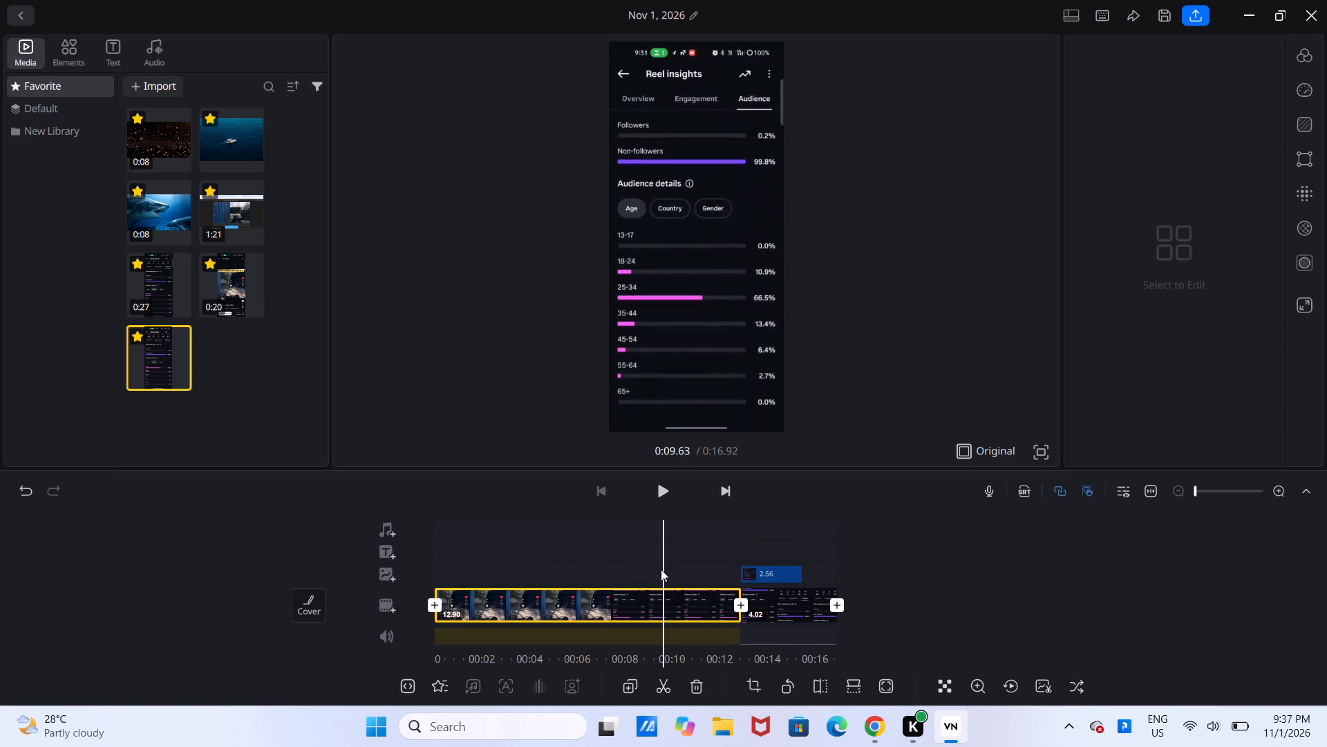
drag(661, 569, 652, 573)
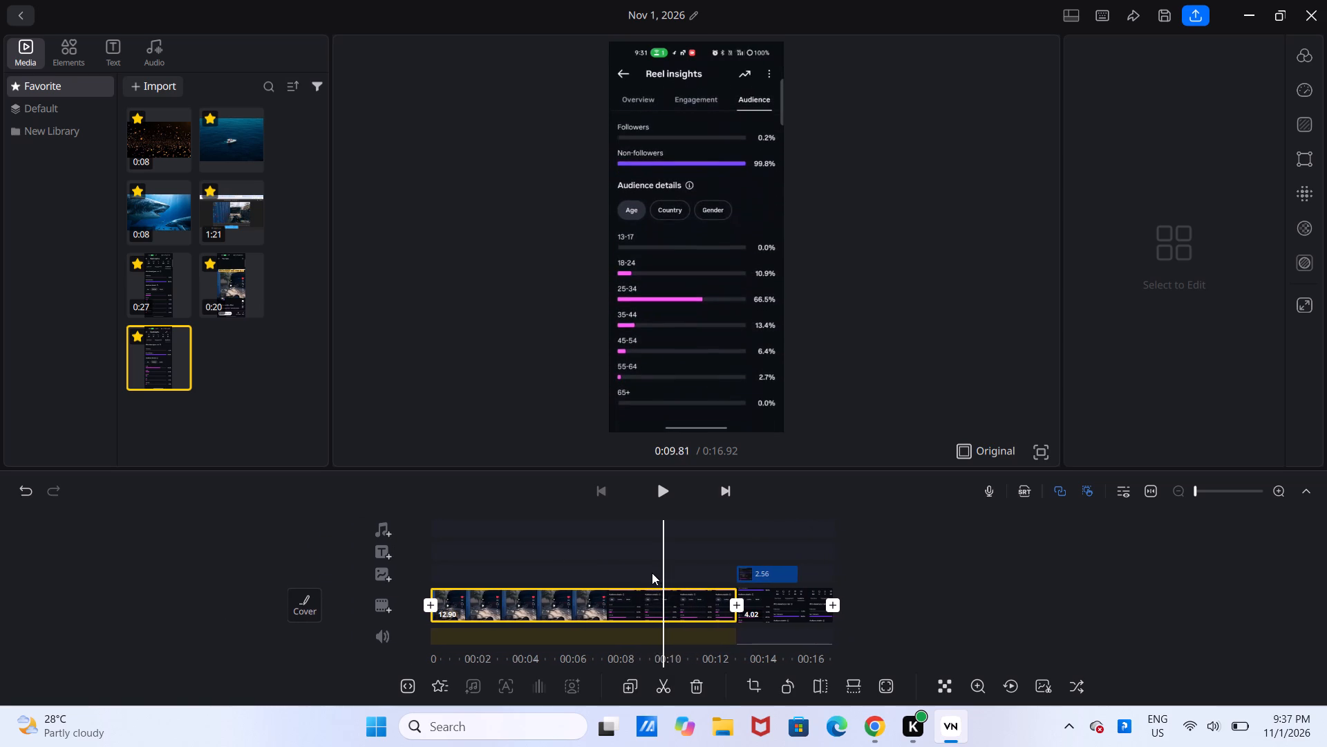
drag(652, 573, 632, 575)
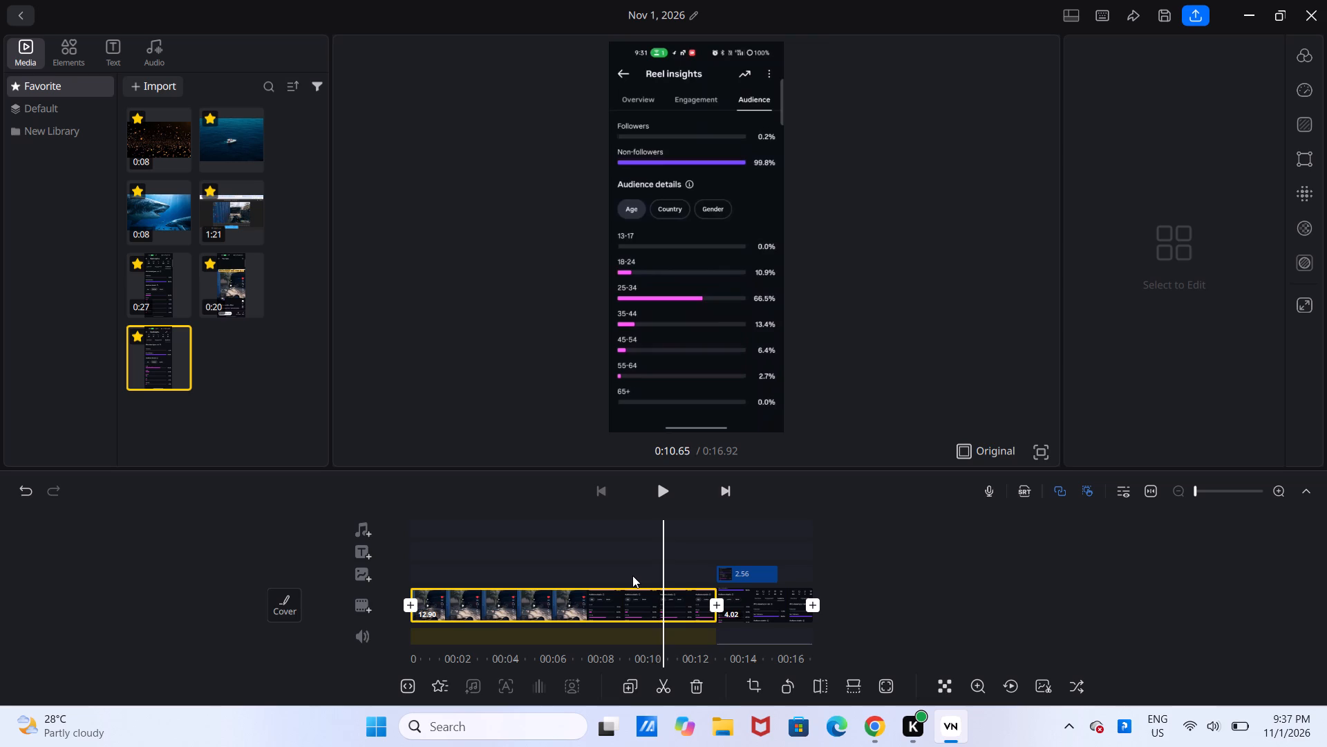
drag(632, 575, 625, 576)
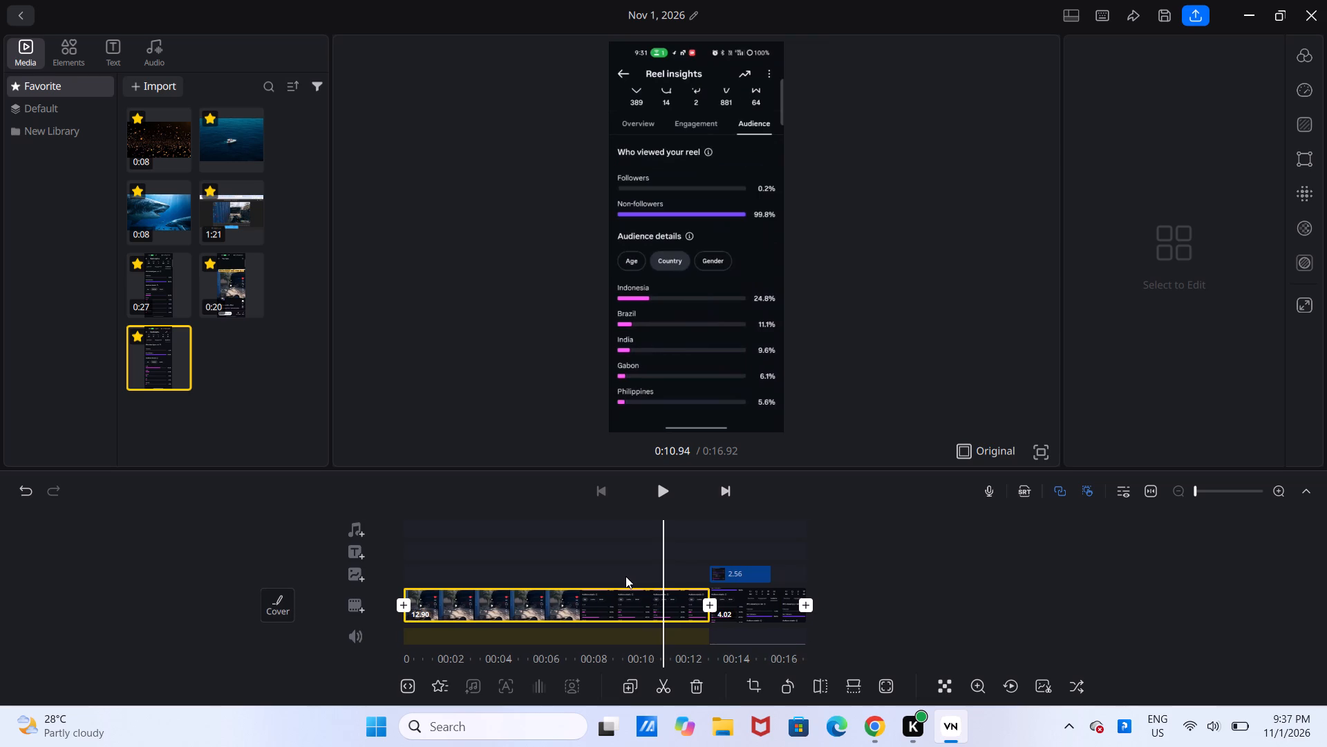
drag(625, 576, 629, 575)
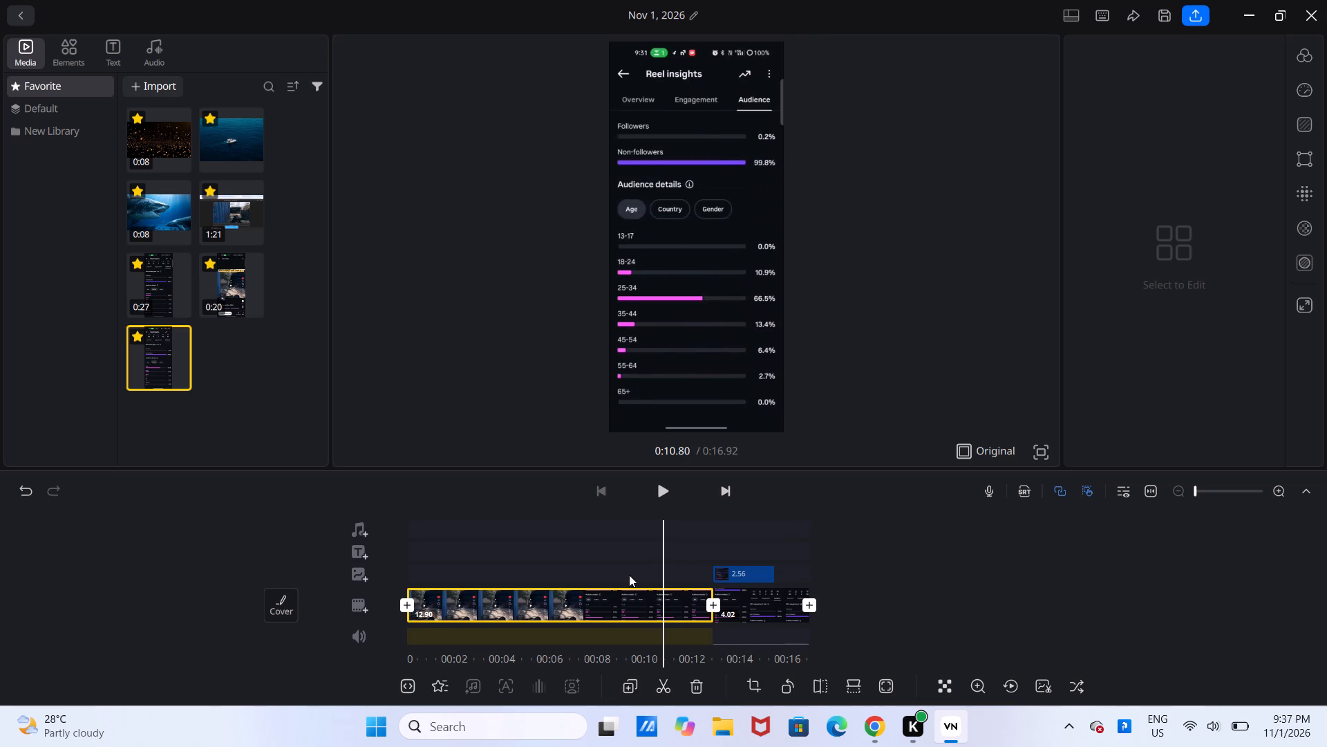
drag(629, 575, 626, 575)
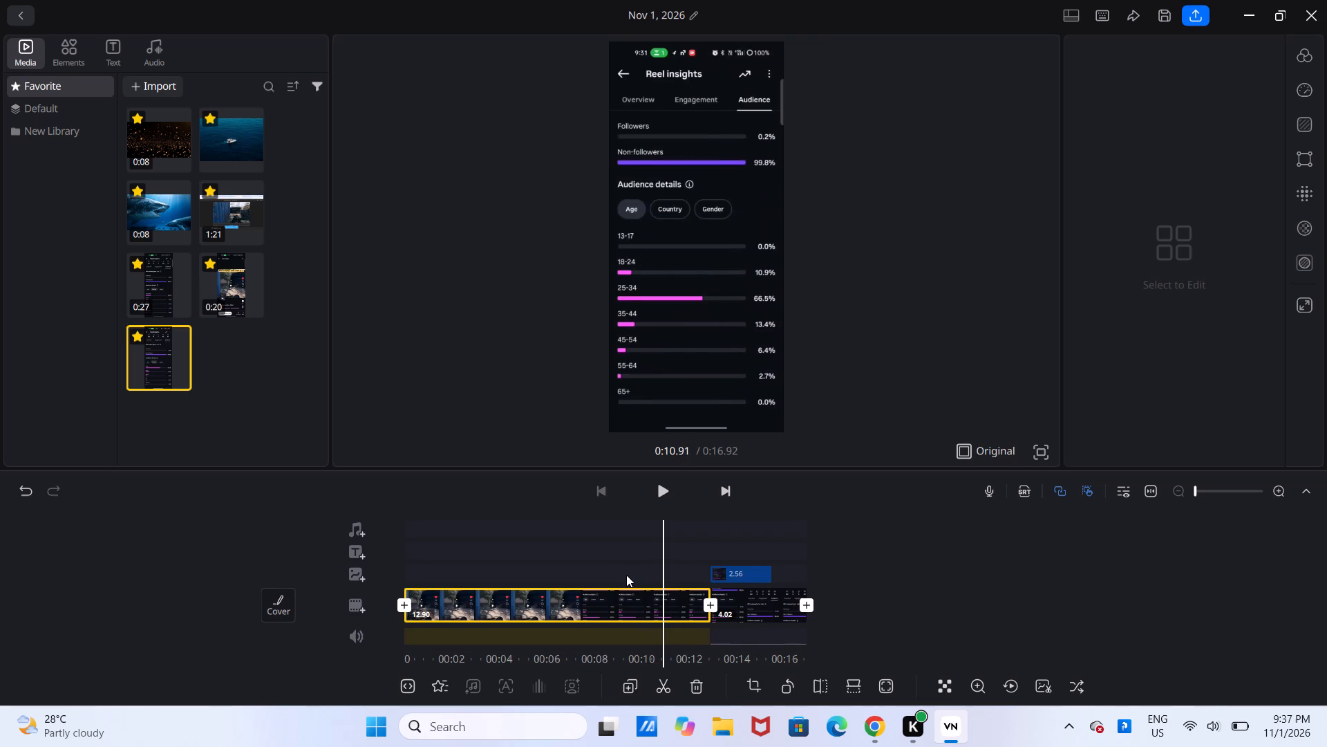
drag(626, 575, 625, 575)
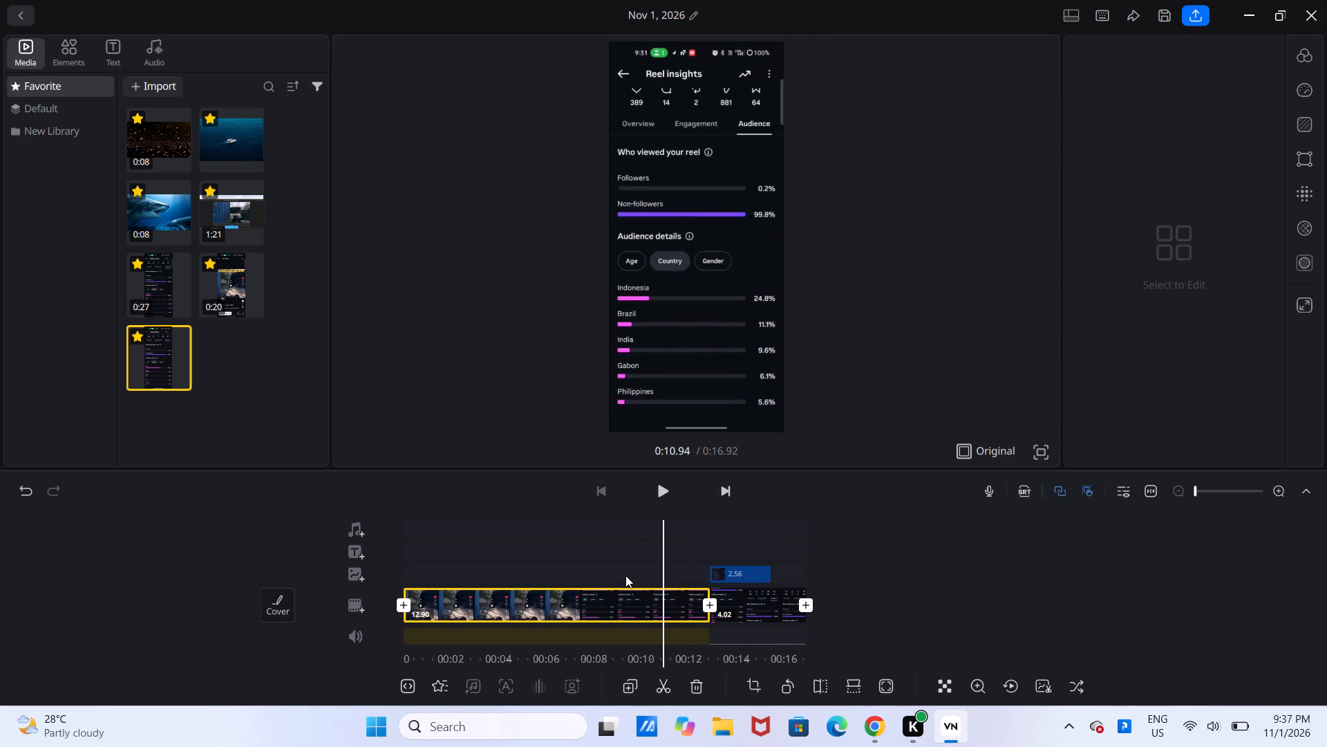
drag(625, 575, 627, 576)
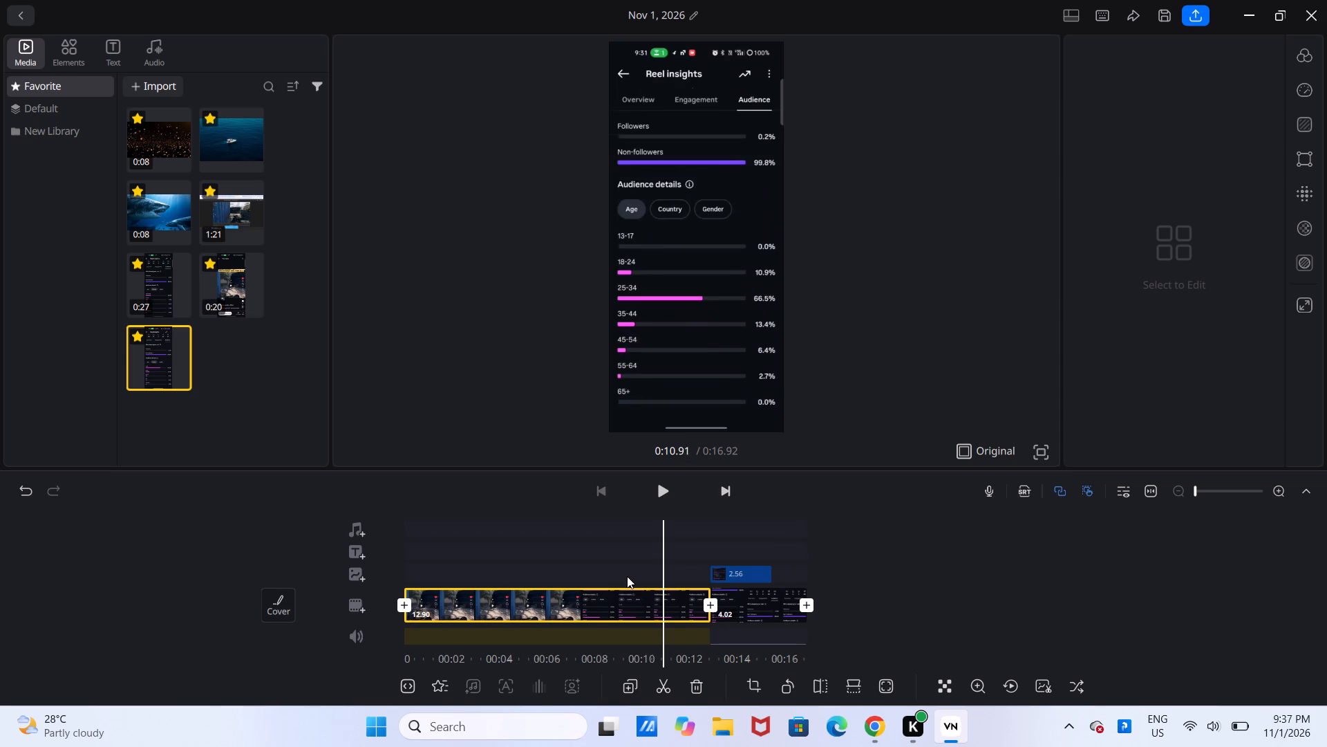
Move the 2.56-second overlay image to start at about 0:10.9, where the extended clip switches from Age to Country.
click(724, 571)
click(724, 571)
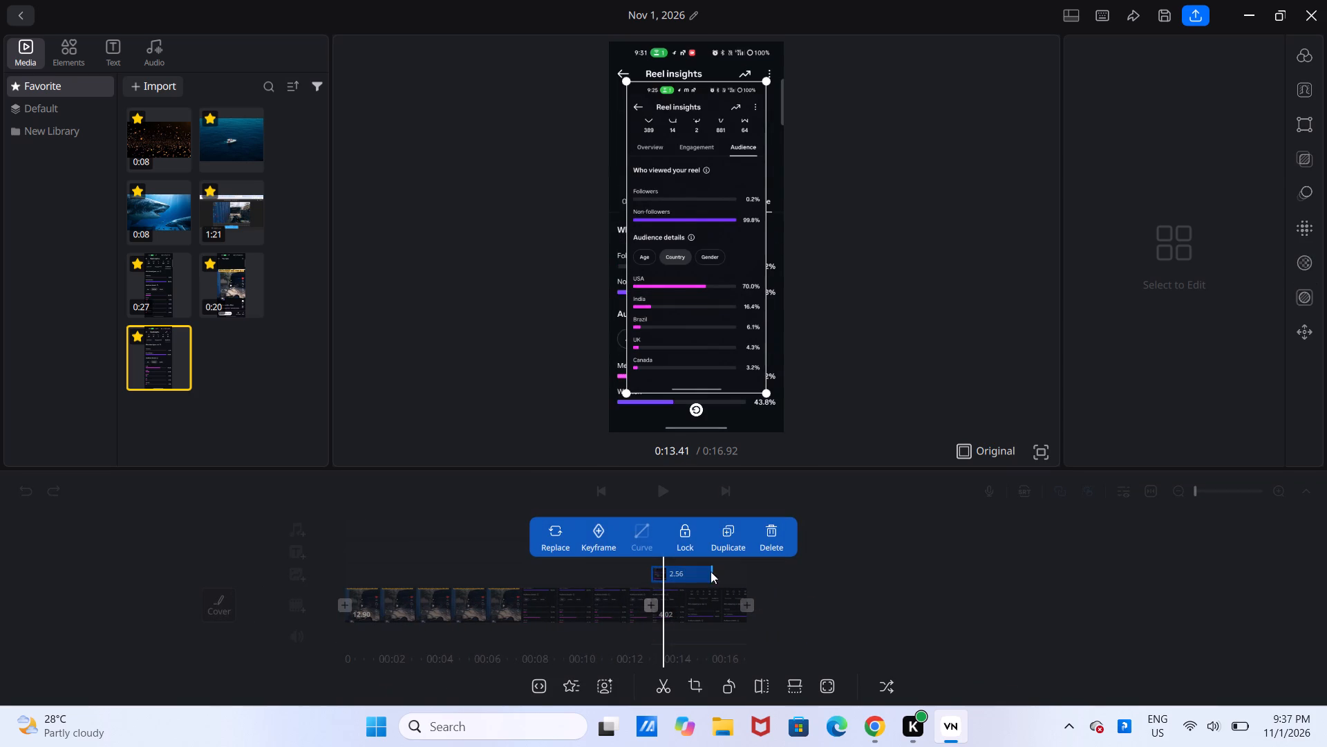
drag(693, 572, 652, 580)
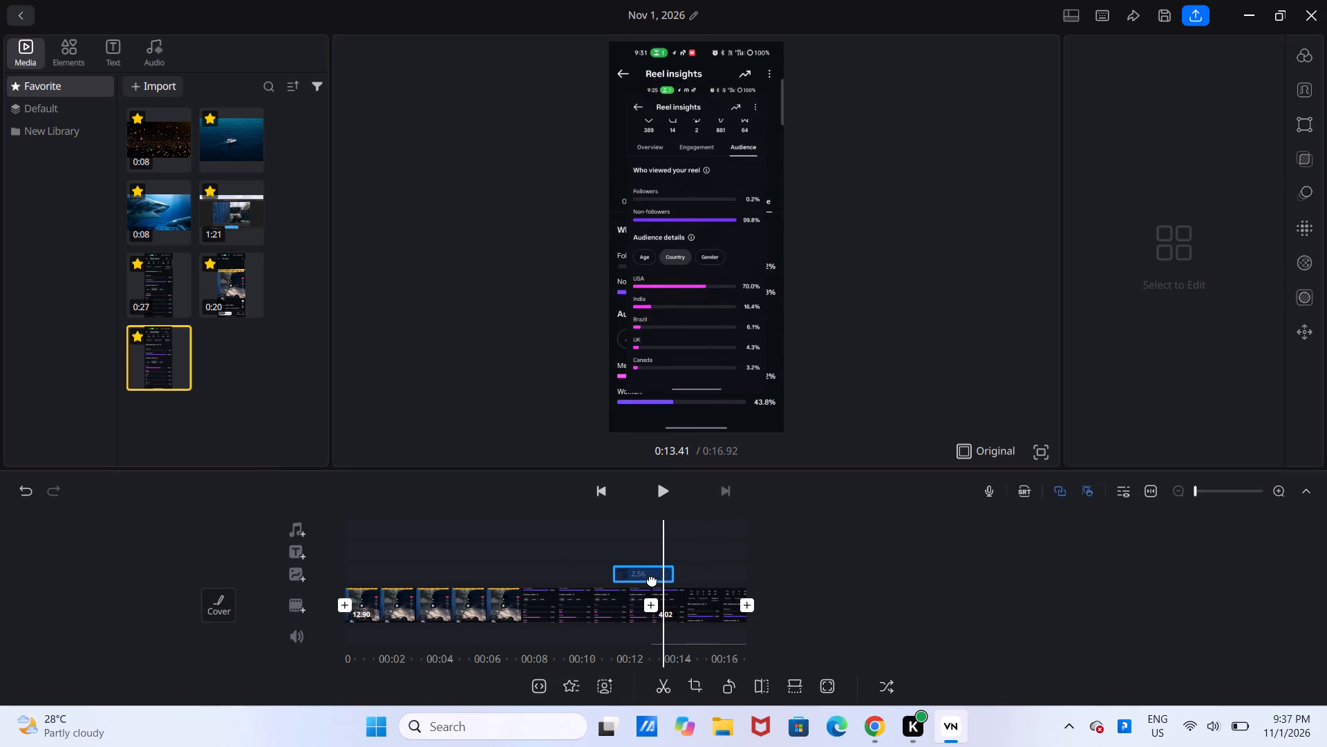
drag(652, 580, 644, 583)
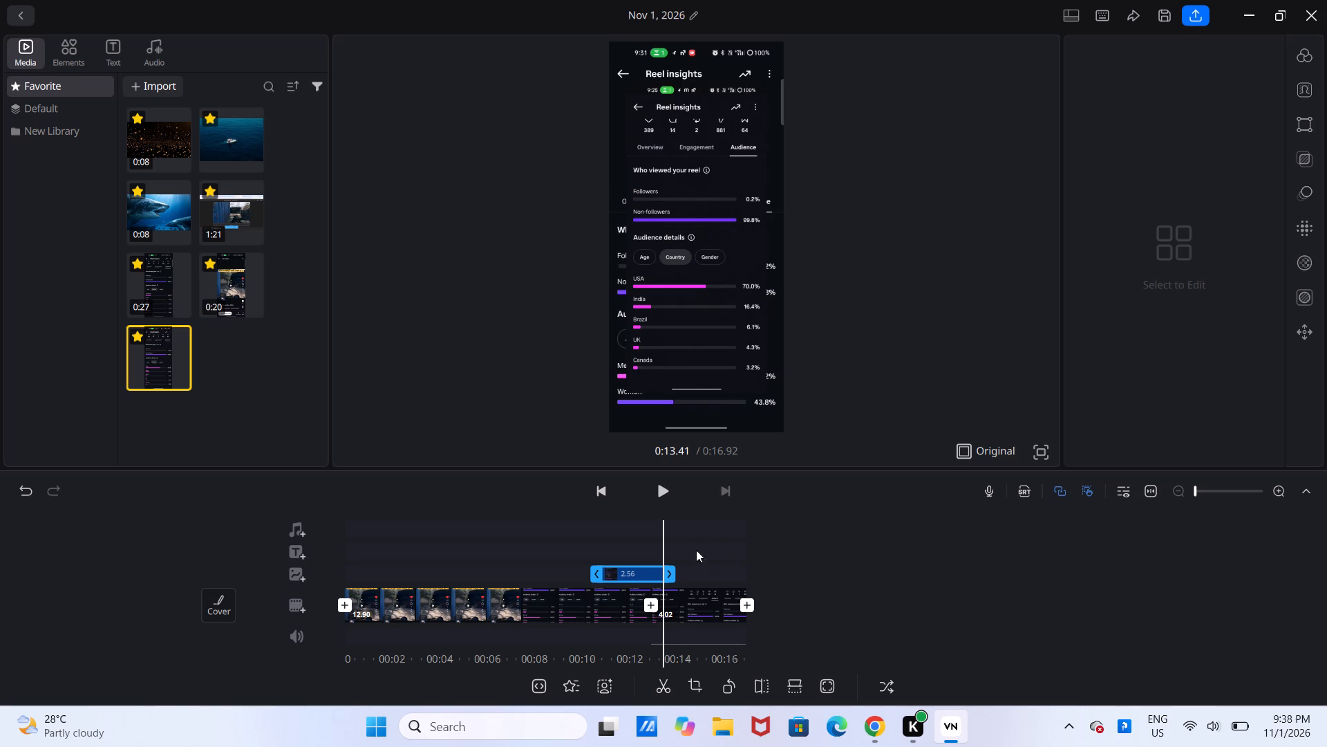
drag(675, 546, 767, 550)
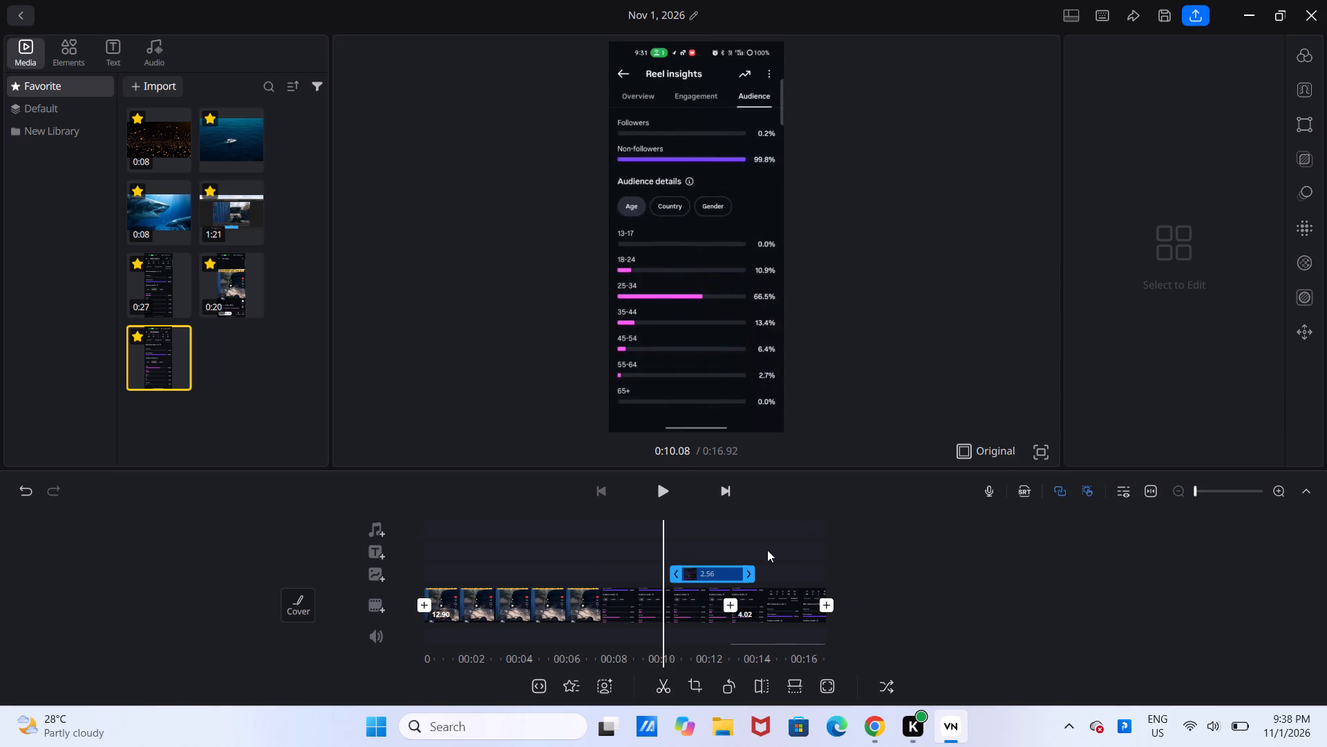
drag(767, 550, 750, 550)
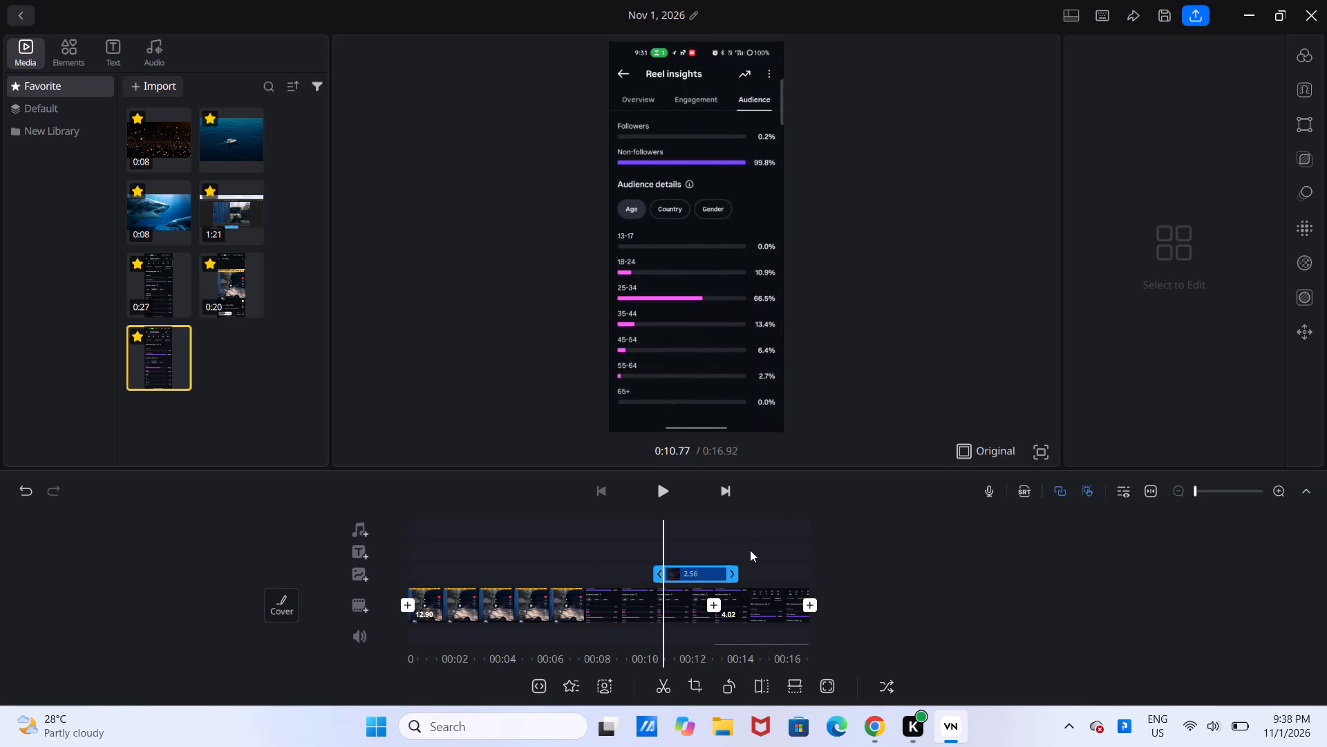
Open the crop editor for the USA audience overlay image at about 0:11.1.
drag(750, 550, 742, 551)
click(689, 390)
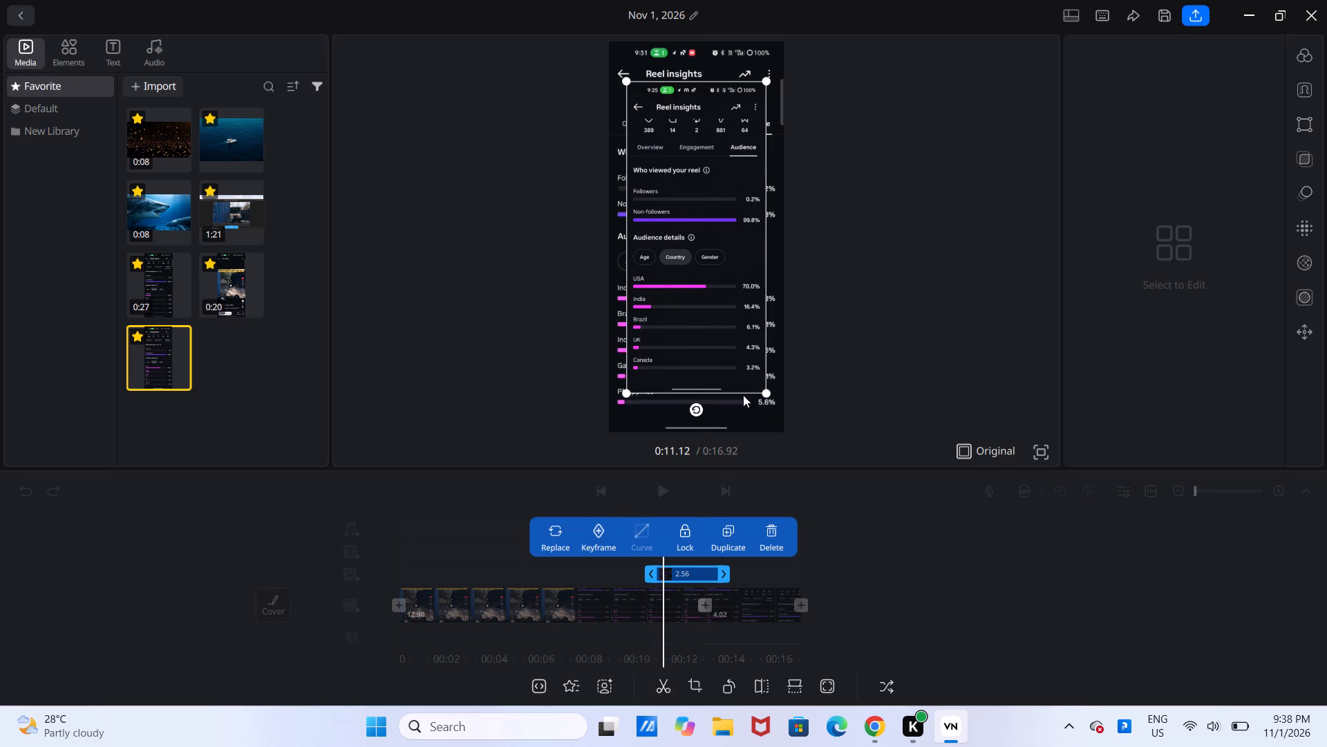
click(700, 686)
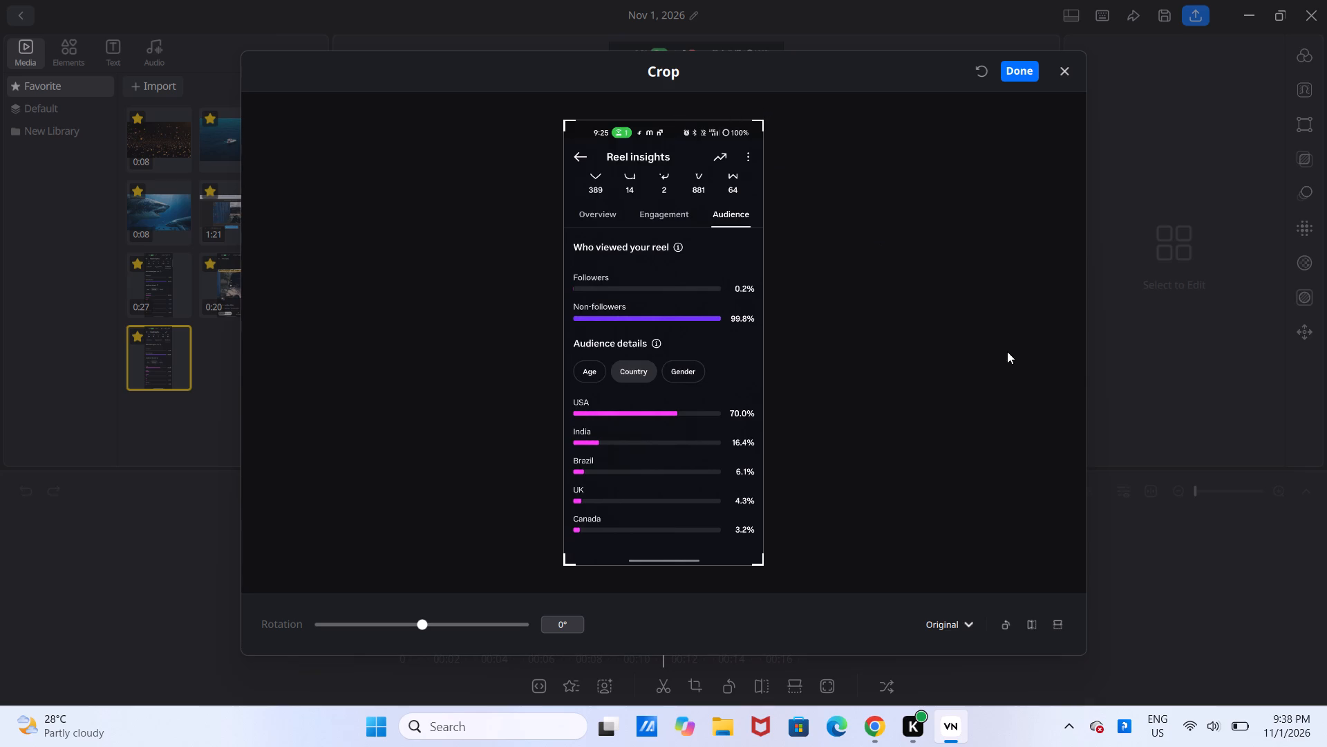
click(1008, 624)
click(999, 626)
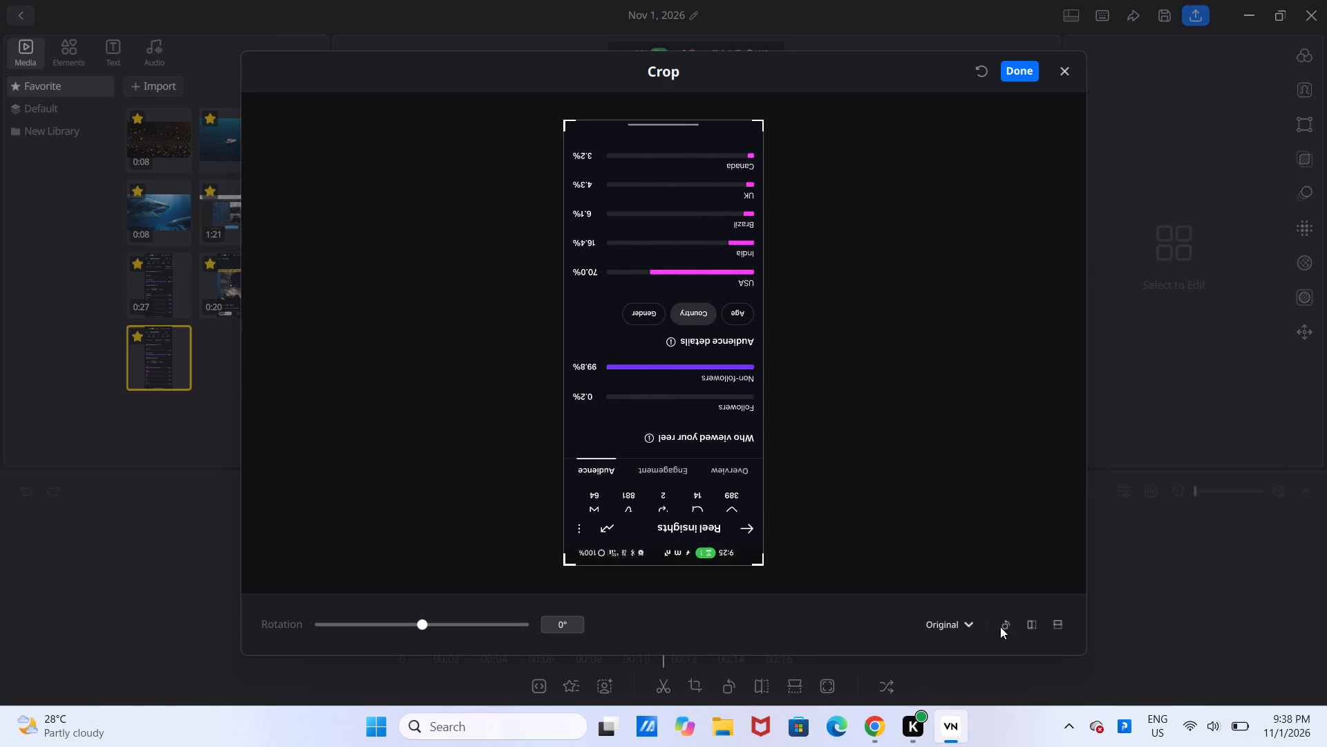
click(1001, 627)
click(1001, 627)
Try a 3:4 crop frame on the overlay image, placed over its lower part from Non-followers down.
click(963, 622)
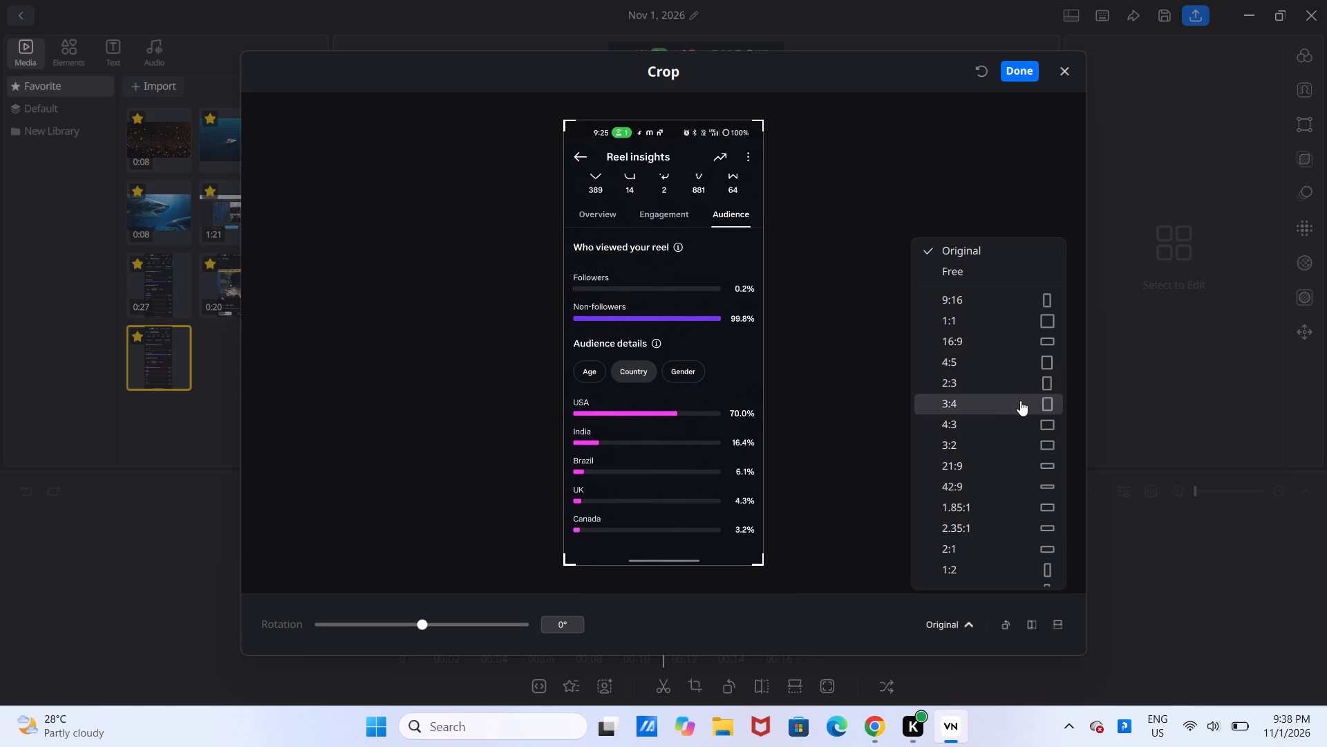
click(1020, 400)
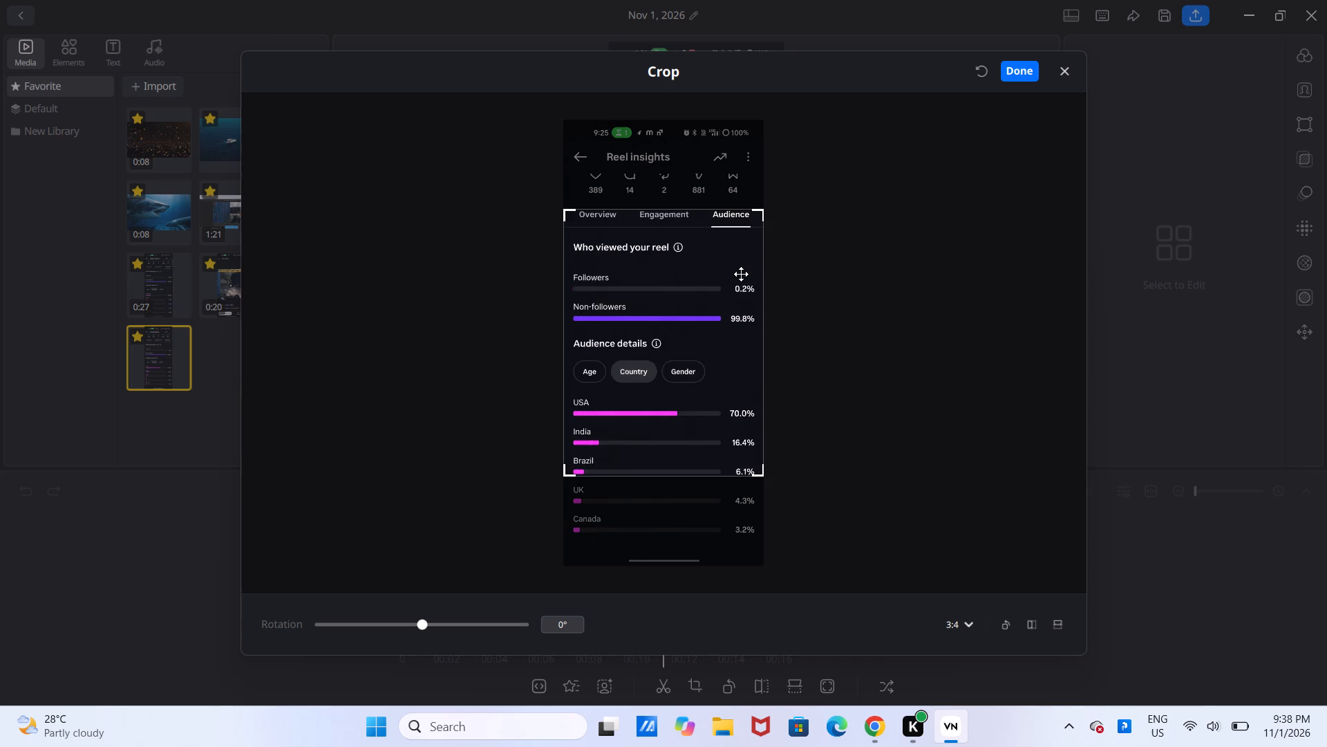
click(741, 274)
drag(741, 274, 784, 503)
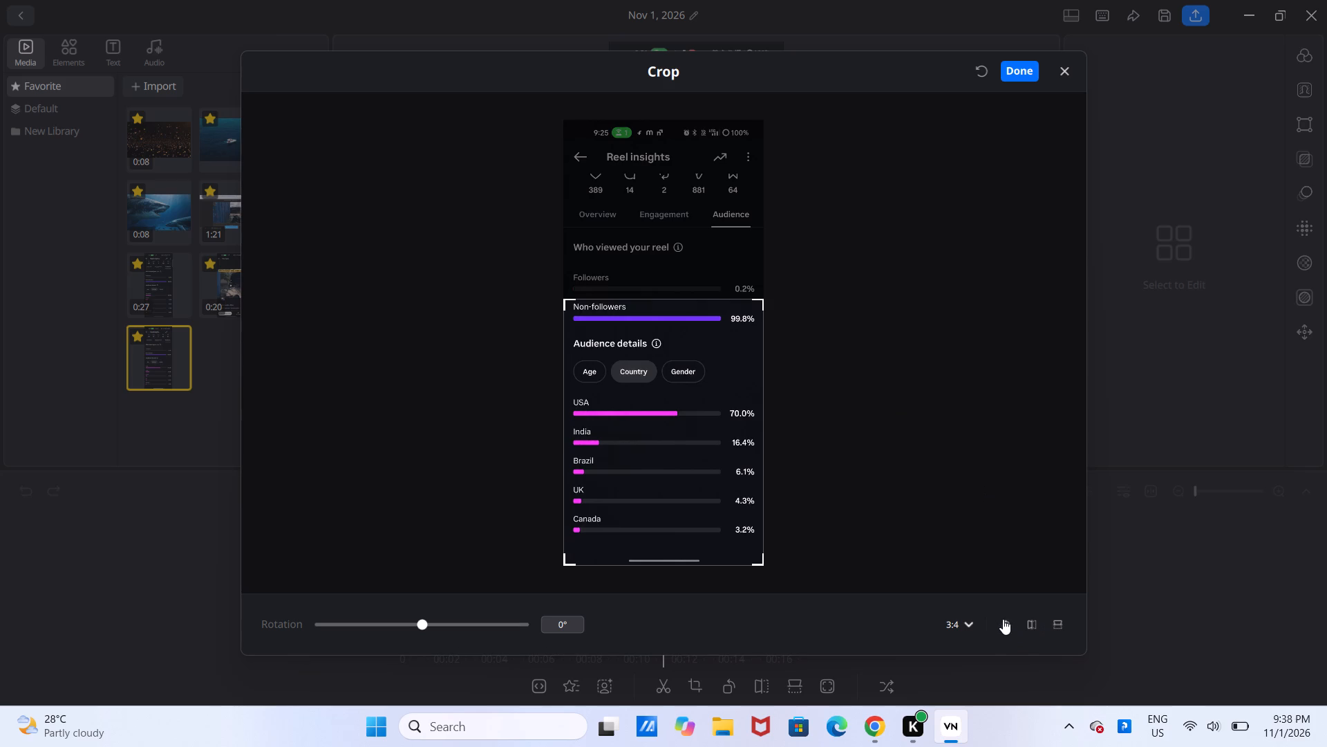
Crop the overlay image at a 4:3 ratio to only the country rows from USA to Canada.
click(964, 619)
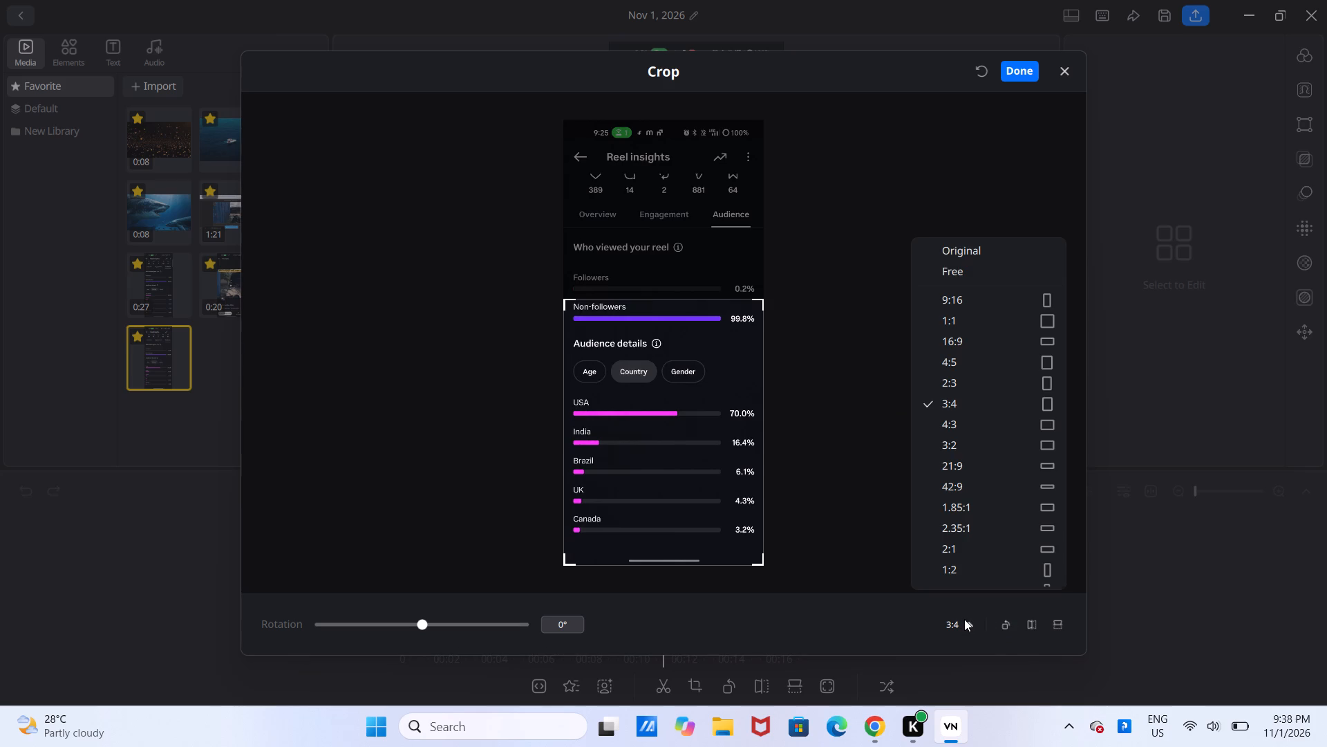
scroll(1043, 478, down, 5)
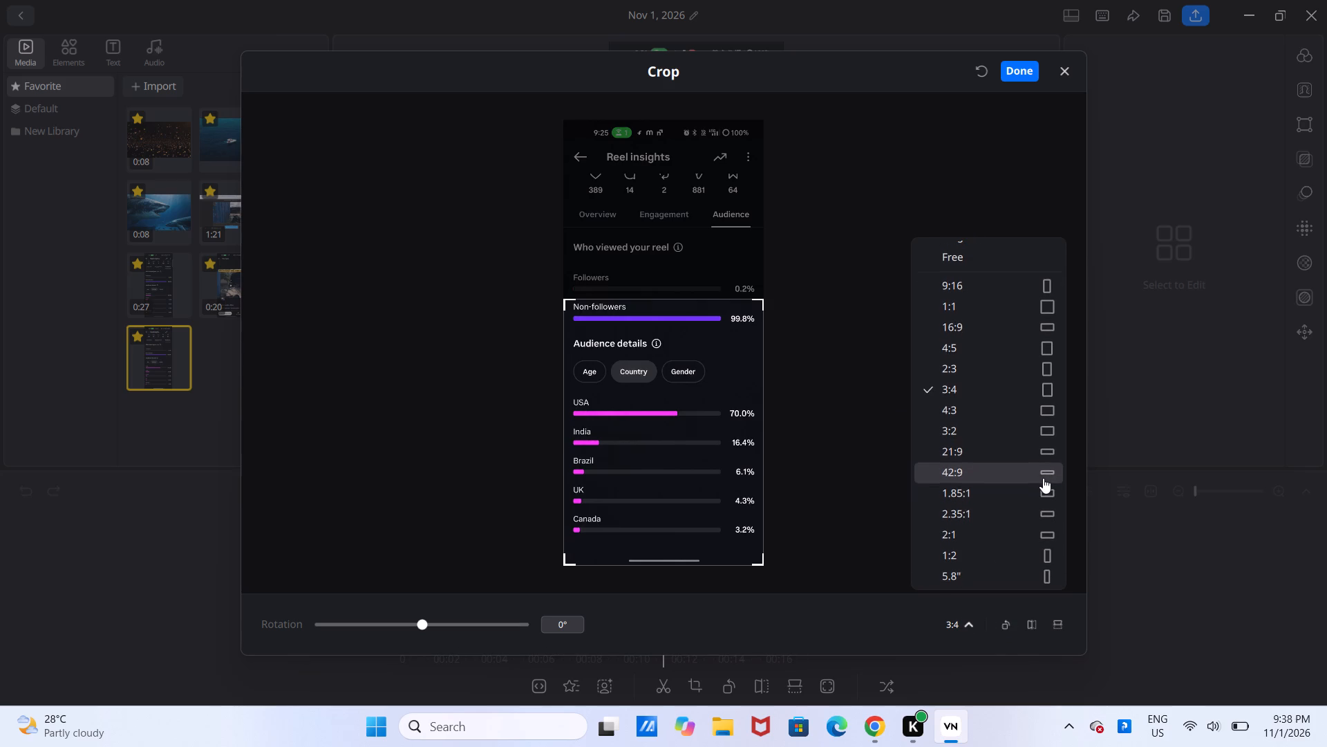
scroll(1043, 478, up, 2)
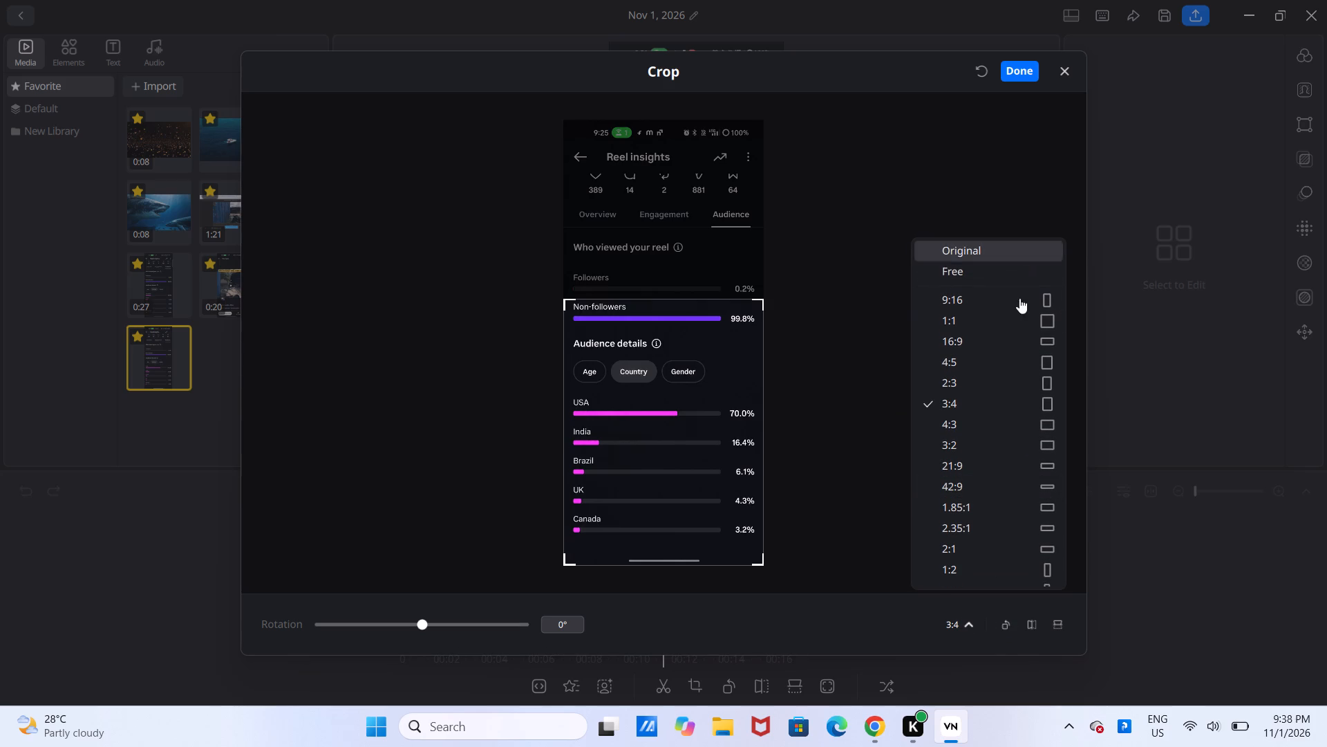
click(1023, 423)
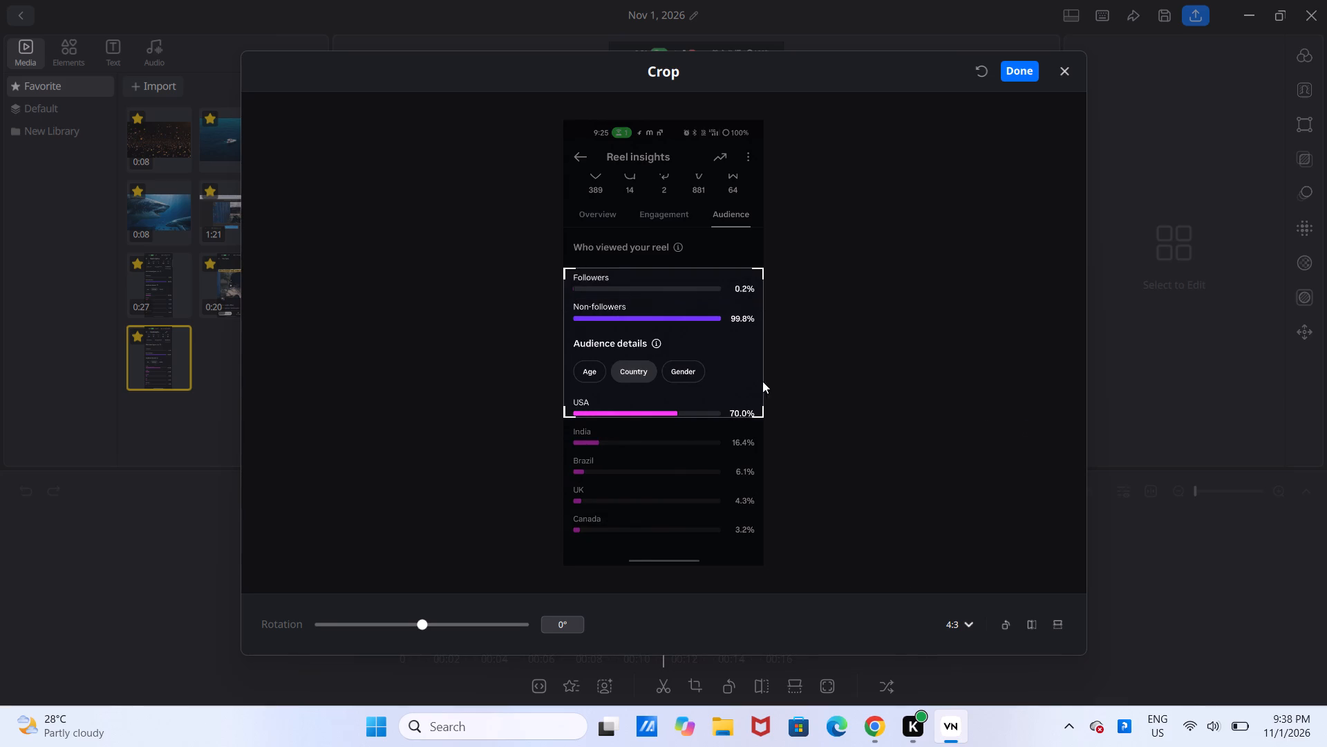
drag(677, 361, 688, 493)
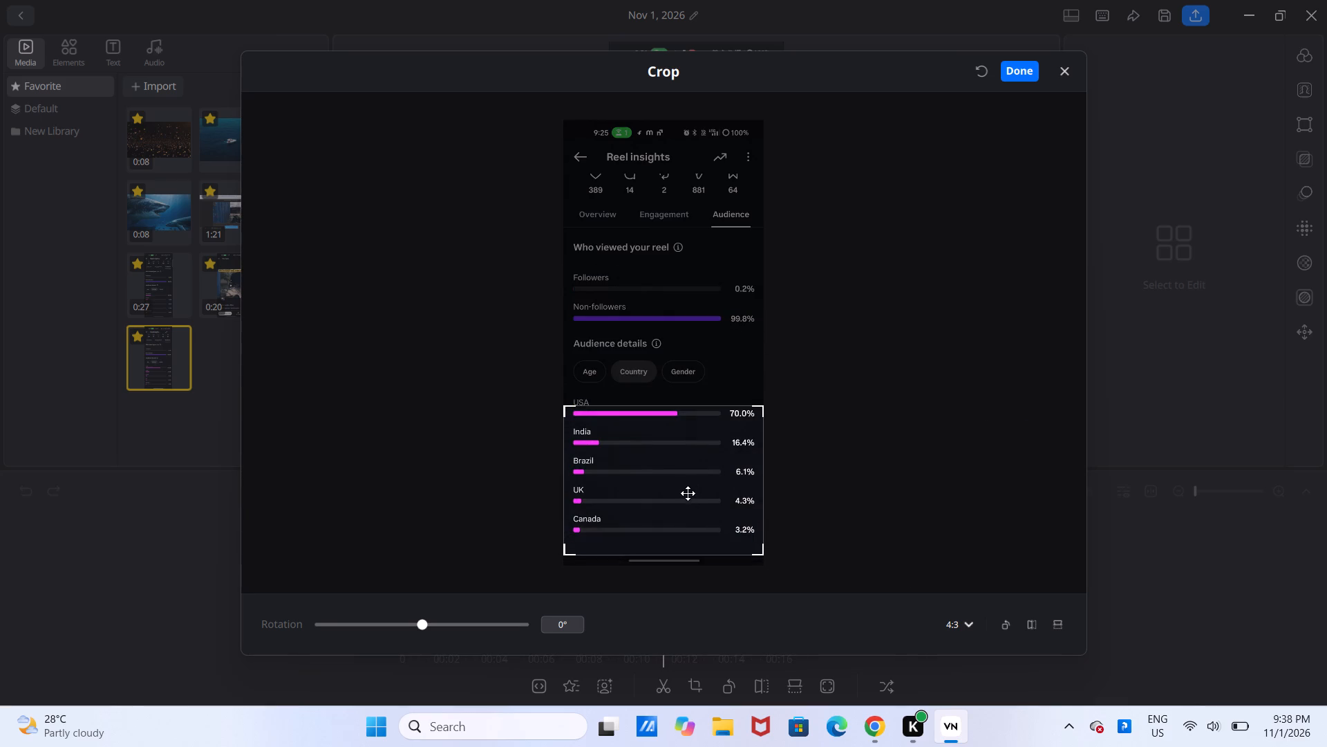
drag(688, 493, 688, 487)
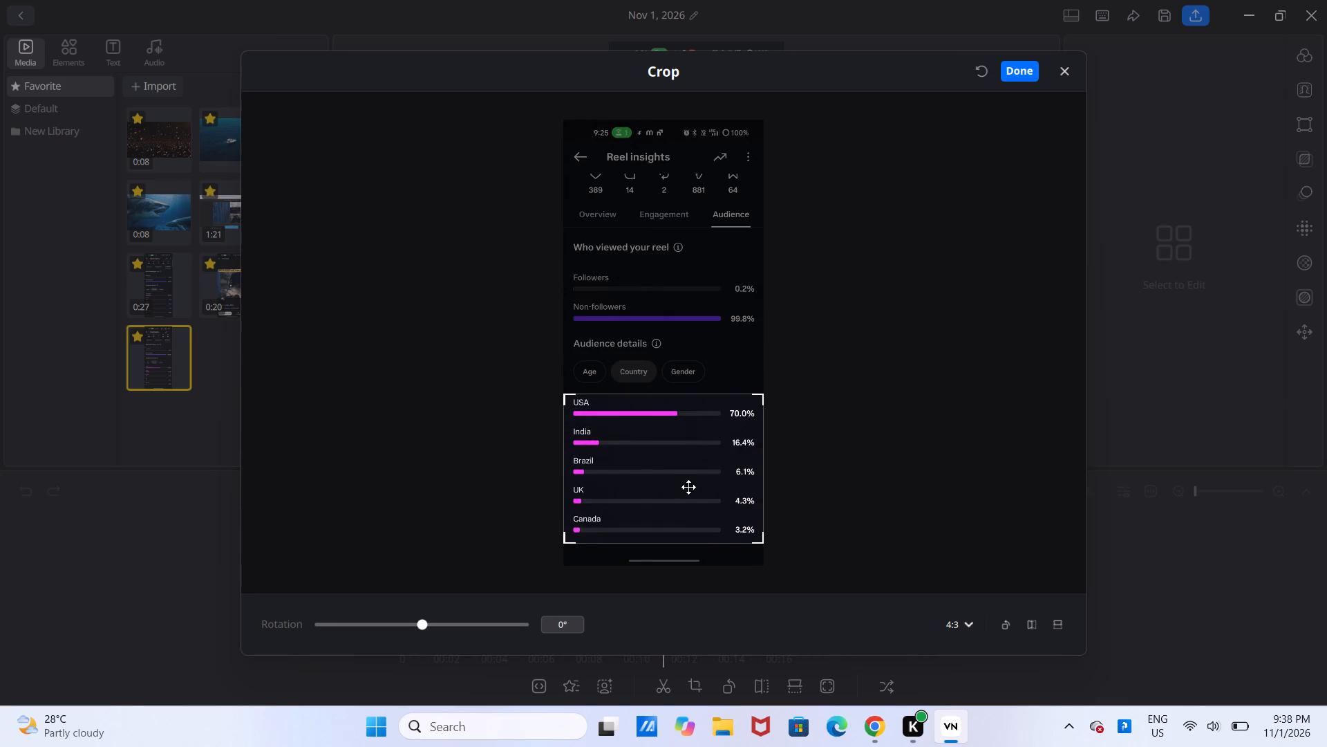
click(1018, 73)
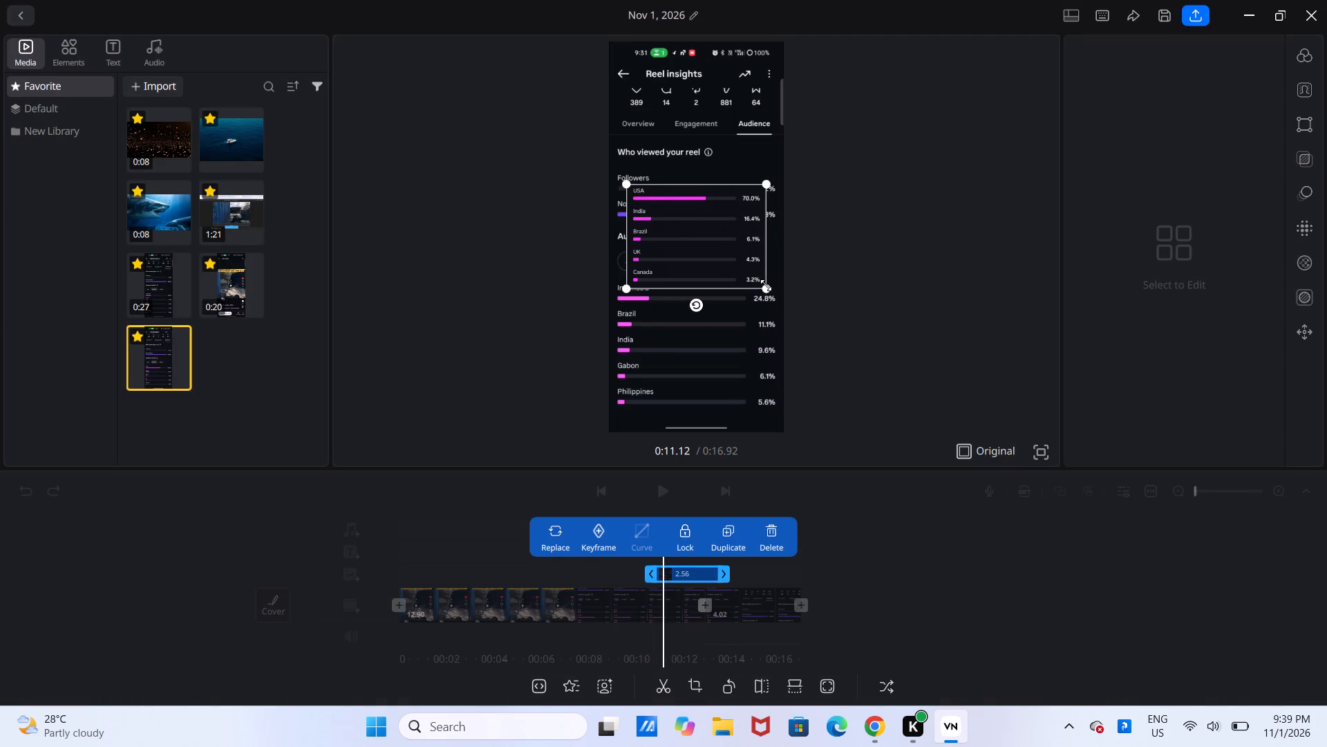
Enlarge the cropped overlay to the full frame width and position it over the recording's country list, aligned with the original bars.
drag(766, 285, 778, 313)
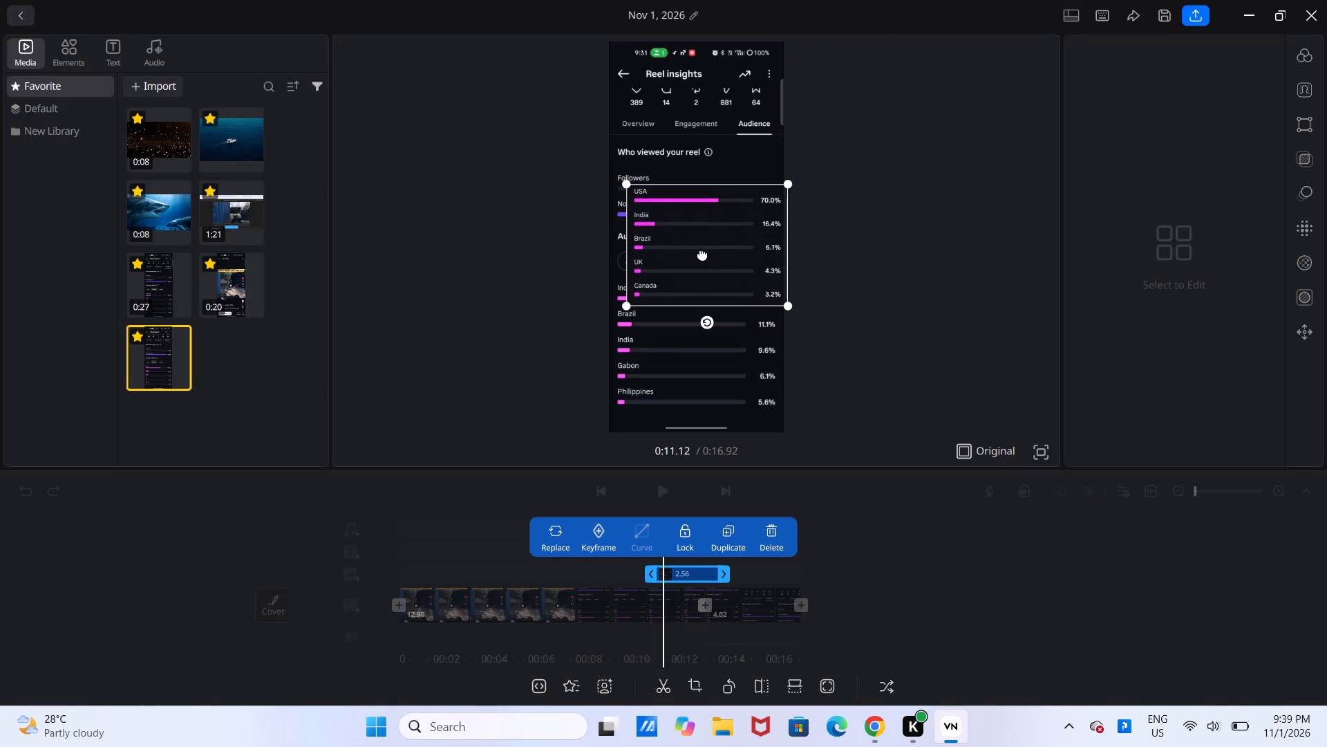
drag(702, 254, 686, 359)
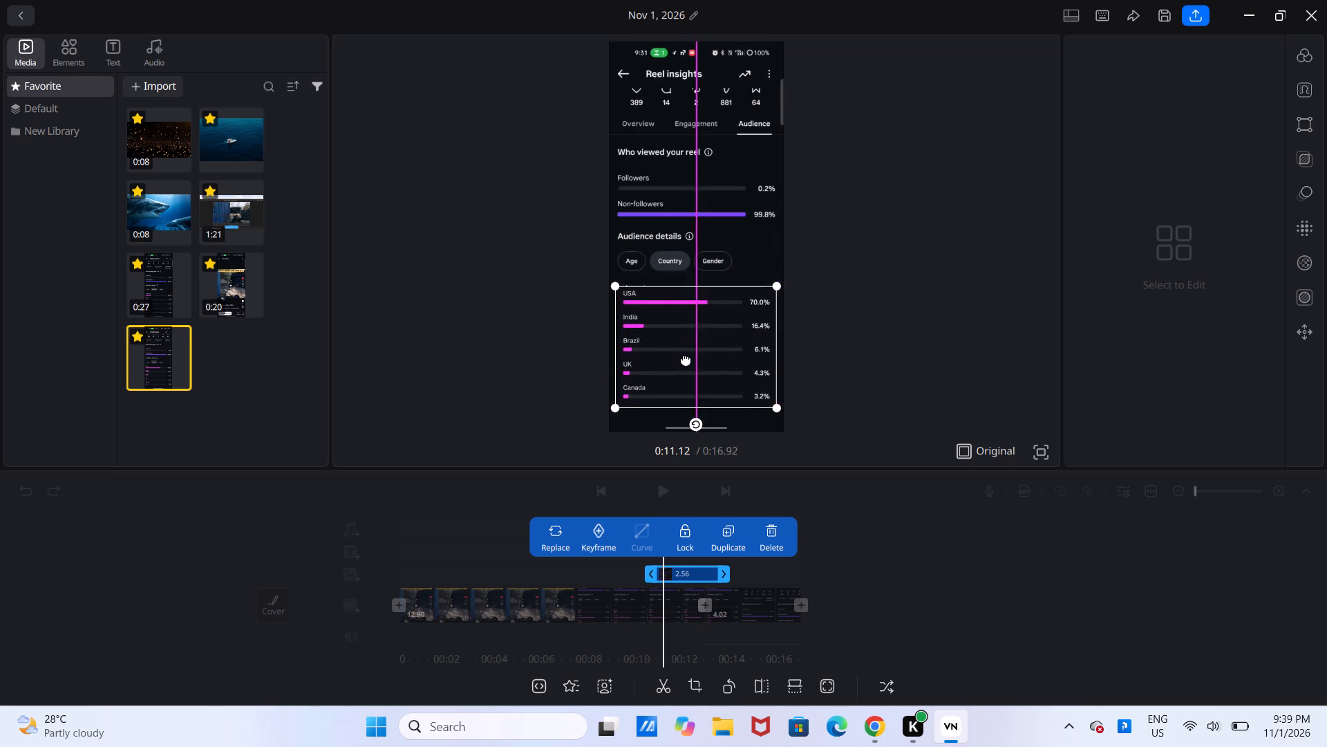
drag(686, 359, 688, 358)
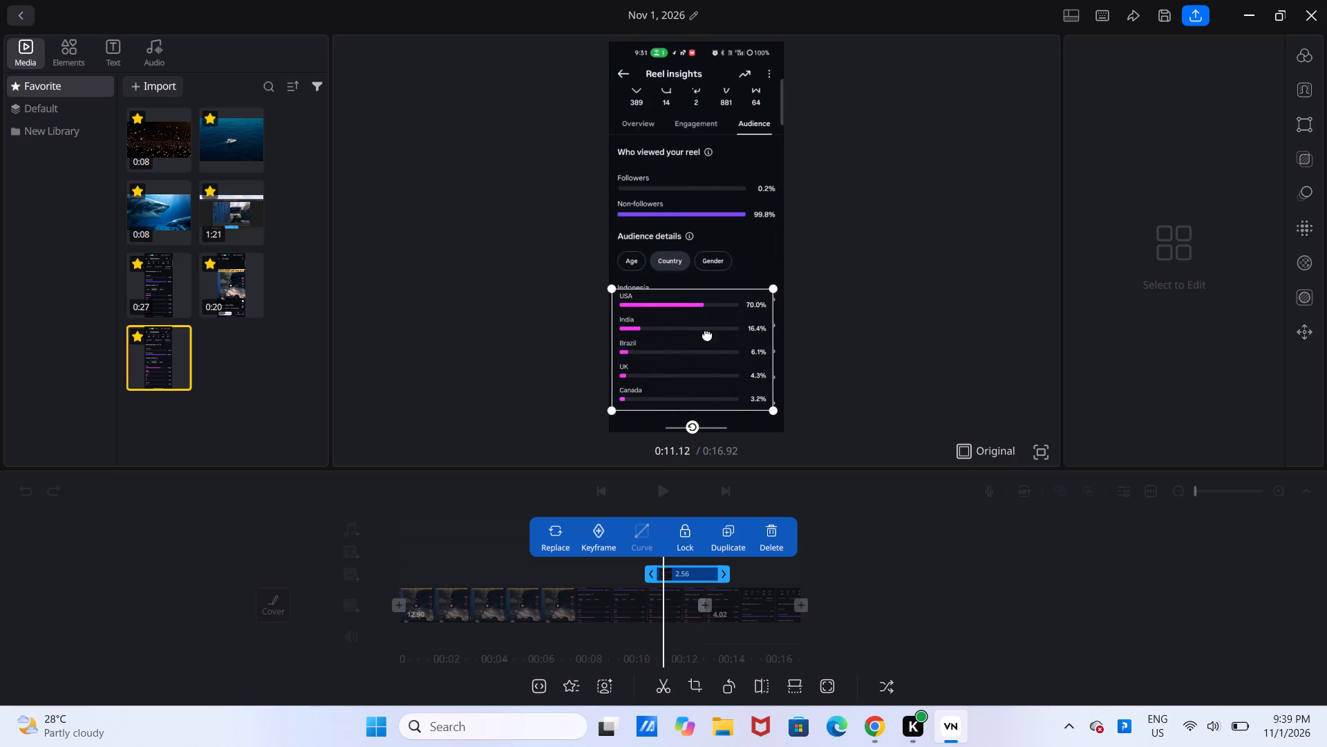
drag(774, 289, 777, 279)
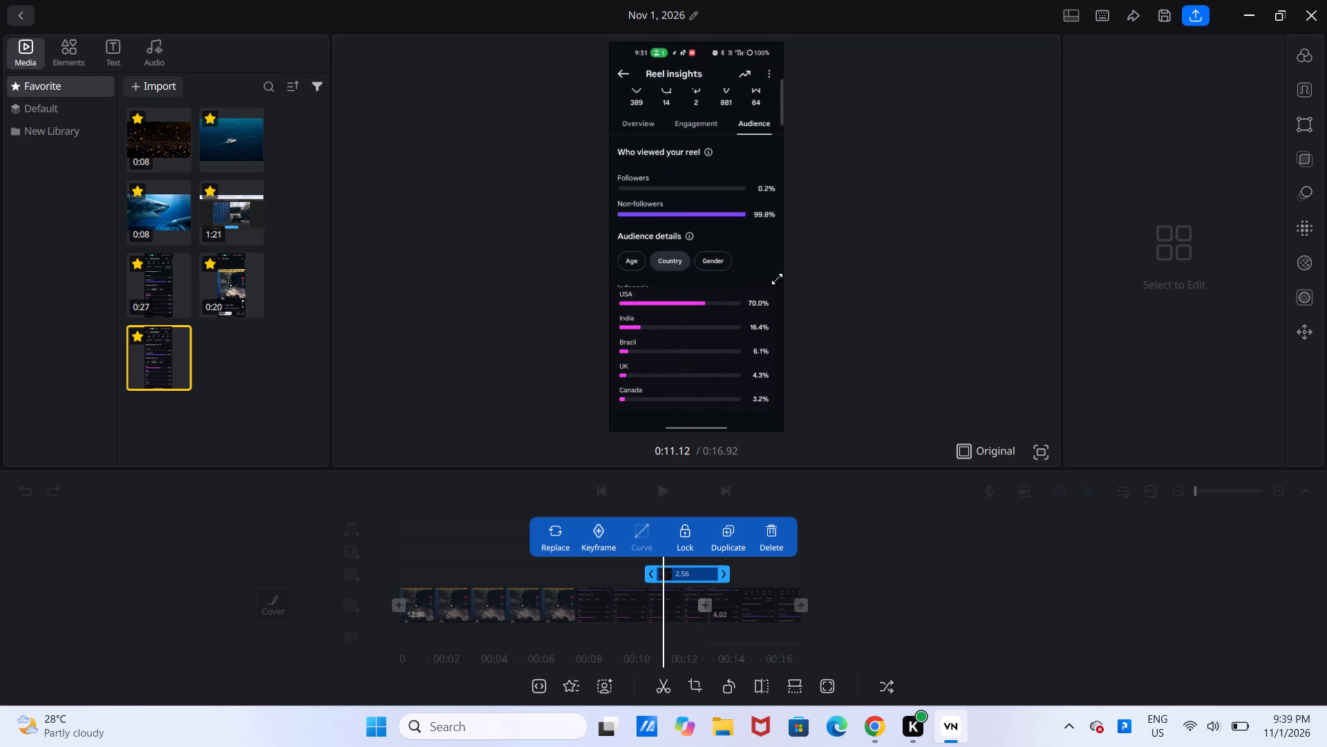
drag(777, 279, 780, 273)
click(733, 293)
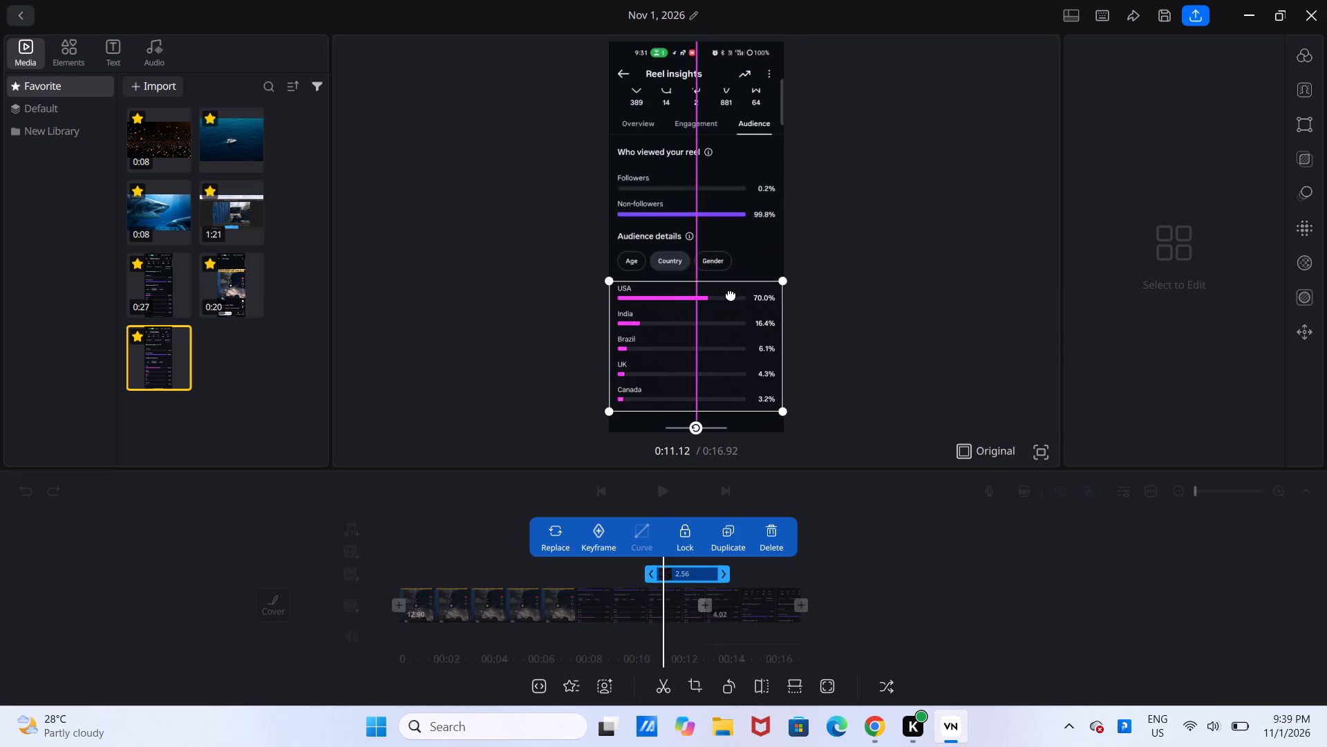
click(872, 325)
click(872, 325)
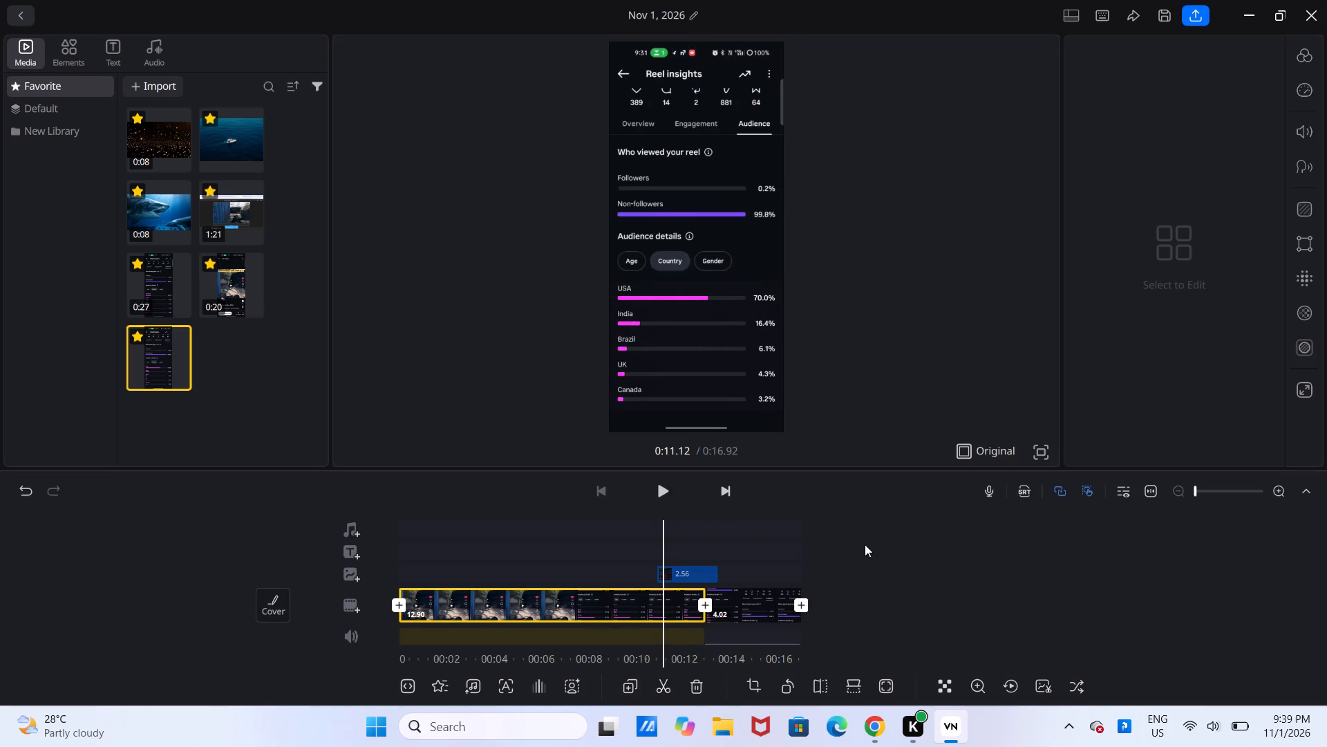
Trim the end of the overlay image to a duration of 2.04 seconds, near the start of the Gender clip.
drag(778, 524, 890, 530)
click(663, 489)
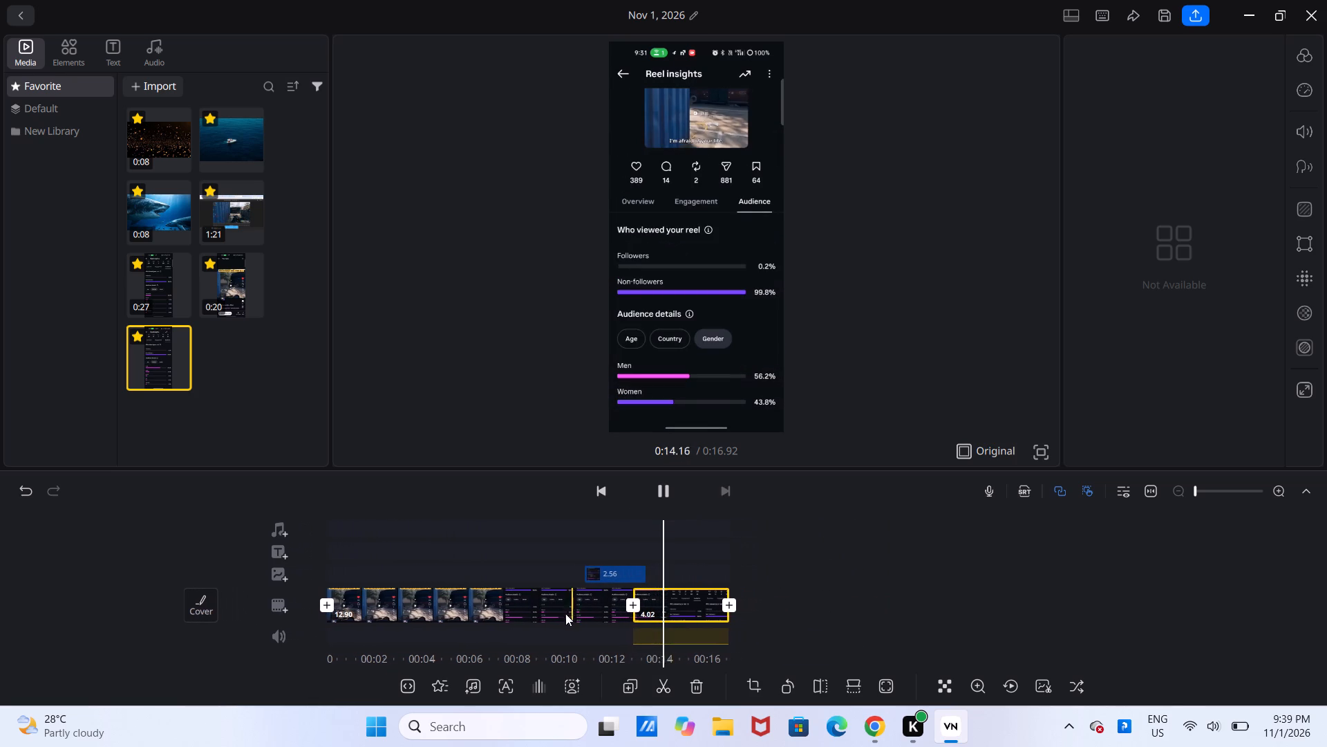
click(626, 573)
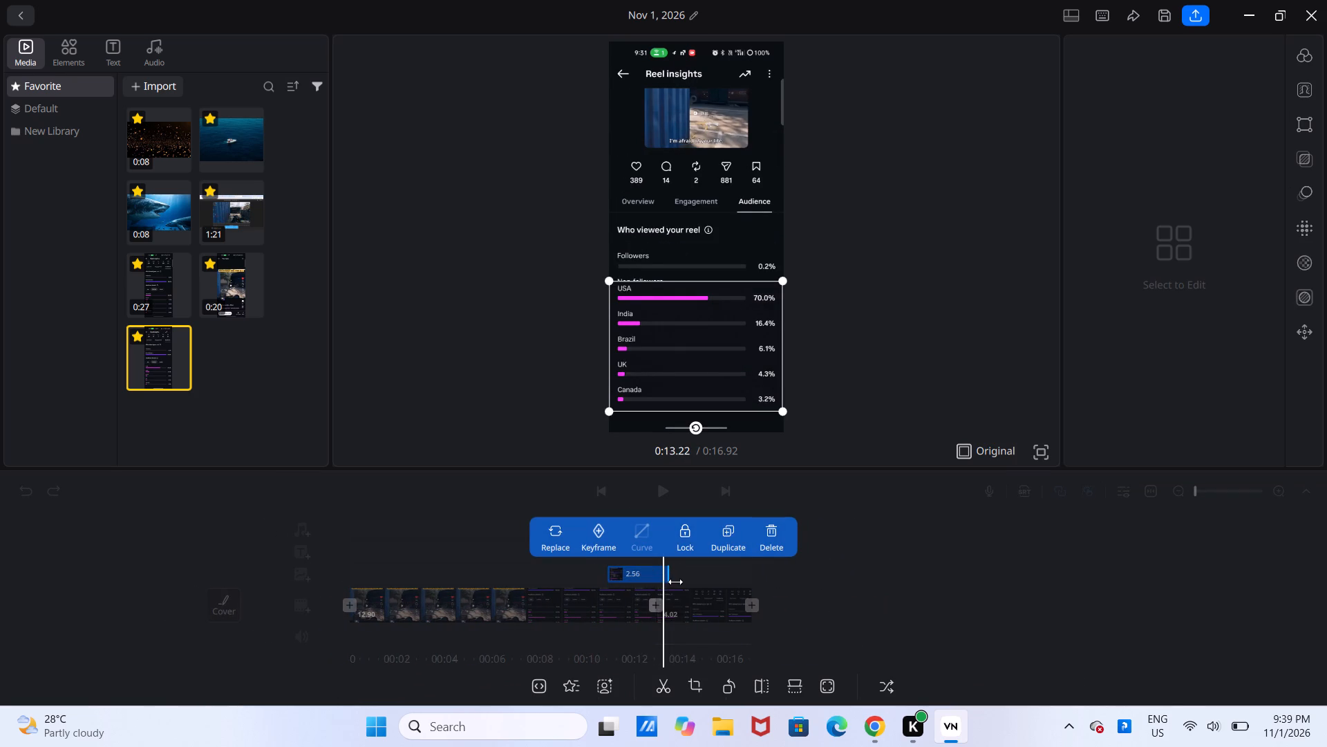
drag(670, 573, 658, 573)
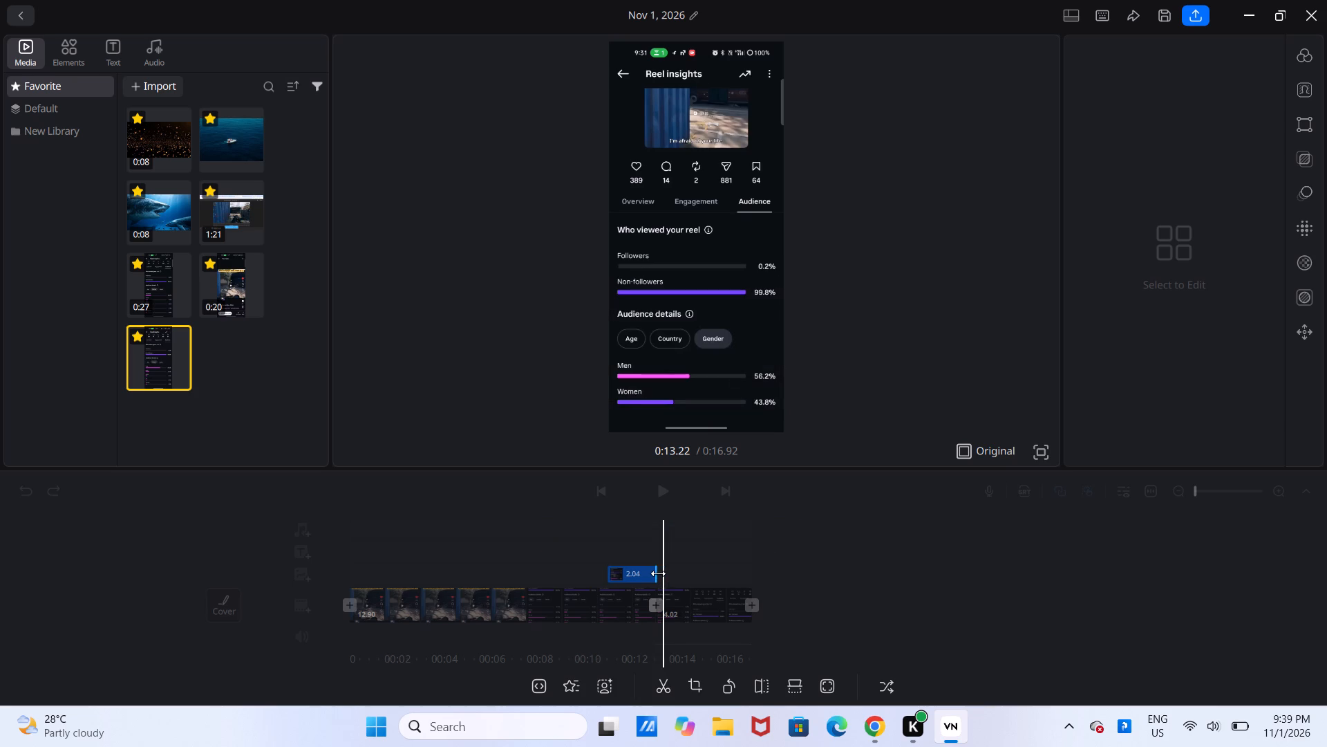
drag(658, 573, 659, 573)
click(789, 552)
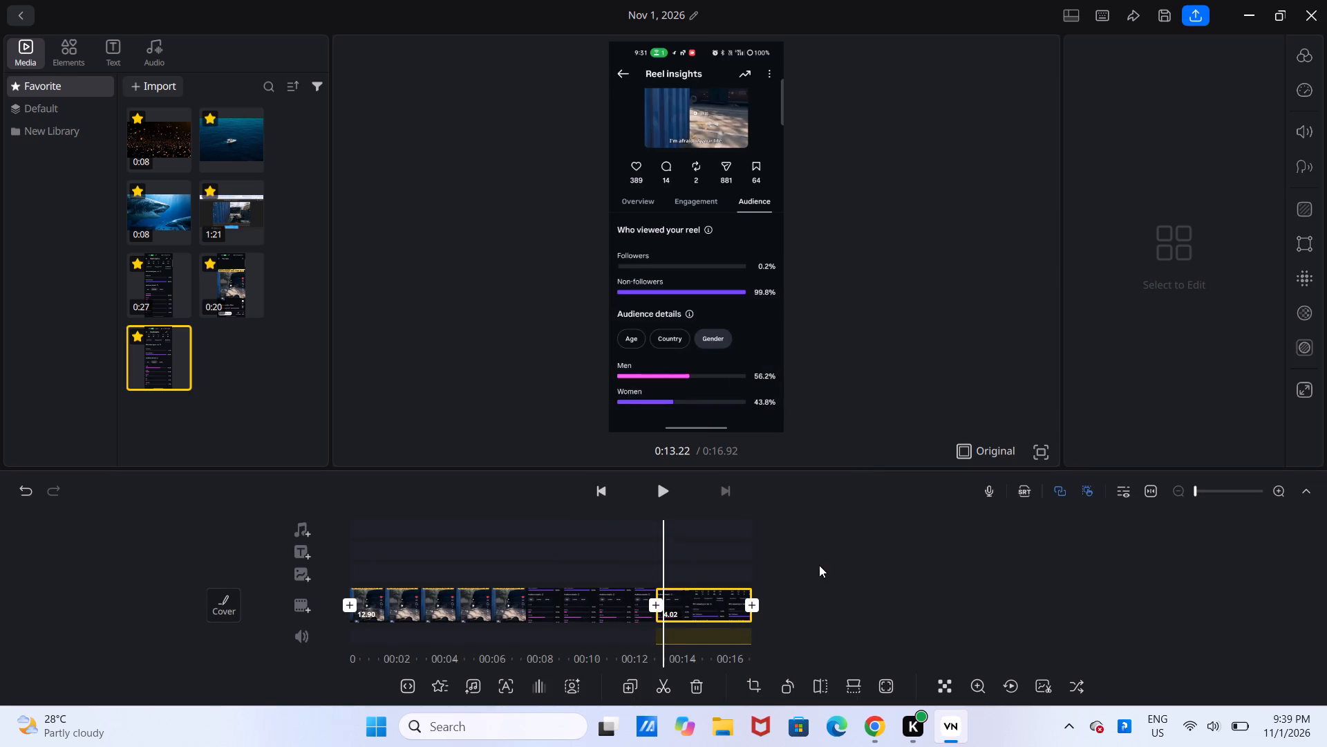
key(ctrl+z)
Play the edit from the beginning and examine how the overlay ends at the cut to the Gender clip.
drag(891, 564, 791, 531)
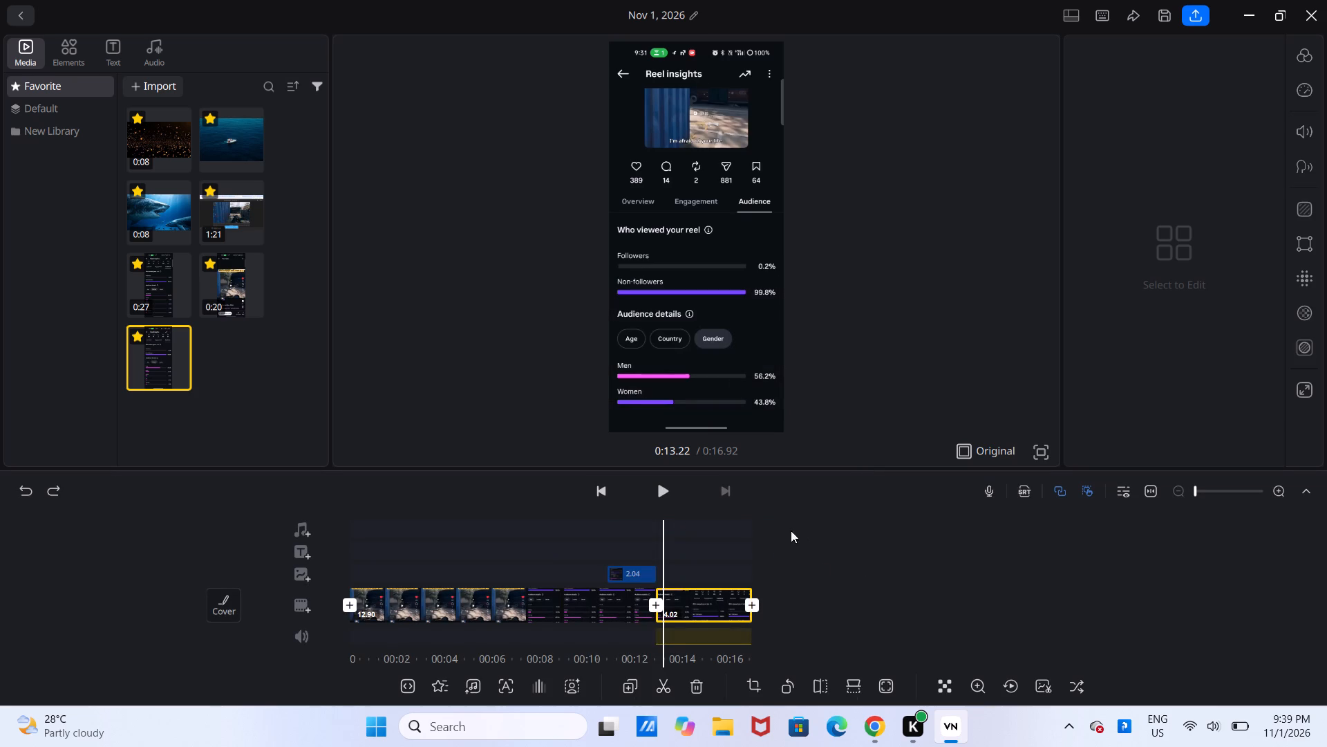
drag(791, 531, 439, 543)
drag(457, 535, 931, 539)
click(648, 506)
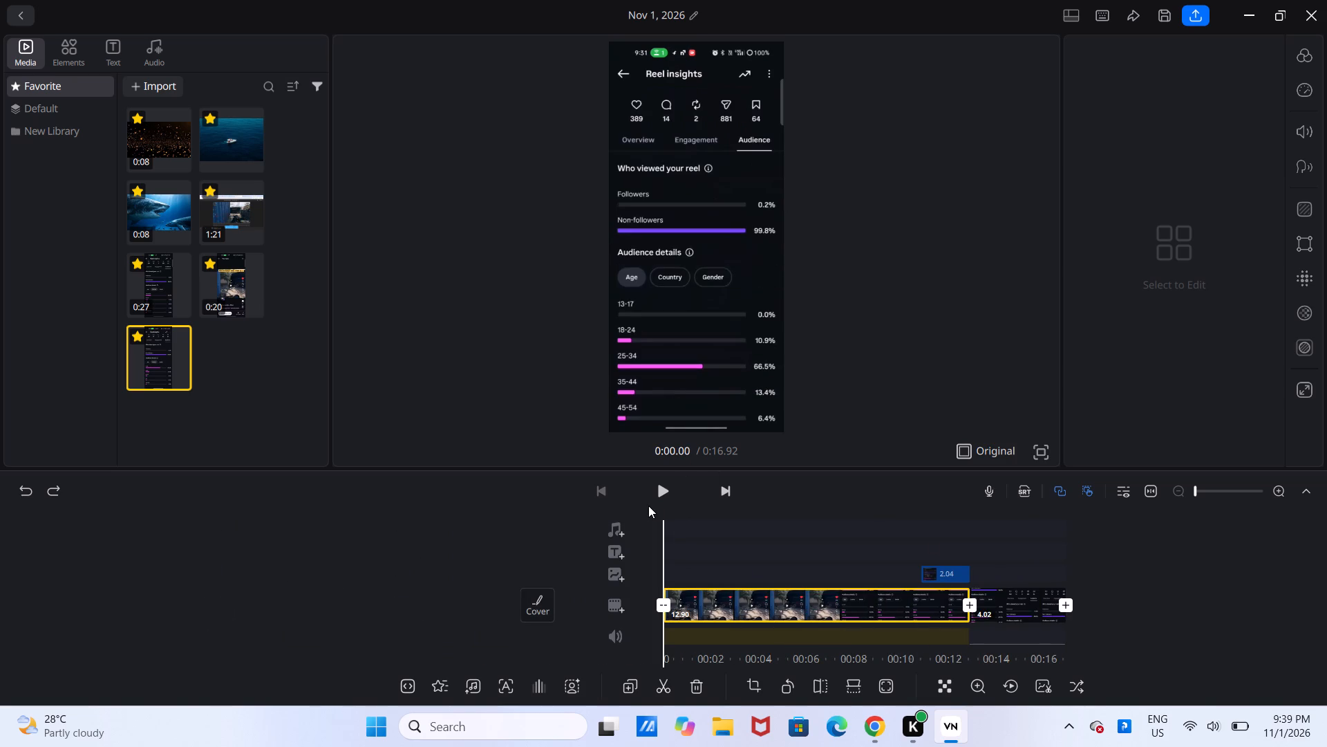
click(661, 496)
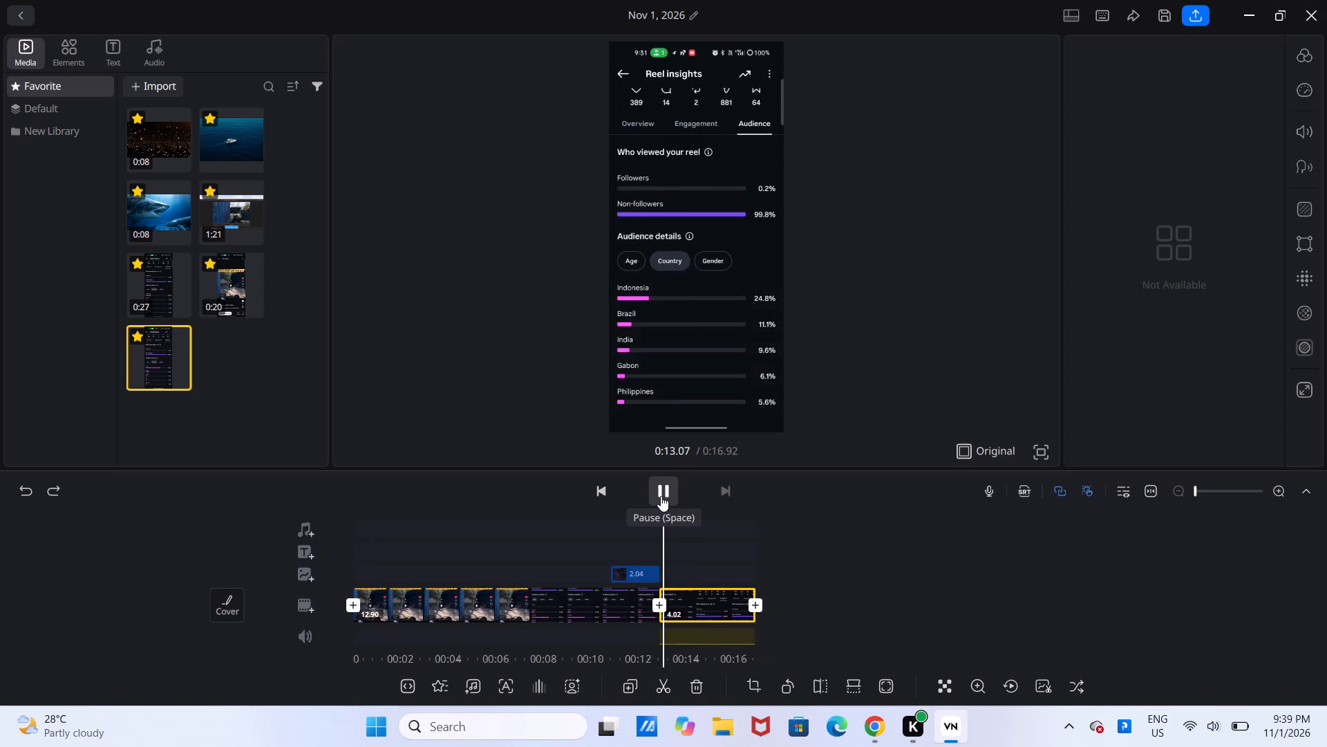
drag(516, 541, 601, 551)
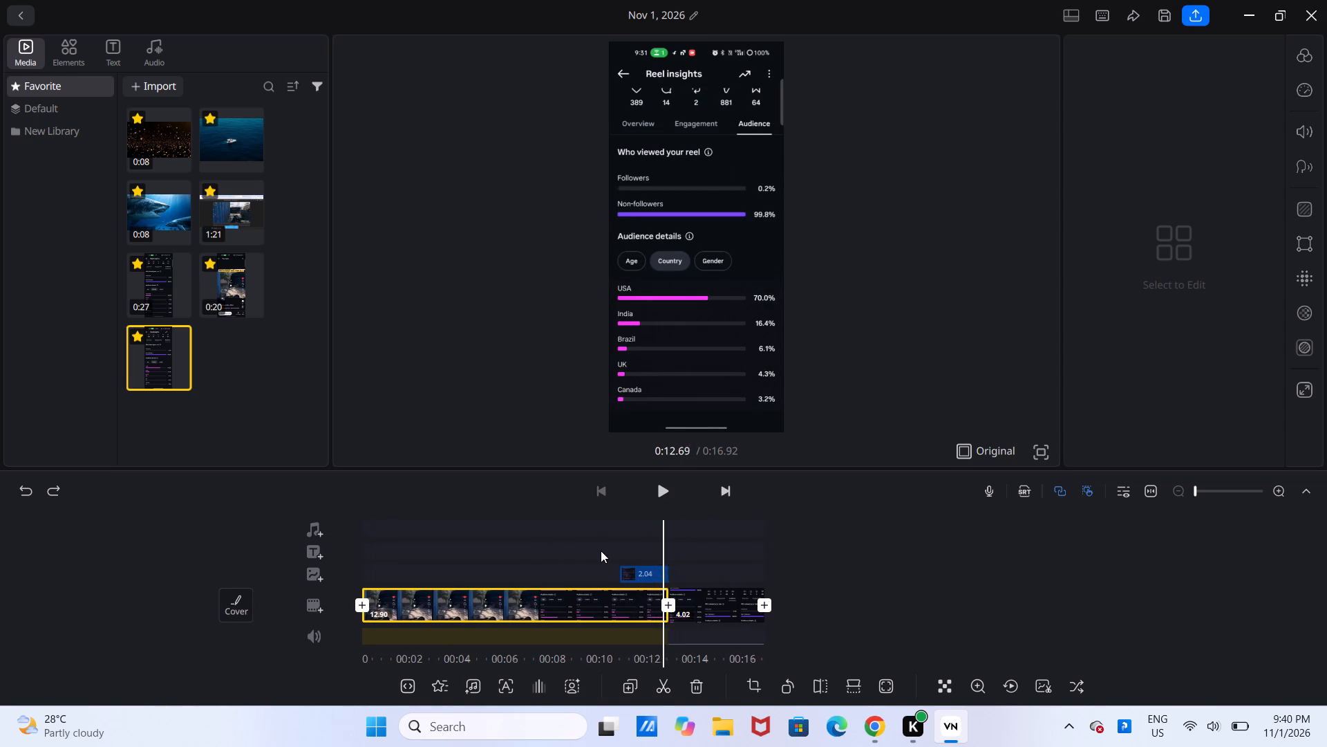
drag(601, 551, 616, 553)
click(673, 574)
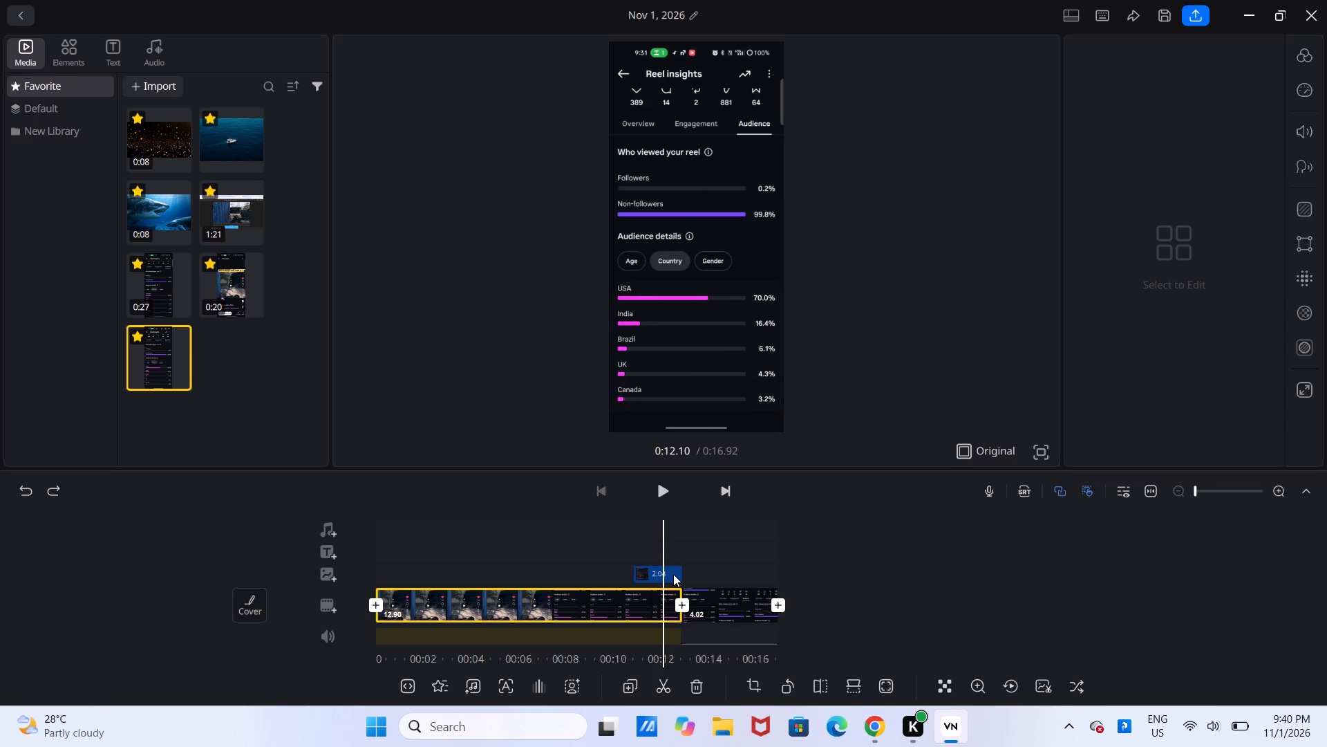
click(673, 574)
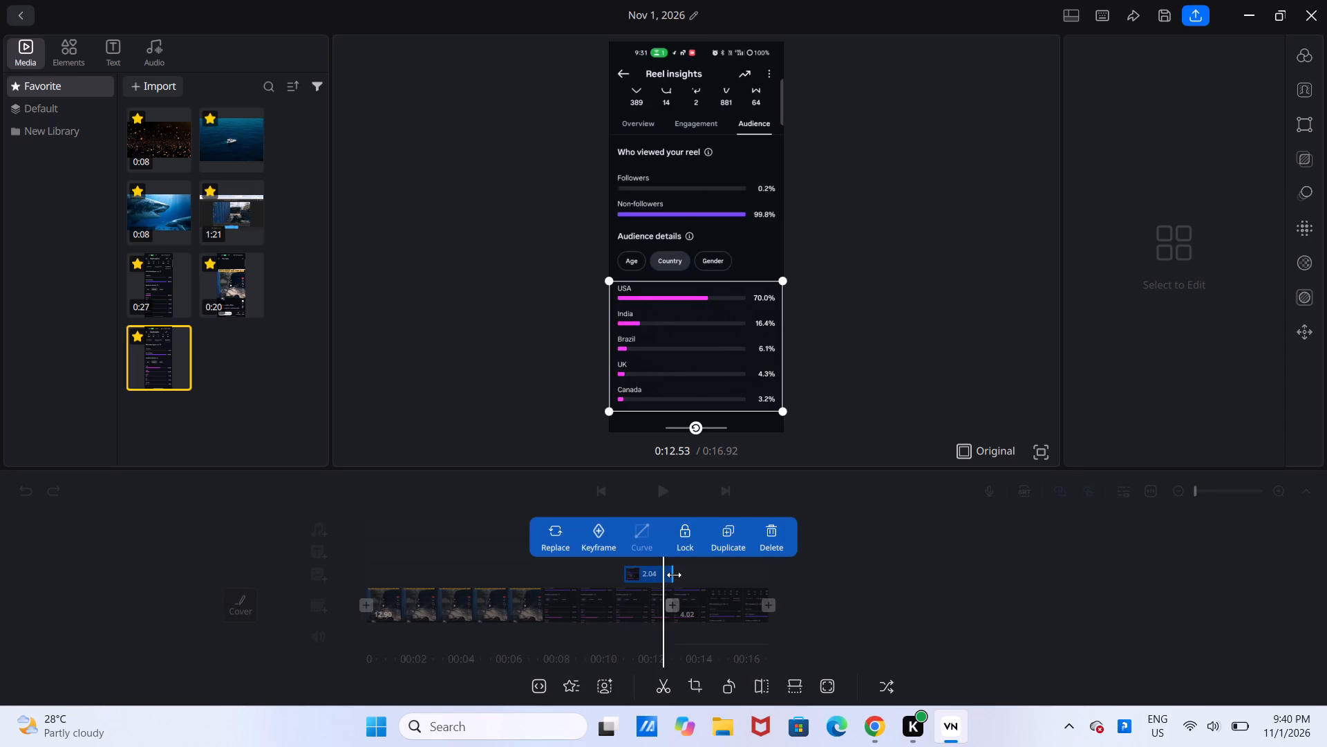
click(788, 581)
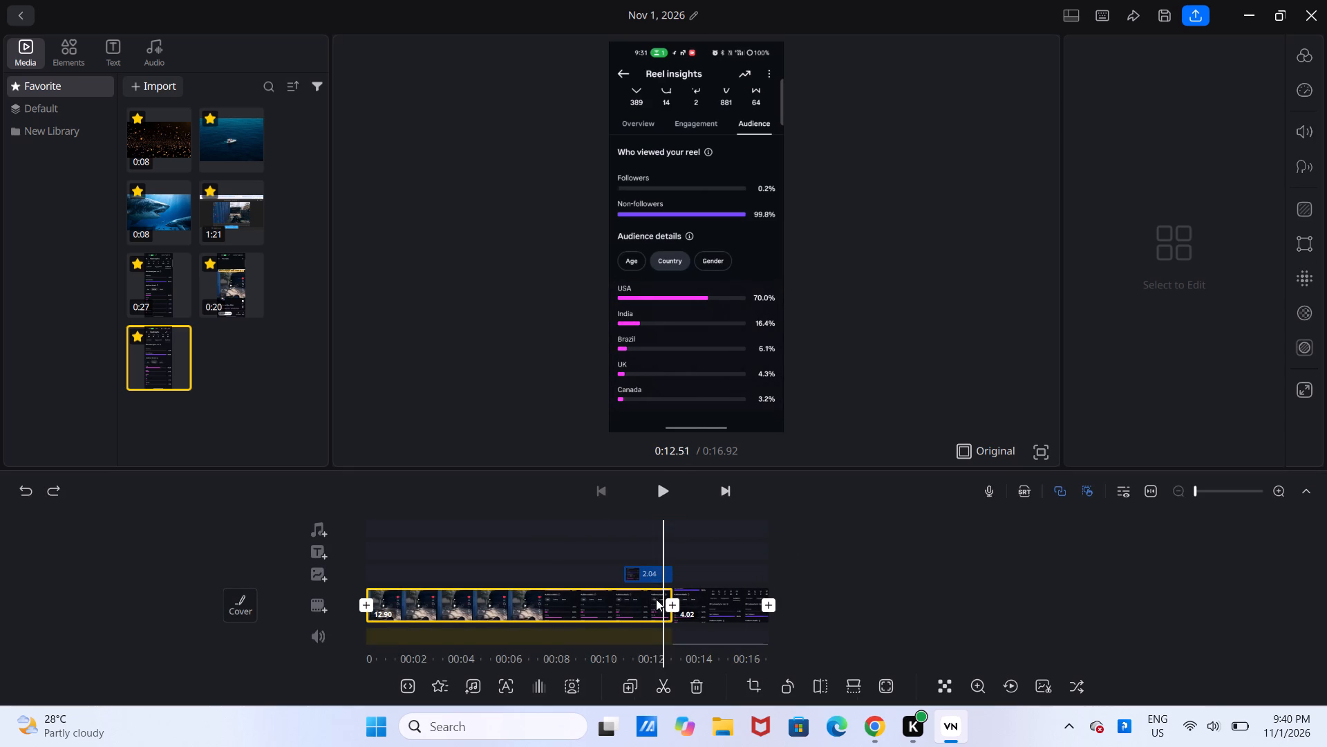
drag(551, 543, 630, 549)
click(673, 493)
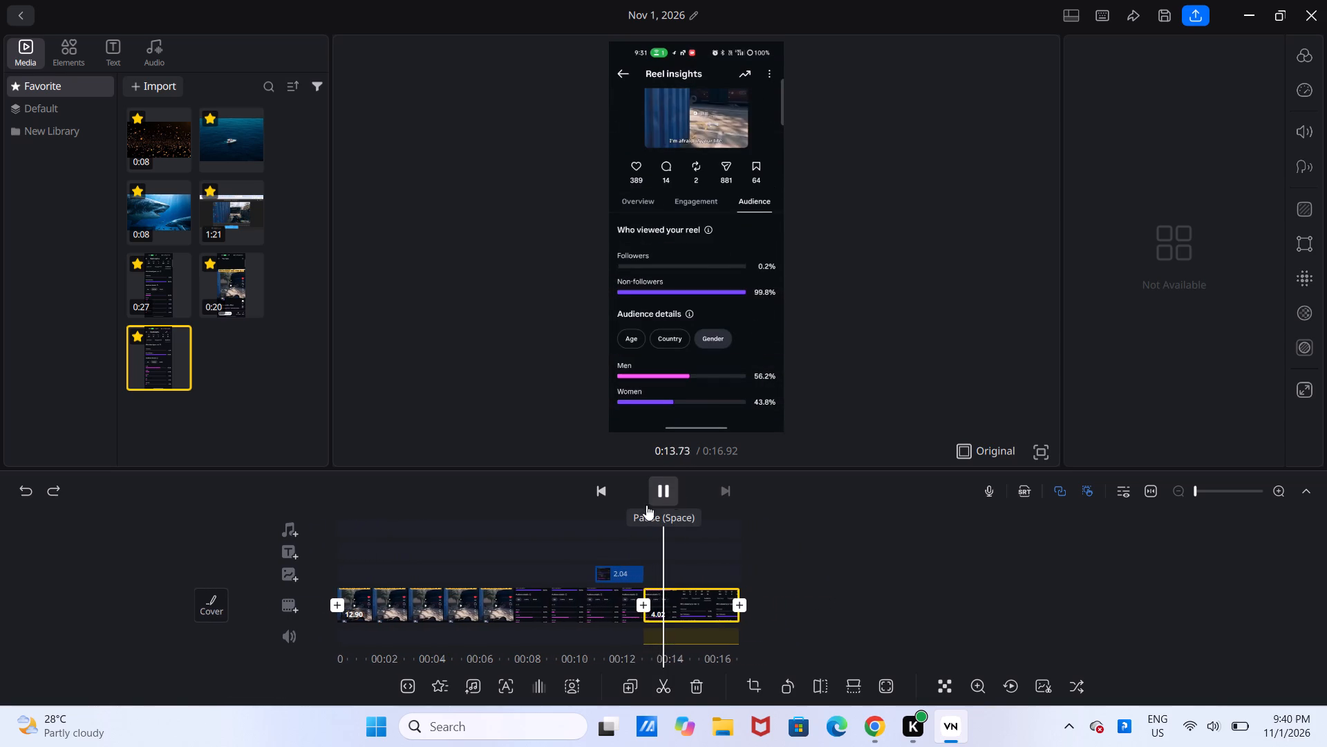
Trim the end of the first main-track clip to a duration of 12.72 seconds.
click(592, 615)
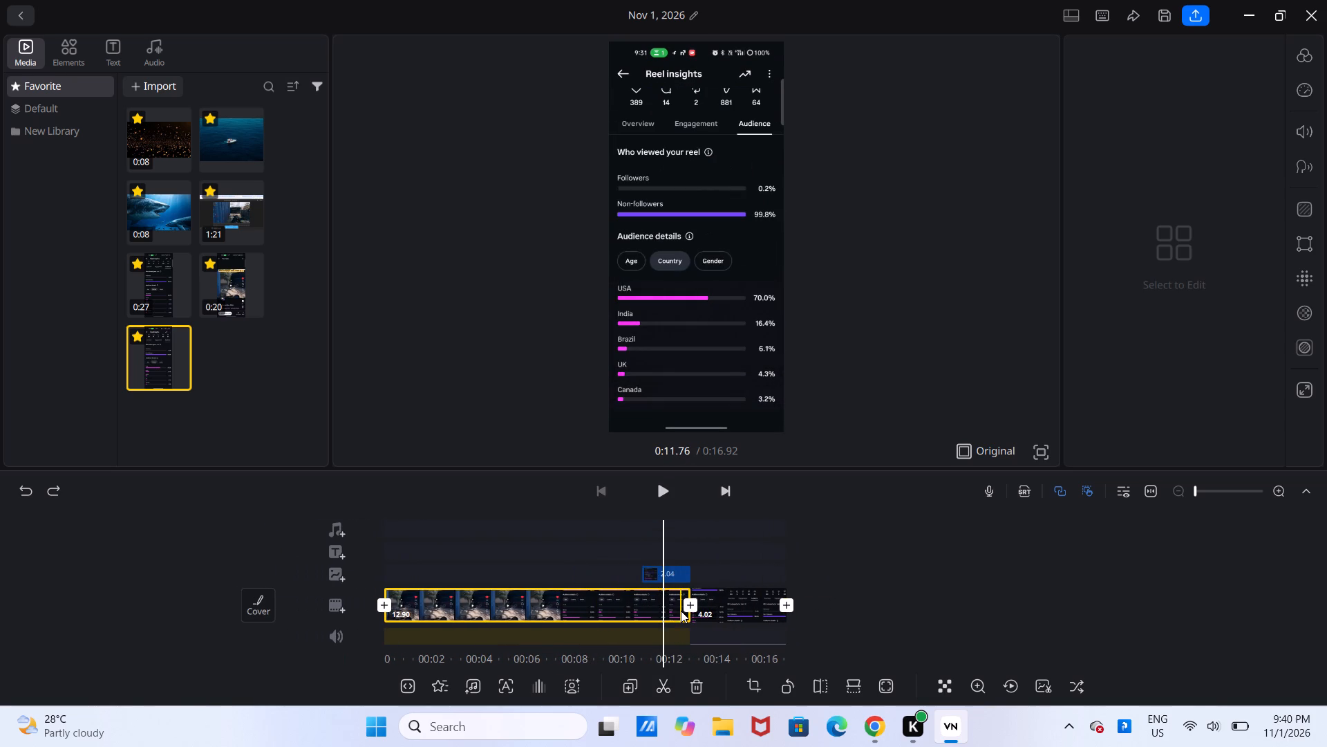
click(681, 611)
double_click(671, 614)
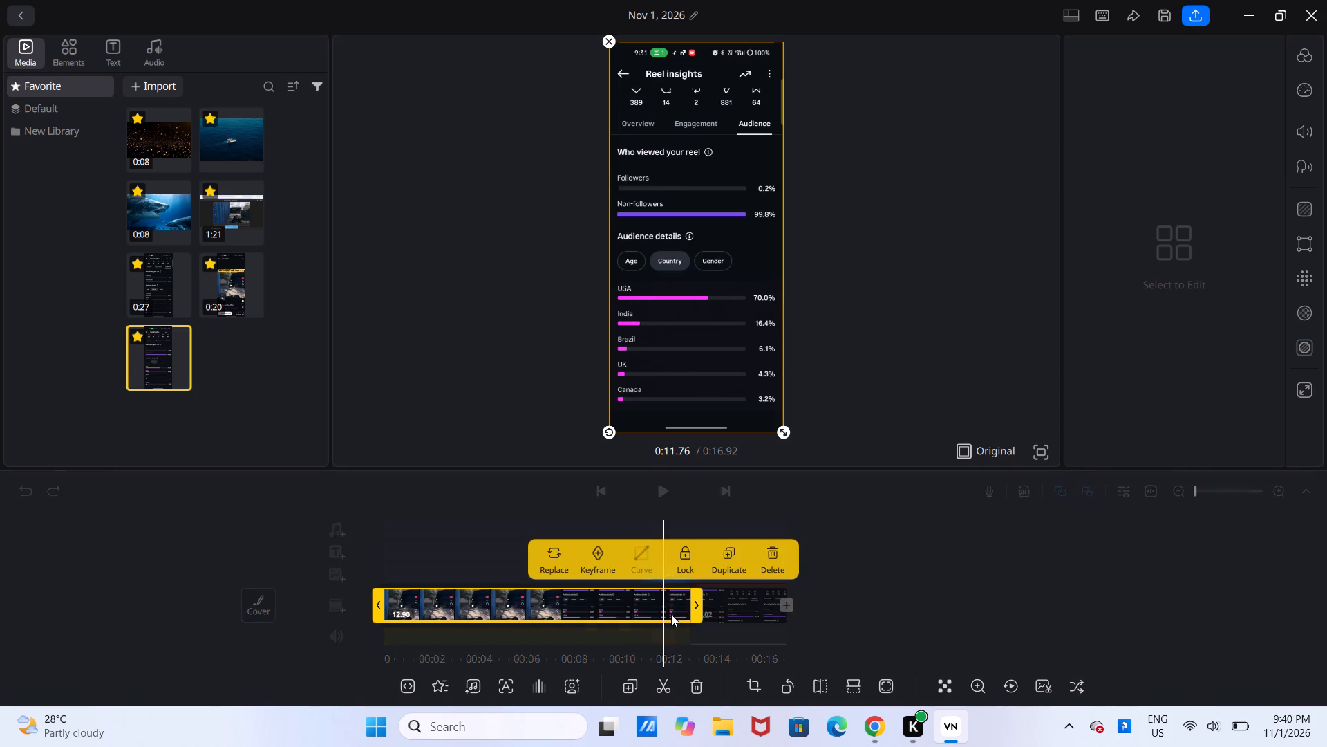
click(689, 606)
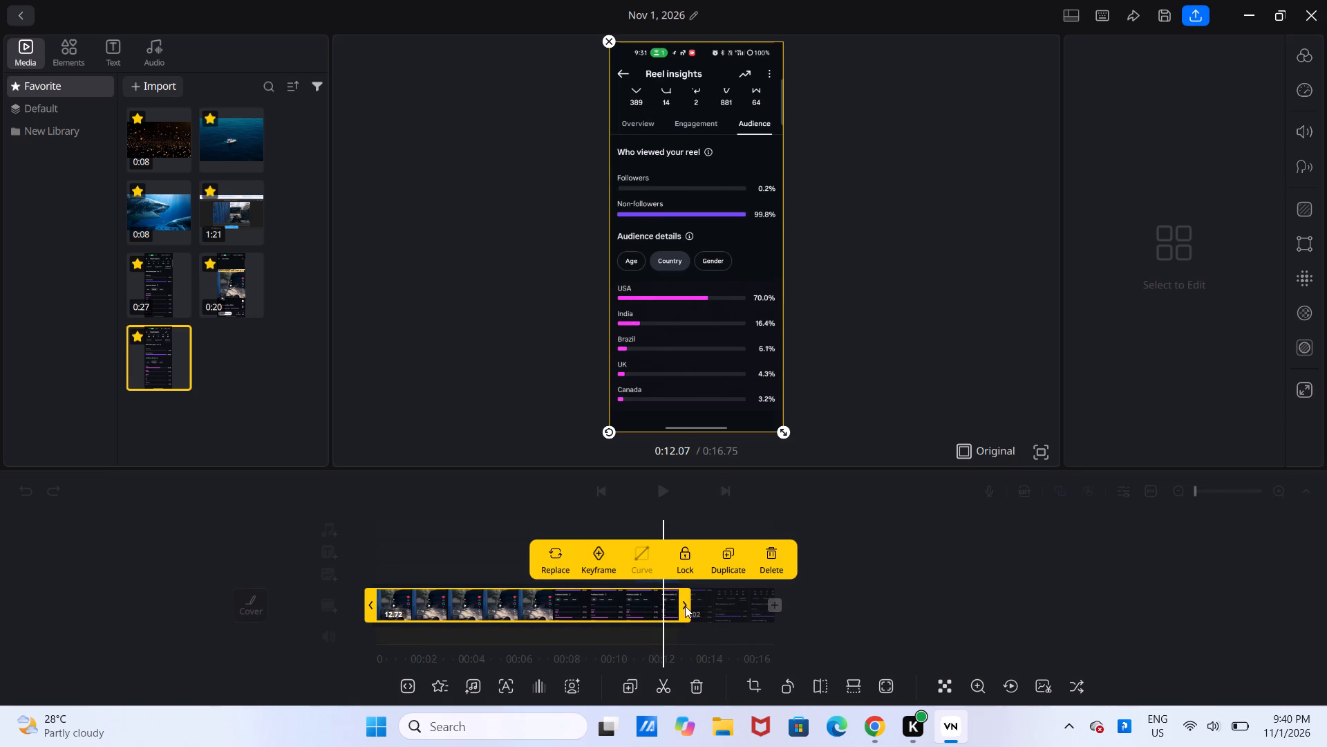
click(793, 601)
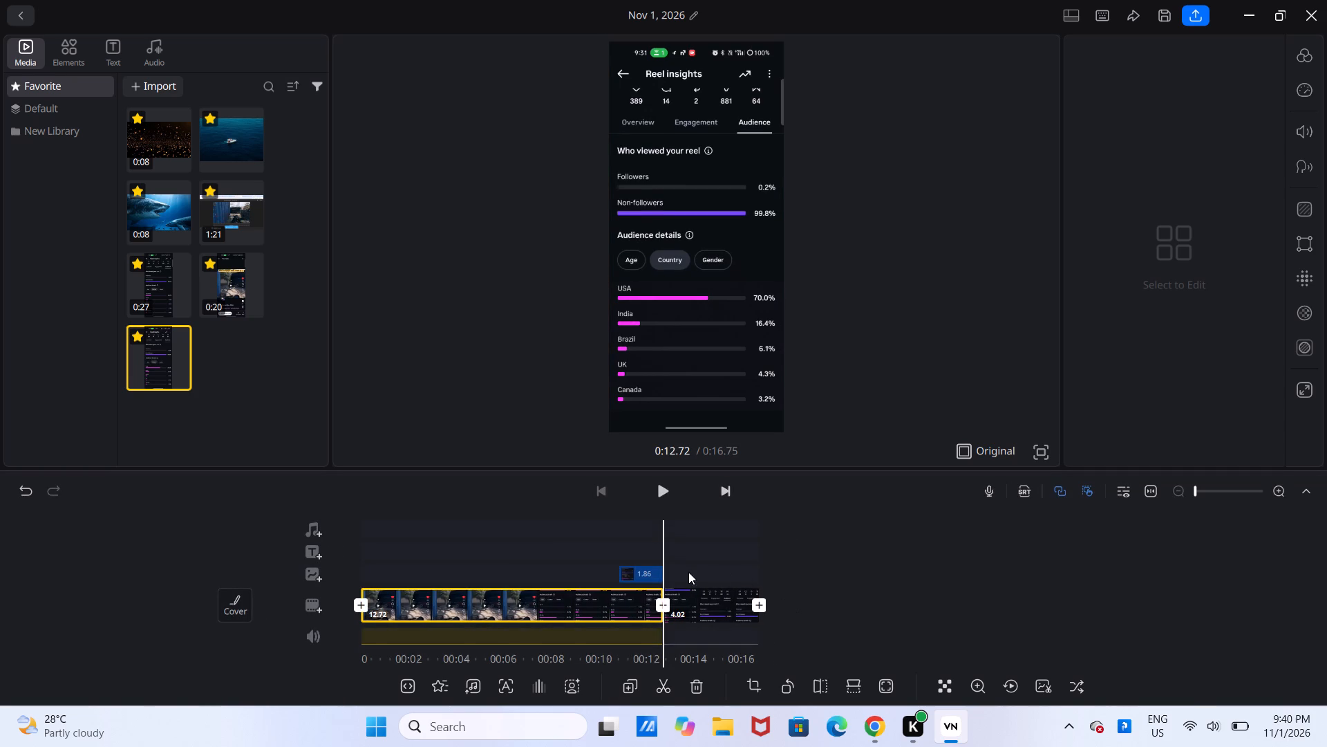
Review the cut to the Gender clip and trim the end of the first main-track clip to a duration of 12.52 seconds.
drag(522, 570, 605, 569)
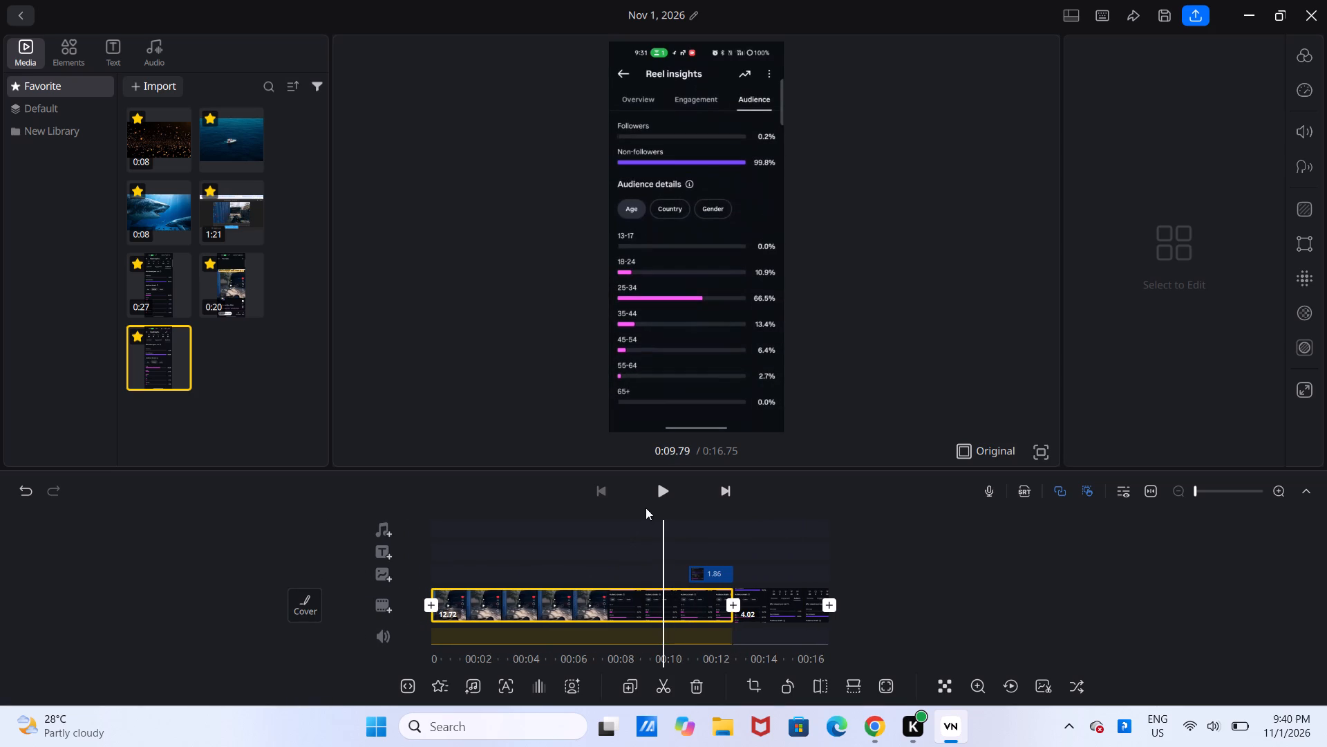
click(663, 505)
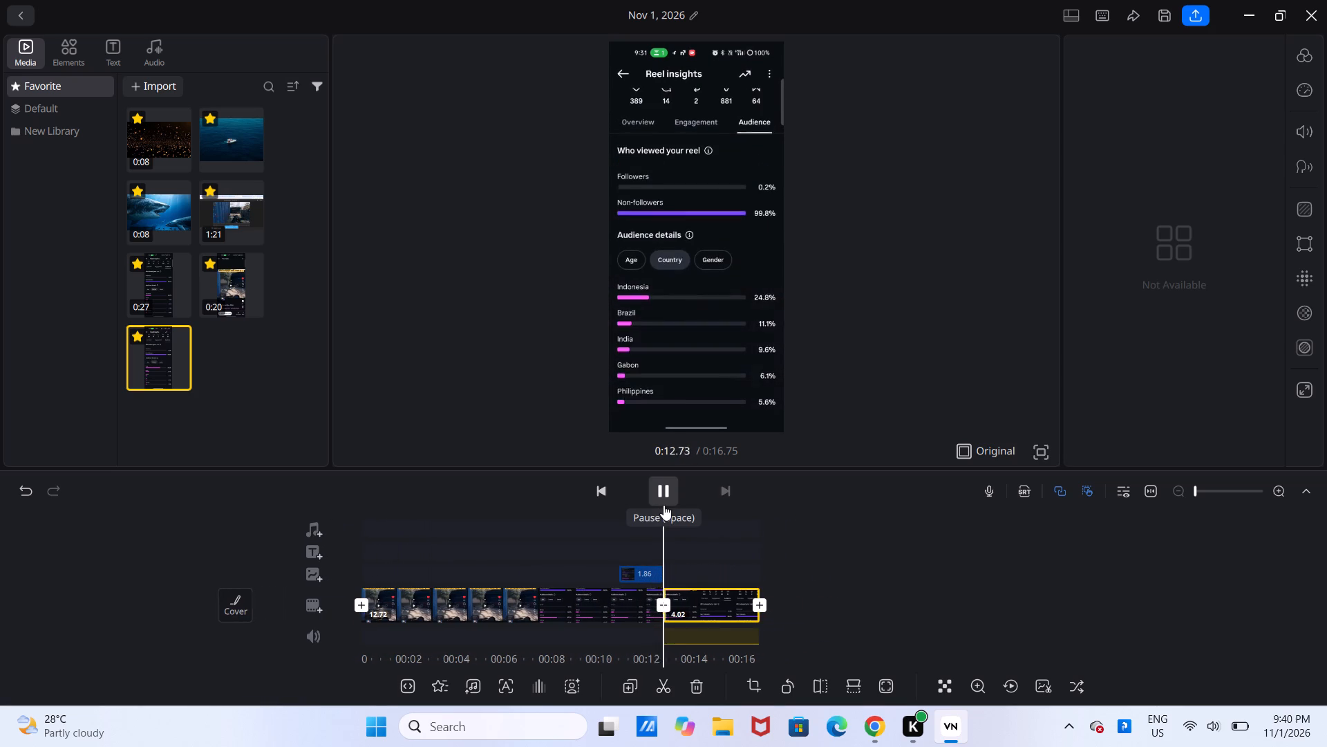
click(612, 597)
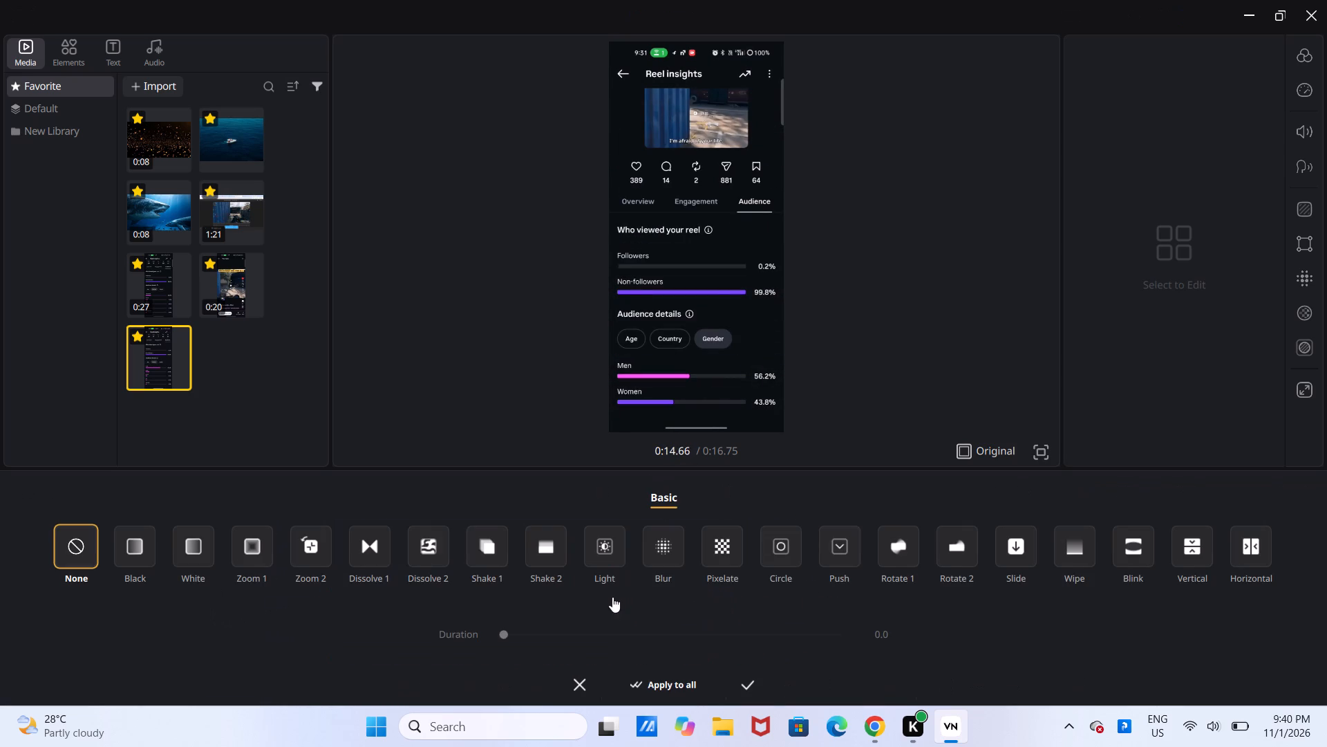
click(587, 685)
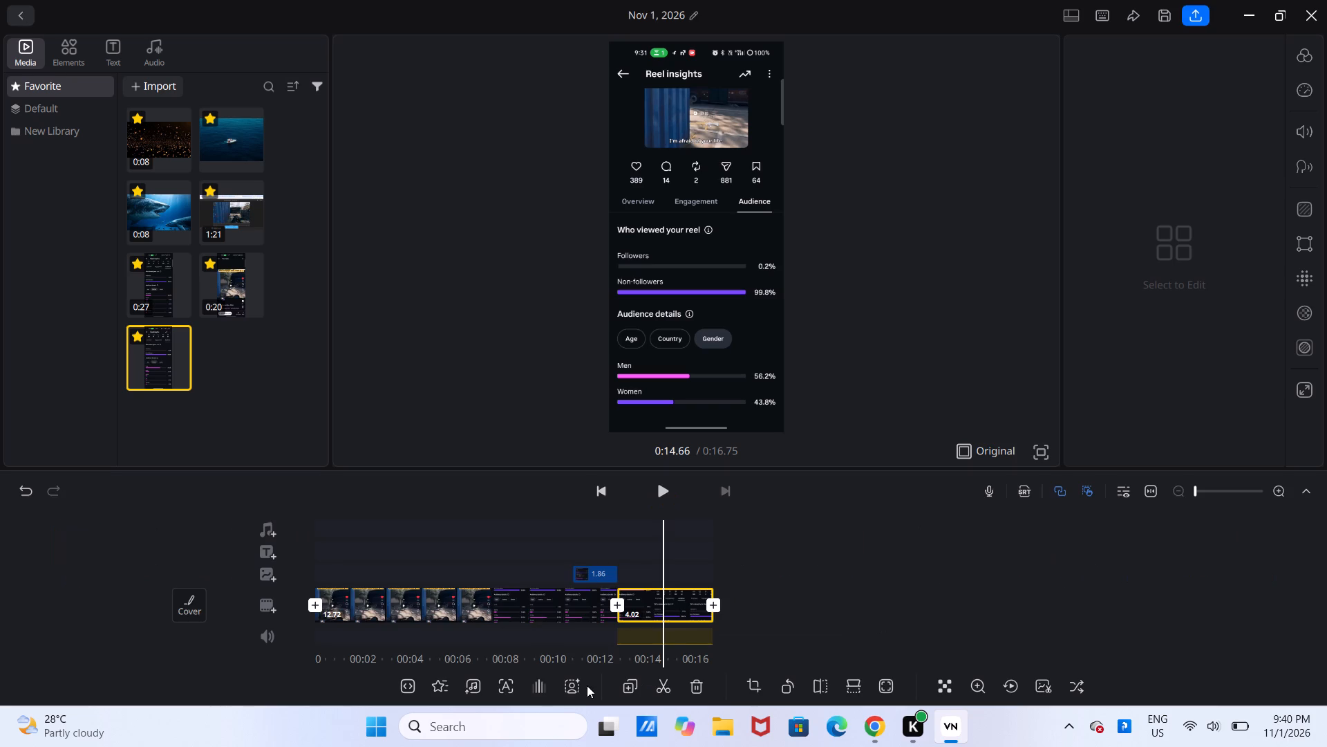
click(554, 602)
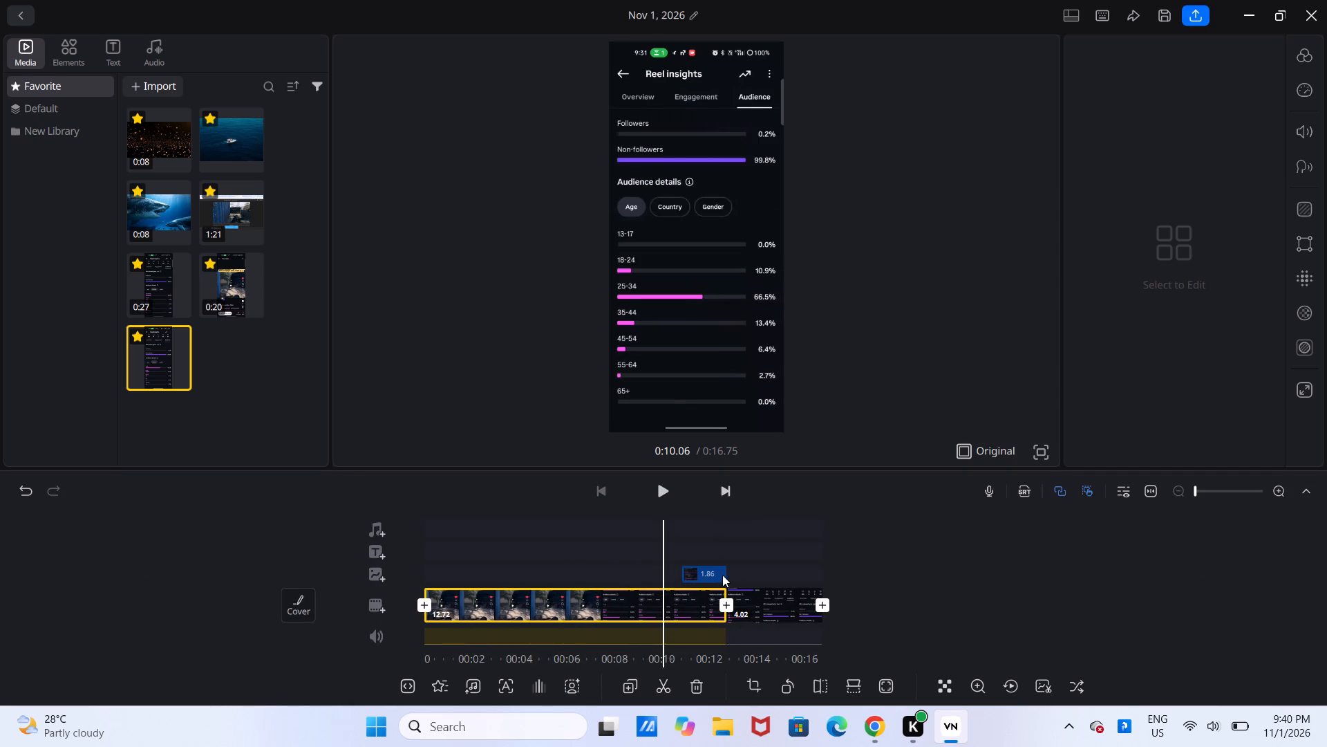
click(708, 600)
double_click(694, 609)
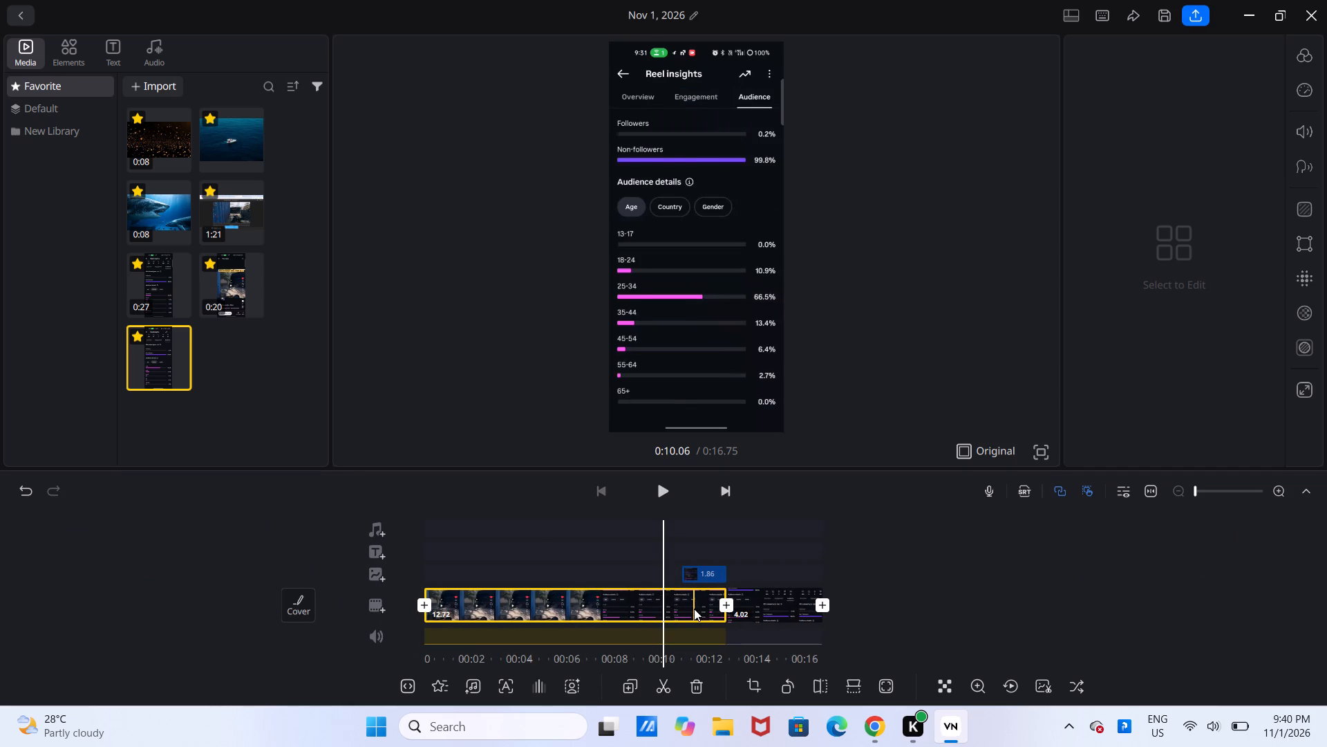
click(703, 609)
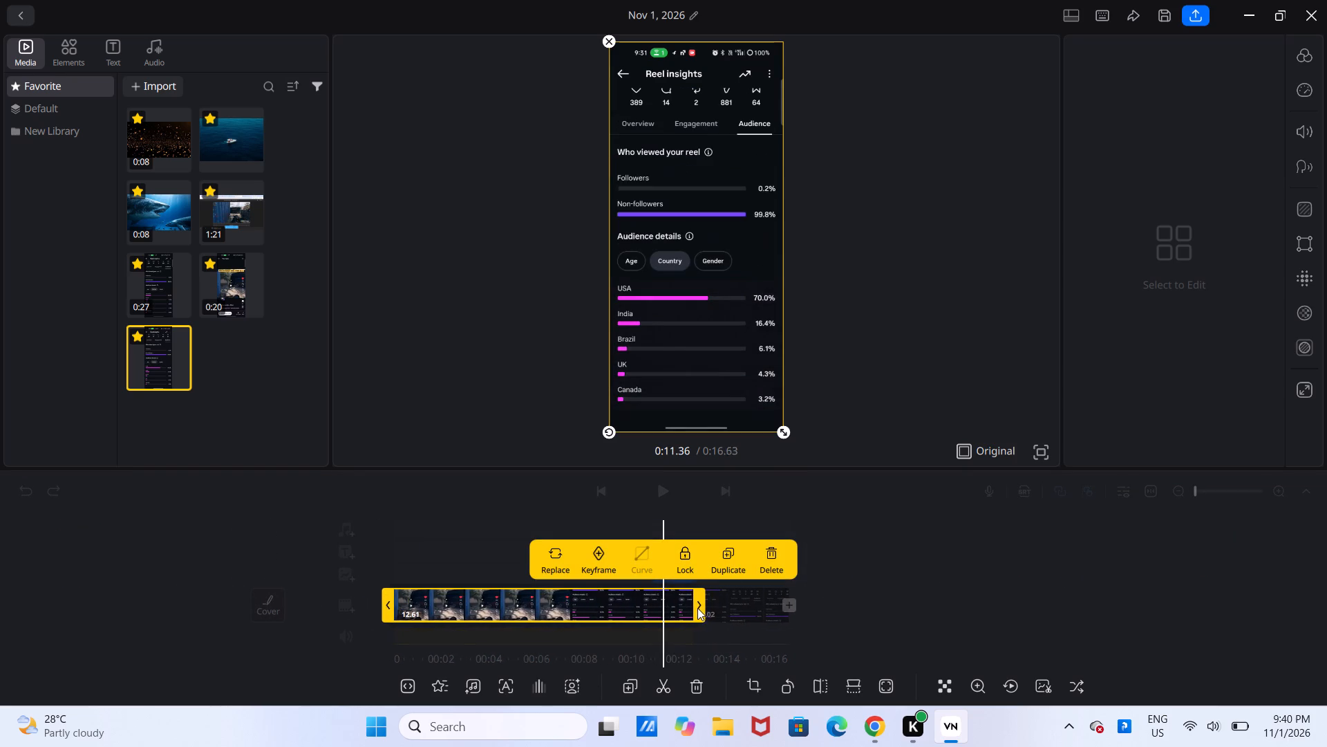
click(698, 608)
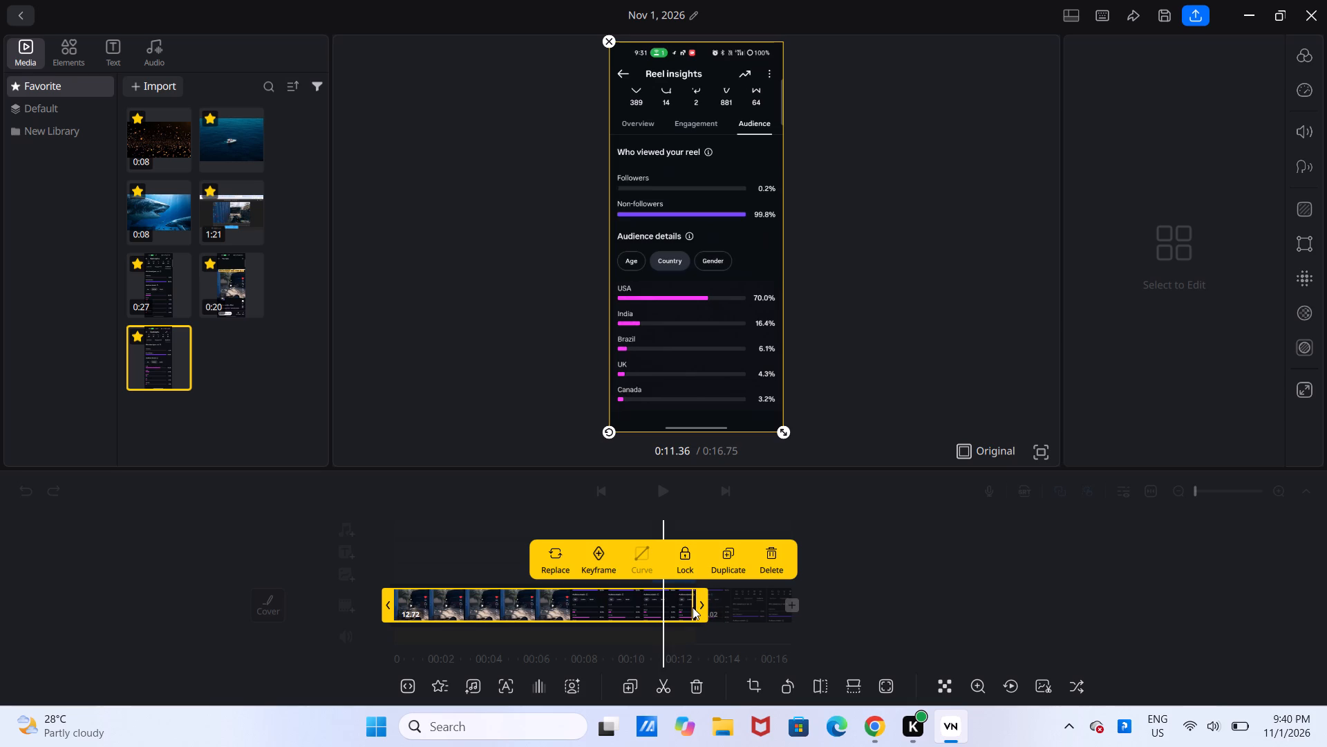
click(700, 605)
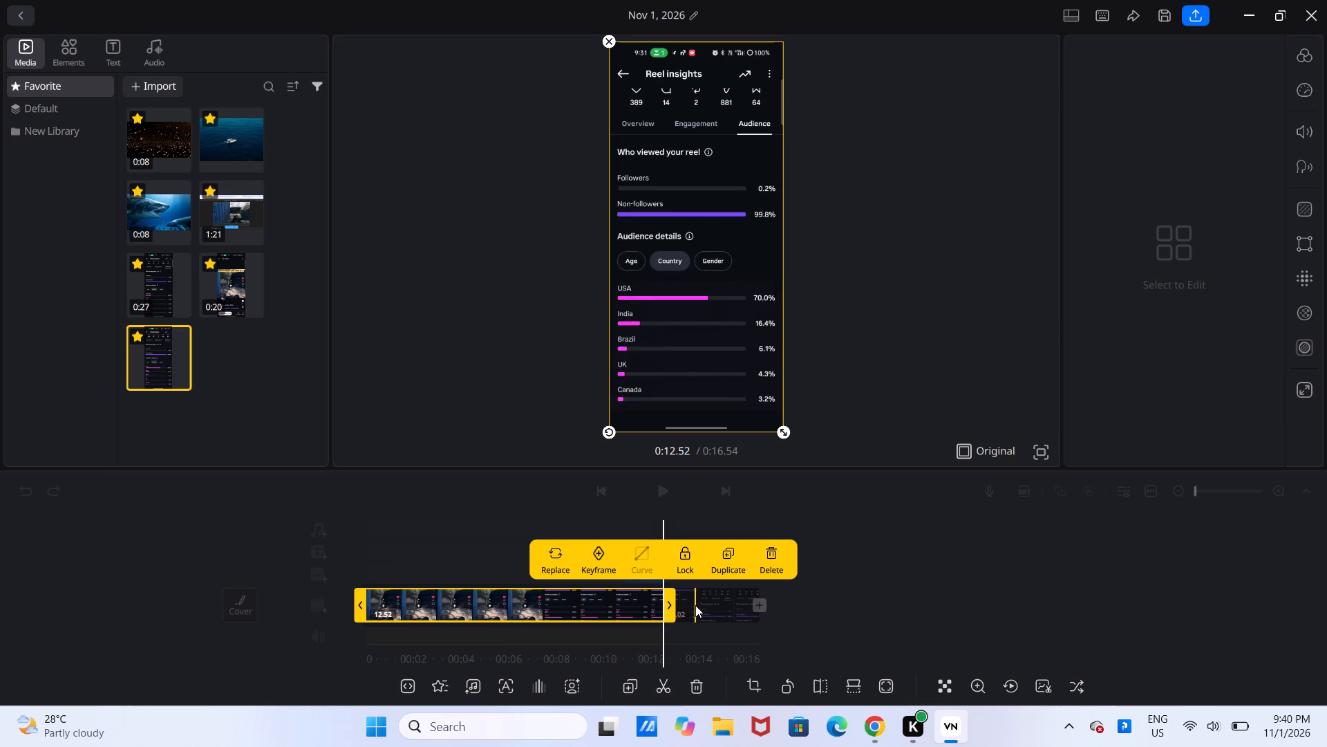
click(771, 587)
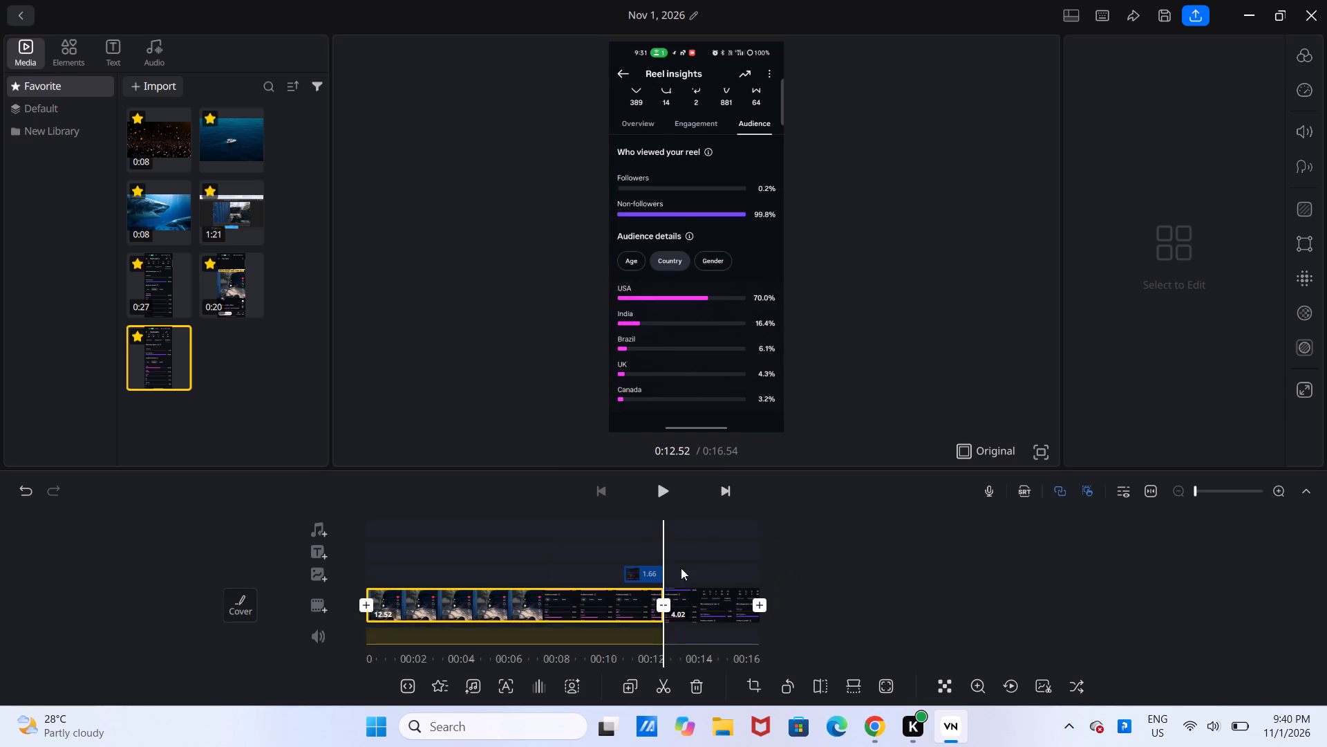
Replay the cut to the Gender clip and trim the end of the first main-track clip to a duration of 12.29 seconds.
drag(561, 569, 580, 568)
drag(580, 568, 640, 573)
click(667, 494)
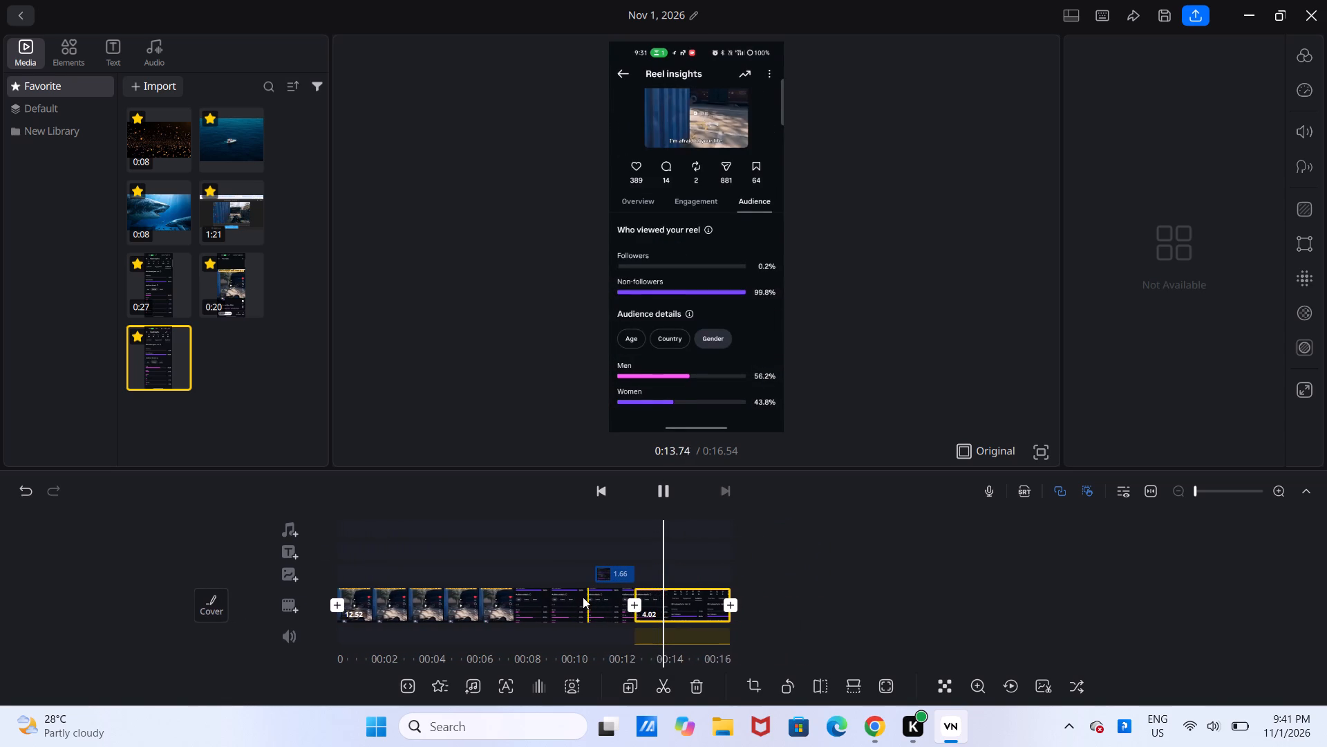
click(583, 597)
click(687, 604)
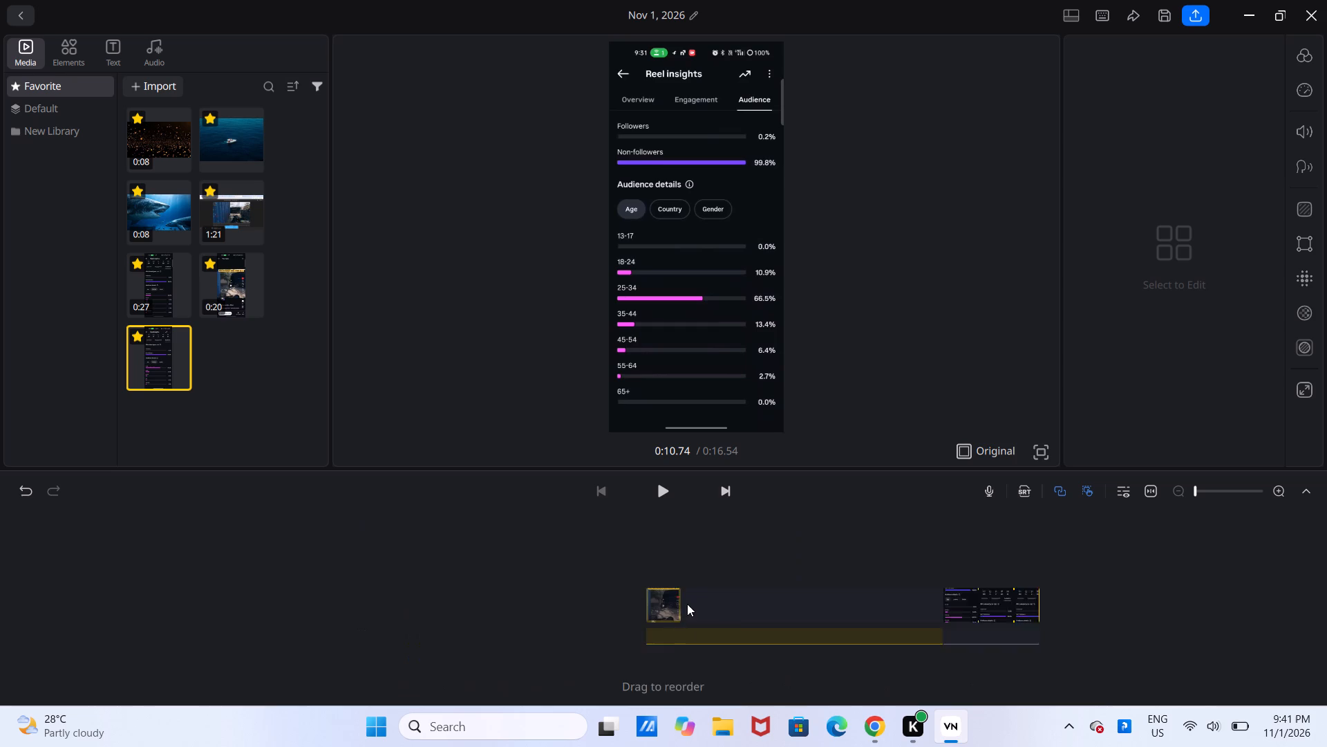
double_click(697, 602)
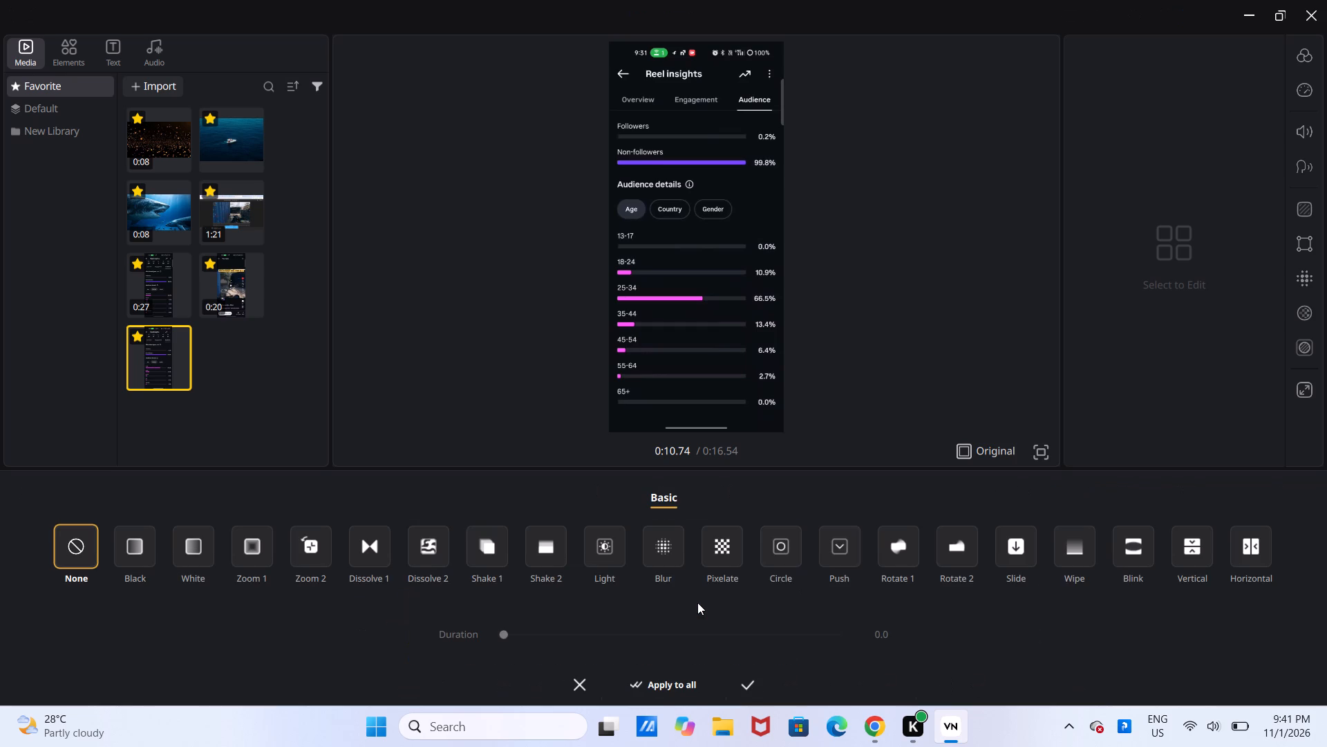
click(588, 679)
double_click(666, 593)
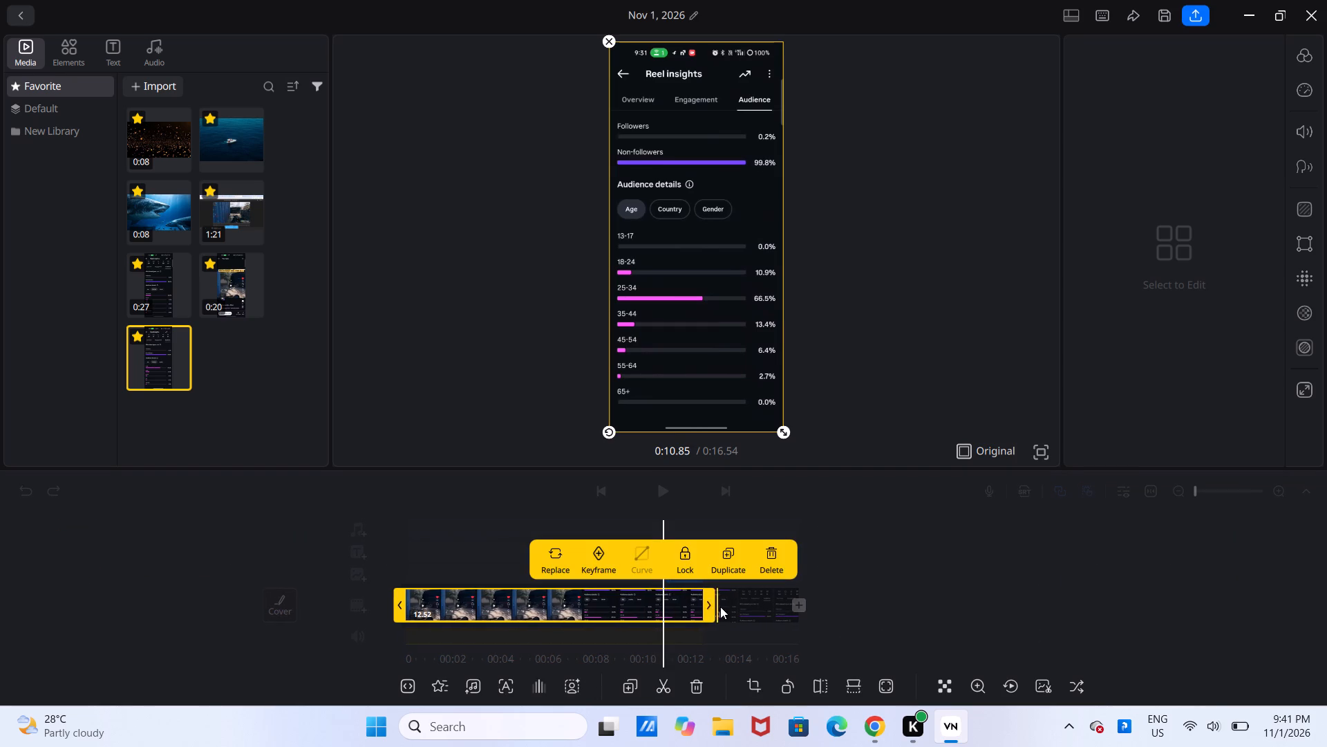
click(709, 609)
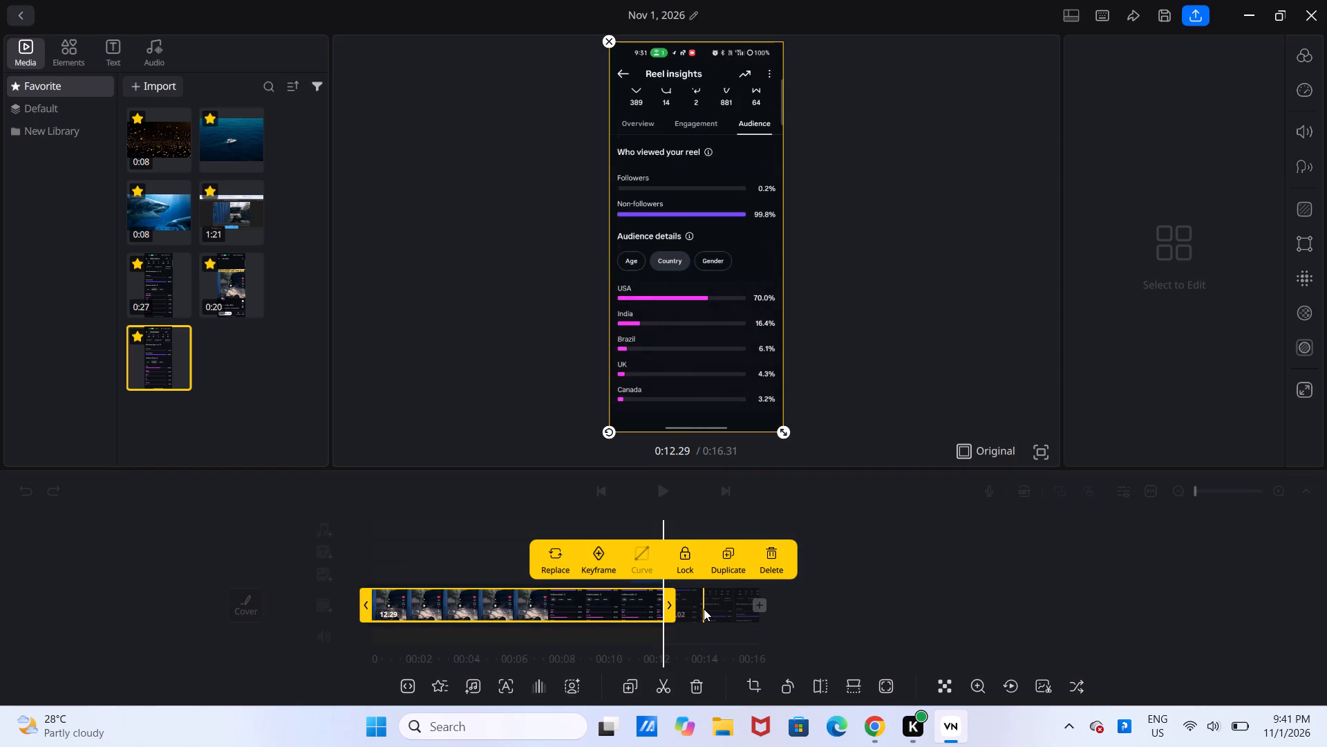
click(751, 605)
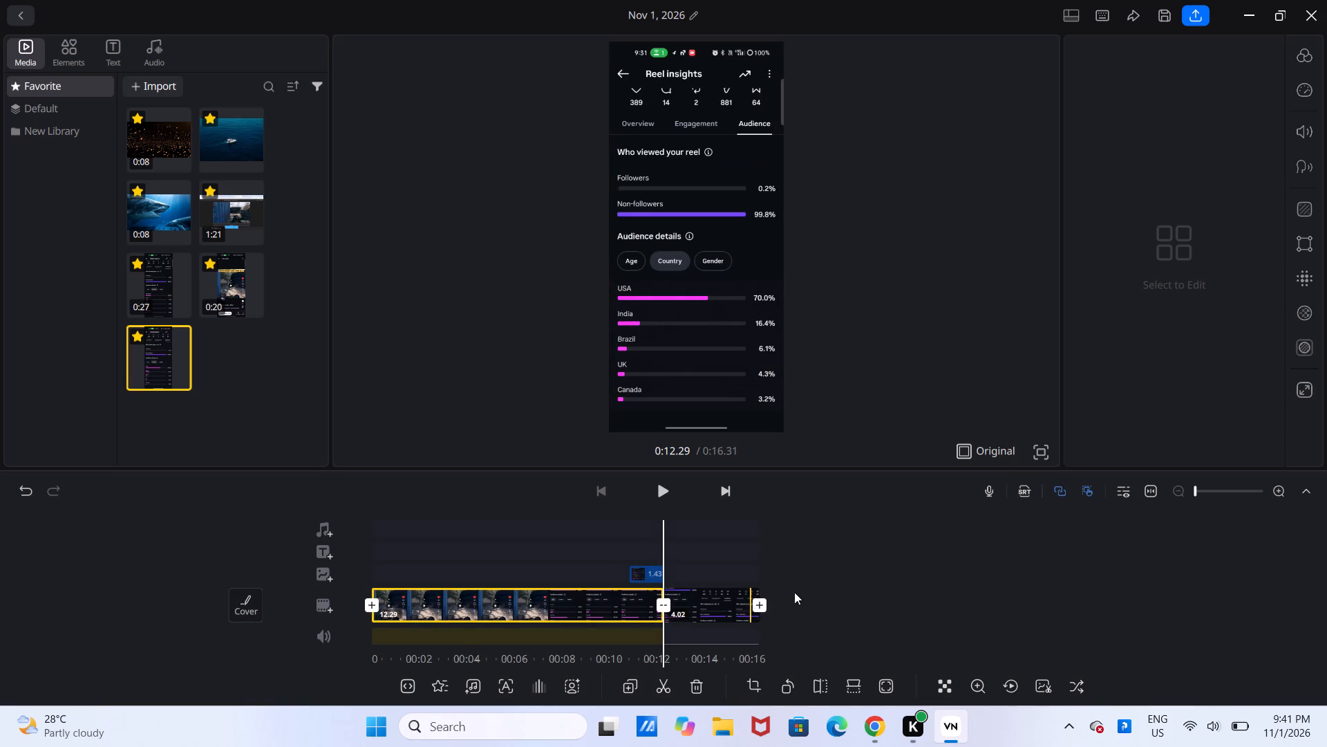
click(809, 589)
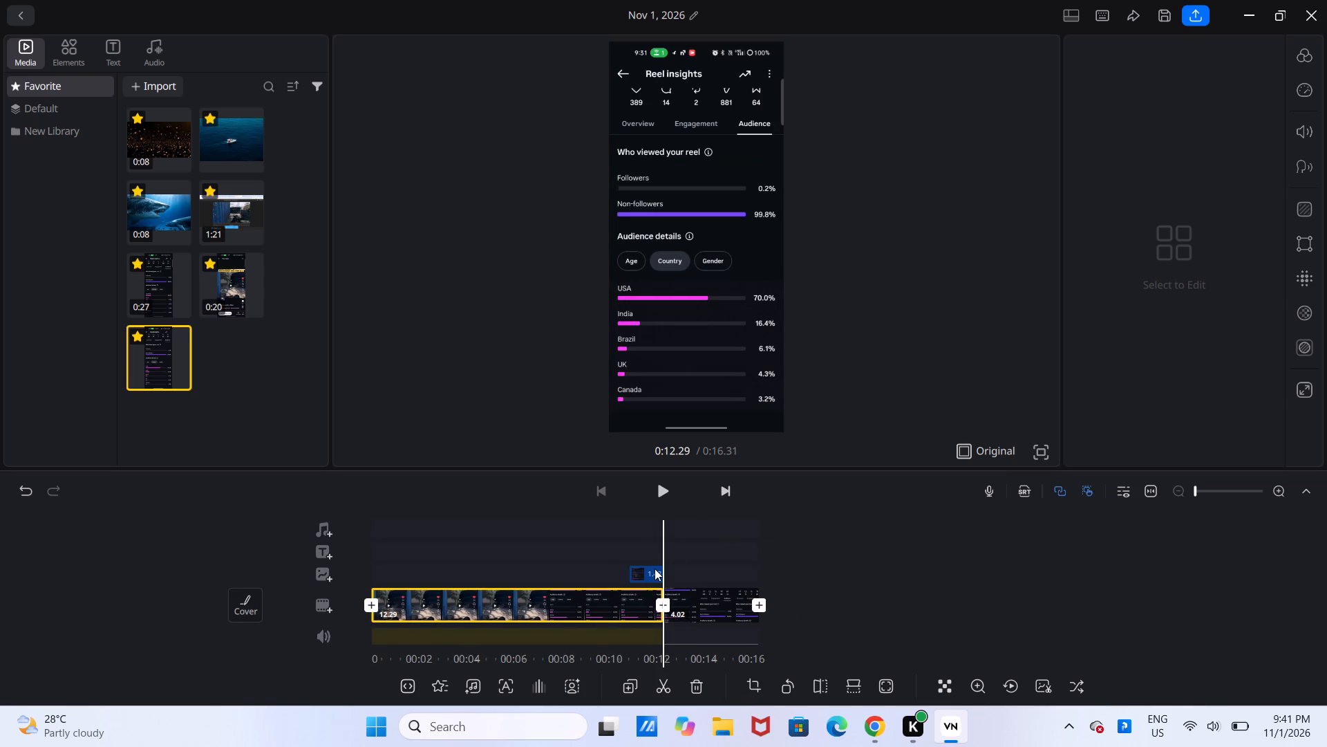
Extend the end of the overlay image slightly past the cut to the Gender clip, to a duration of 1.69 seconds.
click(655, 569)
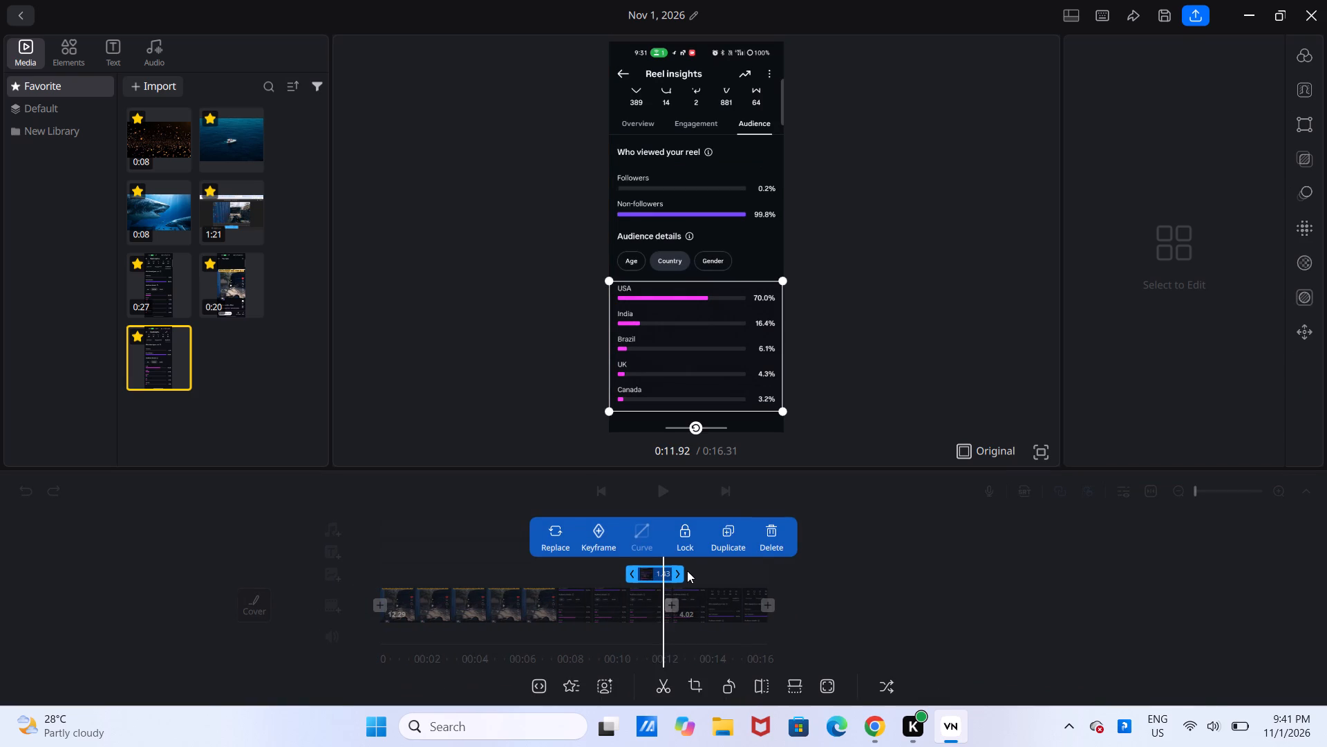
drag(682, 573, 690, 573)
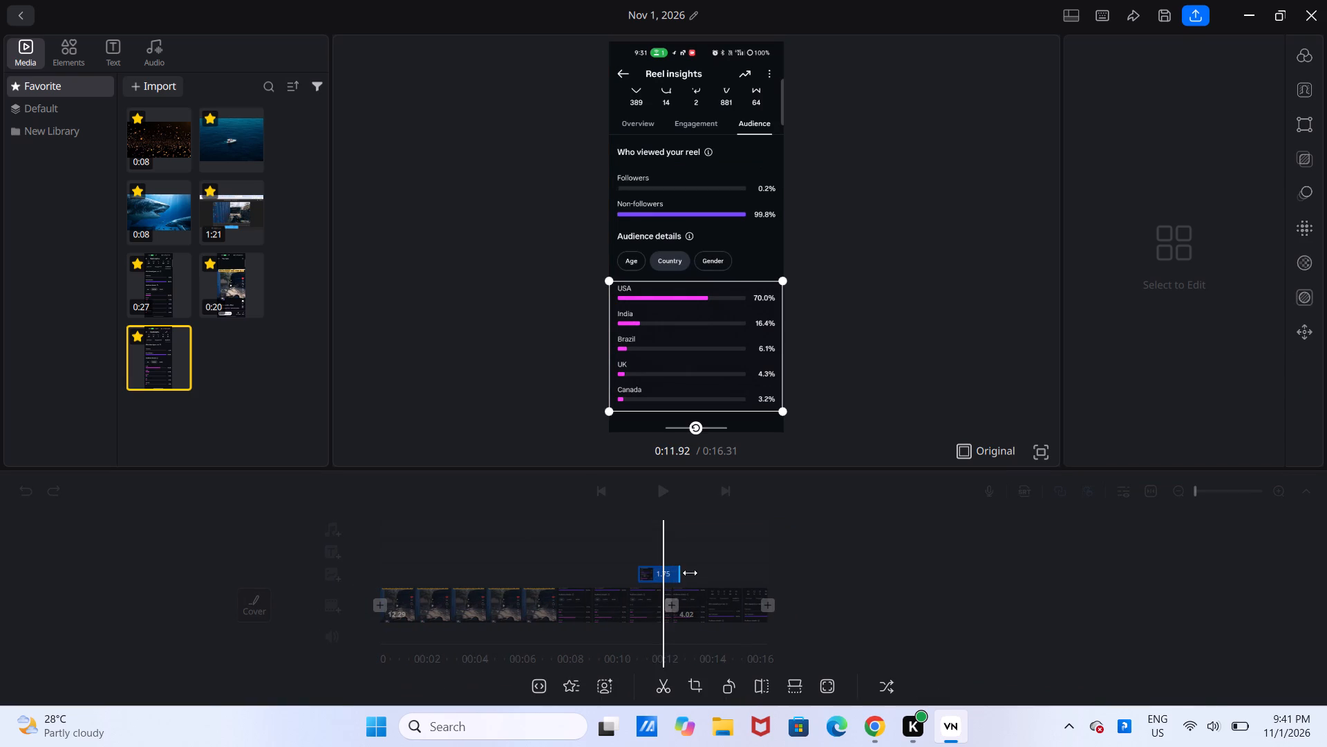
drag(690, 573, 688, 572)
drag(688, 572, 688, 572)
click(724, 570)
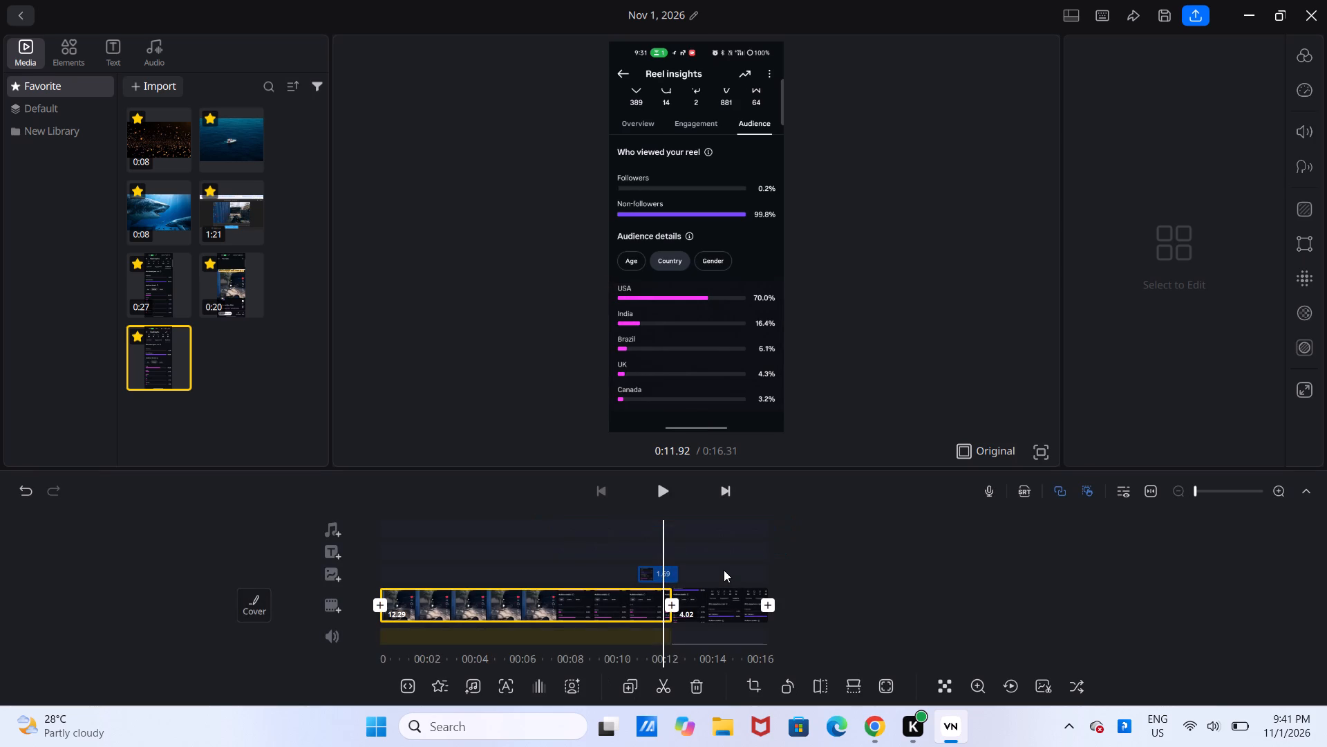
click(713, 554)
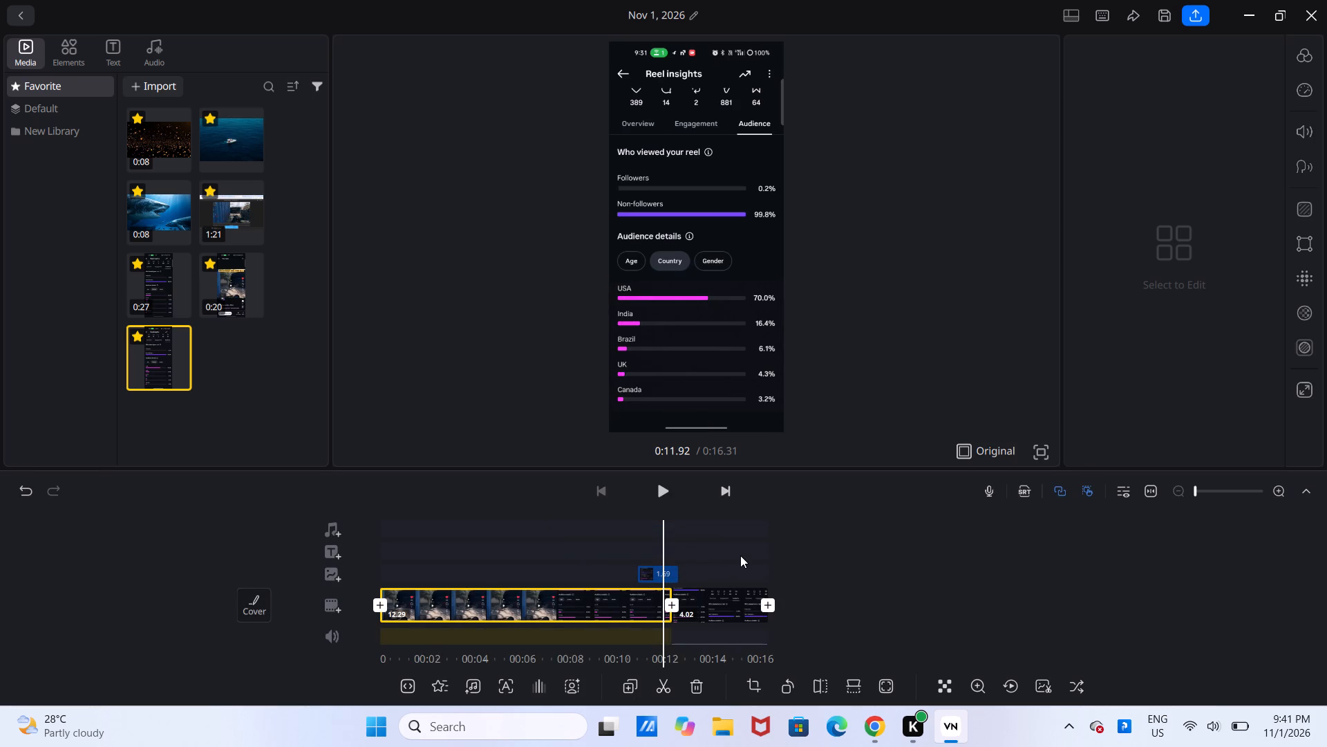
double_click(743, 556)
click(856, 600)
Play and scrub back and forth across the cut to the Gender clip and examine when the overlay ends against the underlying country list.
click(605, 564)
drag(605, 564, 642, 564)
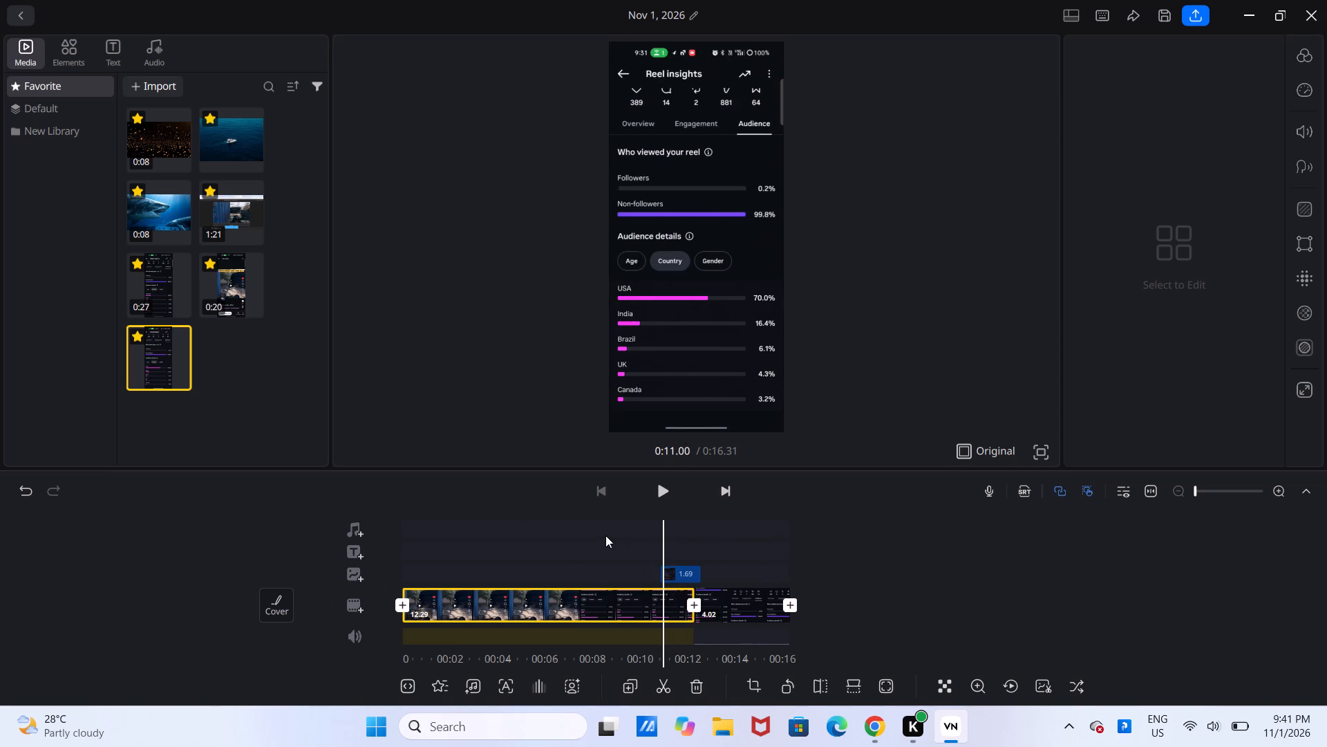
click(668, 499)
drag(545, 530, 751, 507)
click(672, 483)
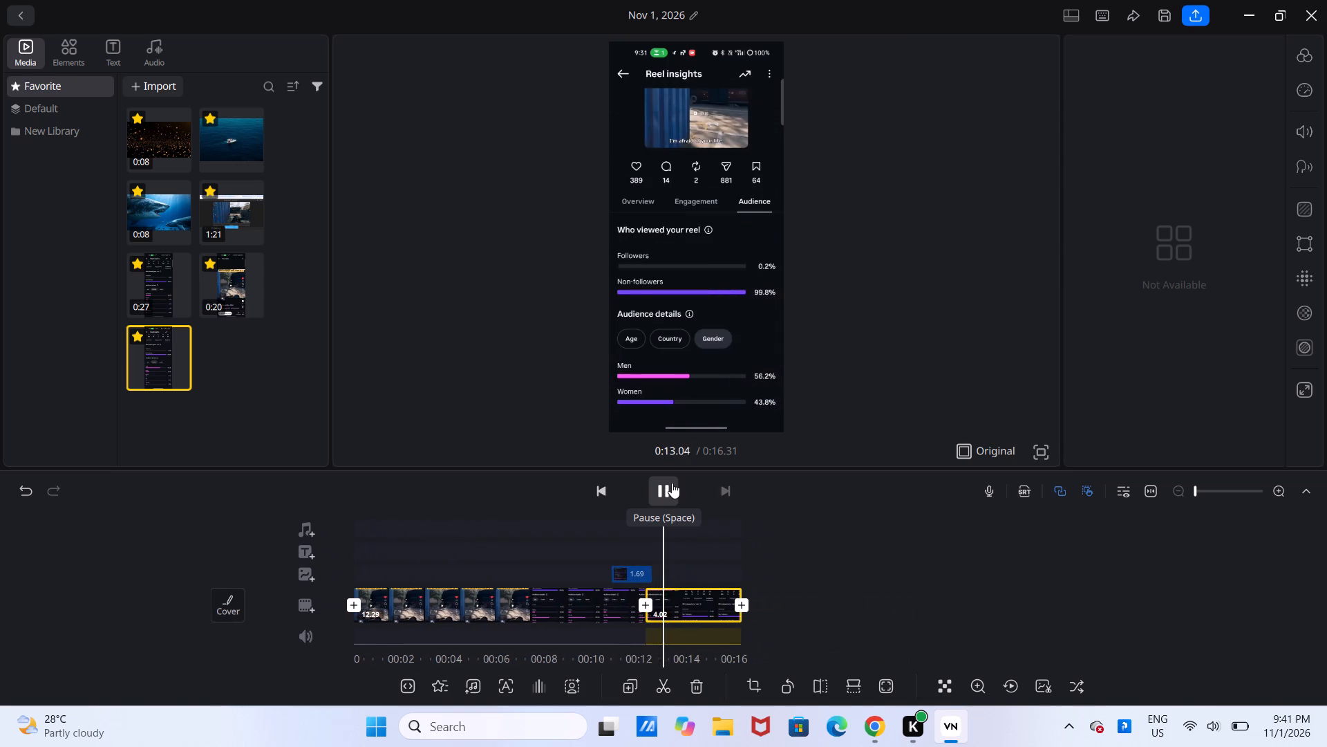
drag(555, 560, 704, 546)
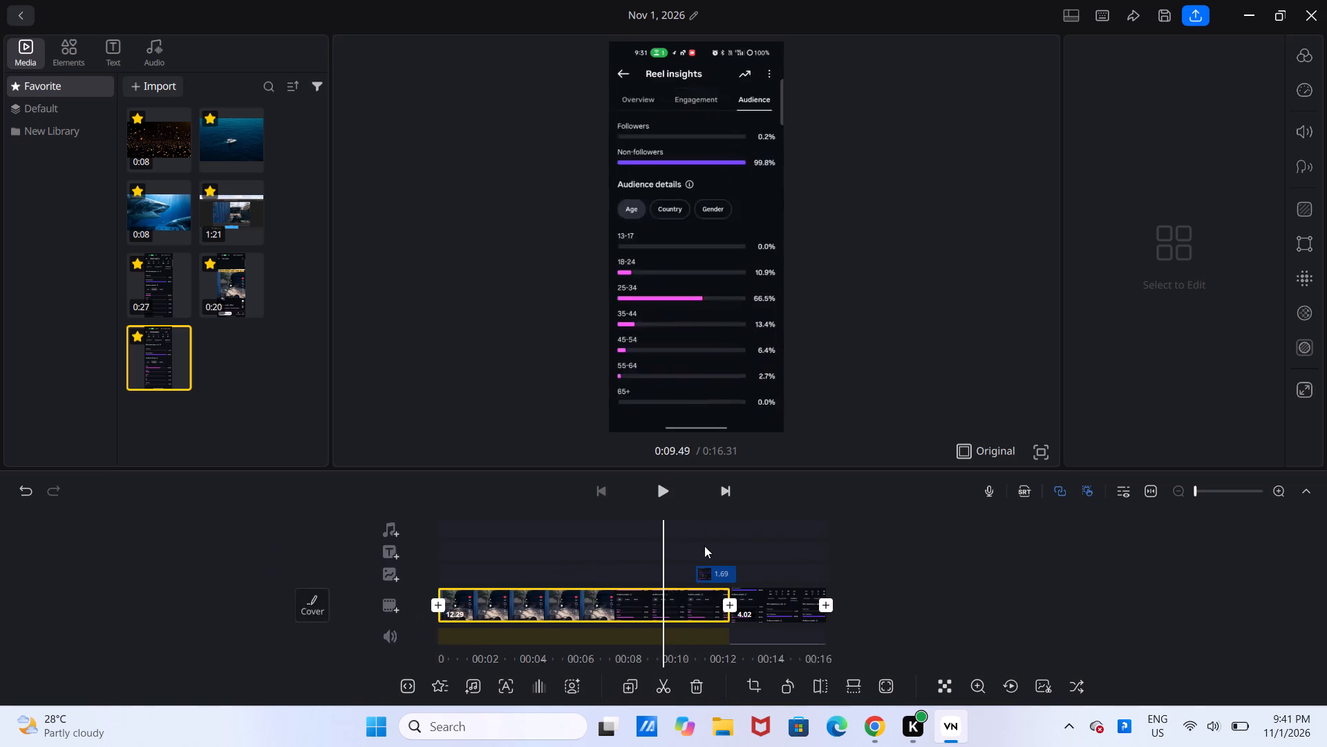
drag(704, 546, 620, 528)
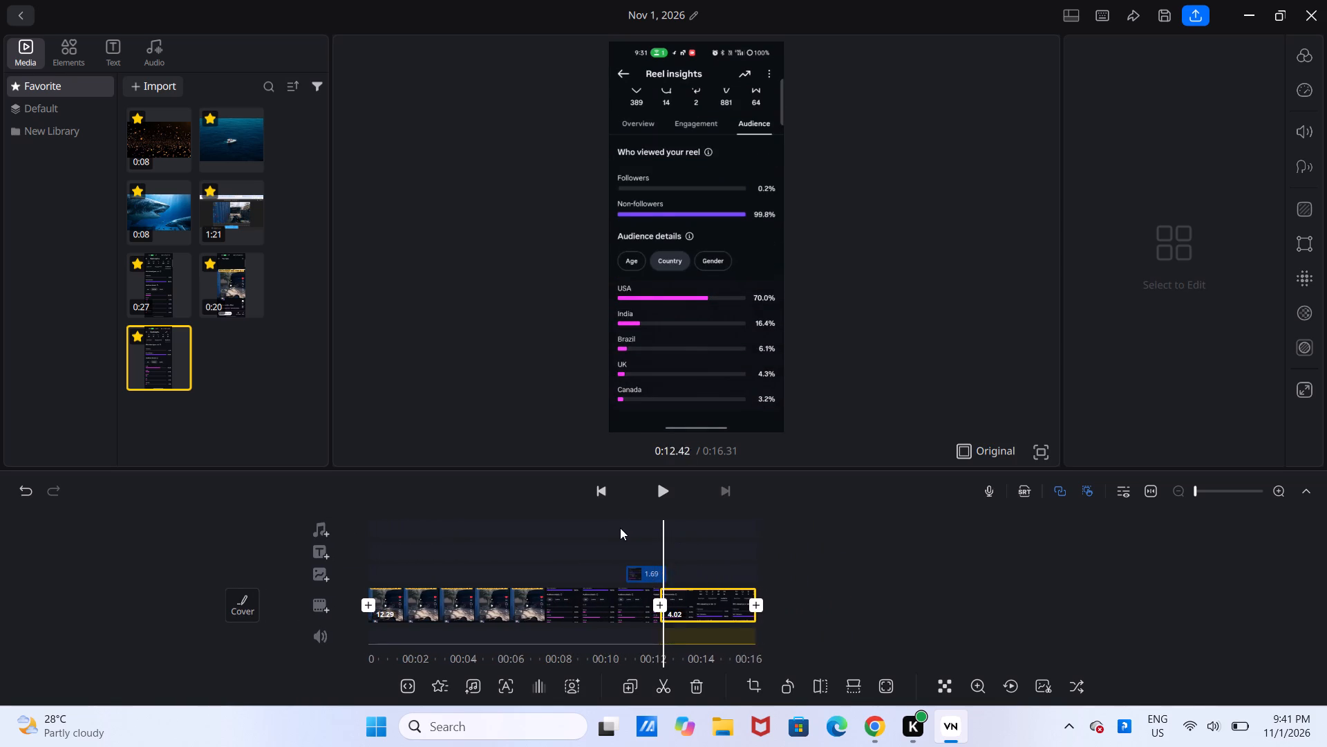
drag(620, 528, 628, 528)
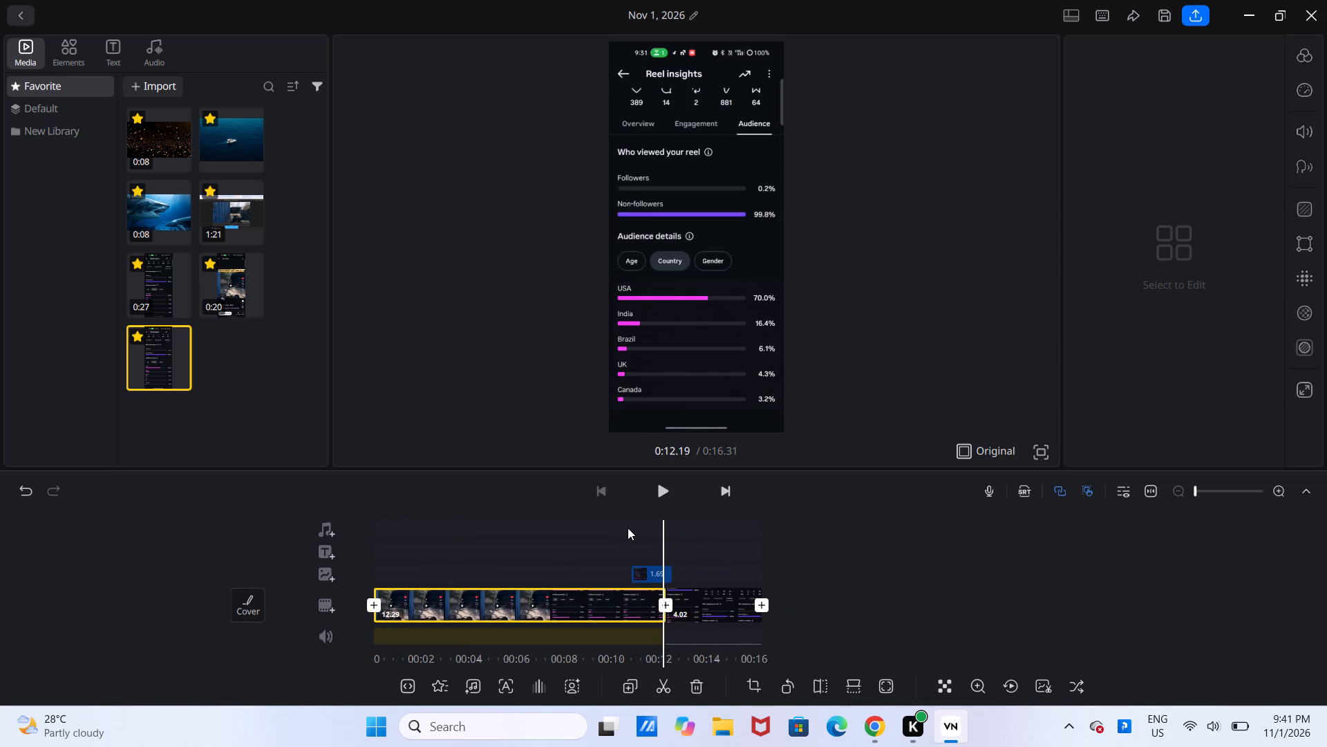
drag(628, 528, 621, 526)
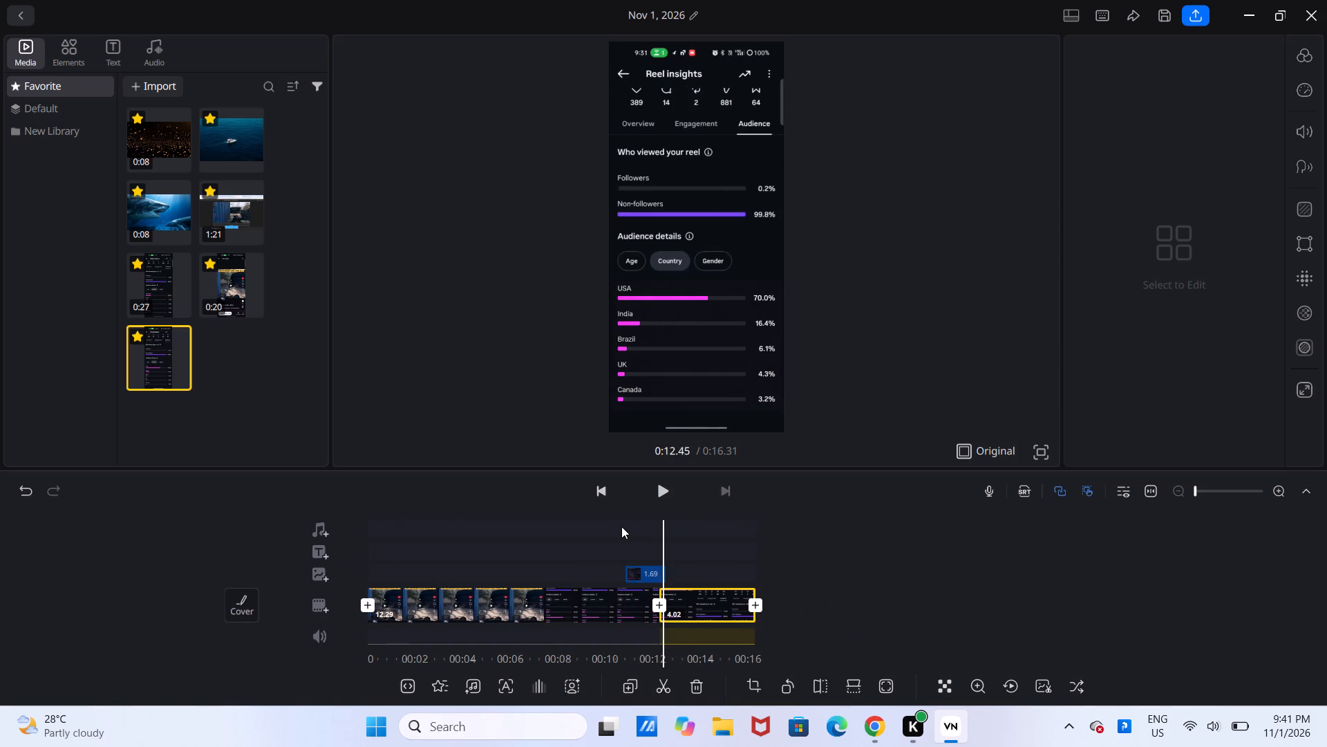
drag(621, 526, 619, 528)
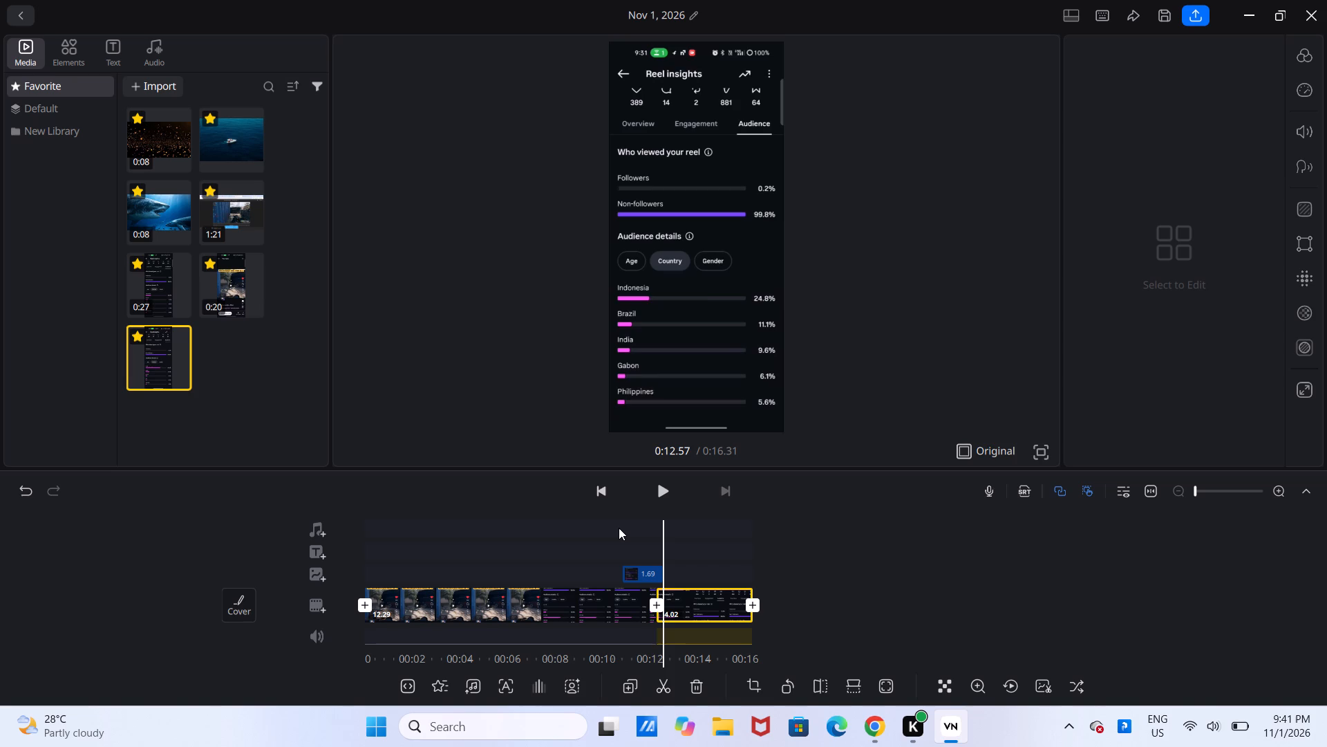
drag(619, 528, 623, 526)
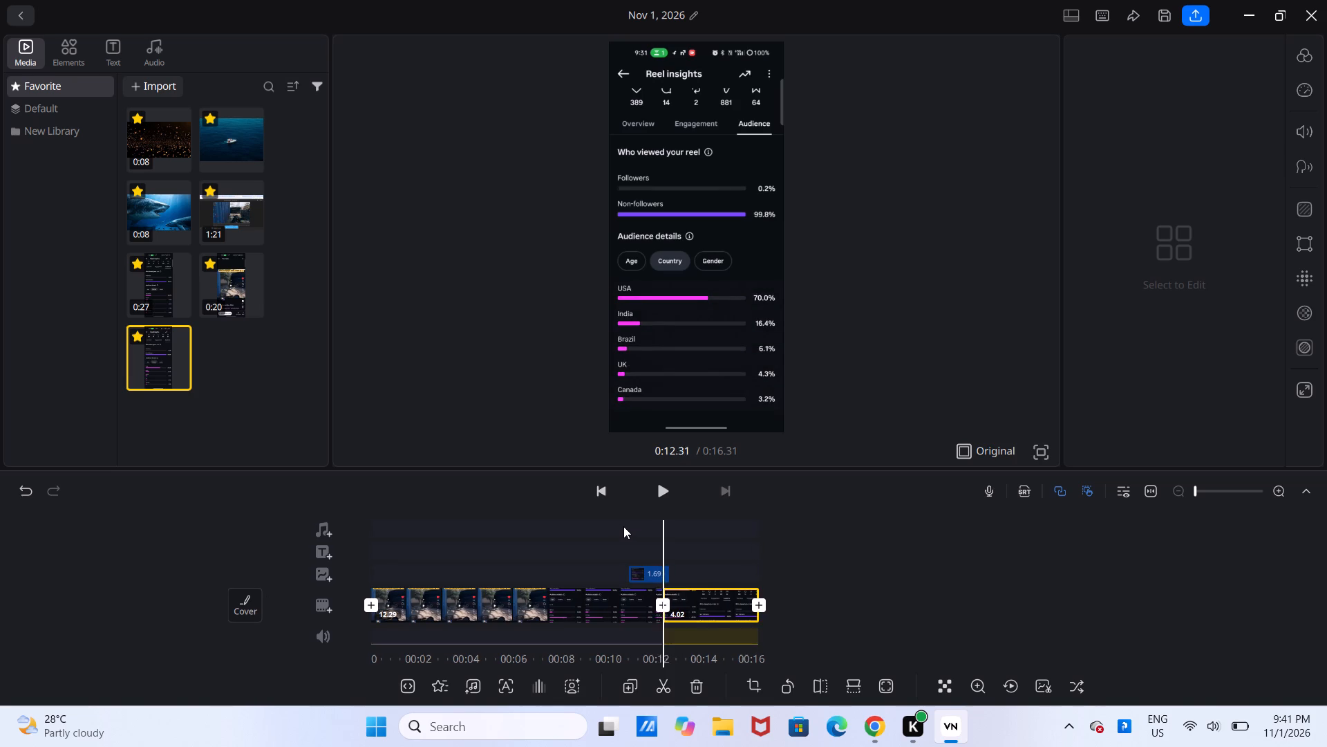
drag(623, 526, 641, 526)
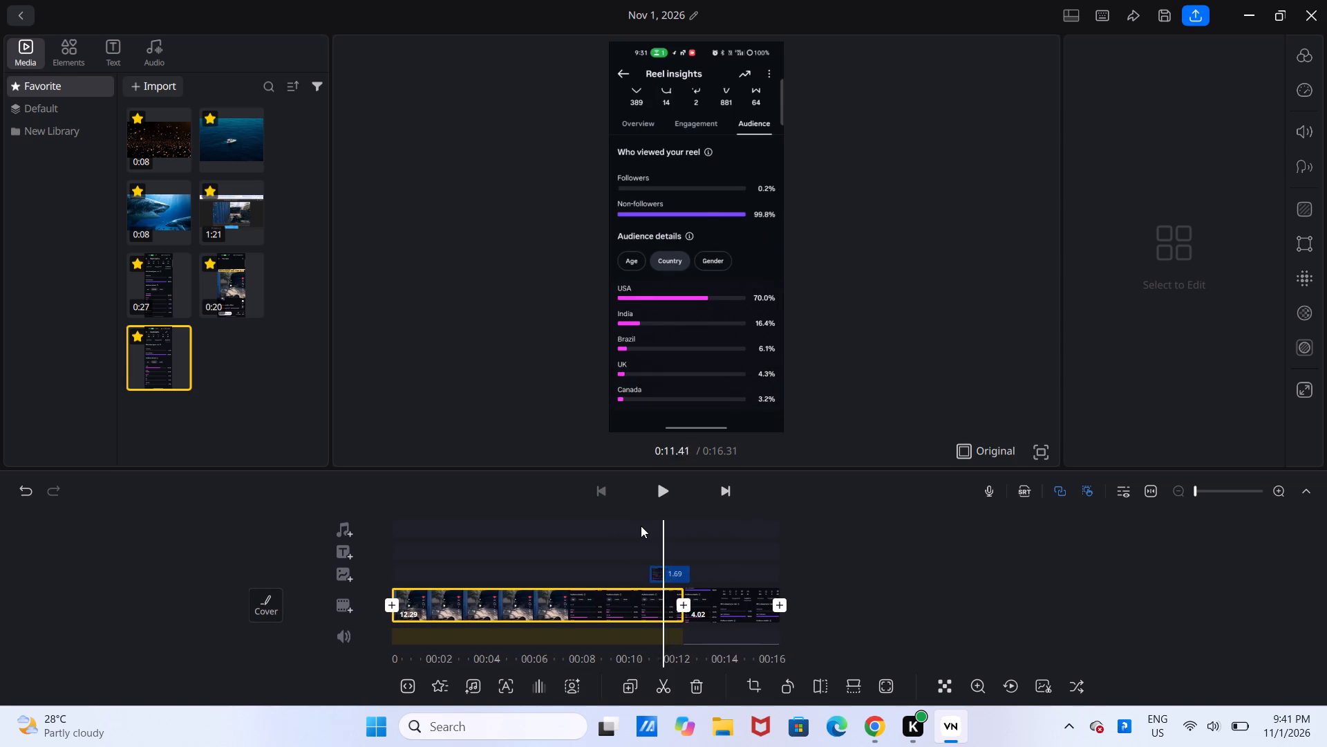
drag(641, 526, 608, 525)
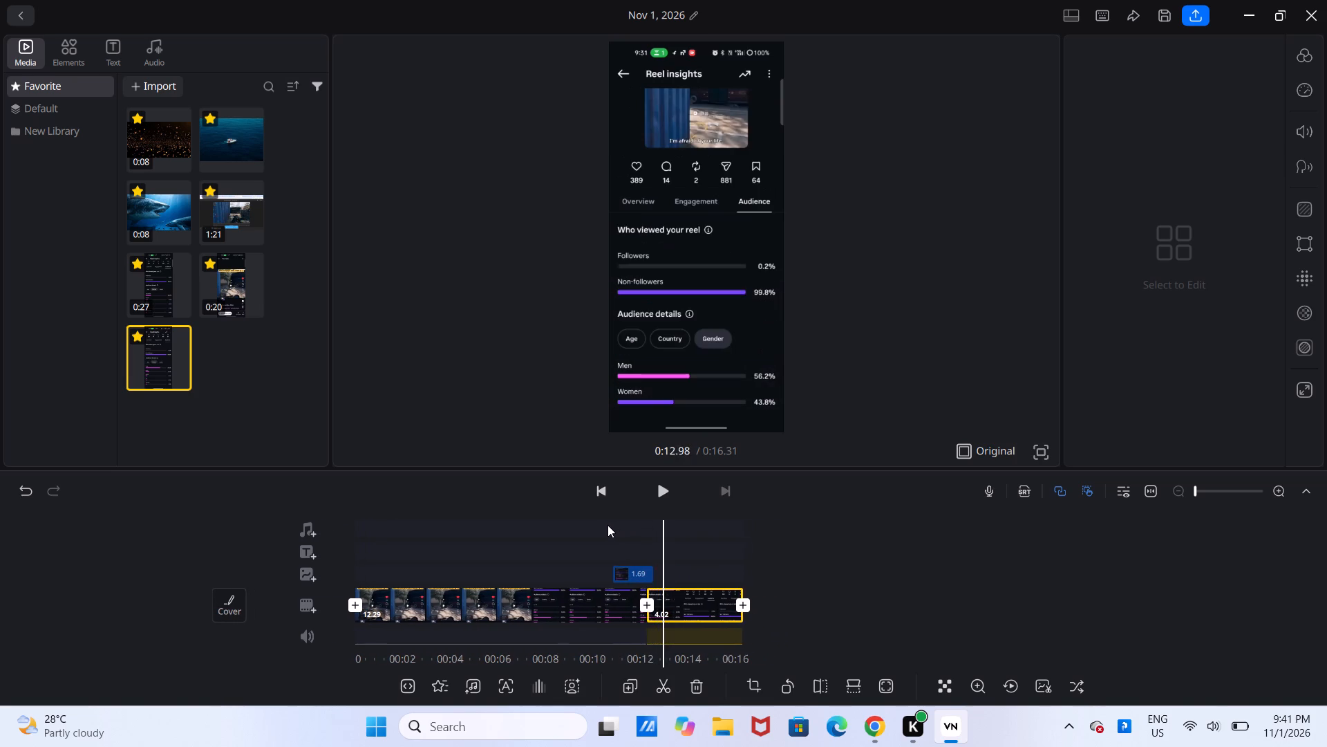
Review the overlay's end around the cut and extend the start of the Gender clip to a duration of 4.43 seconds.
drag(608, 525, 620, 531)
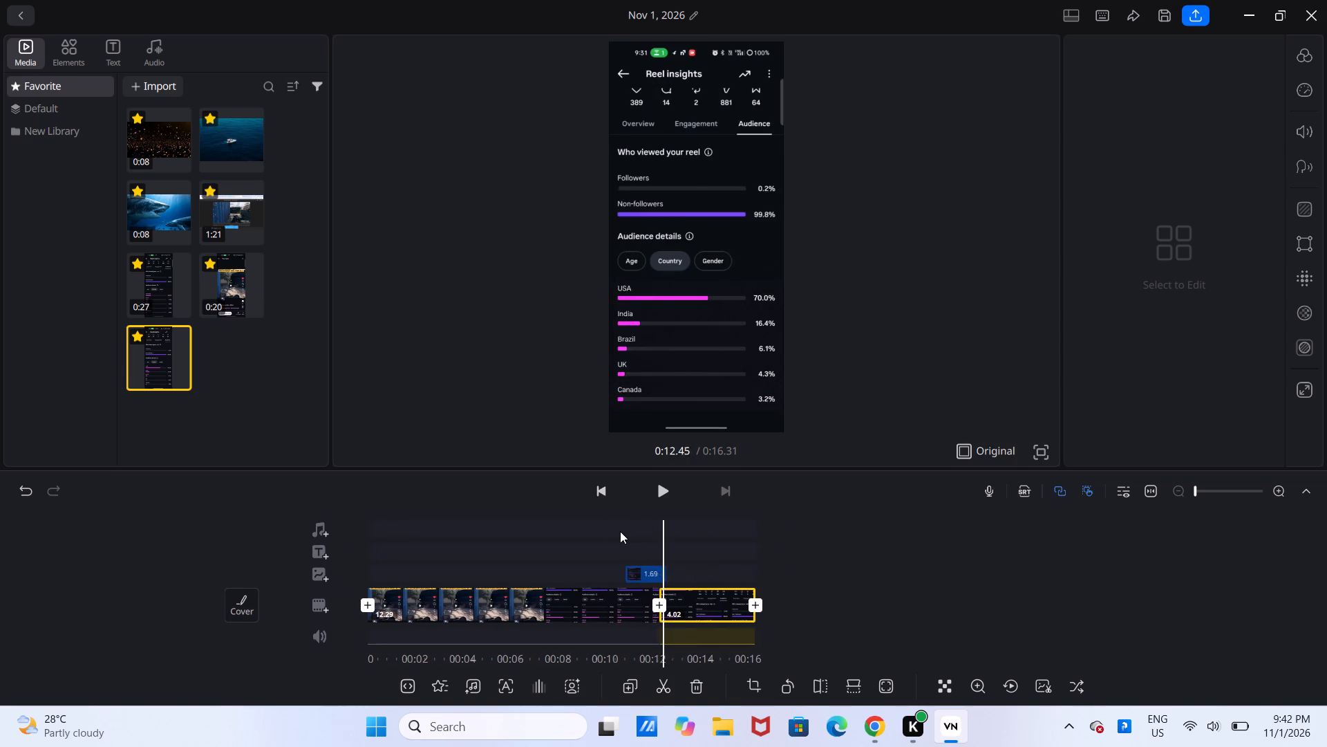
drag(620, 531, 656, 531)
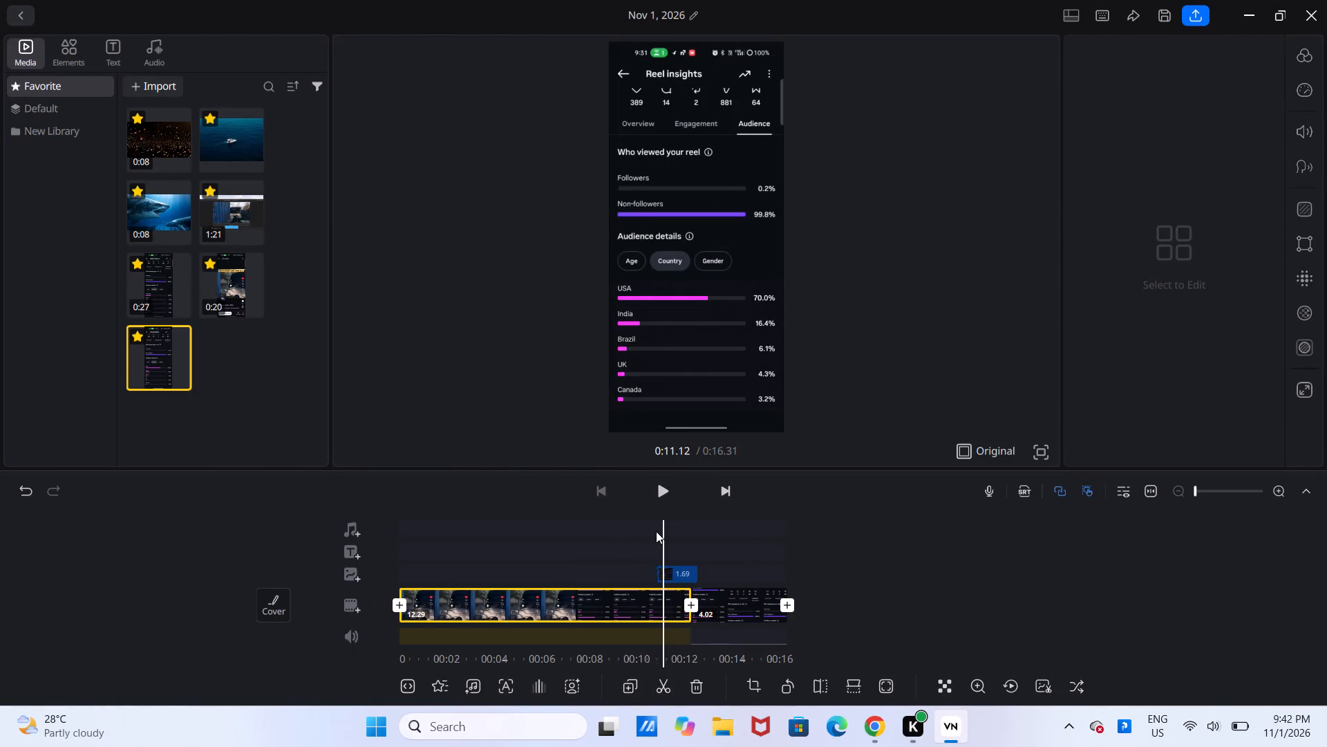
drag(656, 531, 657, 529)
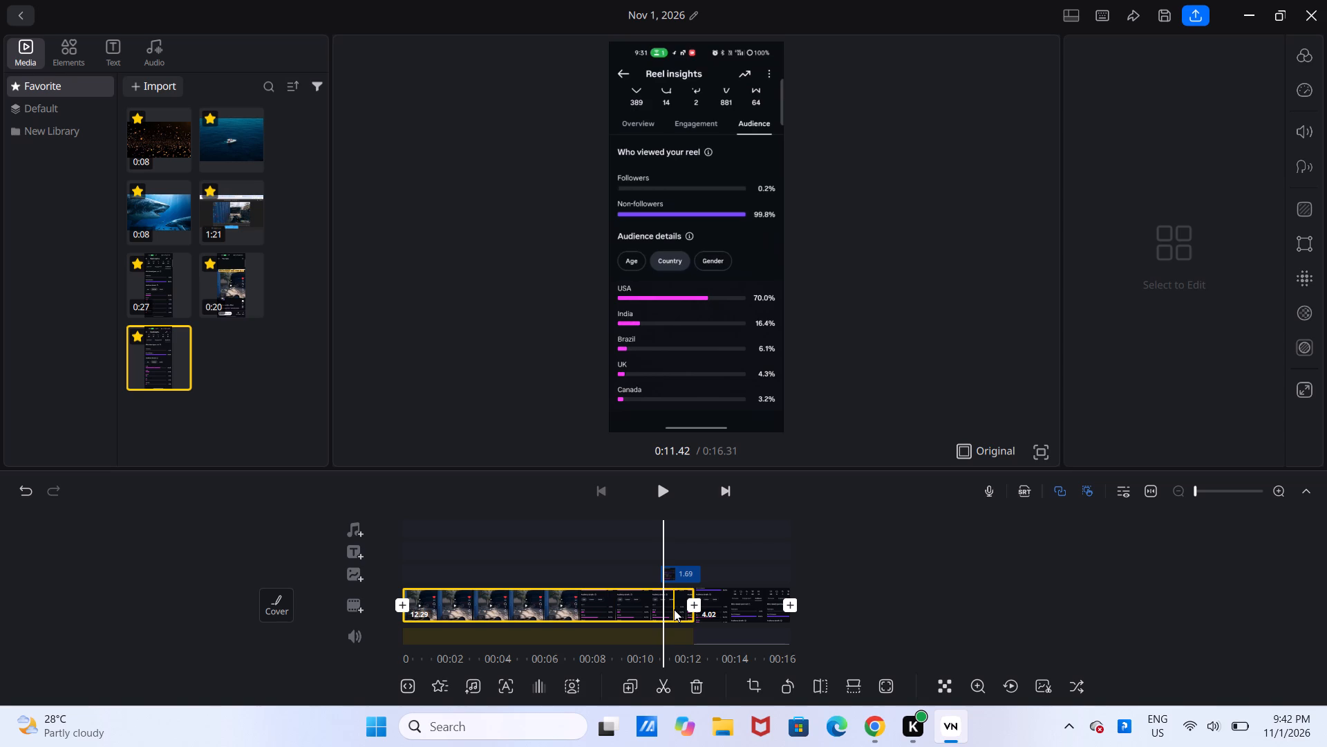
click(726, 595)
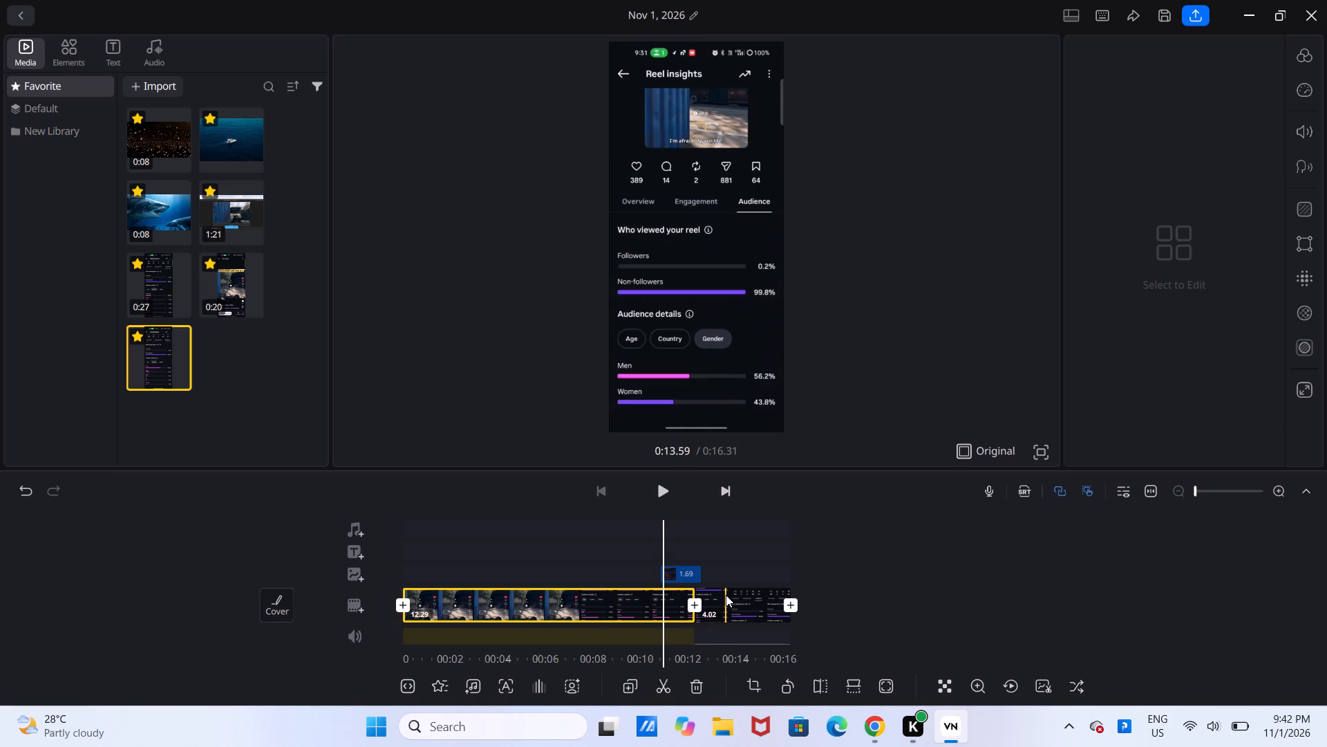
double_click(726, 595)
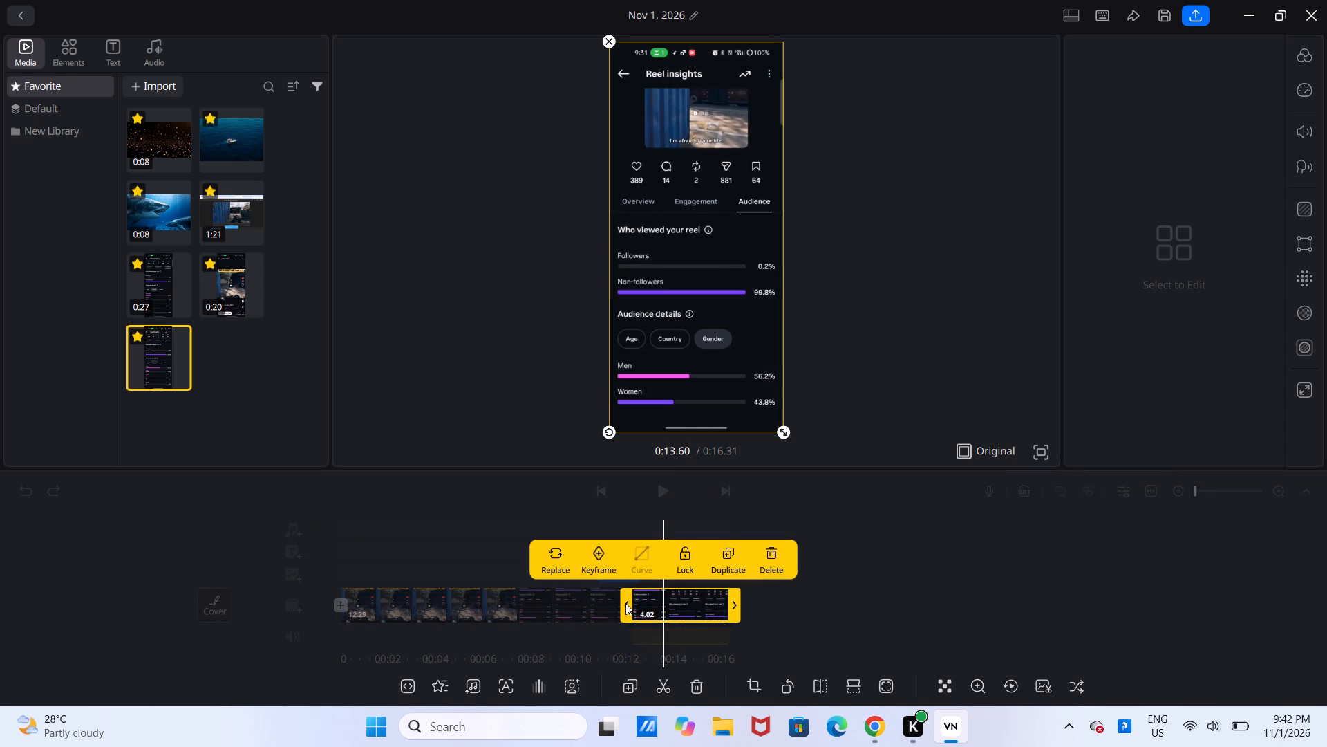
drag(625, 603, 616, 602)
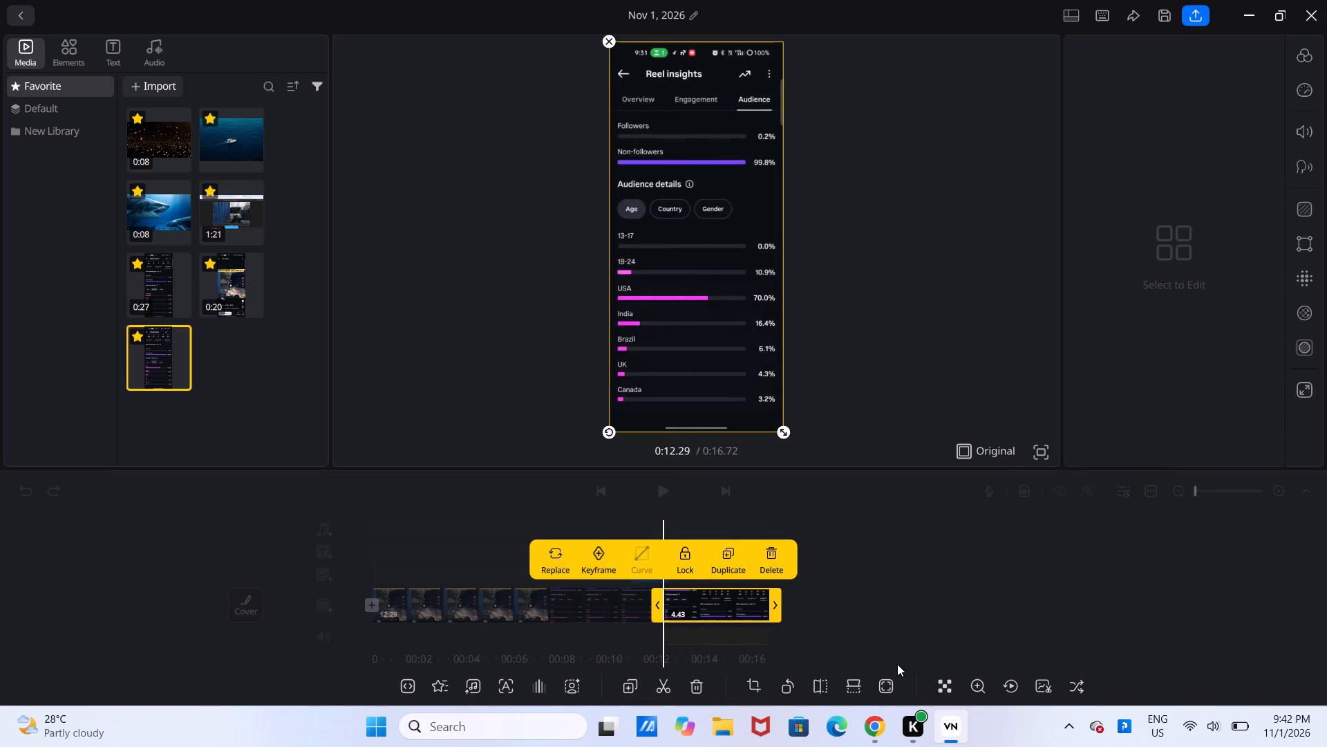
Split the Gender clip at about 0:13.09 and delete its leading piece, leaving the clip 3.62 seconds long.
drag(924, 642, 798, 609)
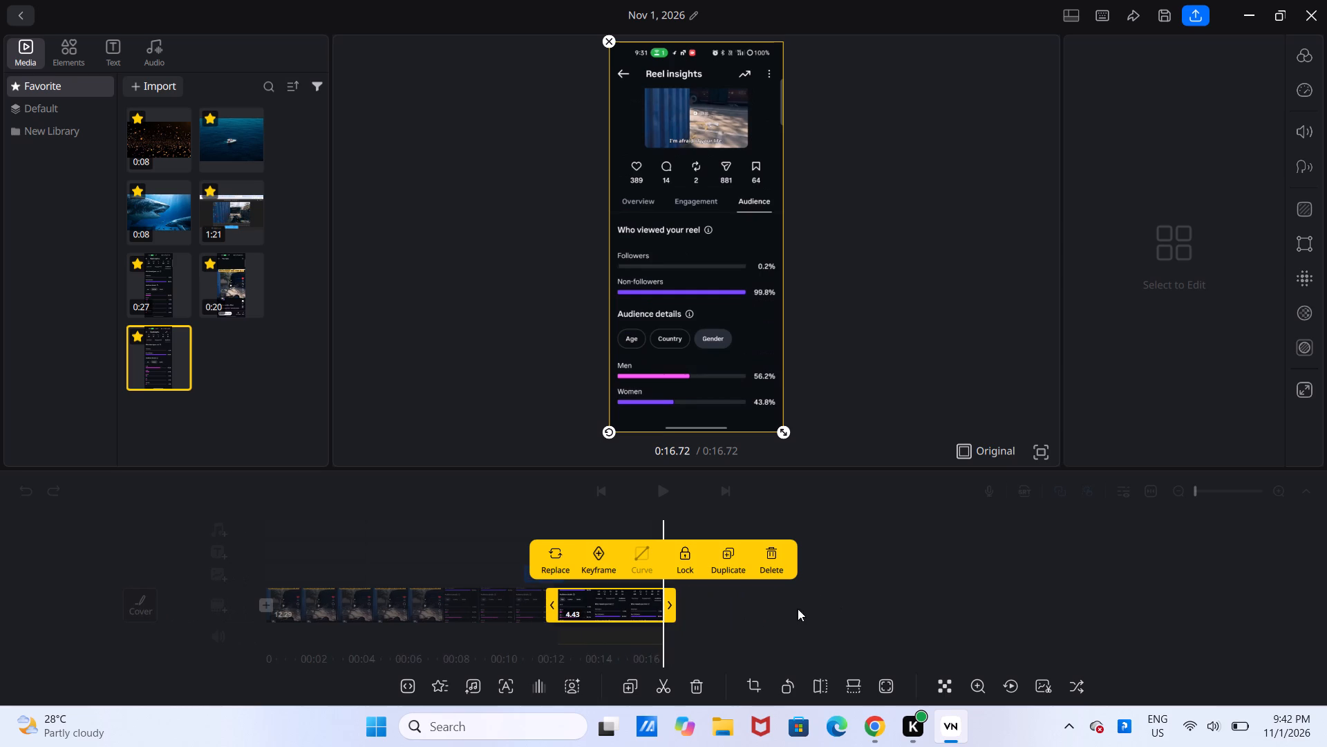
drag(798, 609, 874, 601)
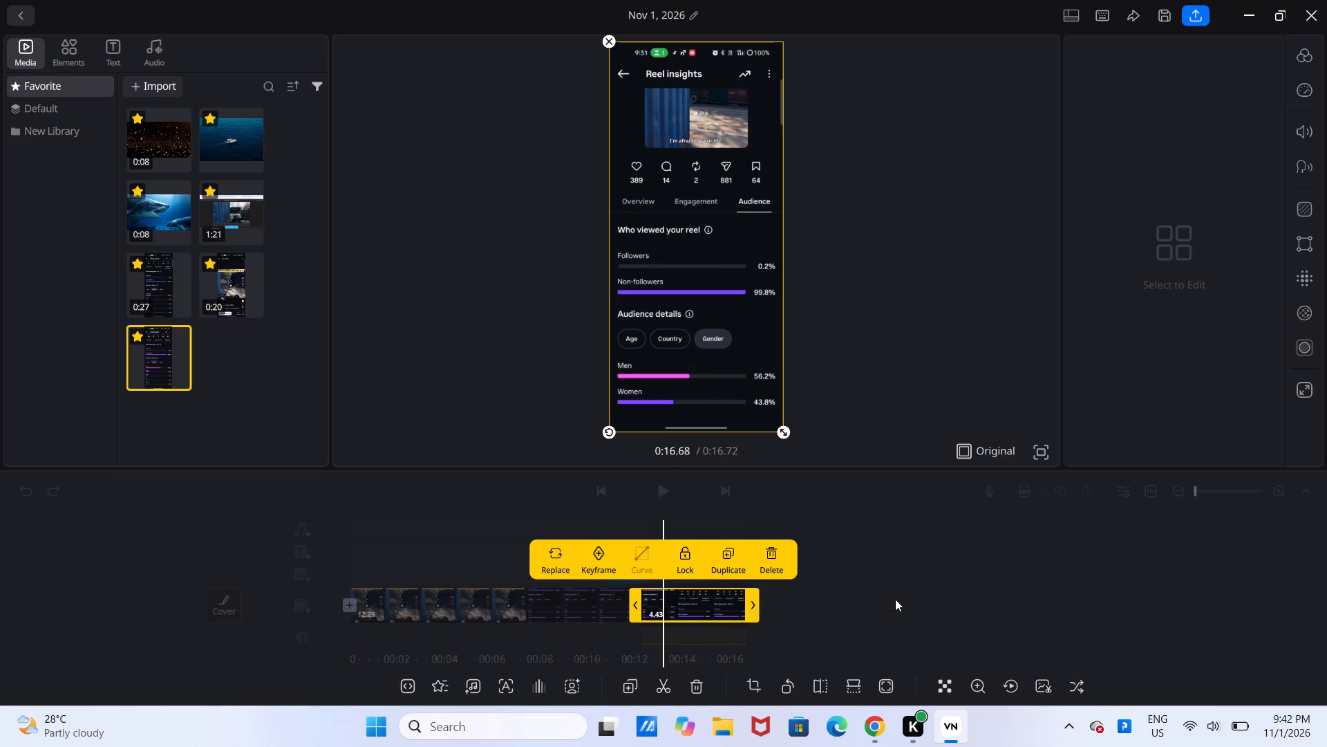
drag(842, 572, 871, 572)
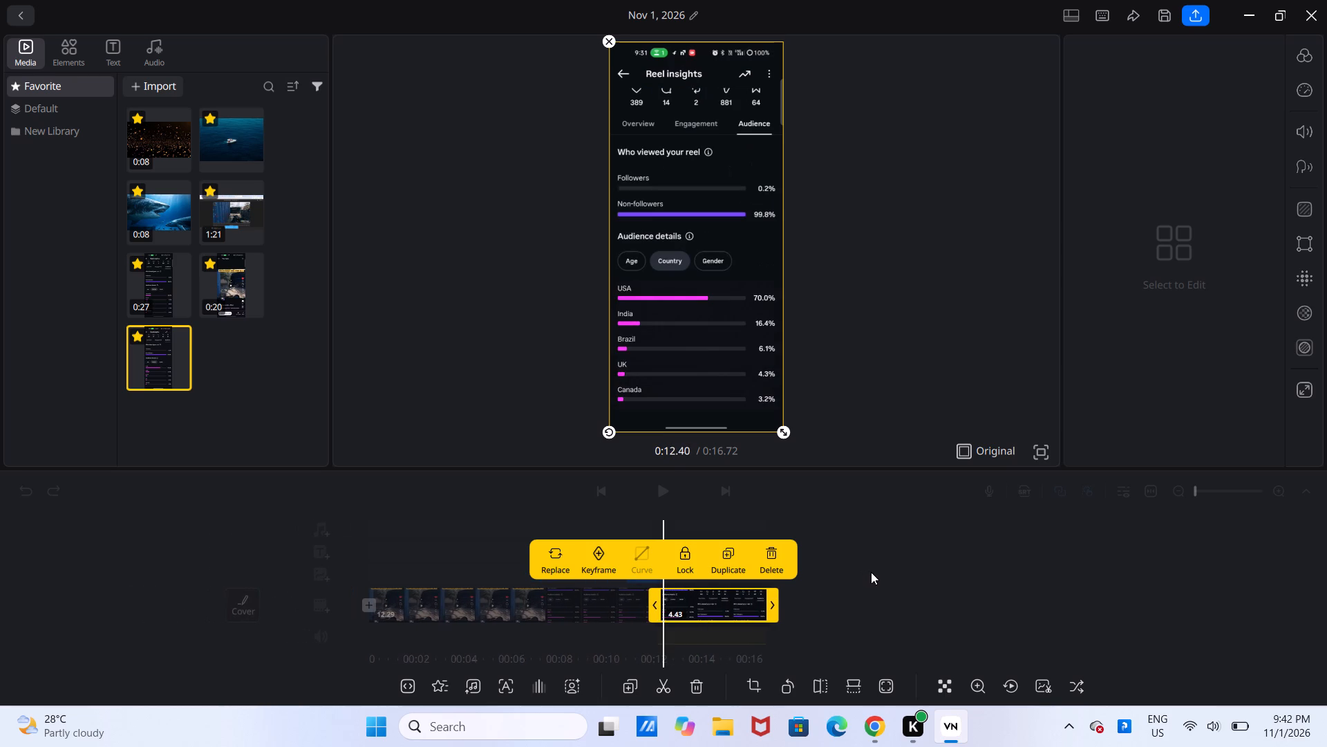
drag(871, 572, 853, 571)
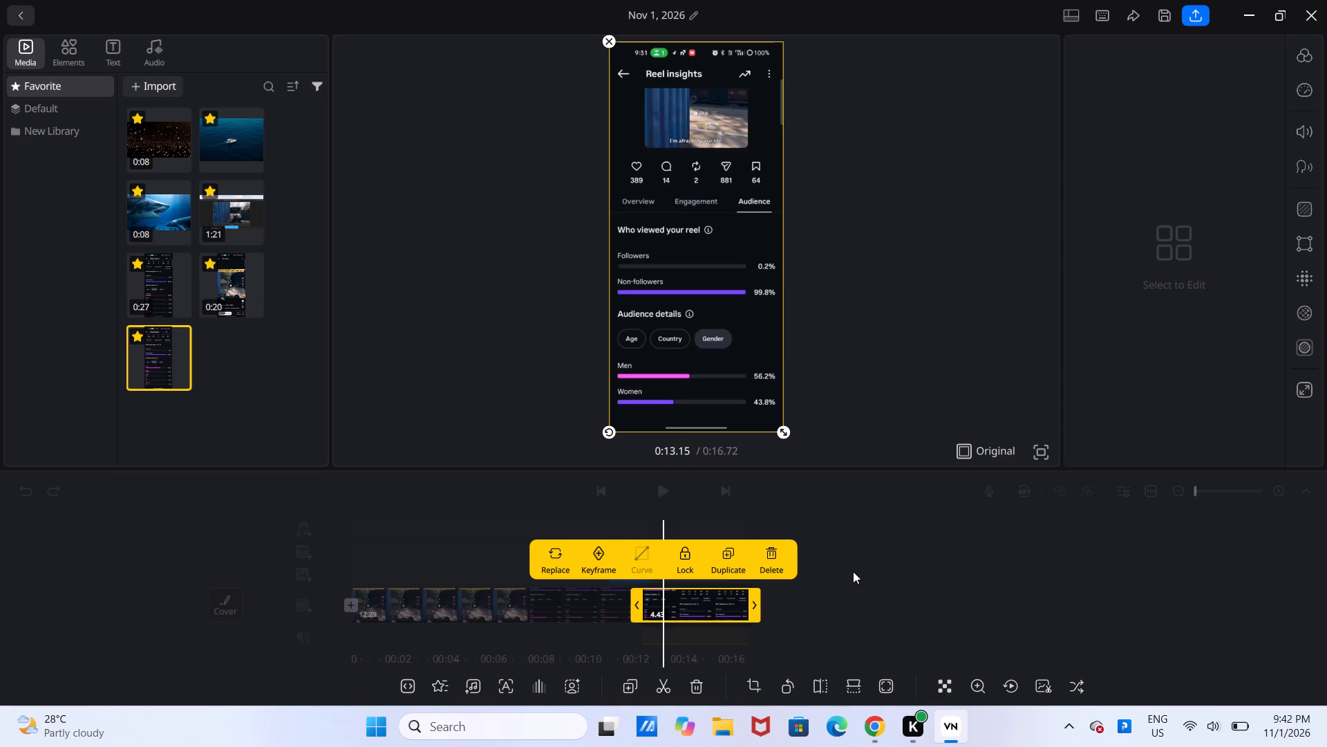
drag(853, 571, 854, 573)
click(653, 681)
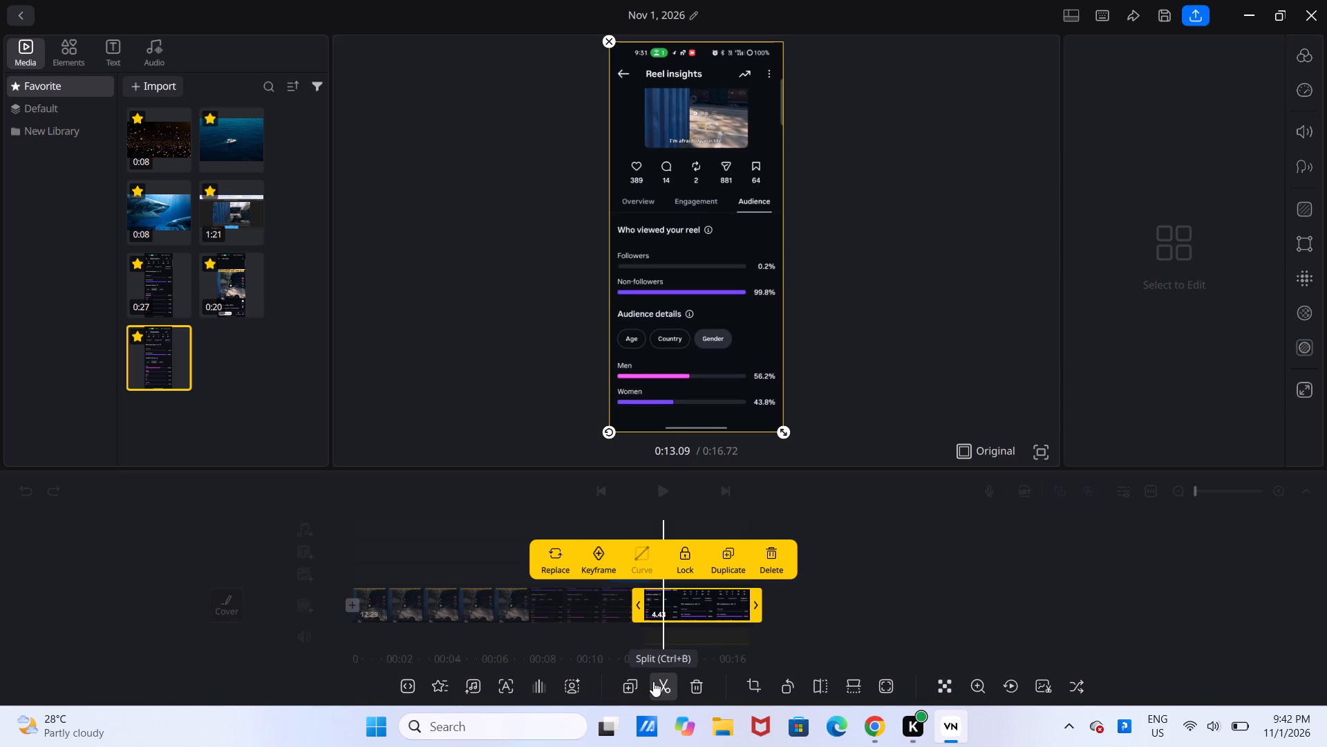
click(775, 544)
click(1004, 640)
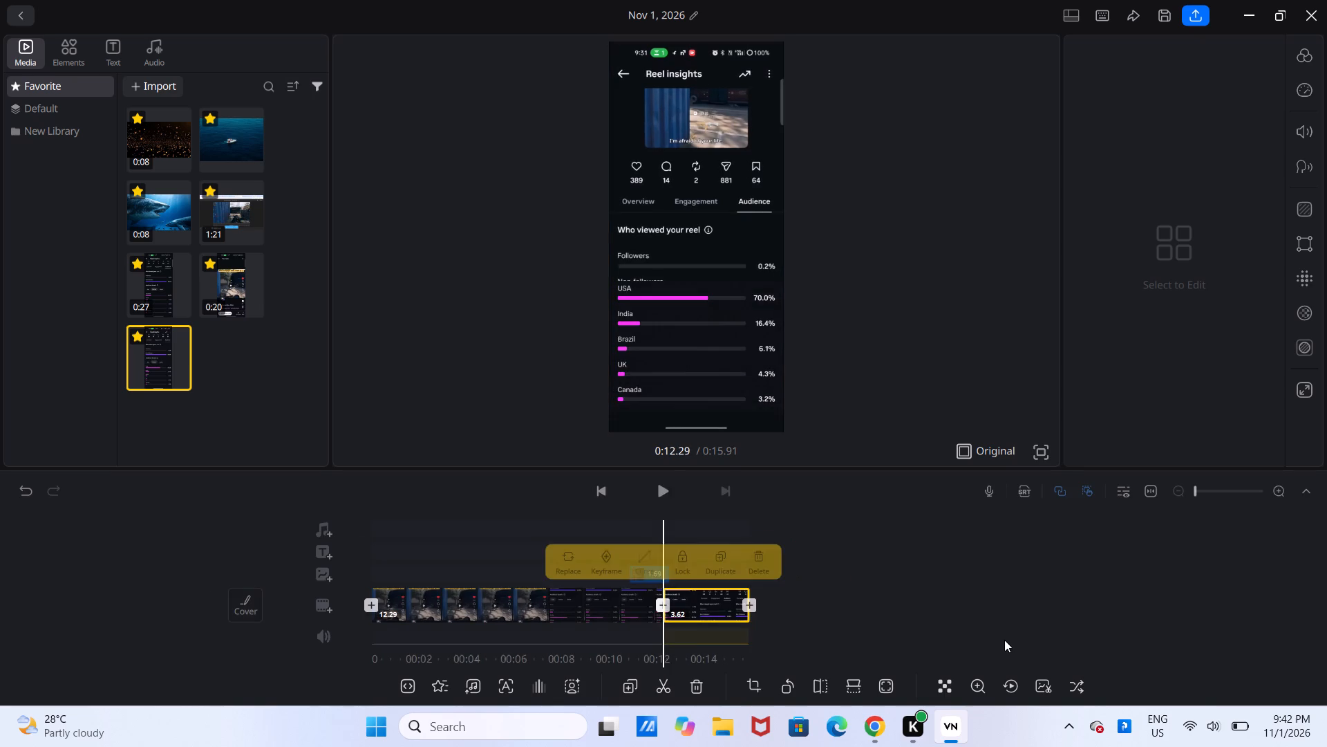
Replay the cut, shift the overlay image earlier so it ends at the Gender clip, and trim its start to a duration of 1.37 seconds.
drag(829, 549, 707, 524)
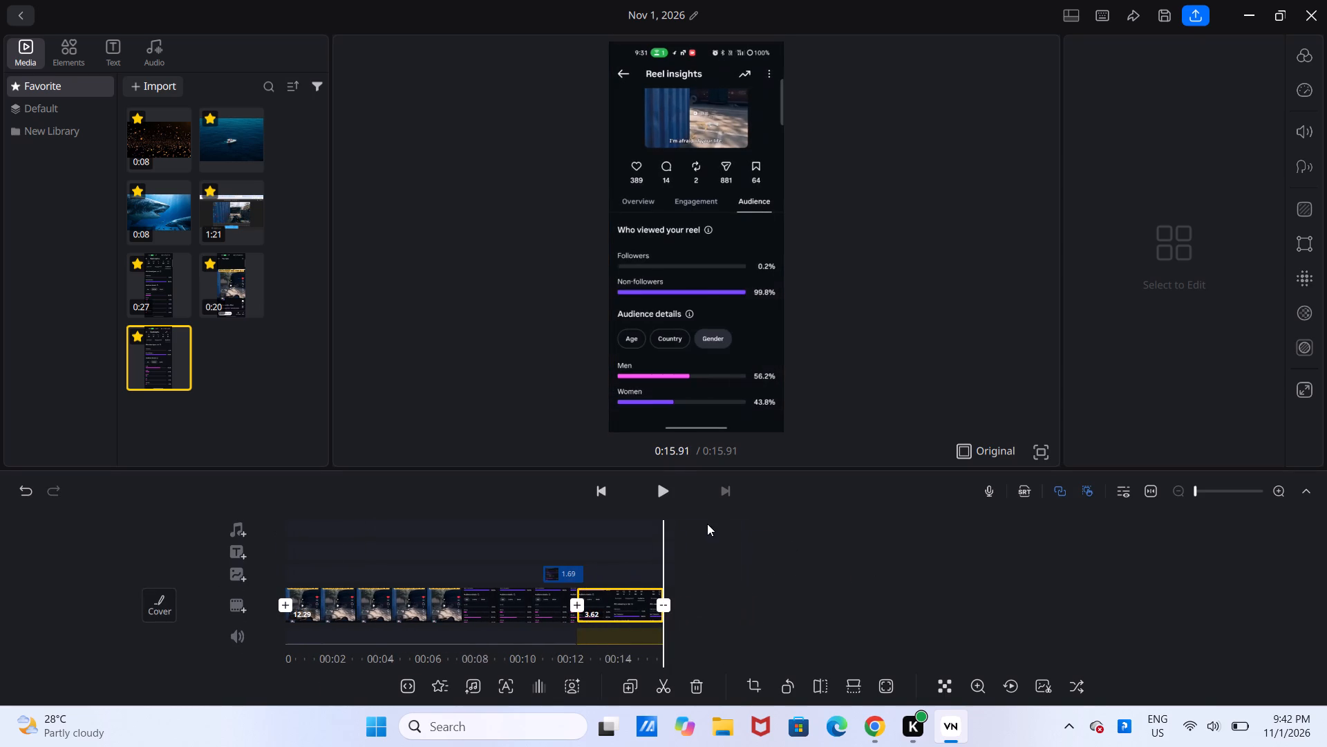
drag(628, 515, 809, 544)
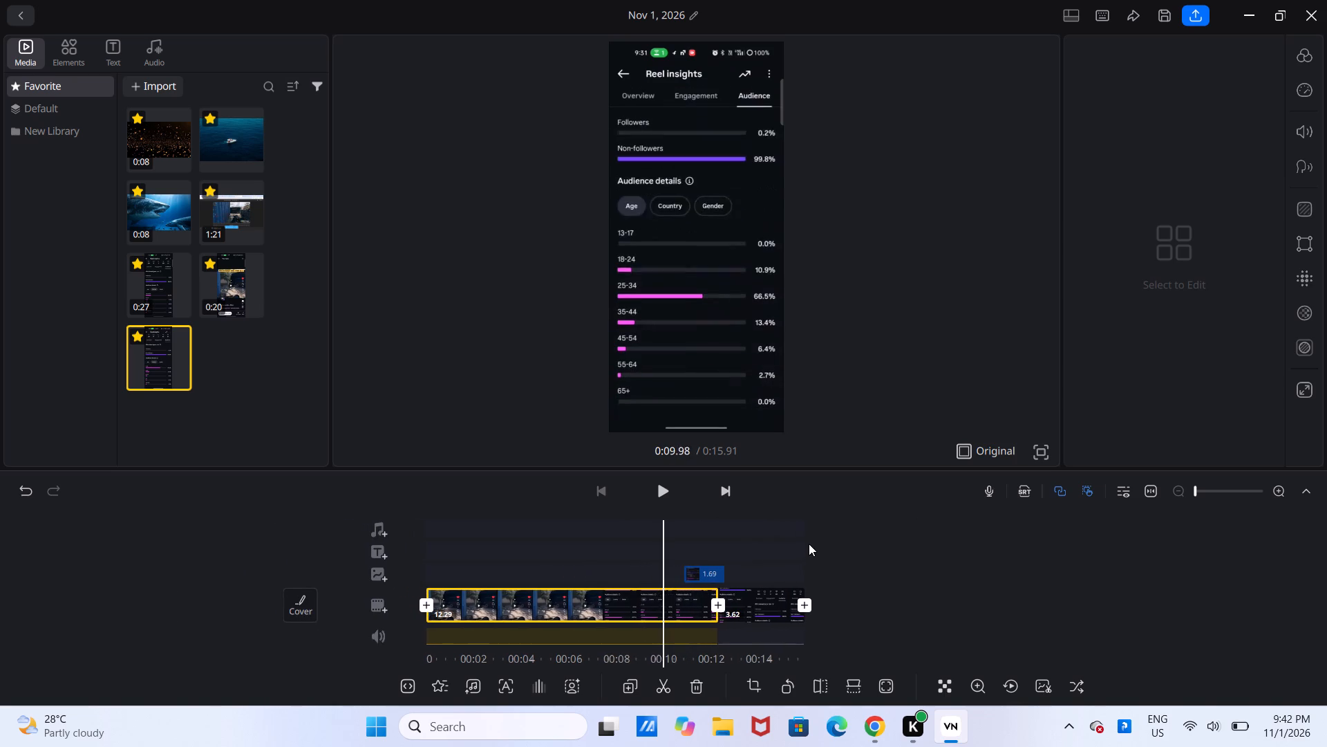
drag(809, 544, 812, 542)
click(666, 501)
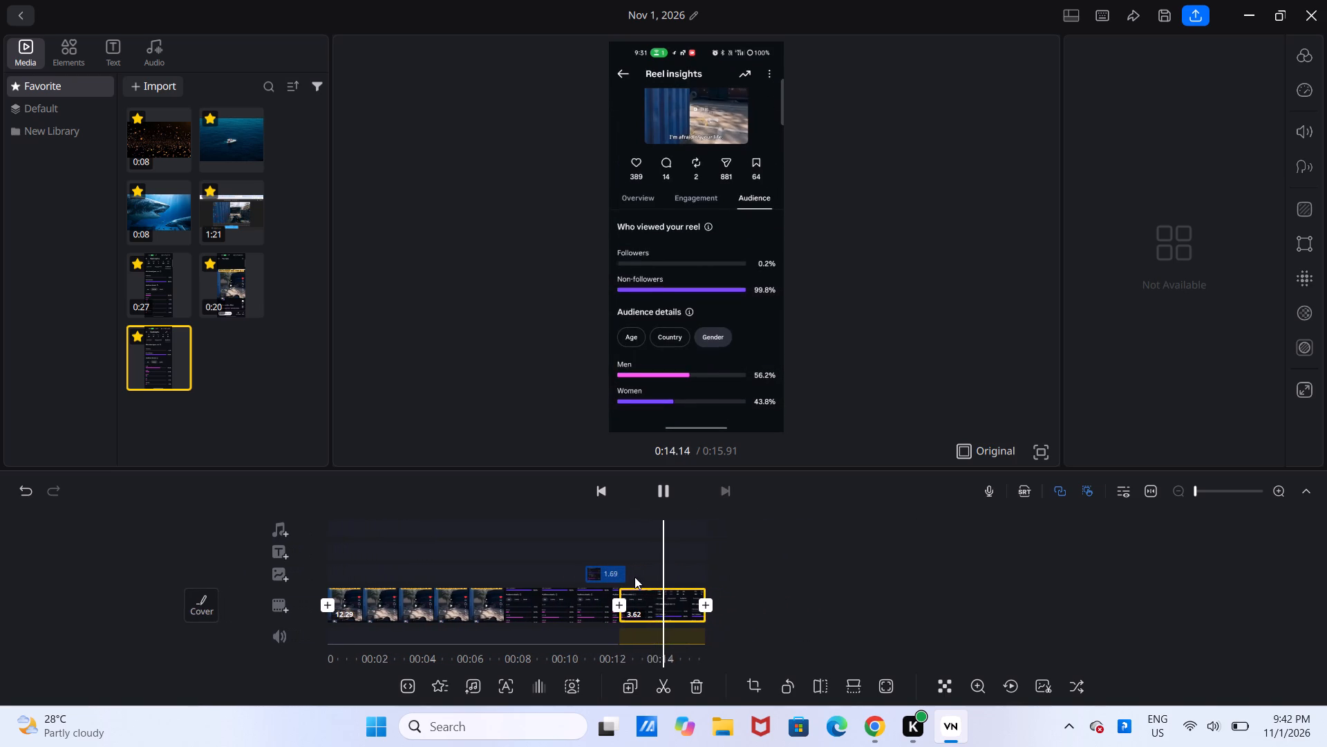
click(604, 569)
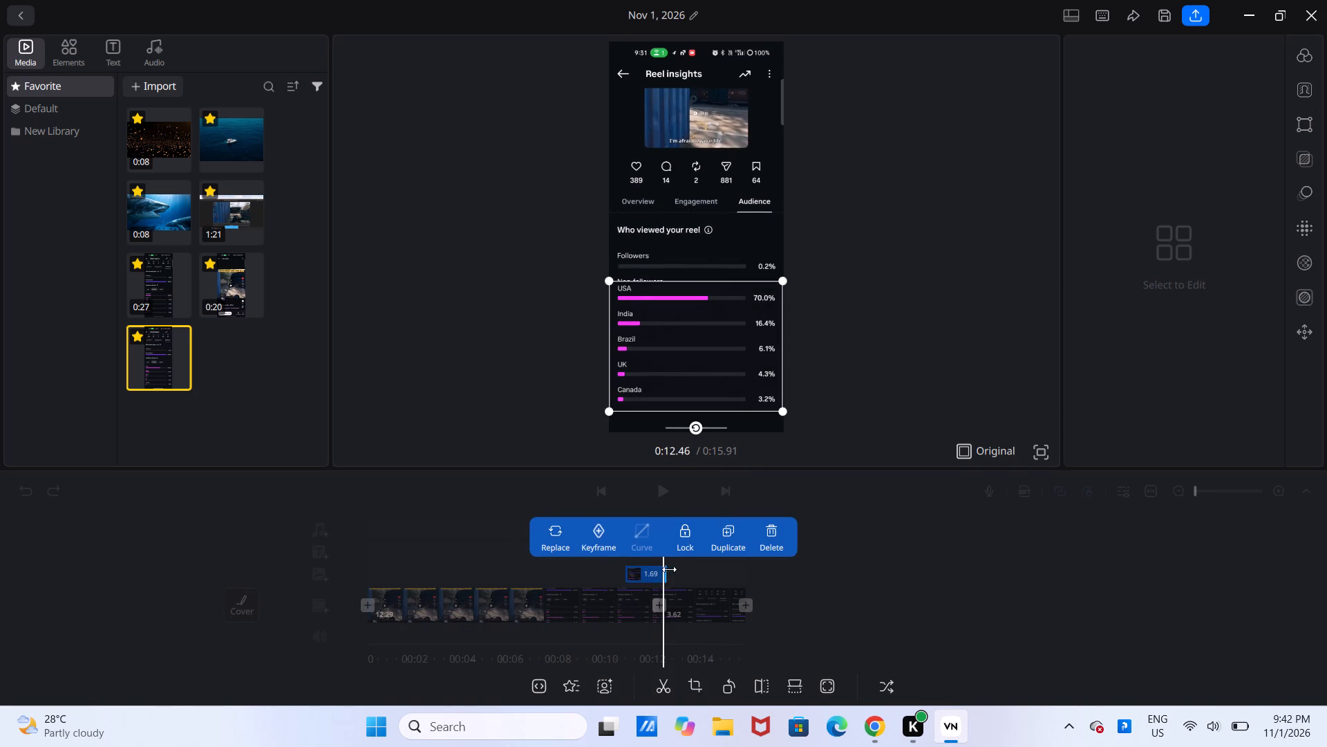
click(663, 572)
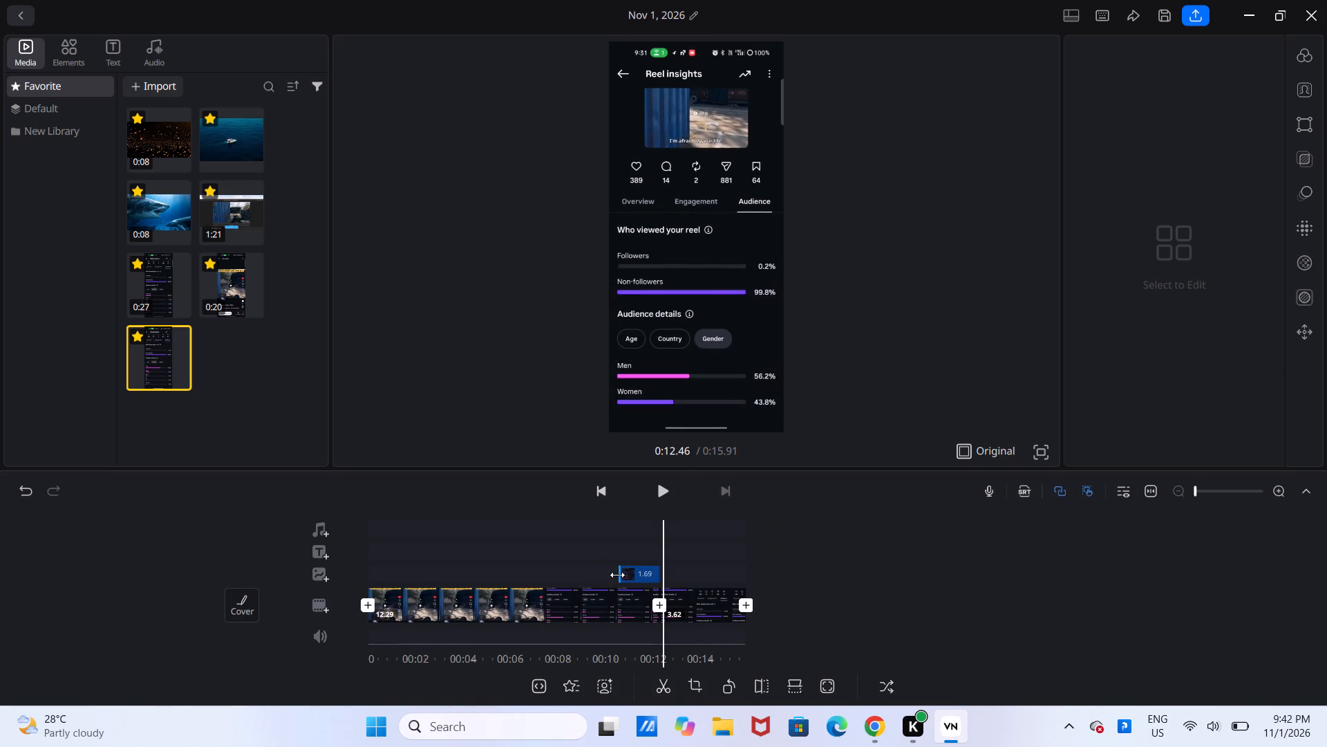
drag(617, 575, 625, 574)
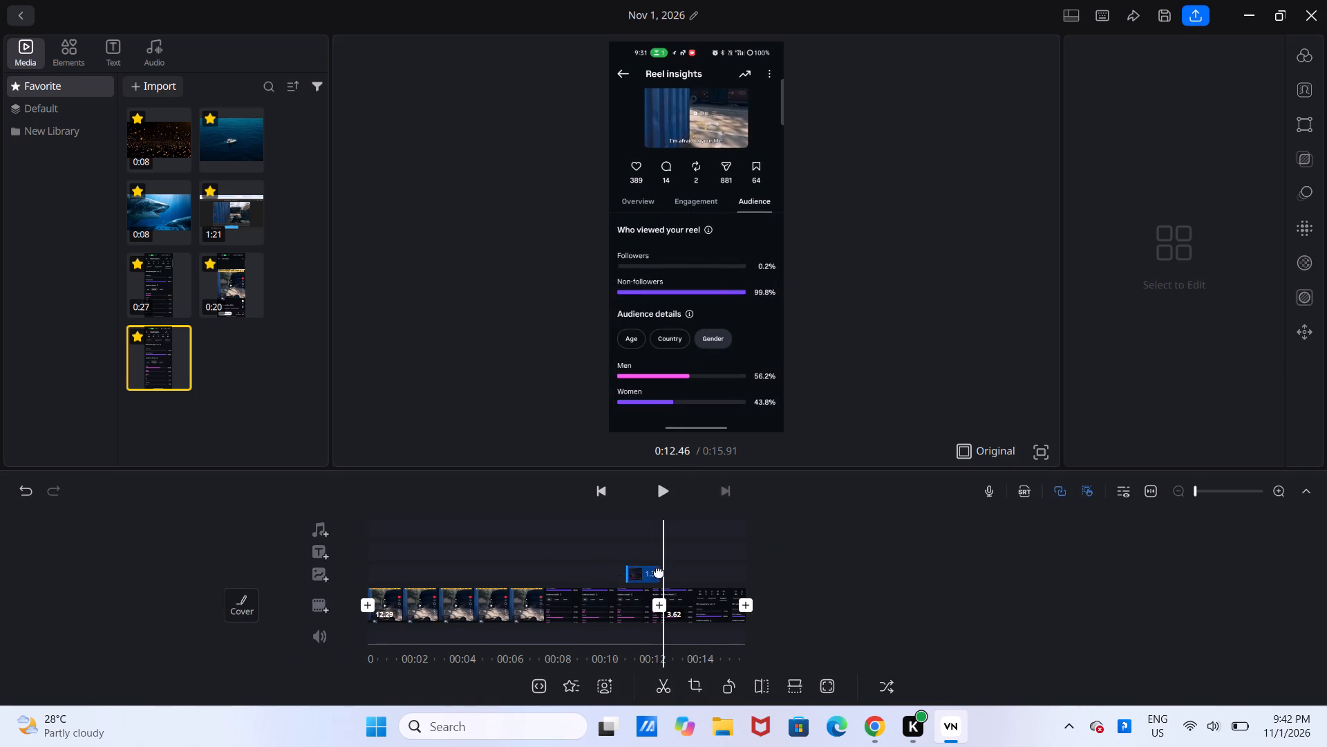
Scrub and play the timeline from about 0:09.5 to the end, examining the overlay image and the cut to the Gender clip.
drag(753, 573, 708, 556)
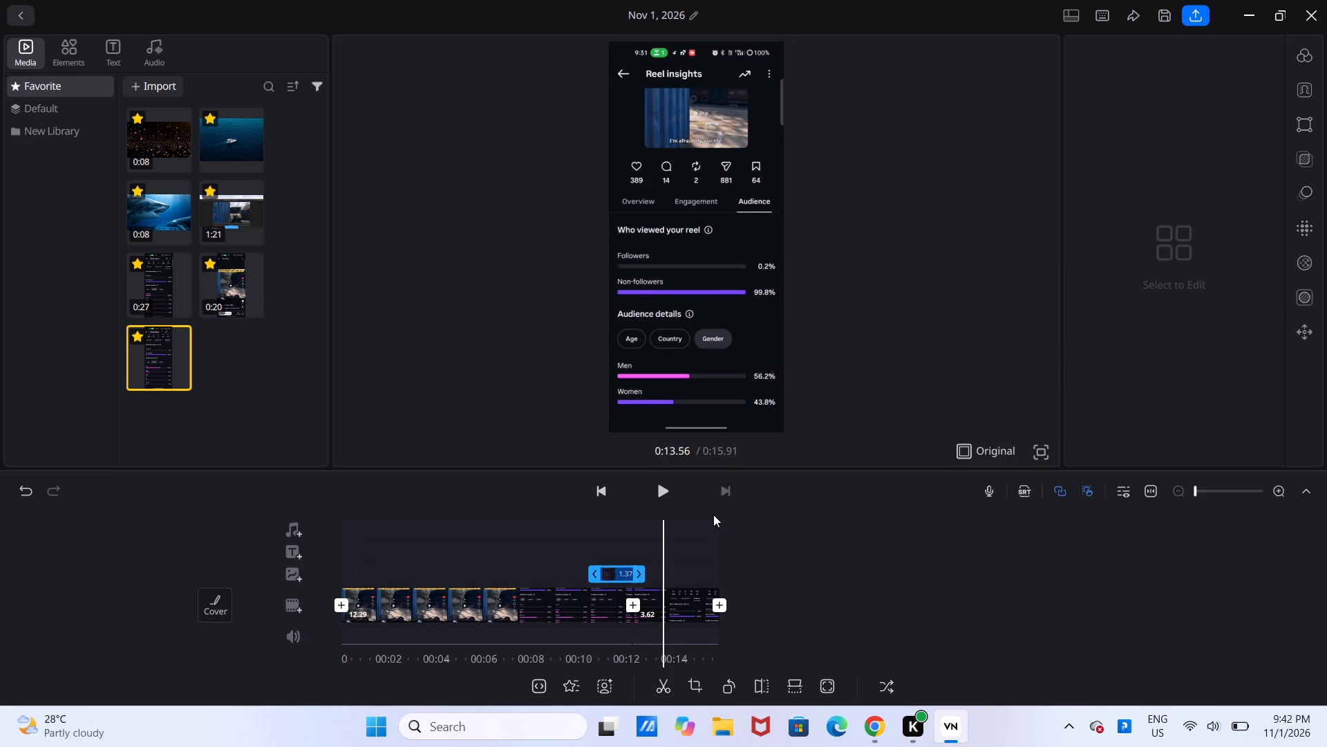
drag(710, 518, 788, 513)
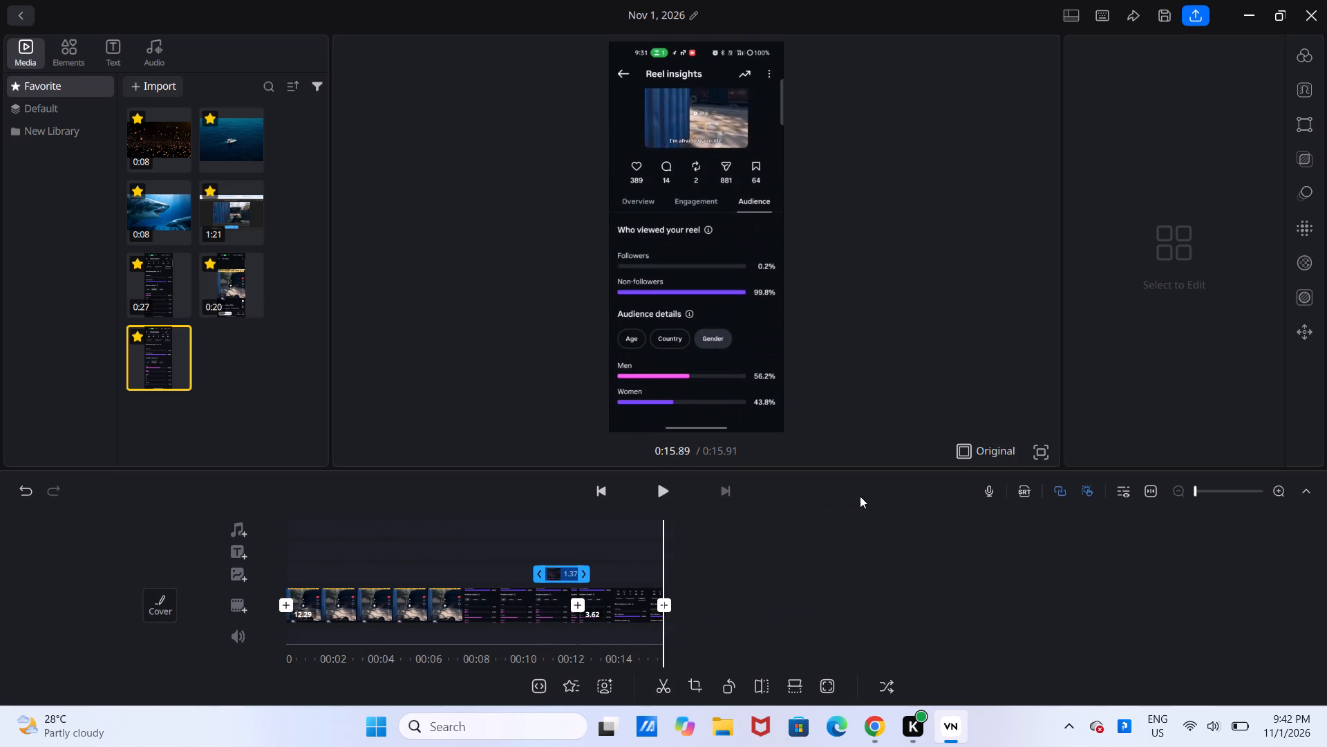
drag(631, 536, 789, 530)
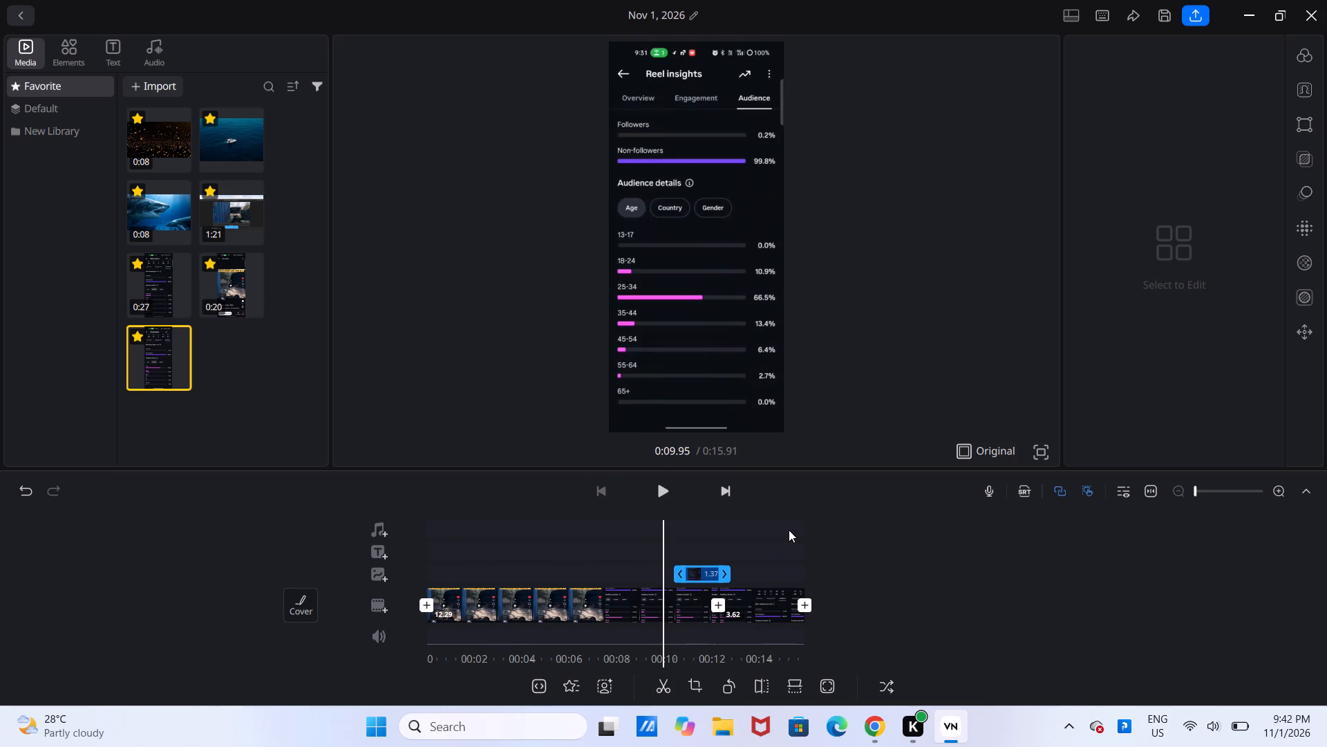
click(655, 483)
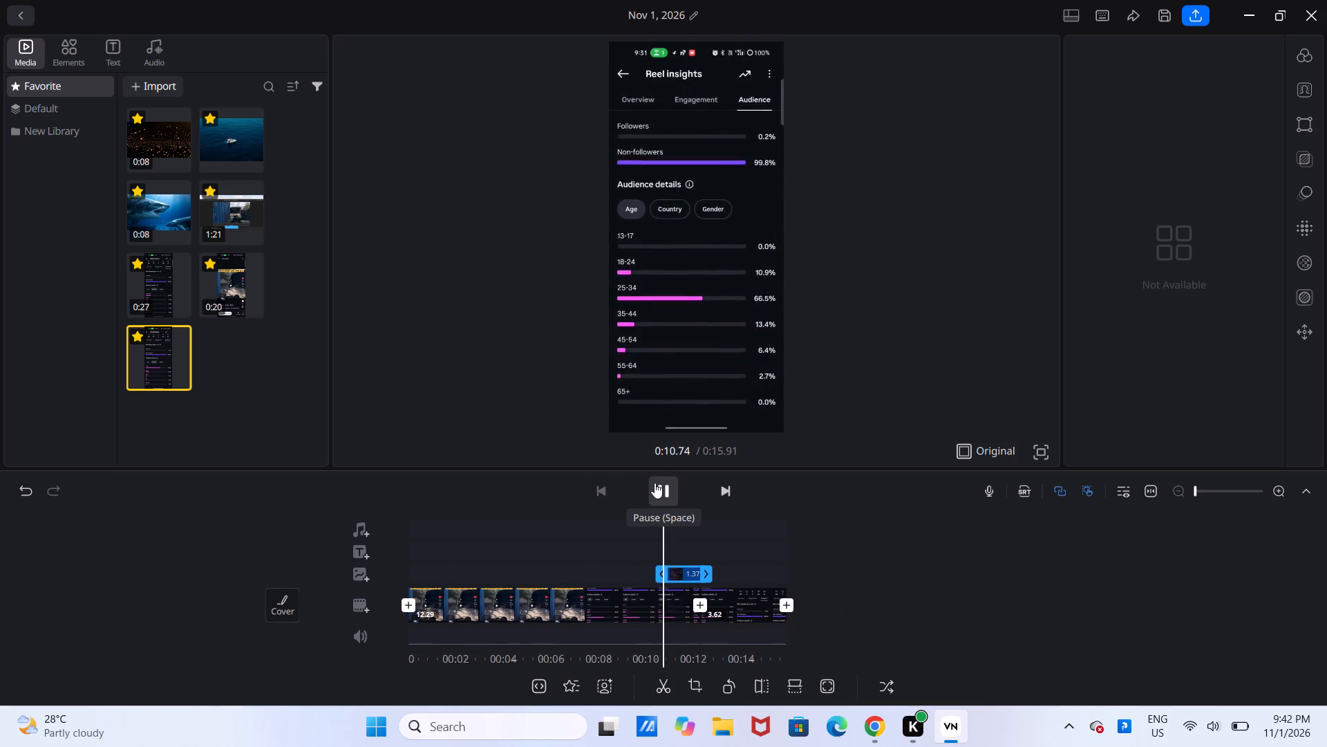
drag(679, 546, 743, 543)
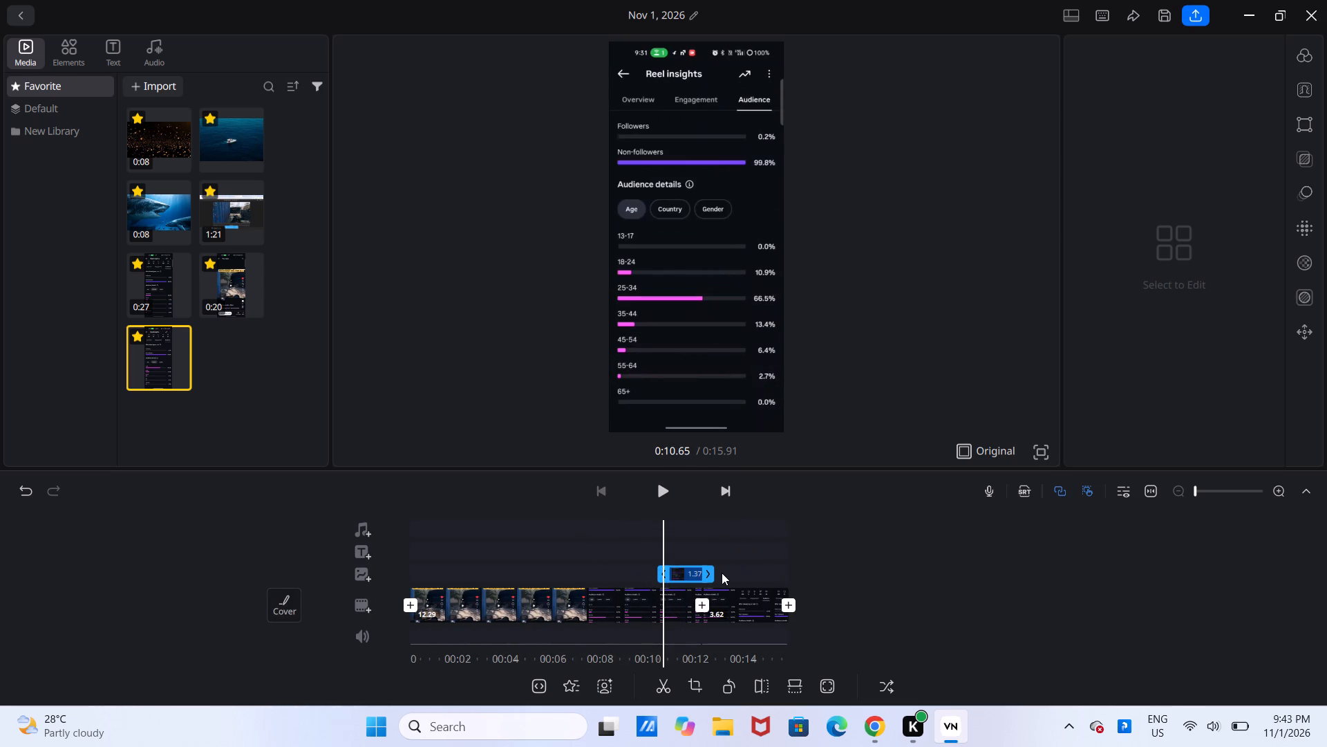
drag(570, 564, 615, 560)
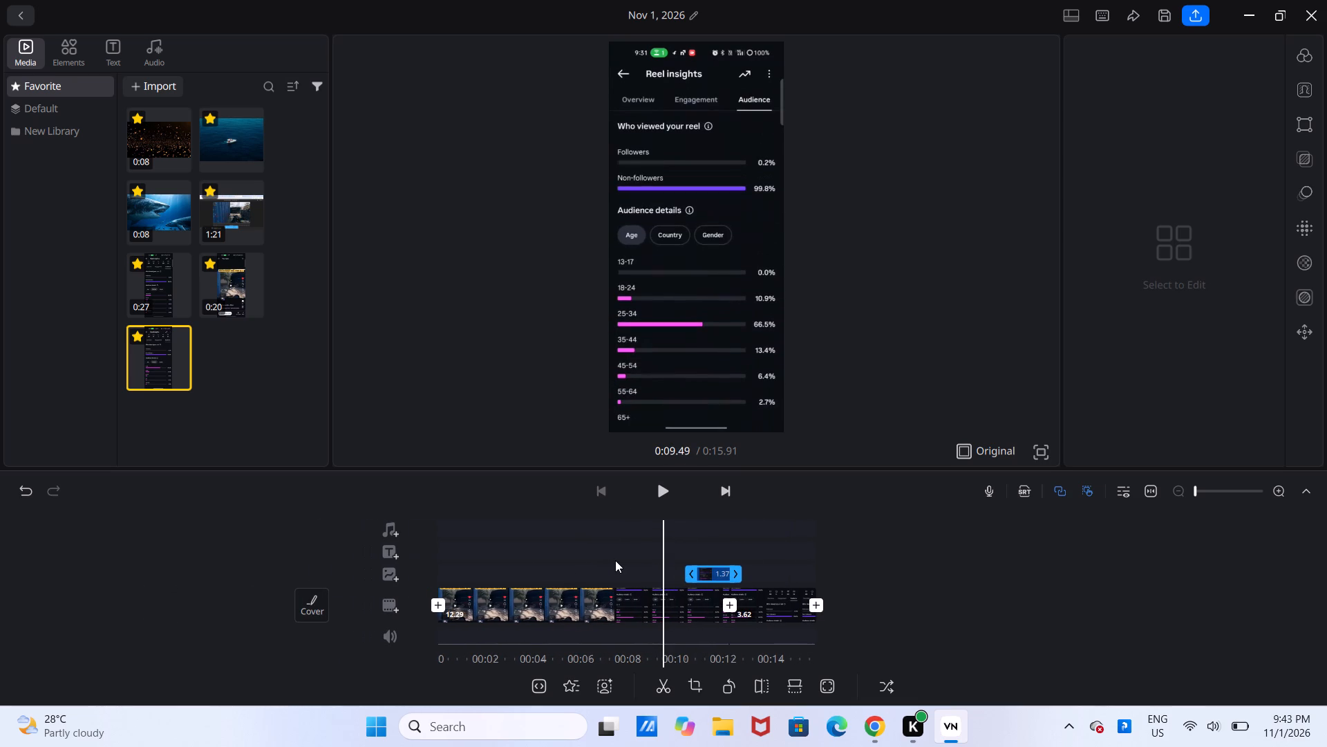
click(671, 497)
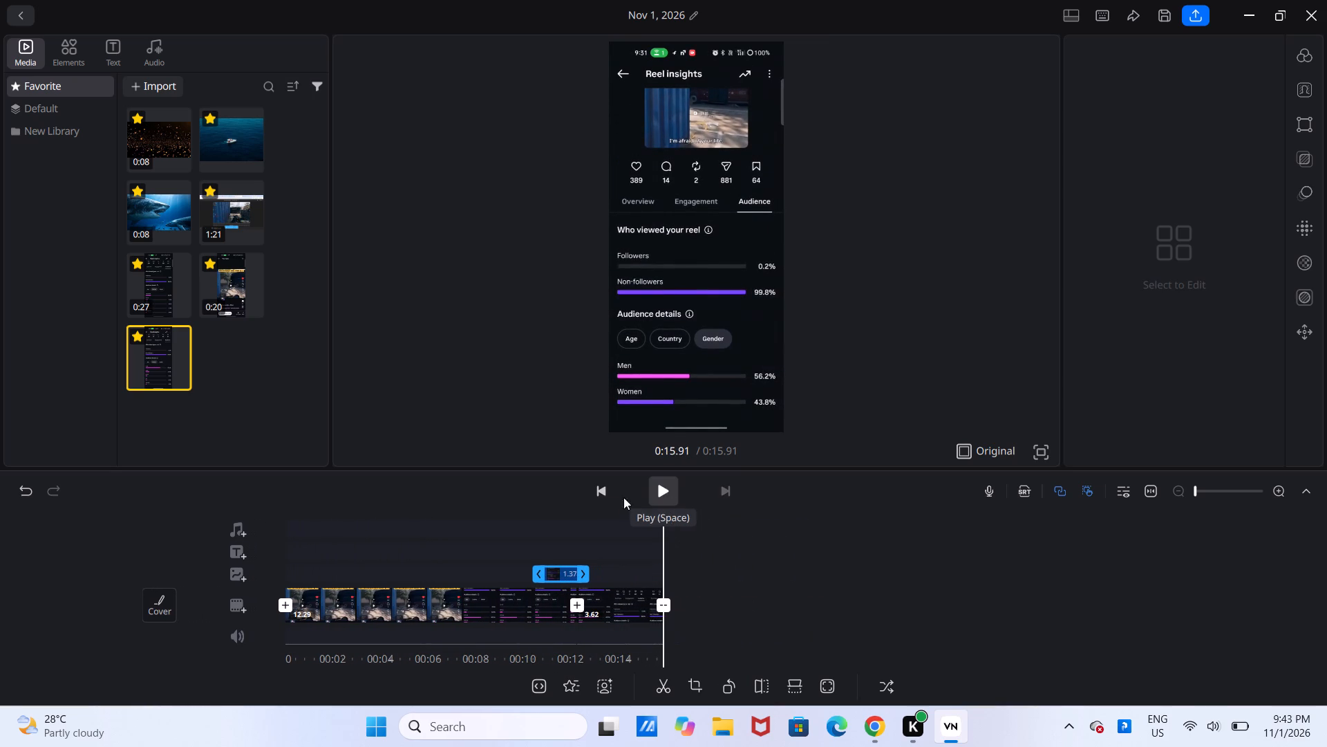
Return to the start of the video and review the whole edit in full-screen preview.
drag(482, 553, 872, 575)
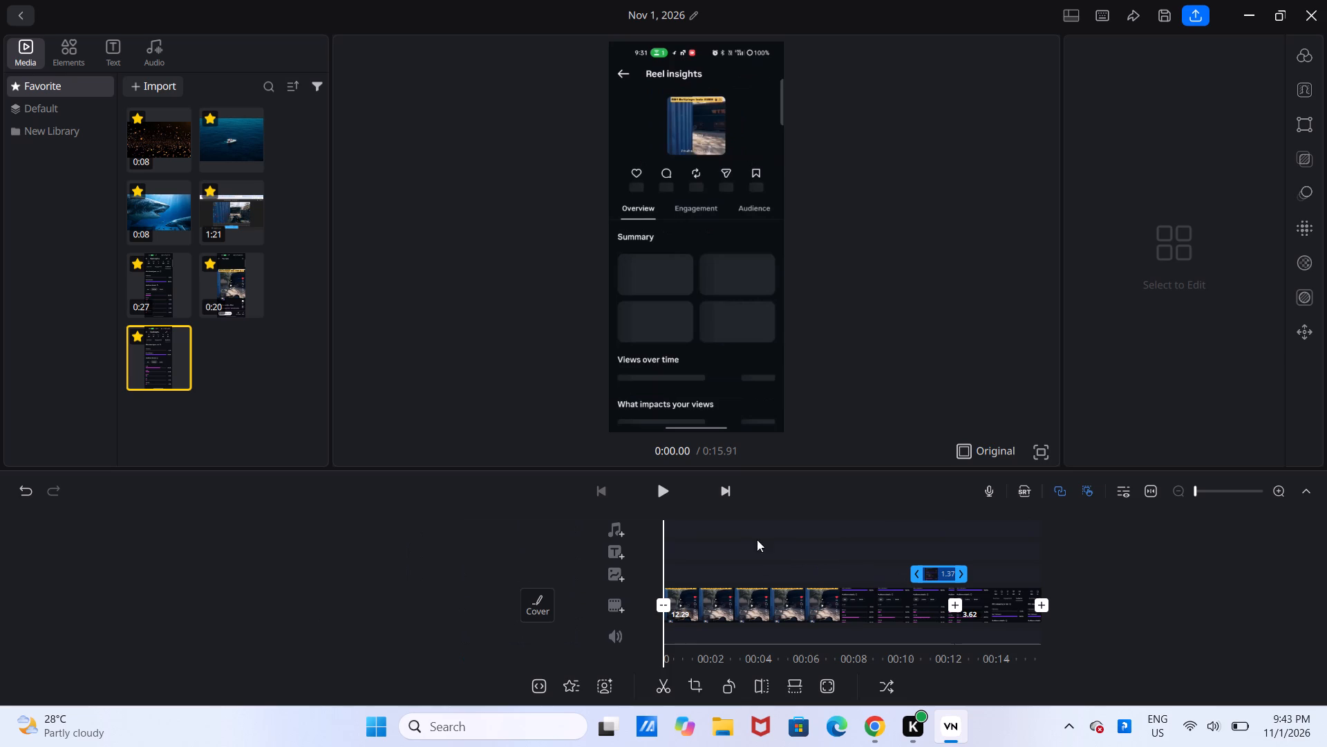
click(667, 490)
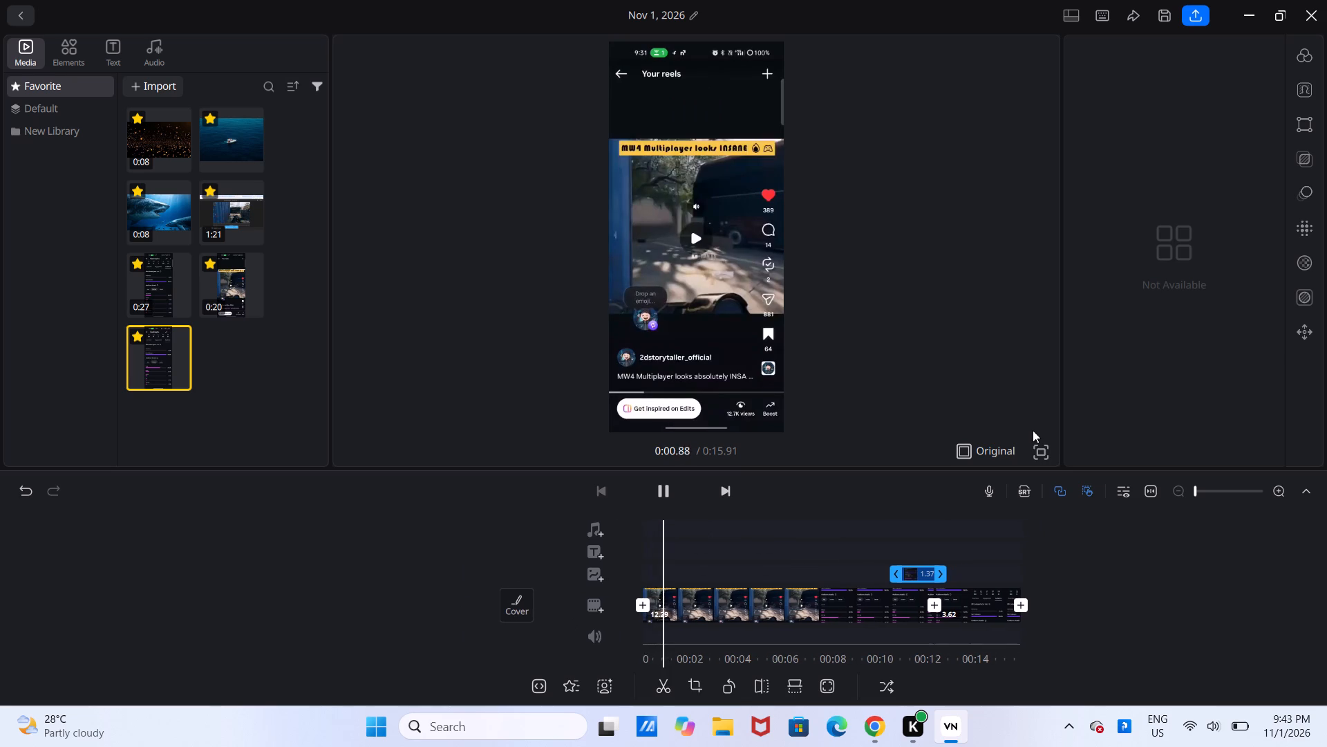
drag(1051, 463, 1030, 451)
click(1030, 451)
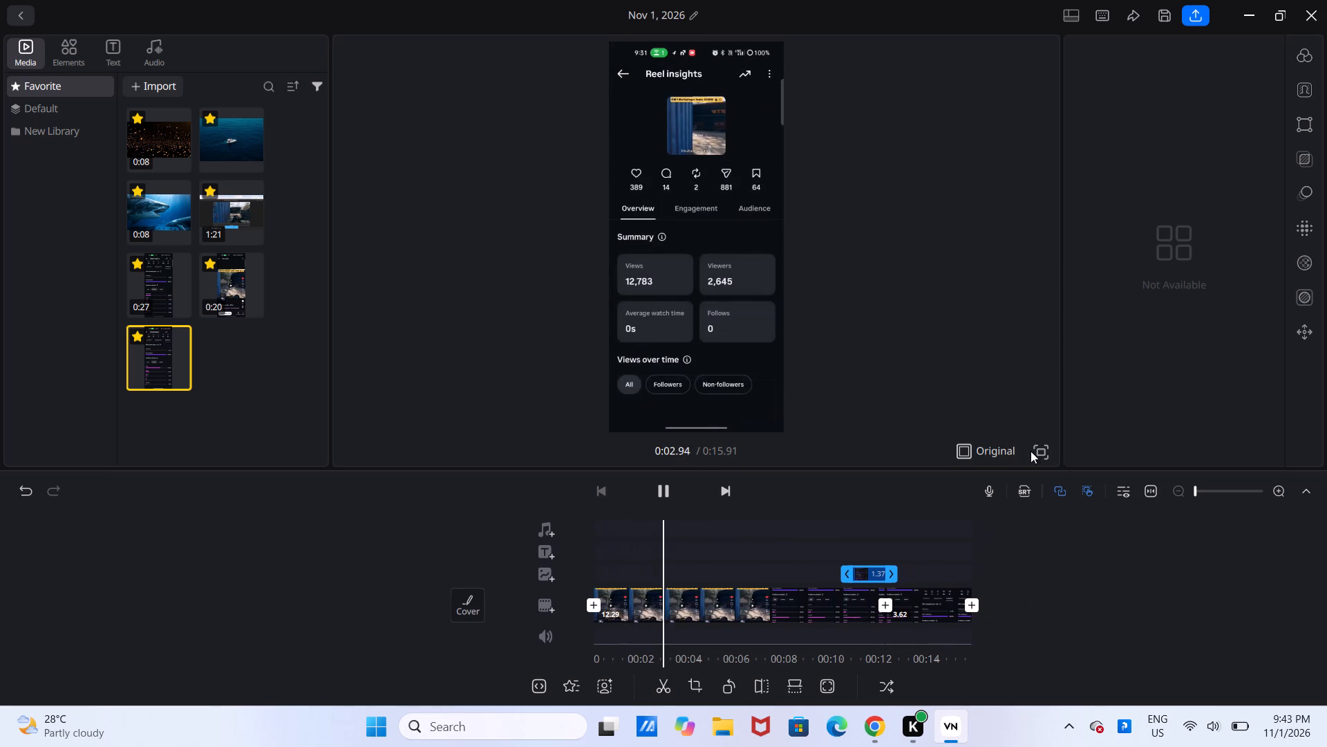
click(1038, 451)
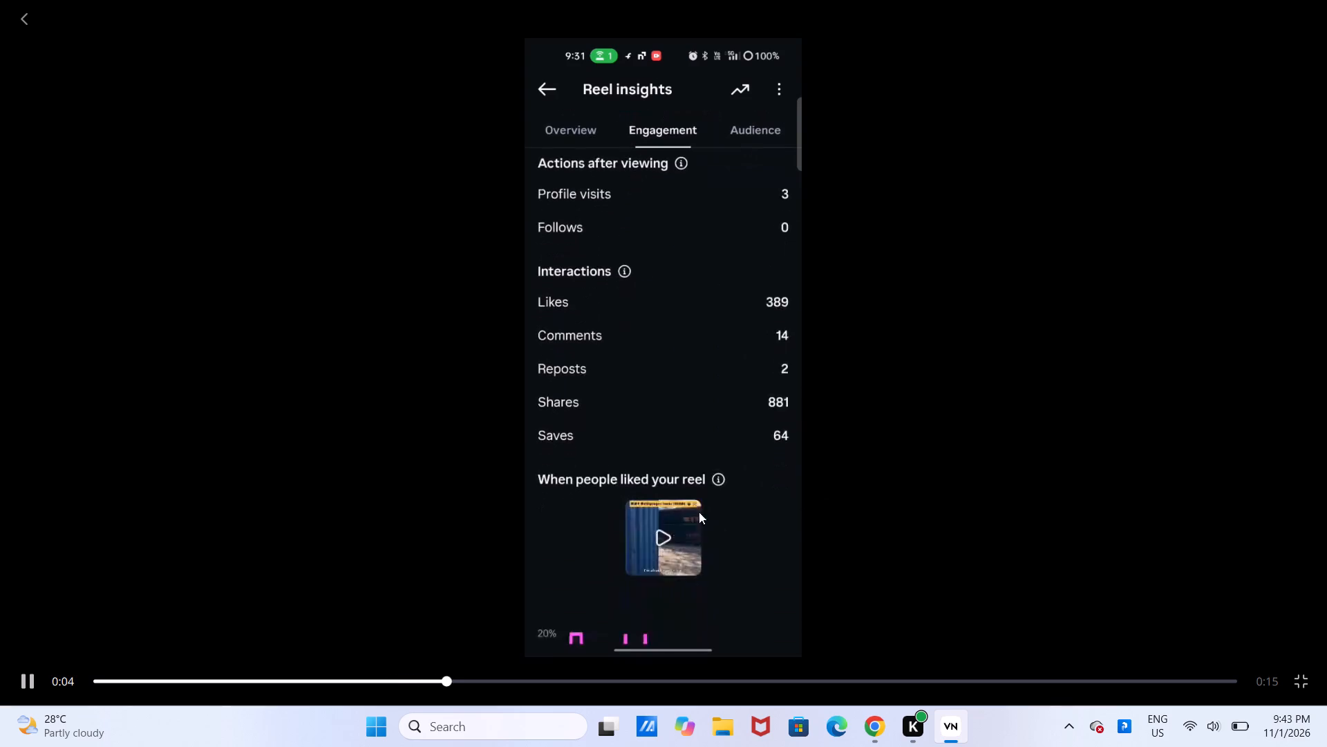
drag(547, 685, 0, 746)
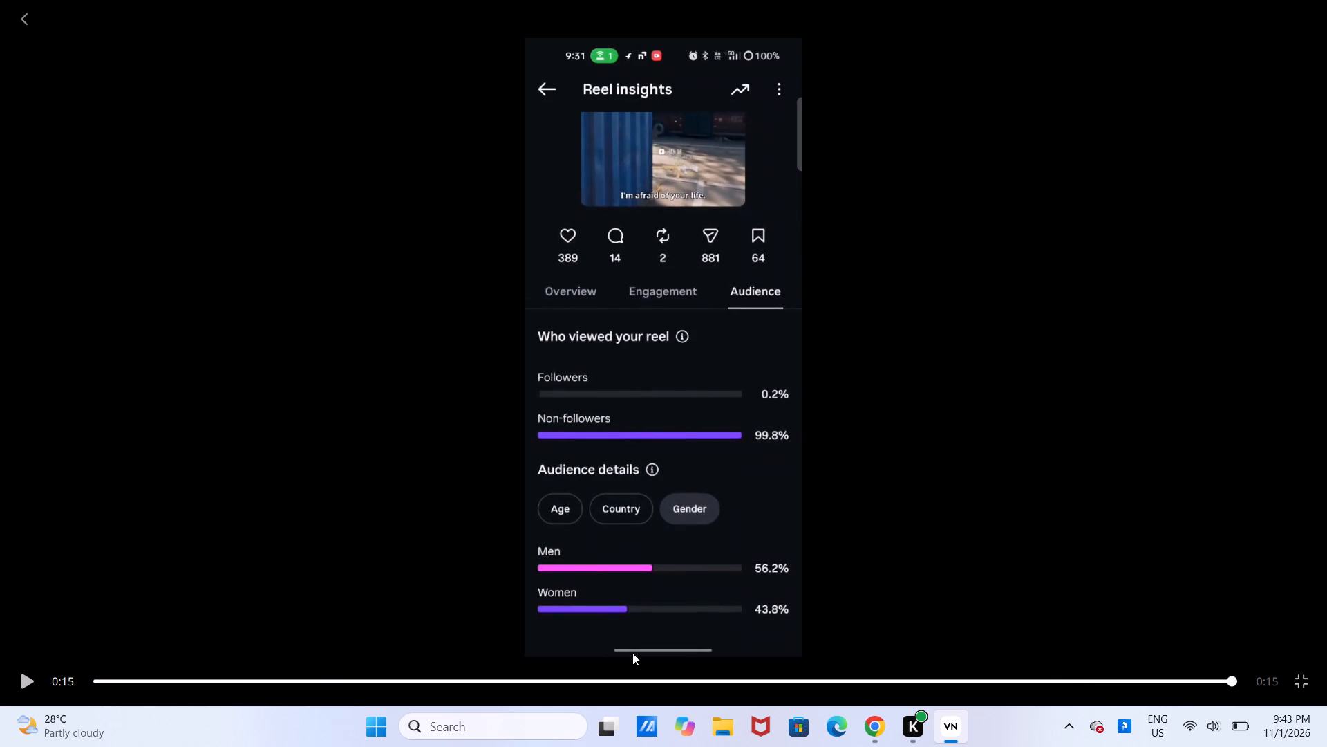
Scrub back and forth around 0:10 in full screen to examine where the overlay replaces the country list, and exit full screen.
click(1229, 685)
drag(1229, 685, 1221, 685)
drag(1221, 685, 865, 721)
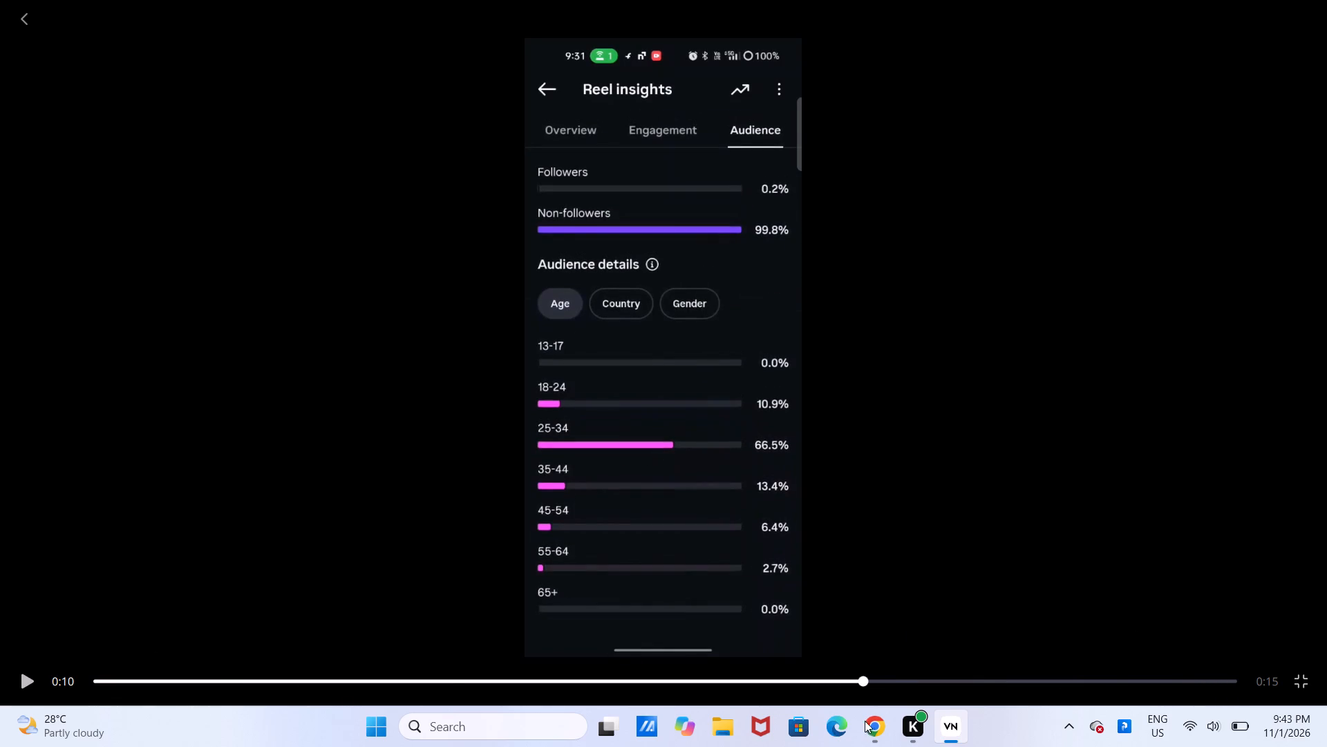
drag(865, 721, 874, 721)
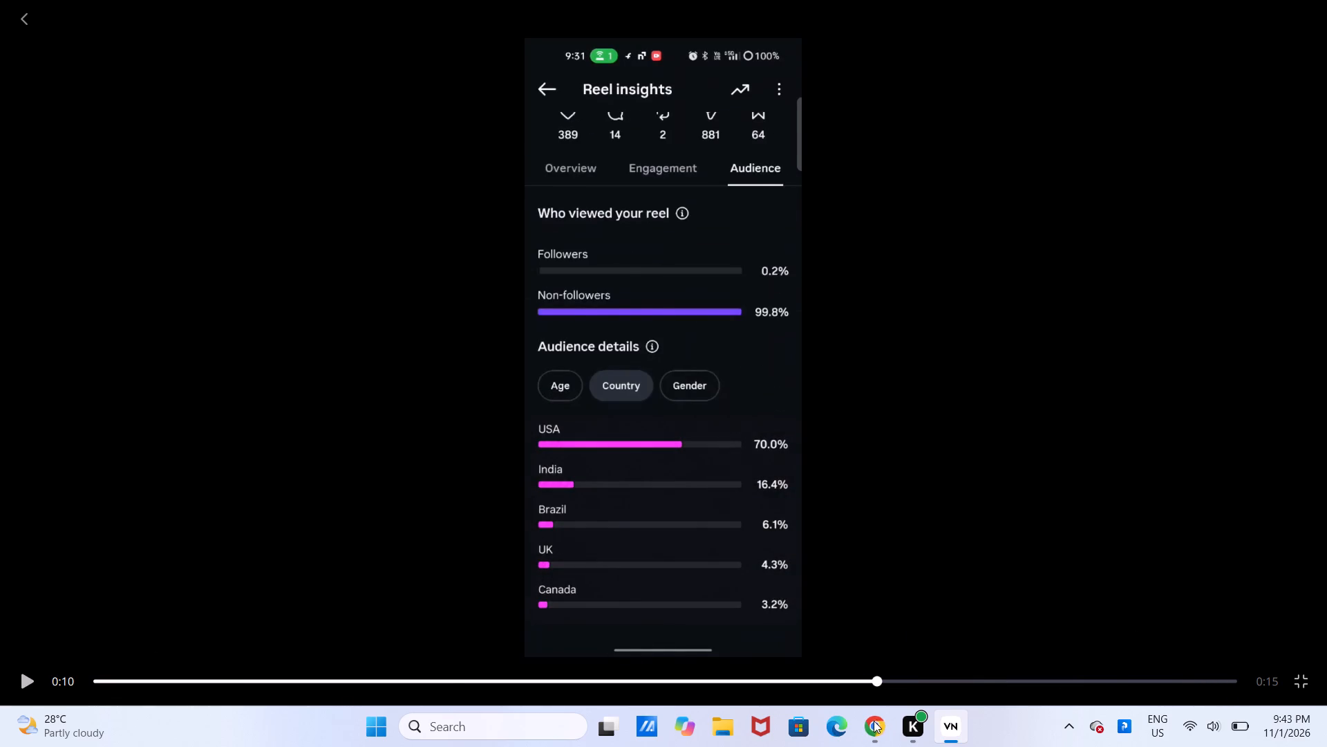
drag(874, 721, 878, 721)
drag(878, 721, 874, 719)
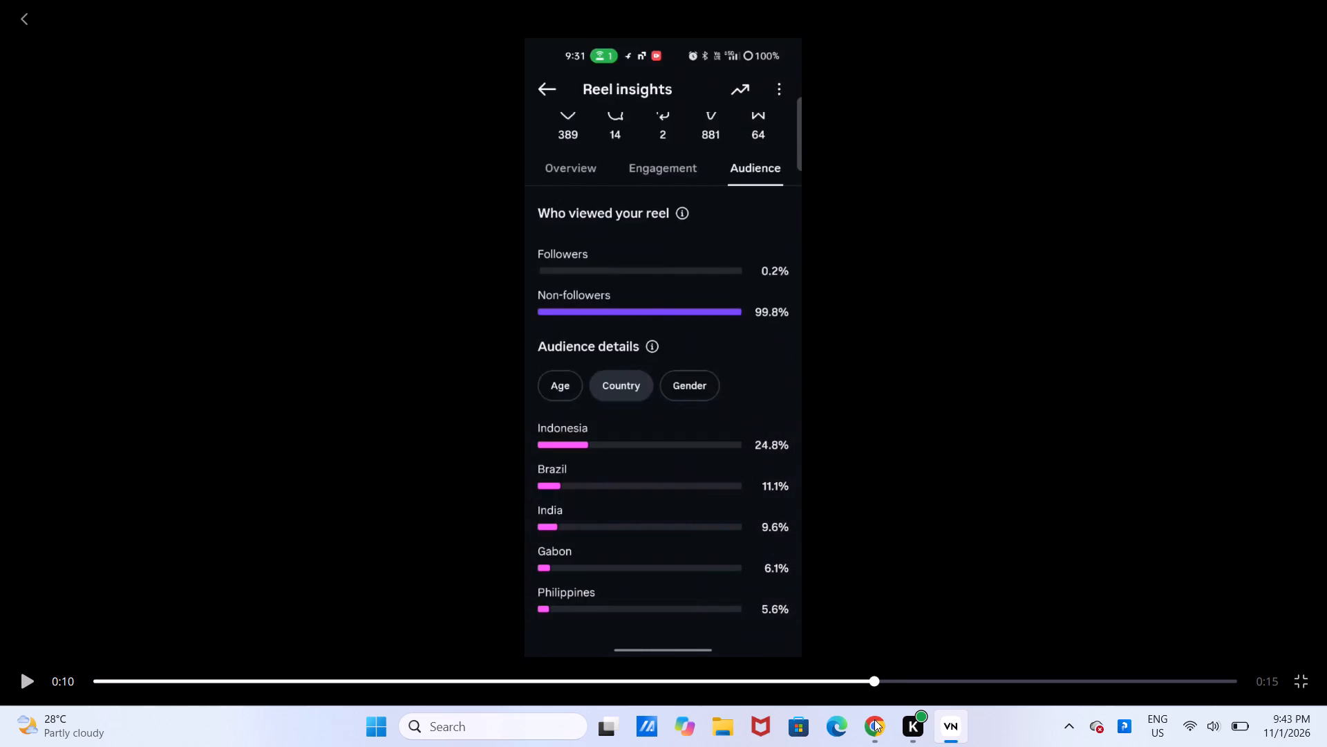
drag(874, 719, 876, 720)
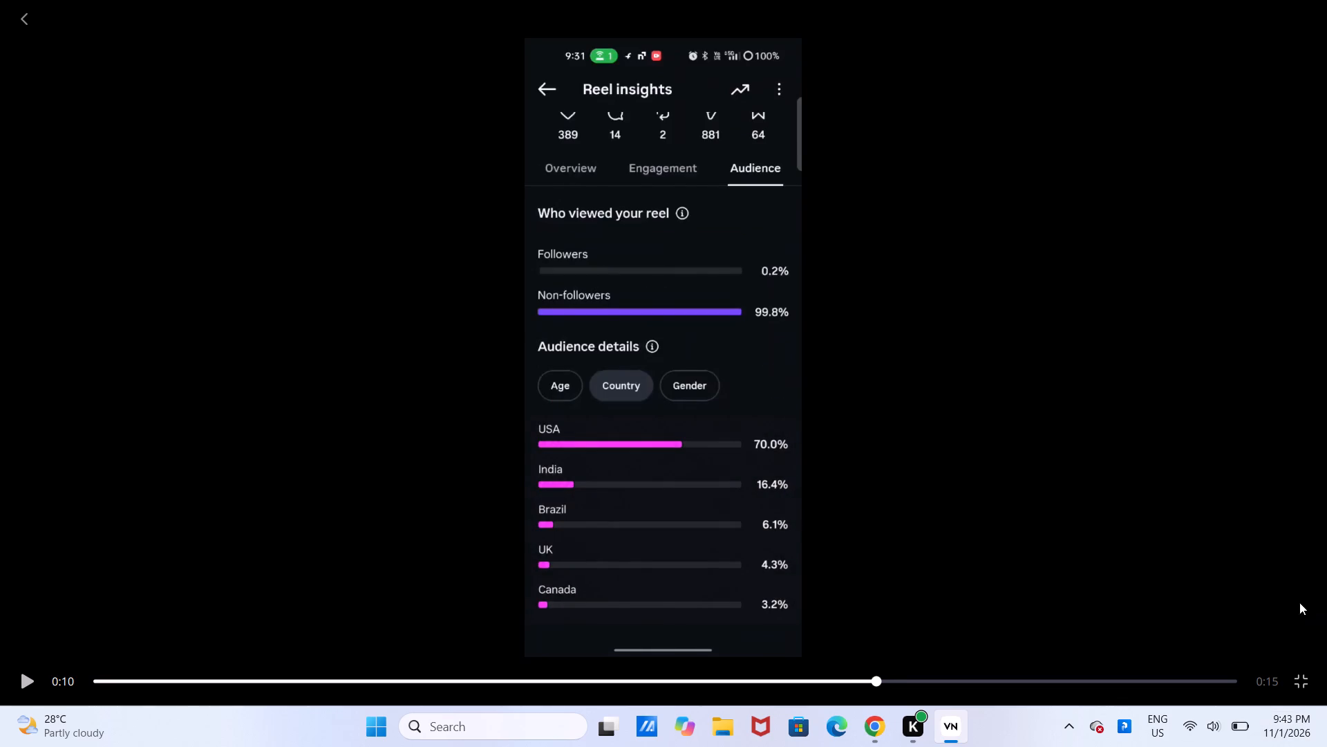
click(1303, 675)
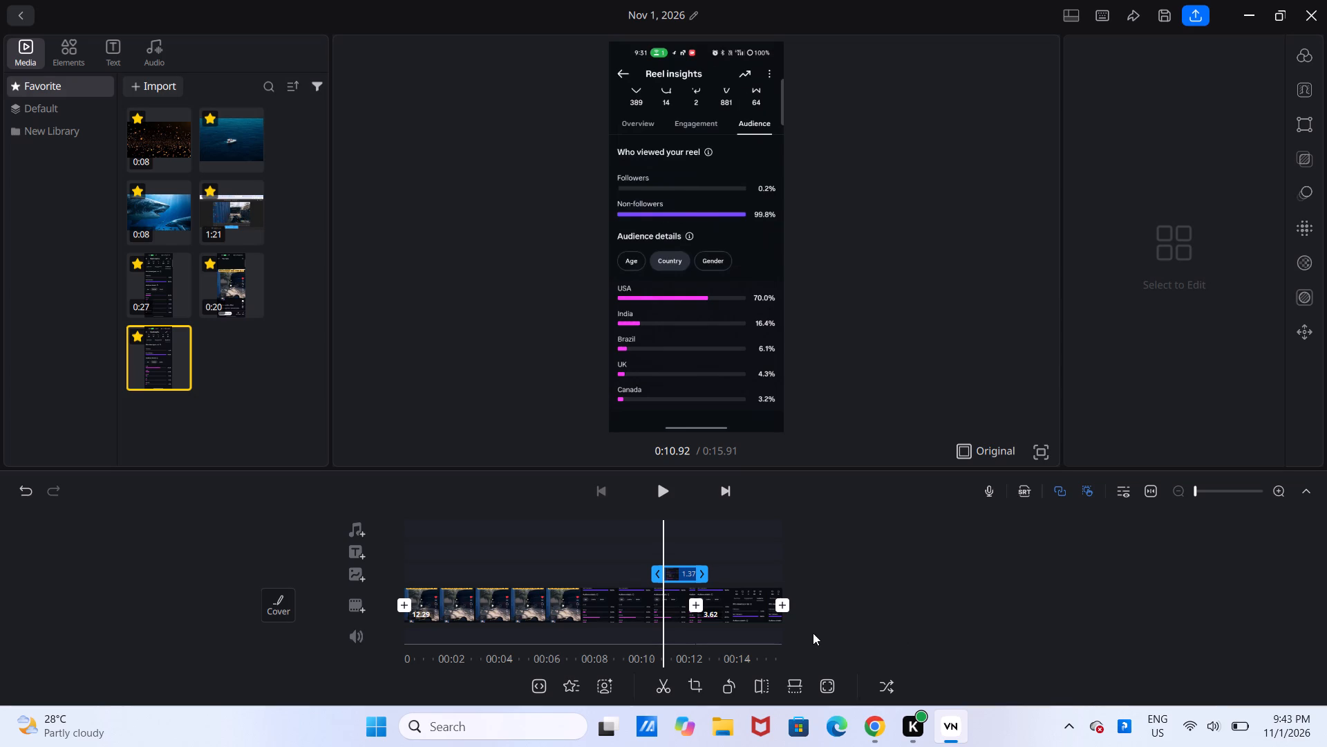
Lengthen the overlay image to 1.60 seconds and shift it slightly earlier so it ends at the cut to the Gender clip.
click(661, 572)
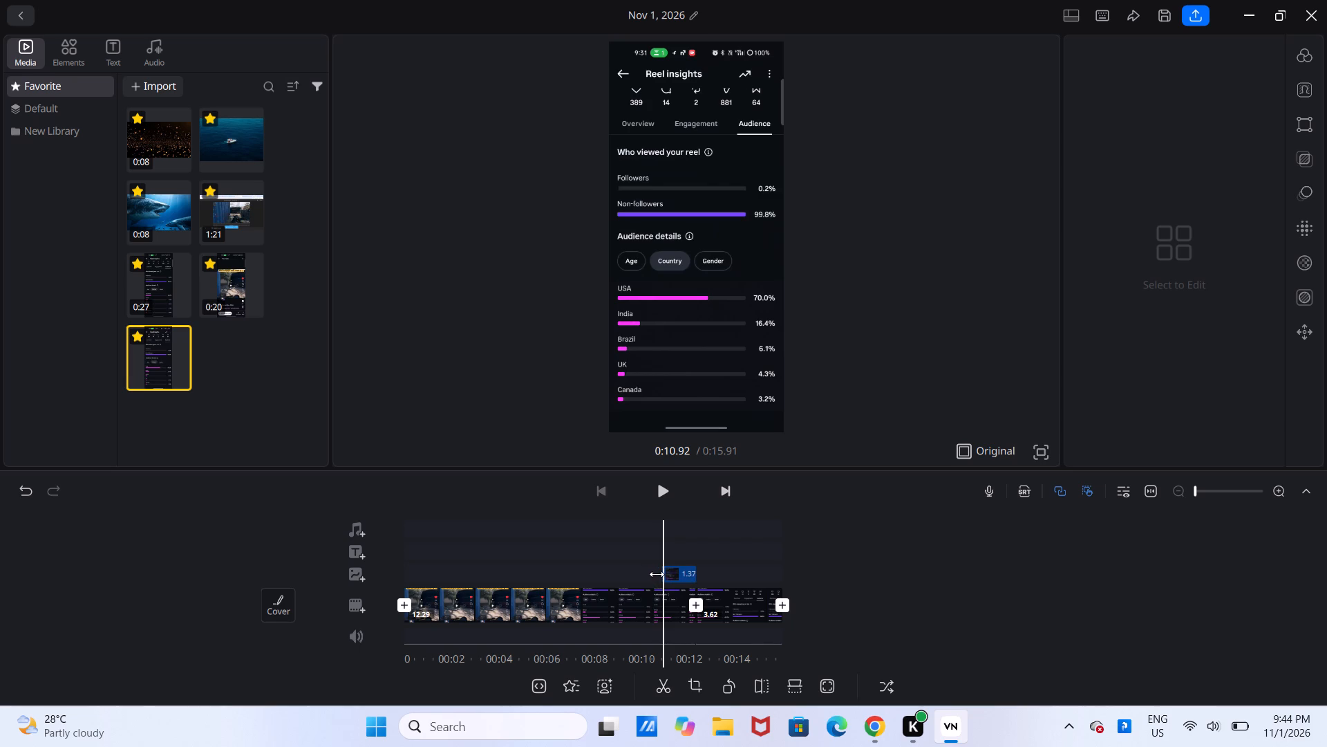
click(672, 570)
drag(702, 570, 710, 570)
drag(710, 570, 711, 571)
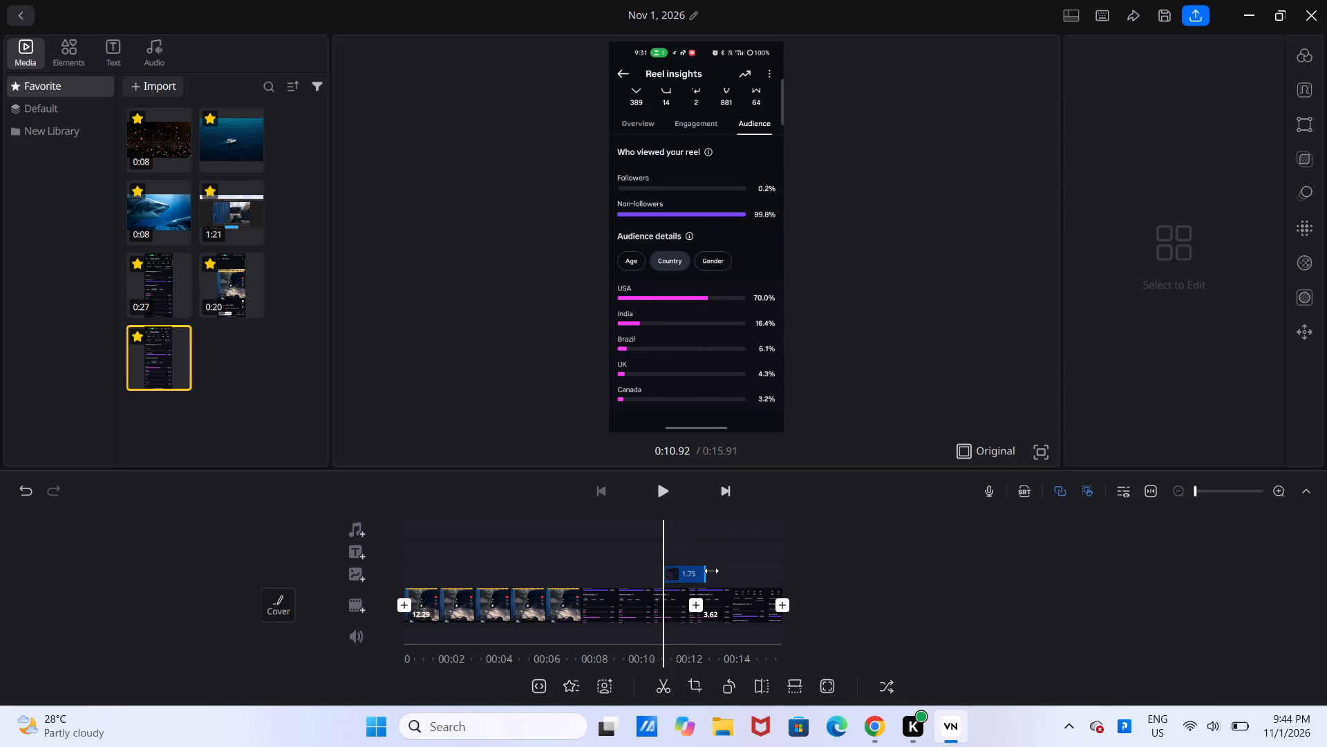
click(711, 571)
drag(686, 575, 679, 575)
click(847, 608)
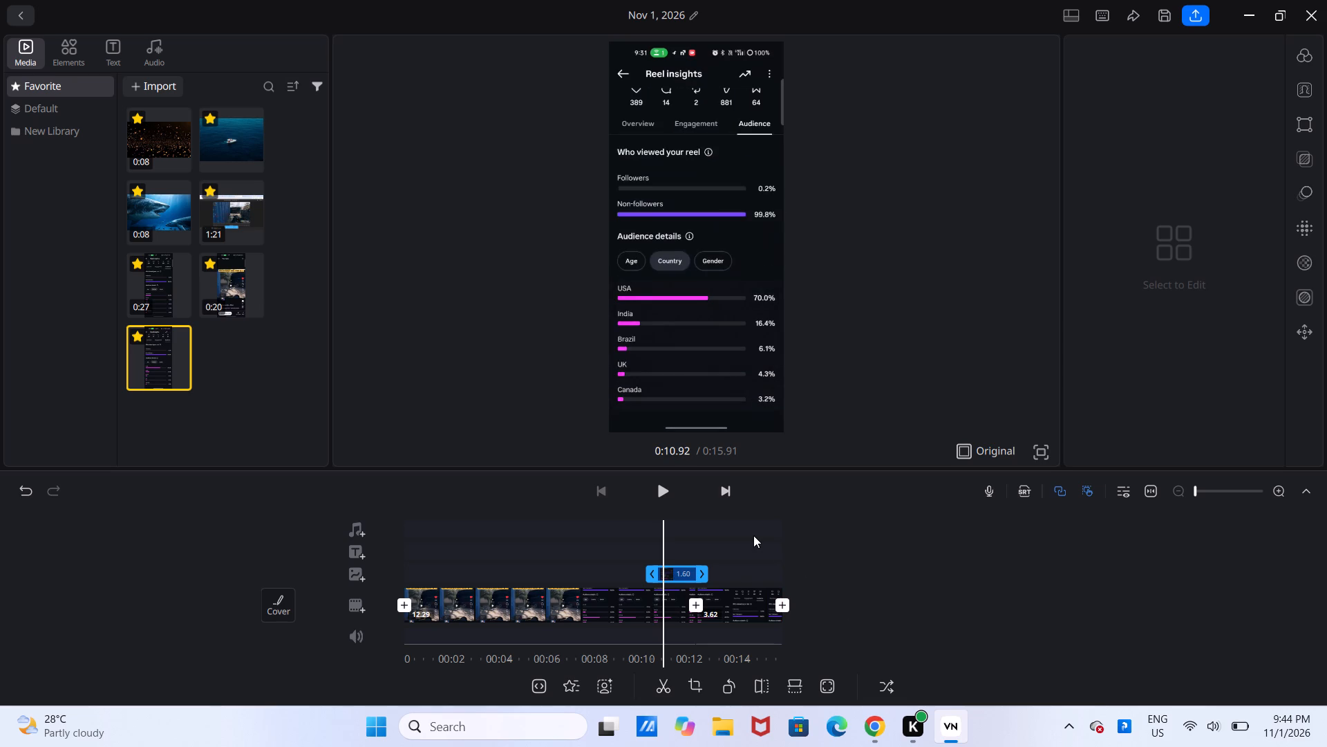
Play the sequence in full-screen preview from 0:06 and replay it from about 0:09 to examine the overlay timing between Age and Gender.
drag(796, 537, 775, 533)
drag(1056, 440, 1045, 449)
click(1045, 449)
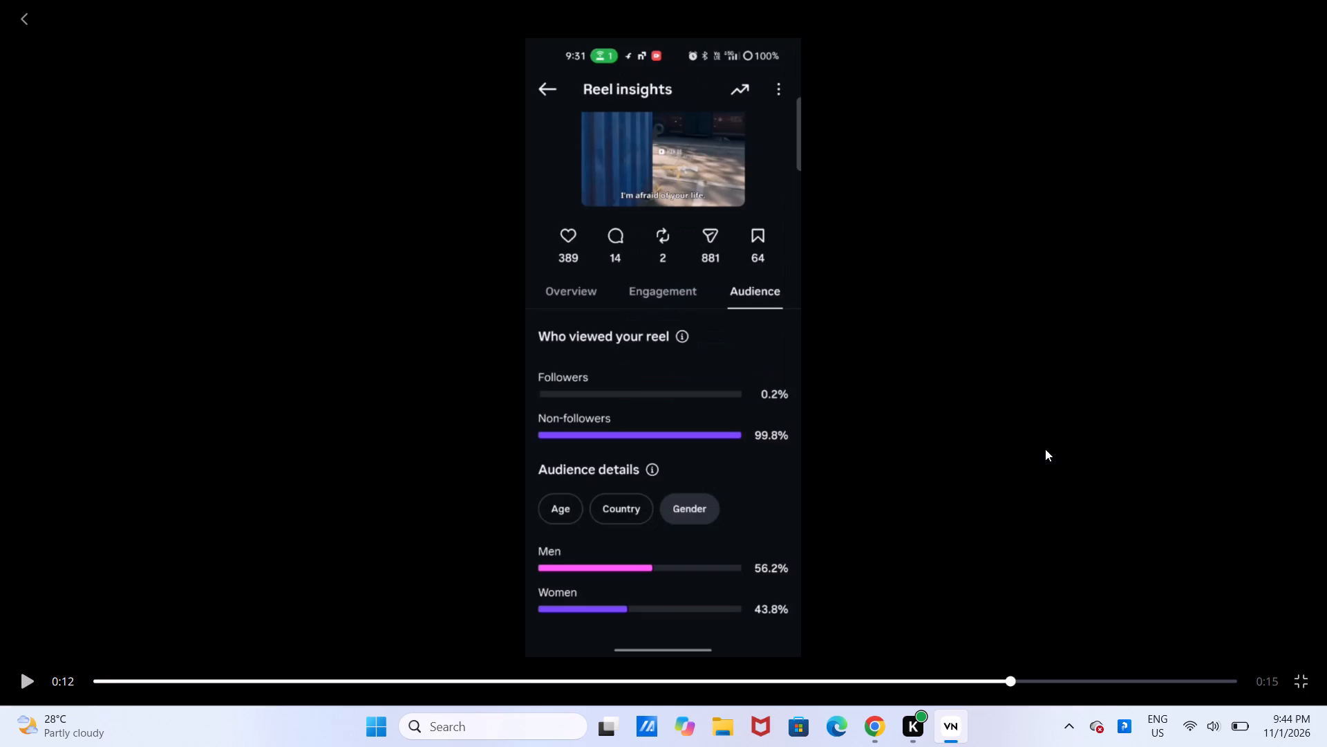
click(539, 680)
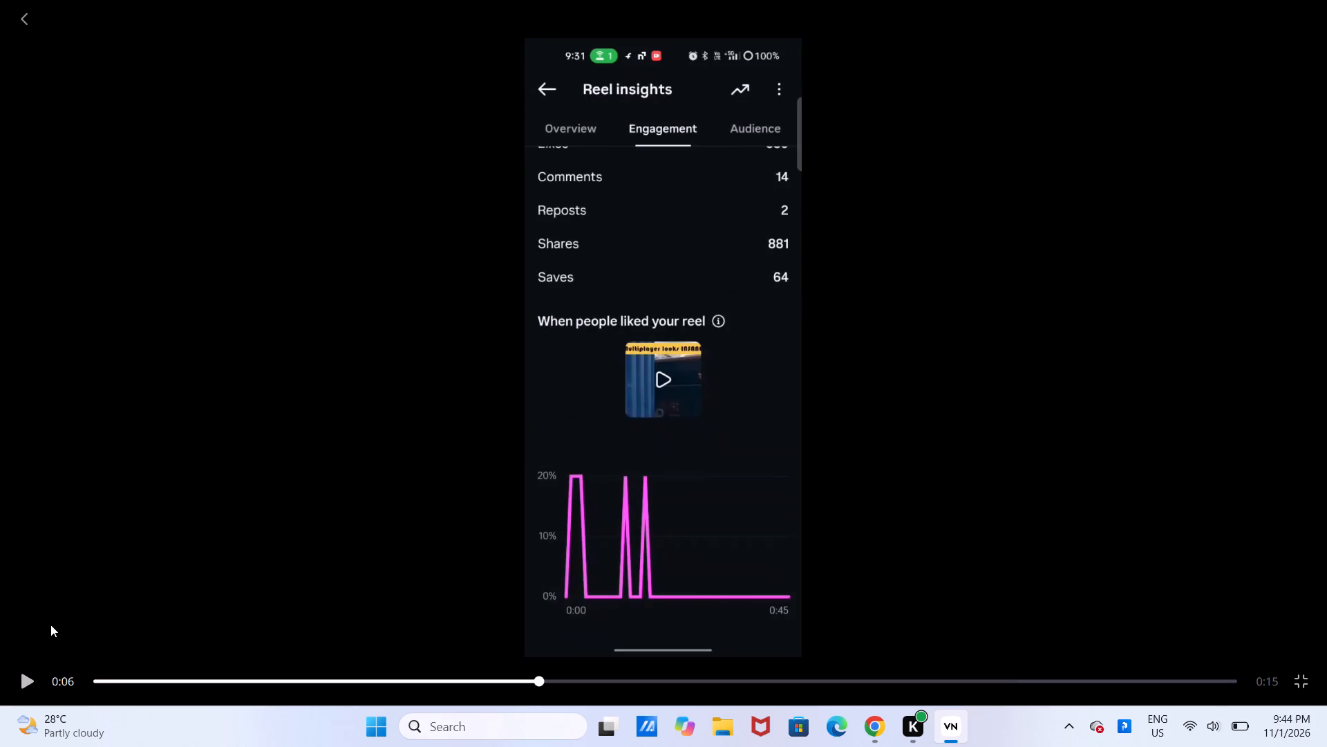
click(25, 688)
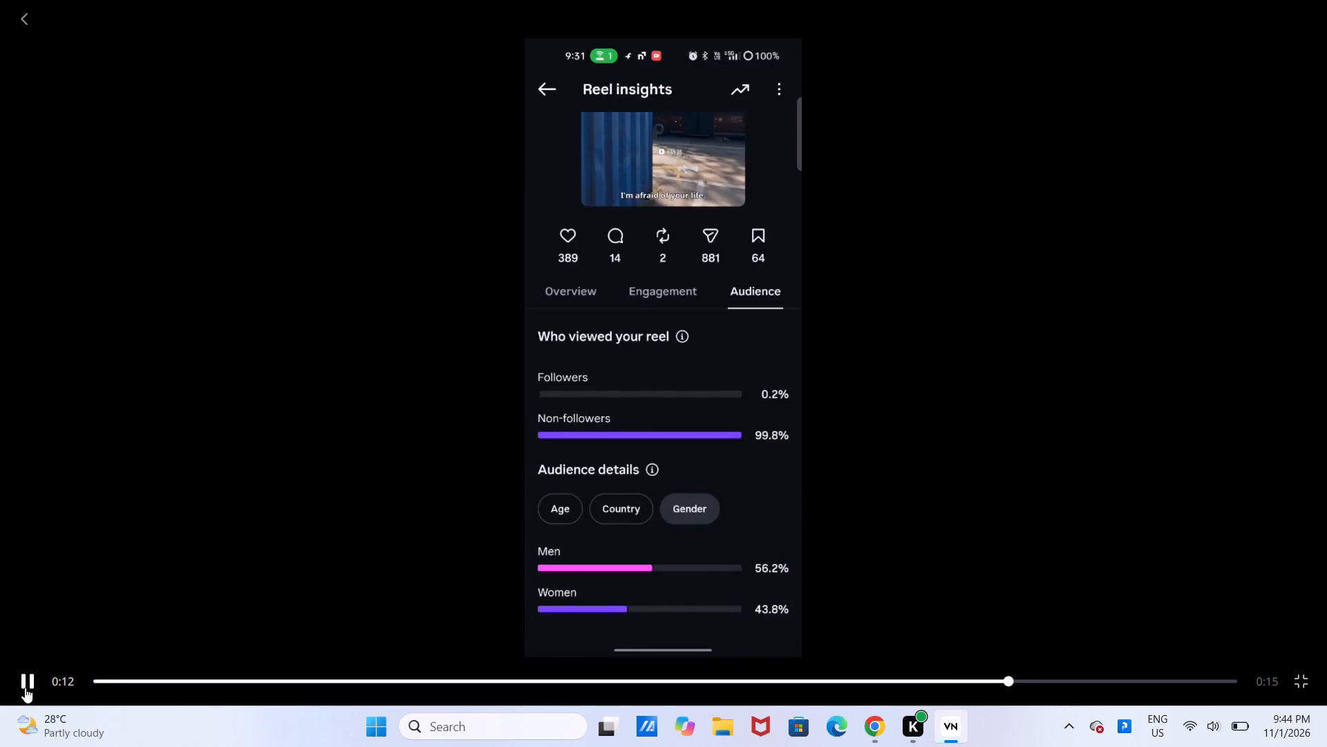
click(776, 689)
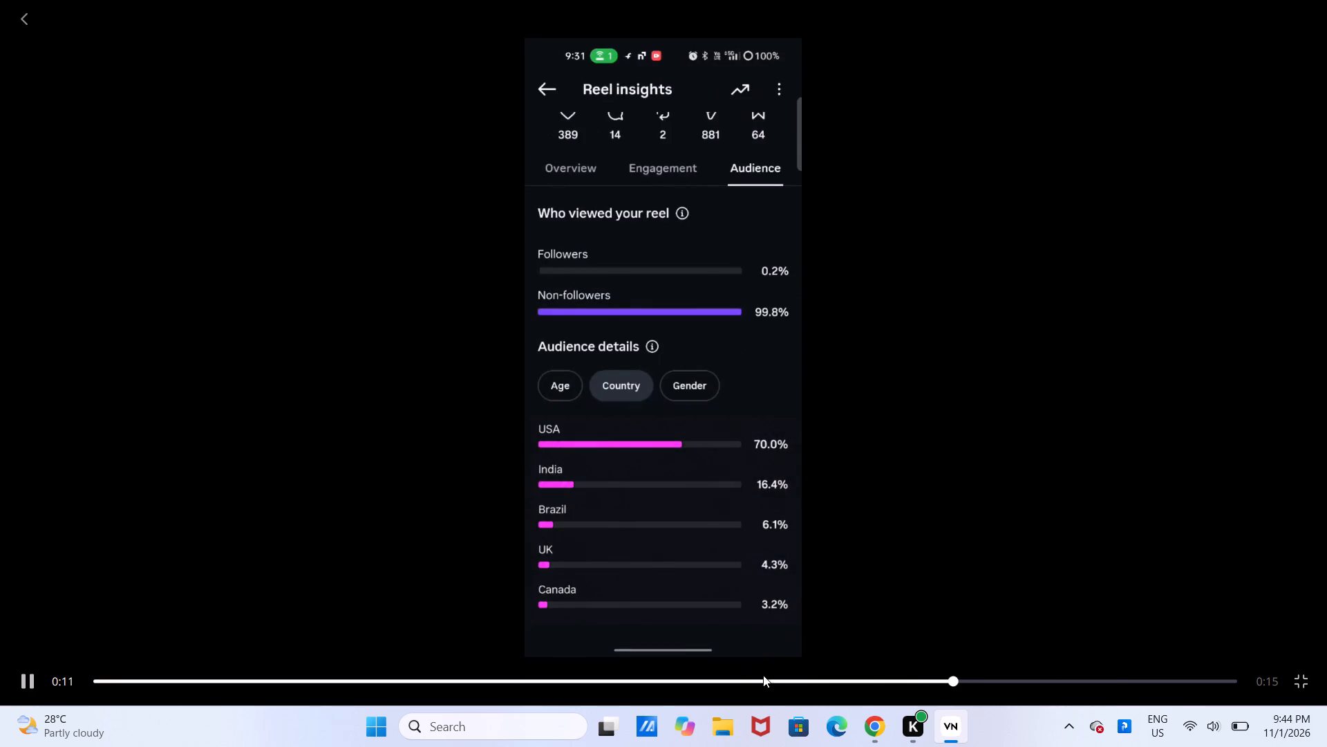
click(770, 684)
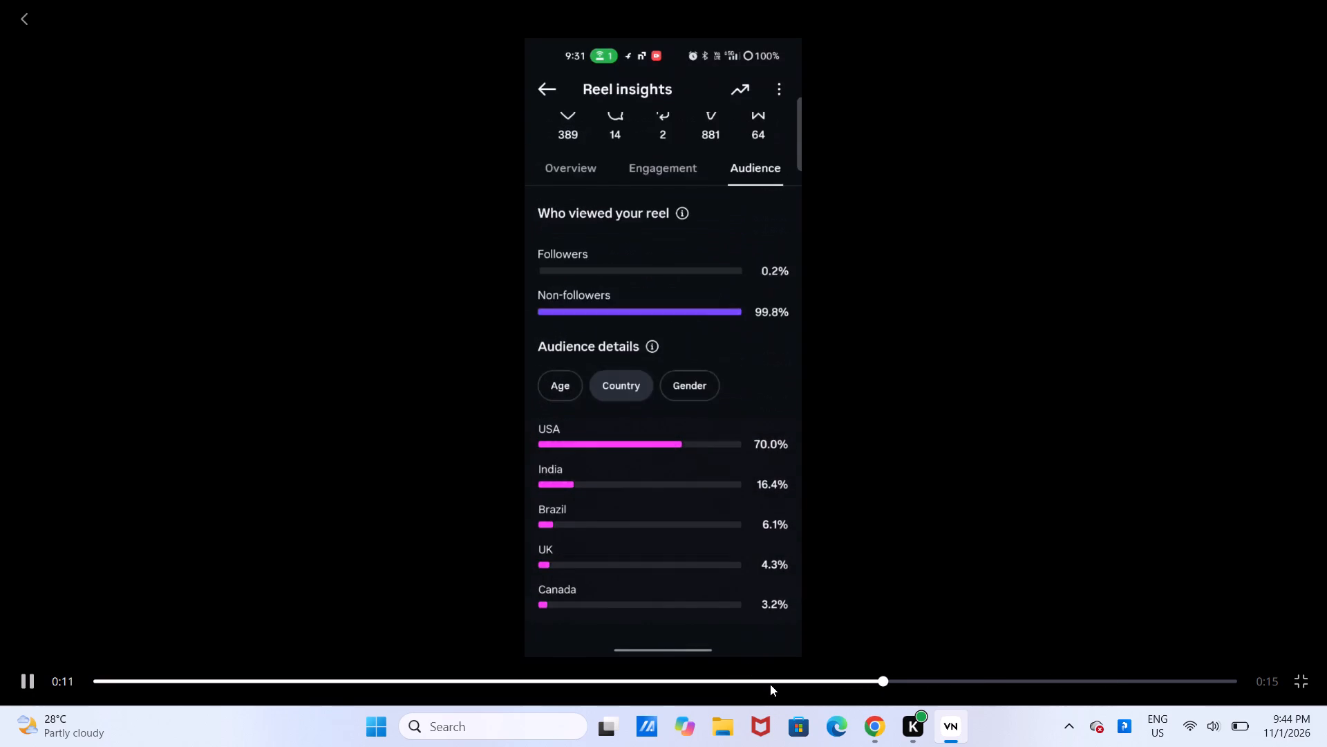
click(770, 684)
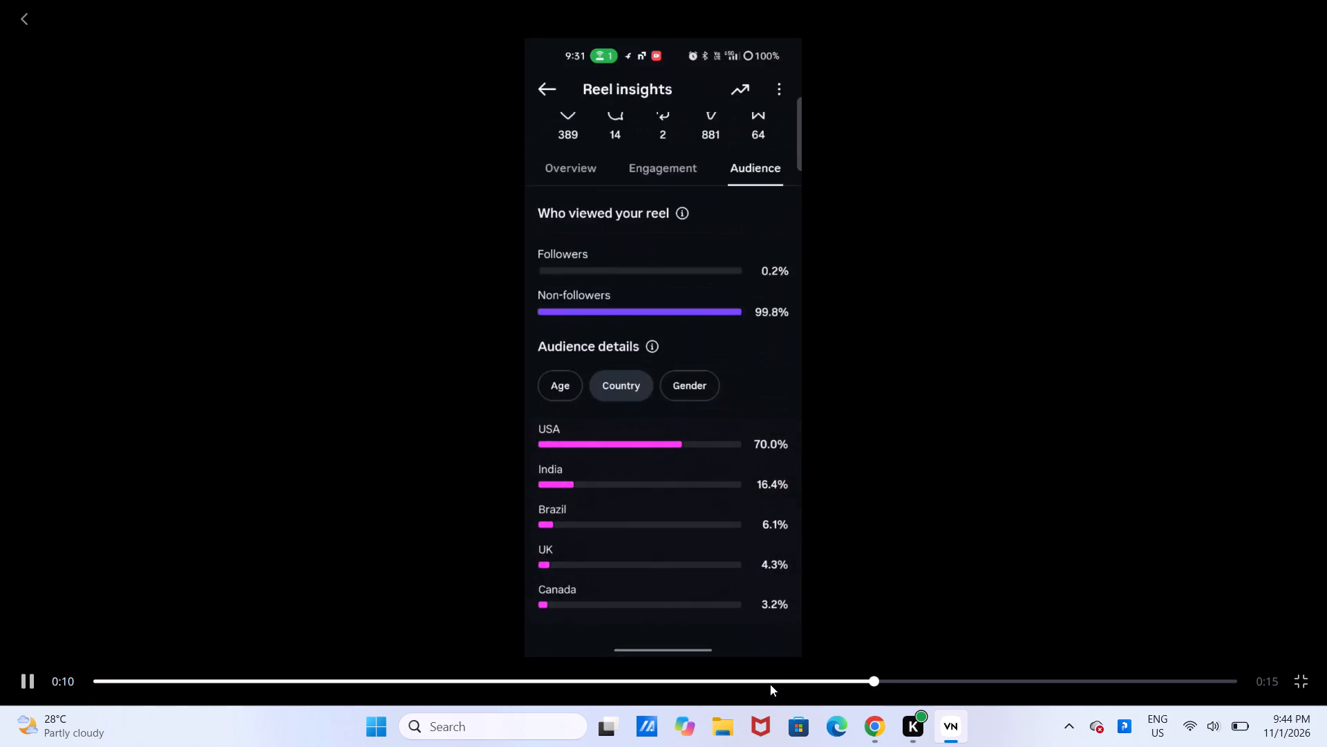
click(770, 684)
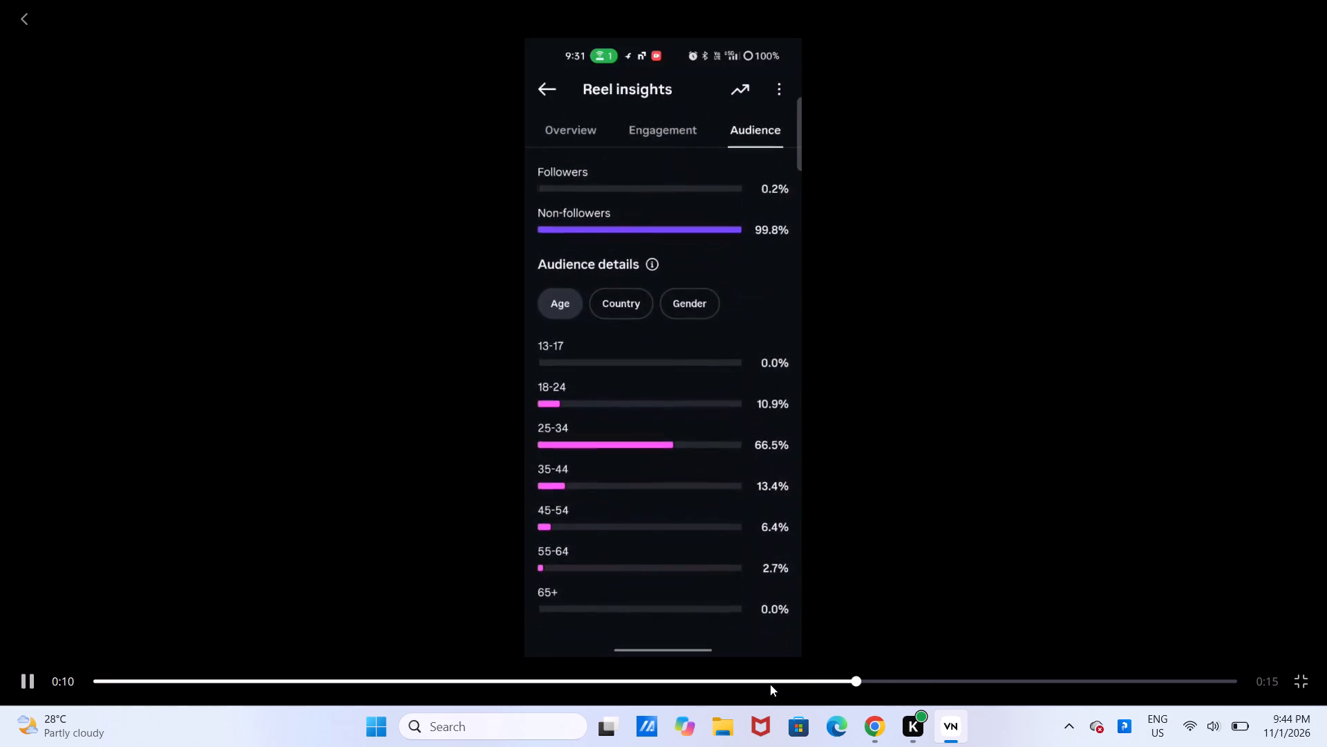
click(770, 684)
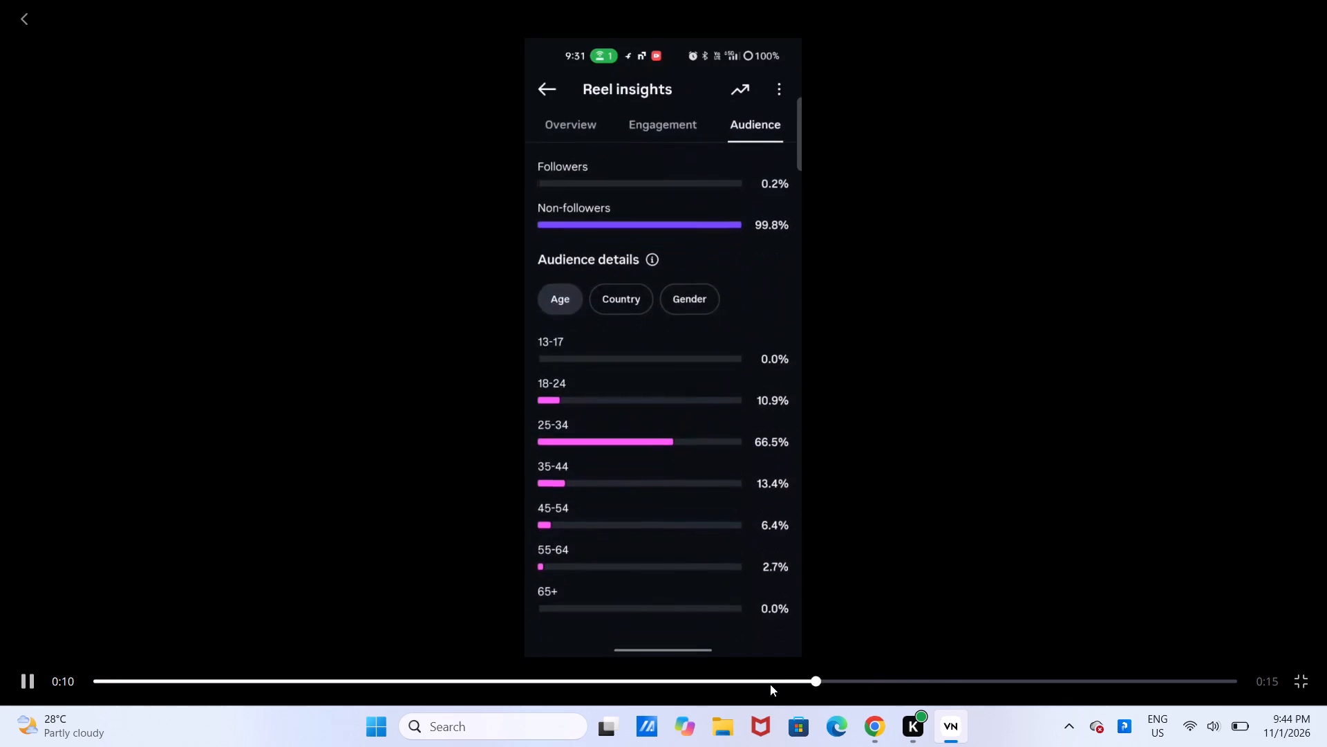
click(770, 684)
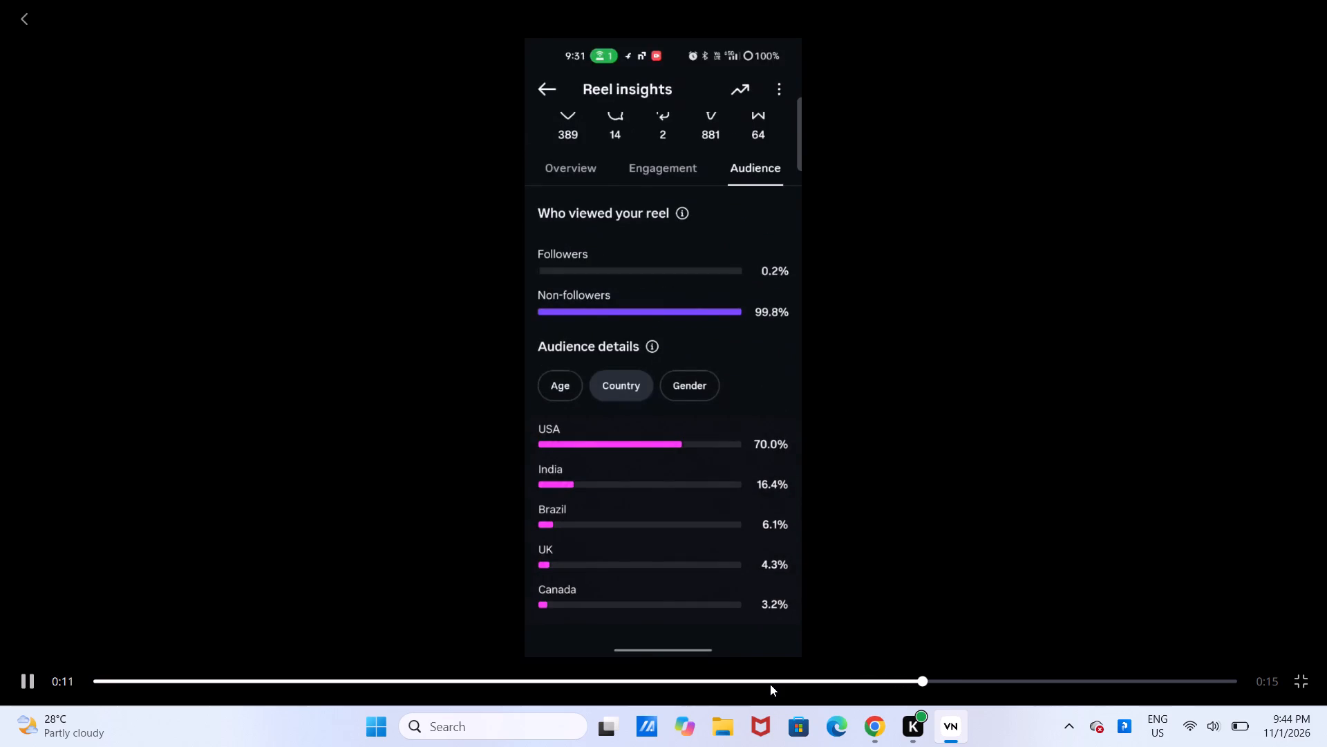
click(770, 684)
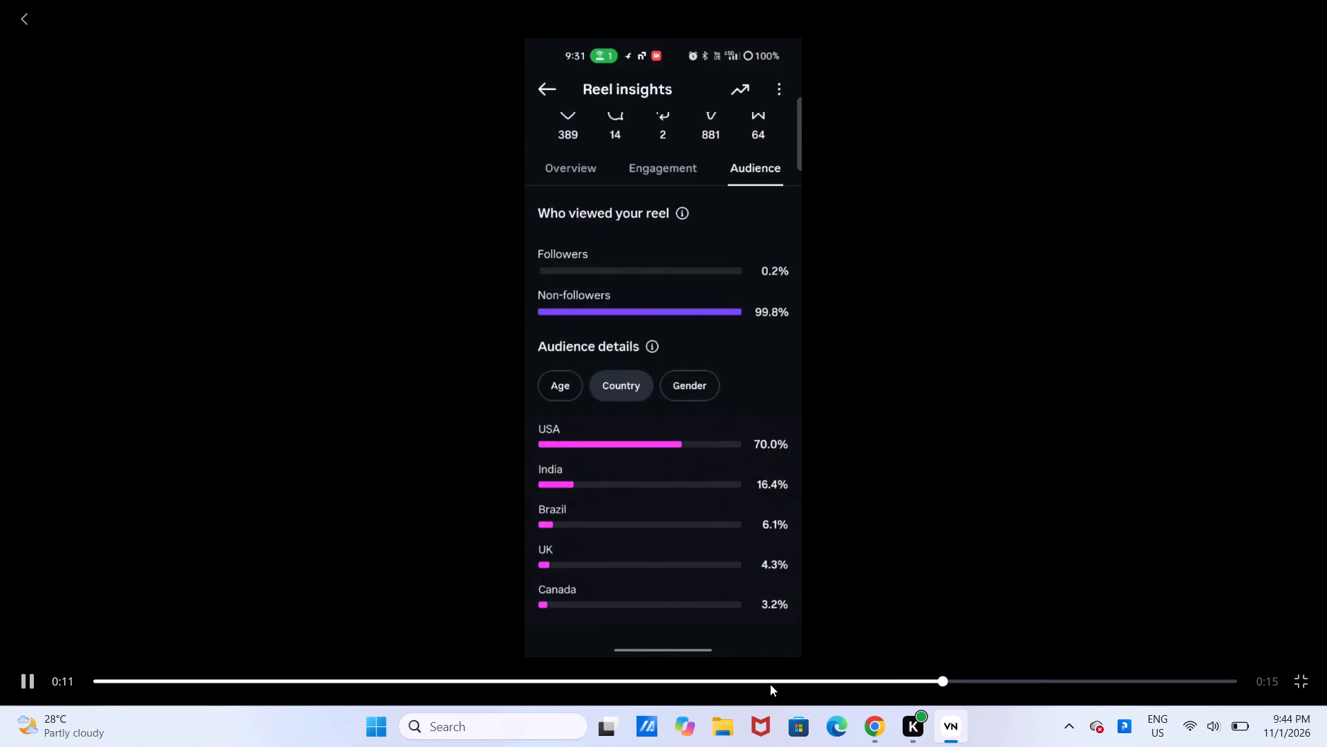
click(770, 684)
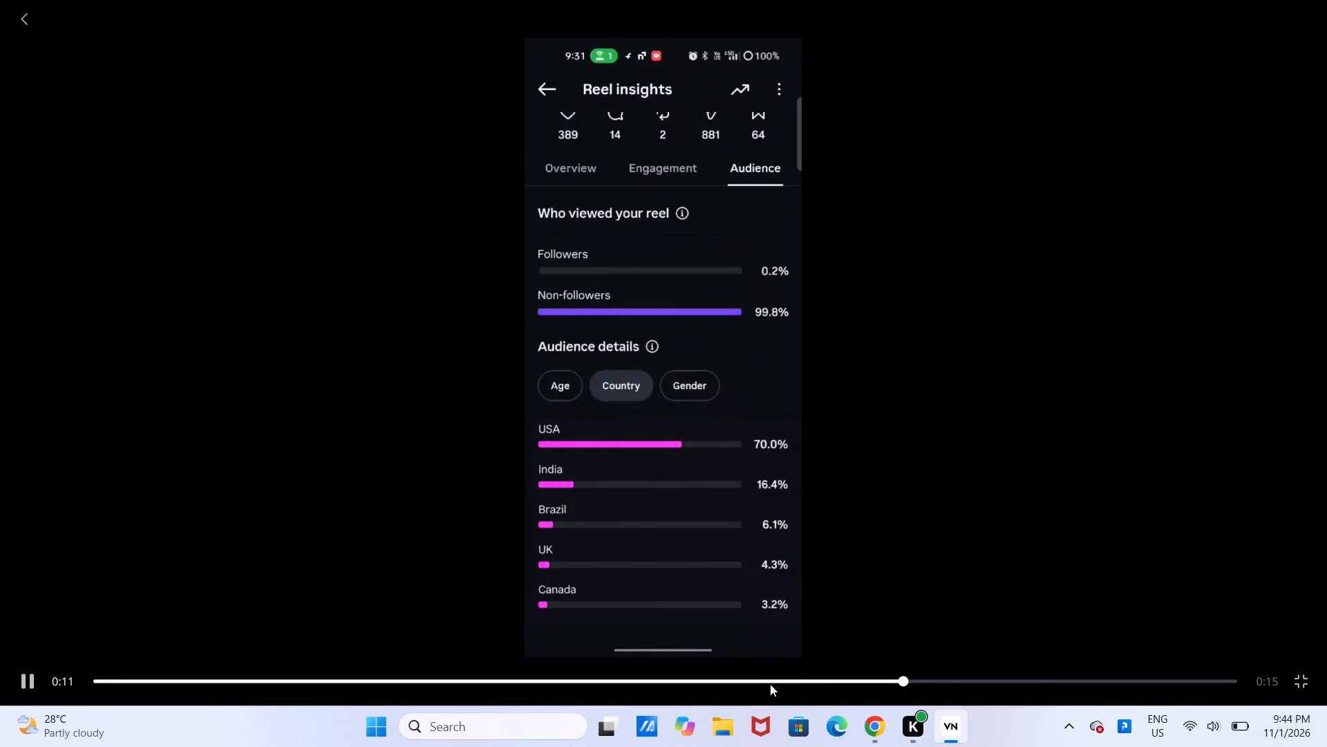
click(770, 684)
click(730, 674)
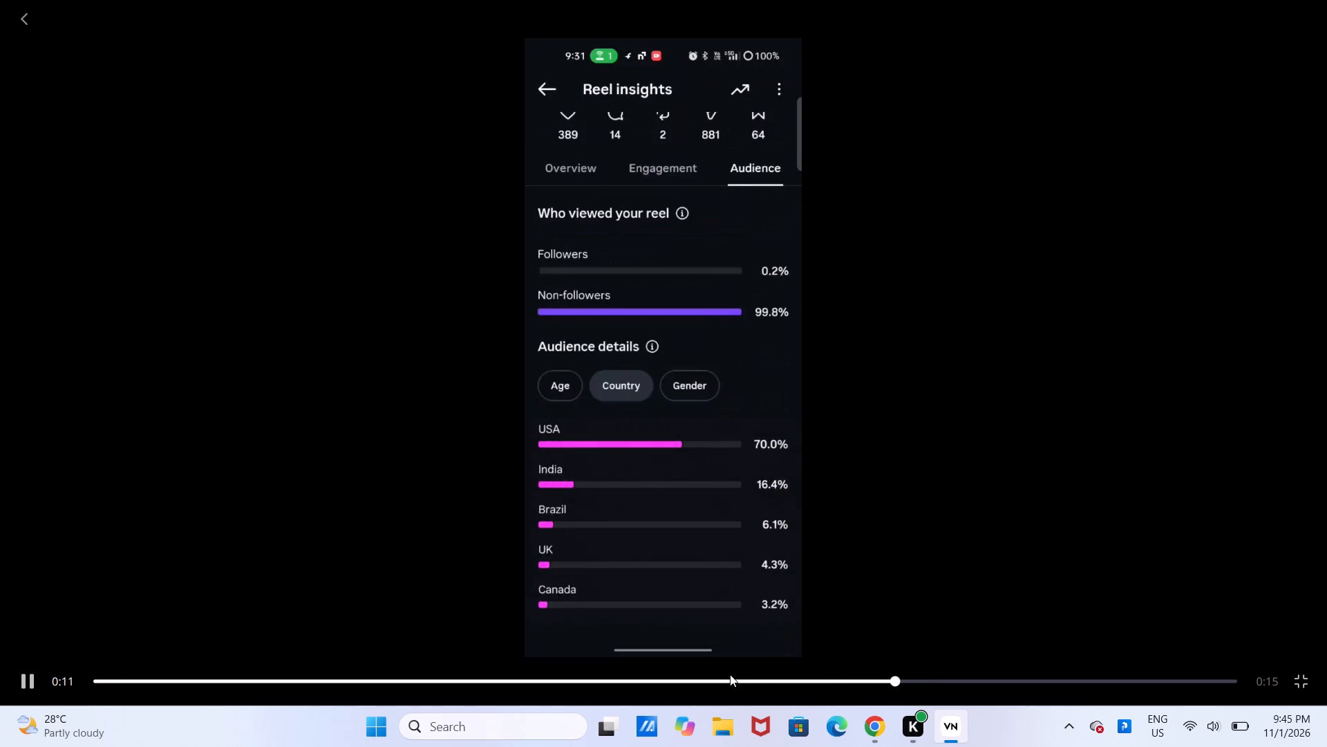
click(730, 674)
click(1309, 685)
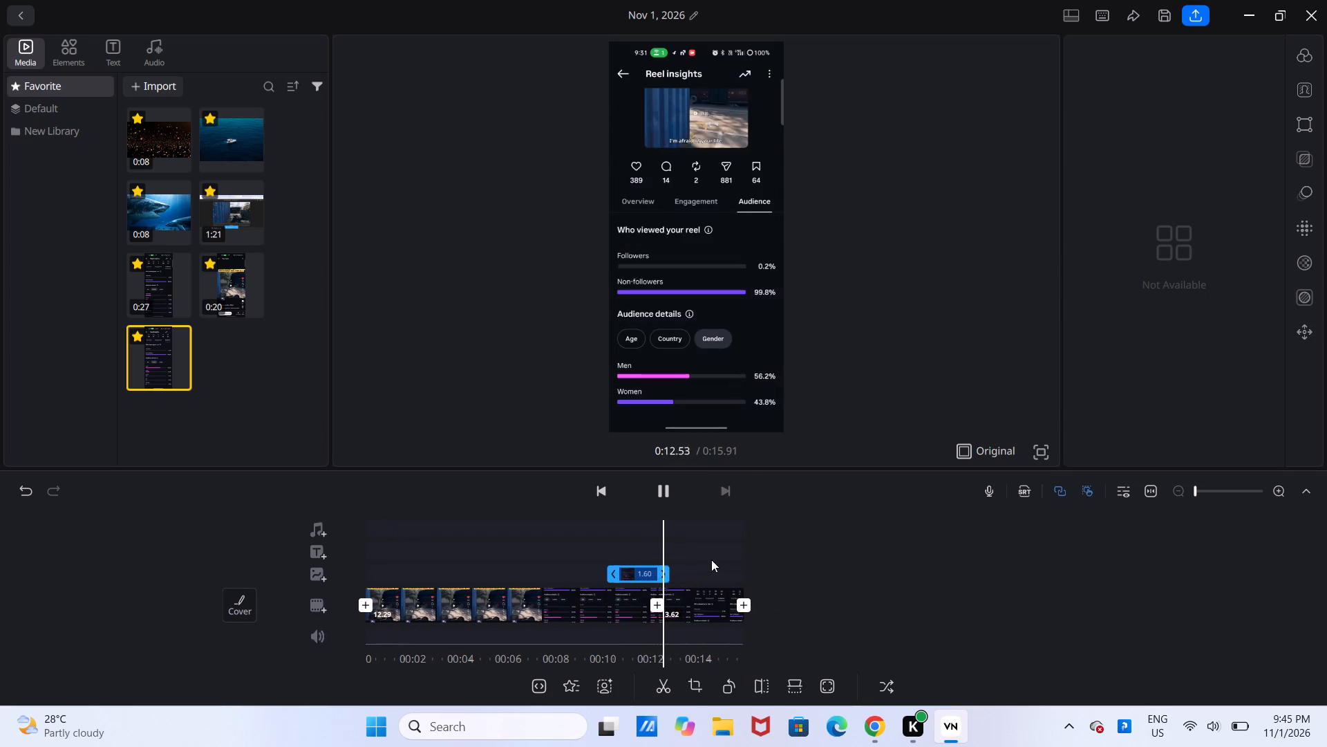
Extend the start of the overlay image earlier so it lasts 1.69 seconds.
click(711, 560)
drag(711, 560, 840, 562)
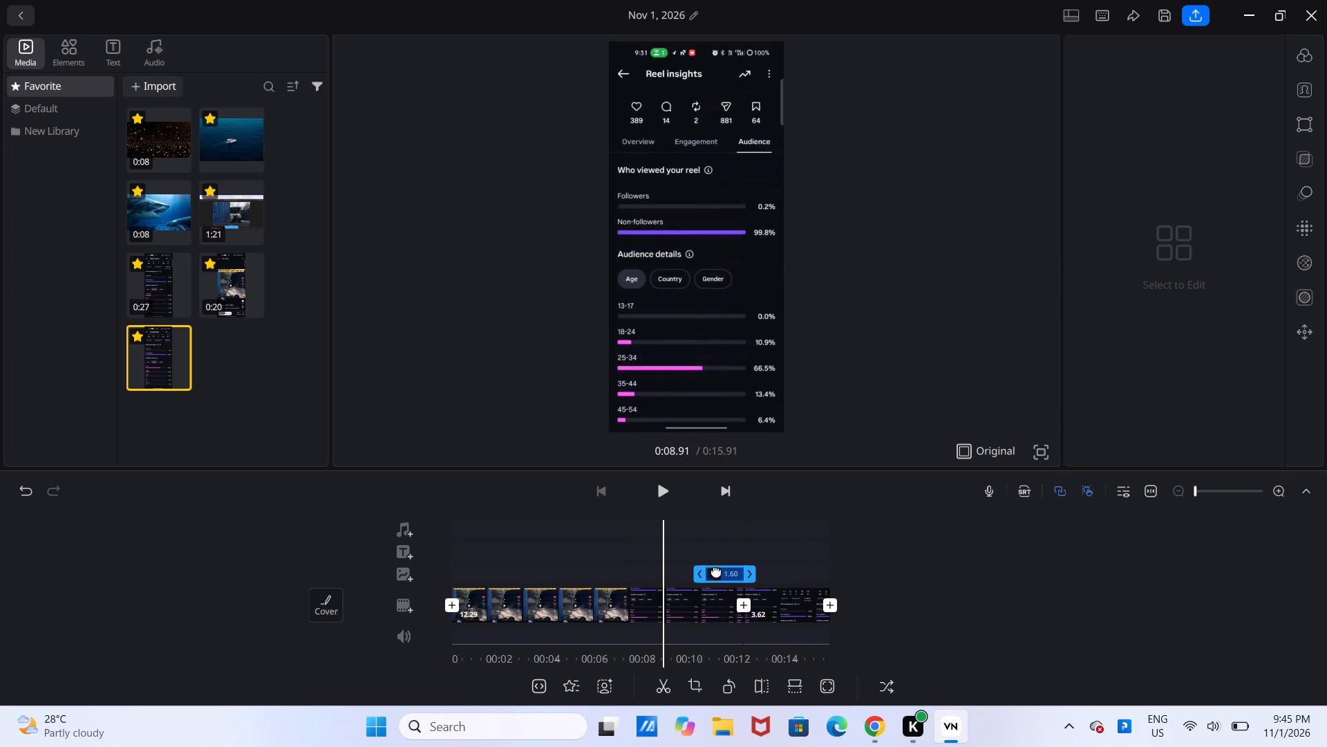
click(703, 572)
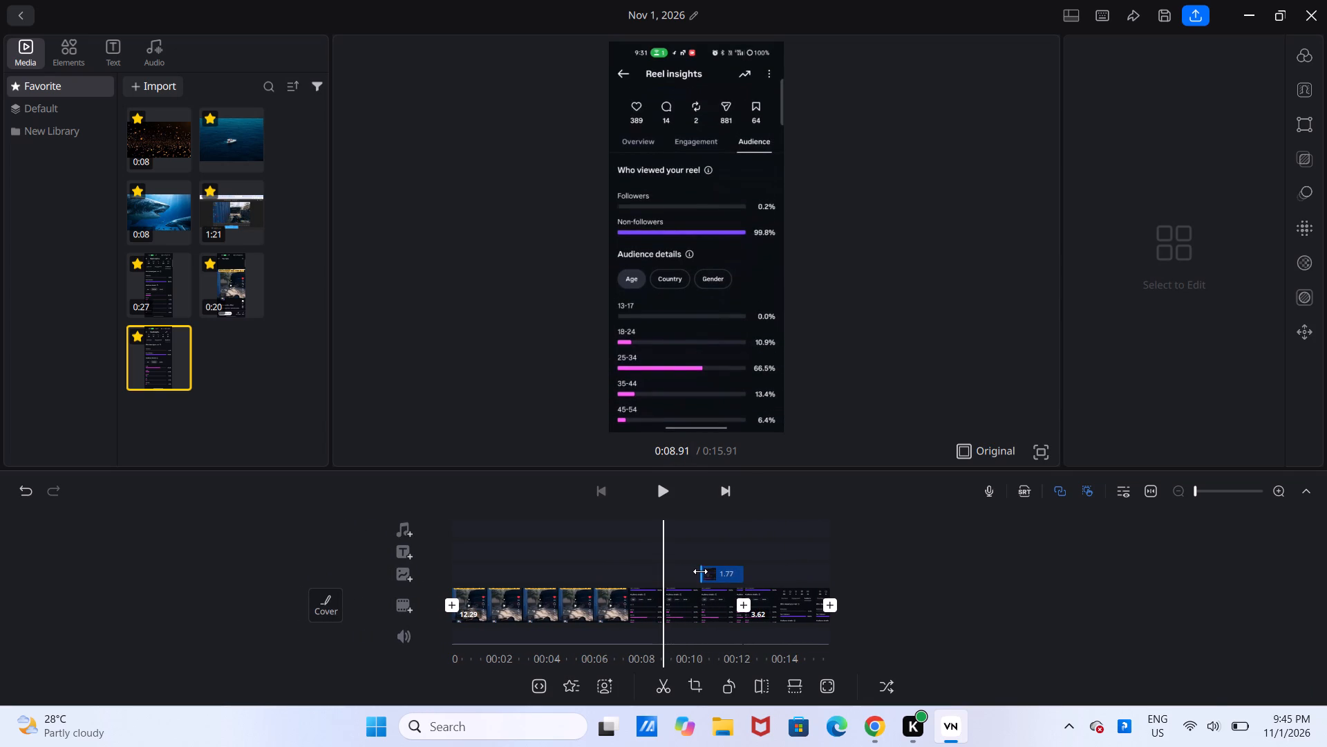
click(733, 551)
Replay the section from about 0:09 into the Gender clip to examine how the adjusted overlay appears.
drag(733, 551, 654, 451)
click(661, 485)
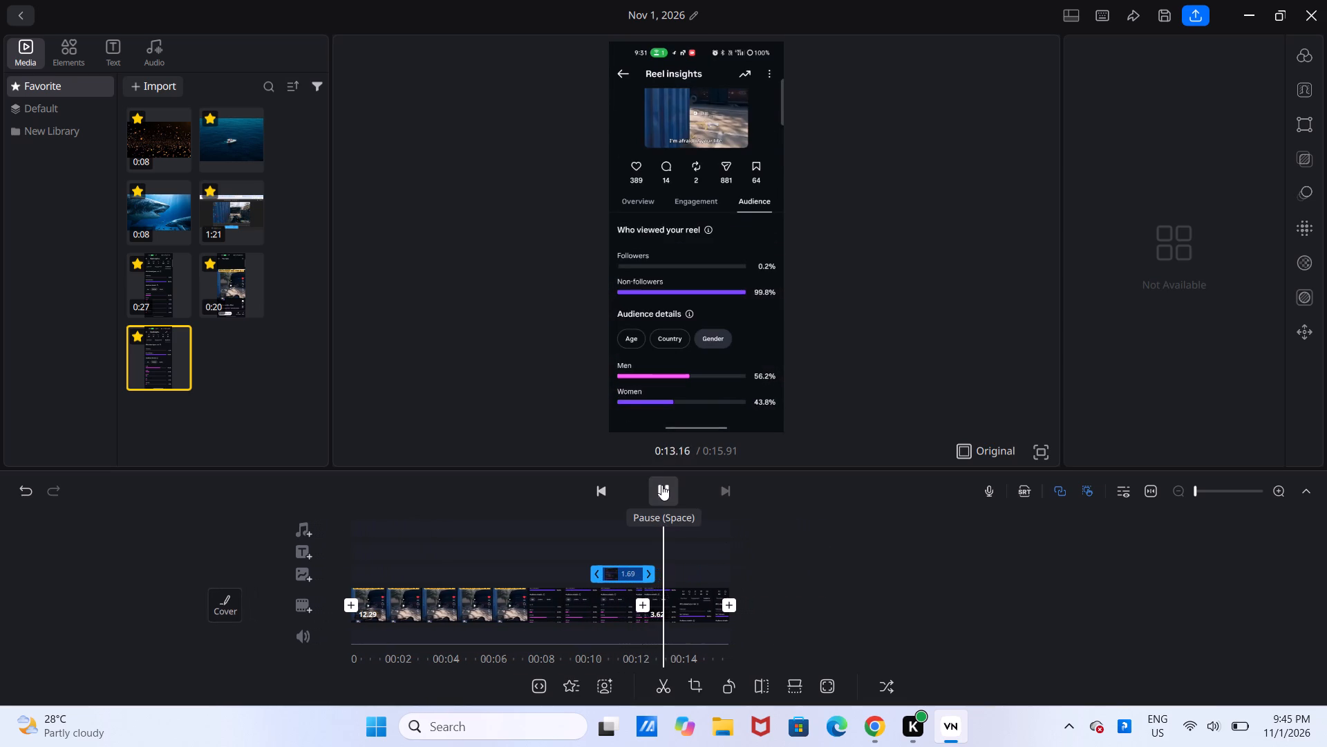
drag(567, 538, 748, 551)
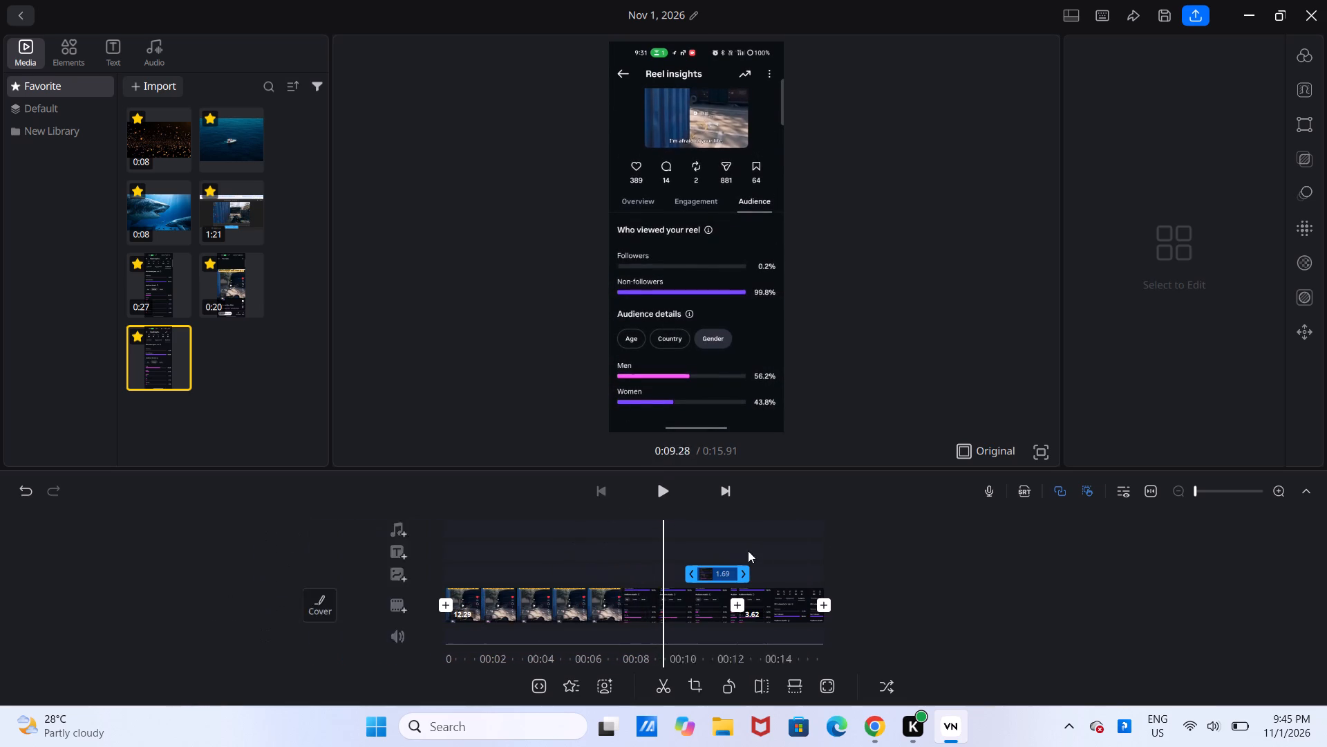
drag(748, 551, 778, 551)
click(666, 490)
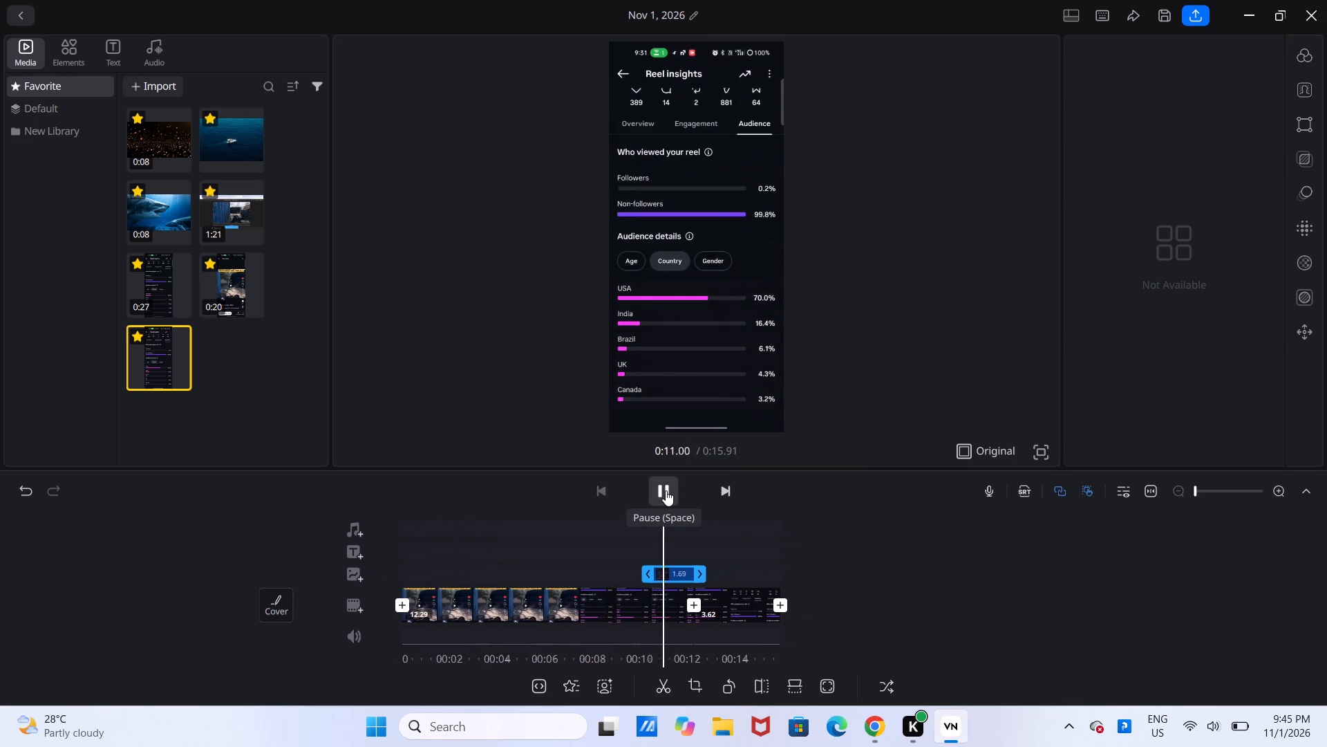
drag(666, 490, 617, 566)
click(617, 566)
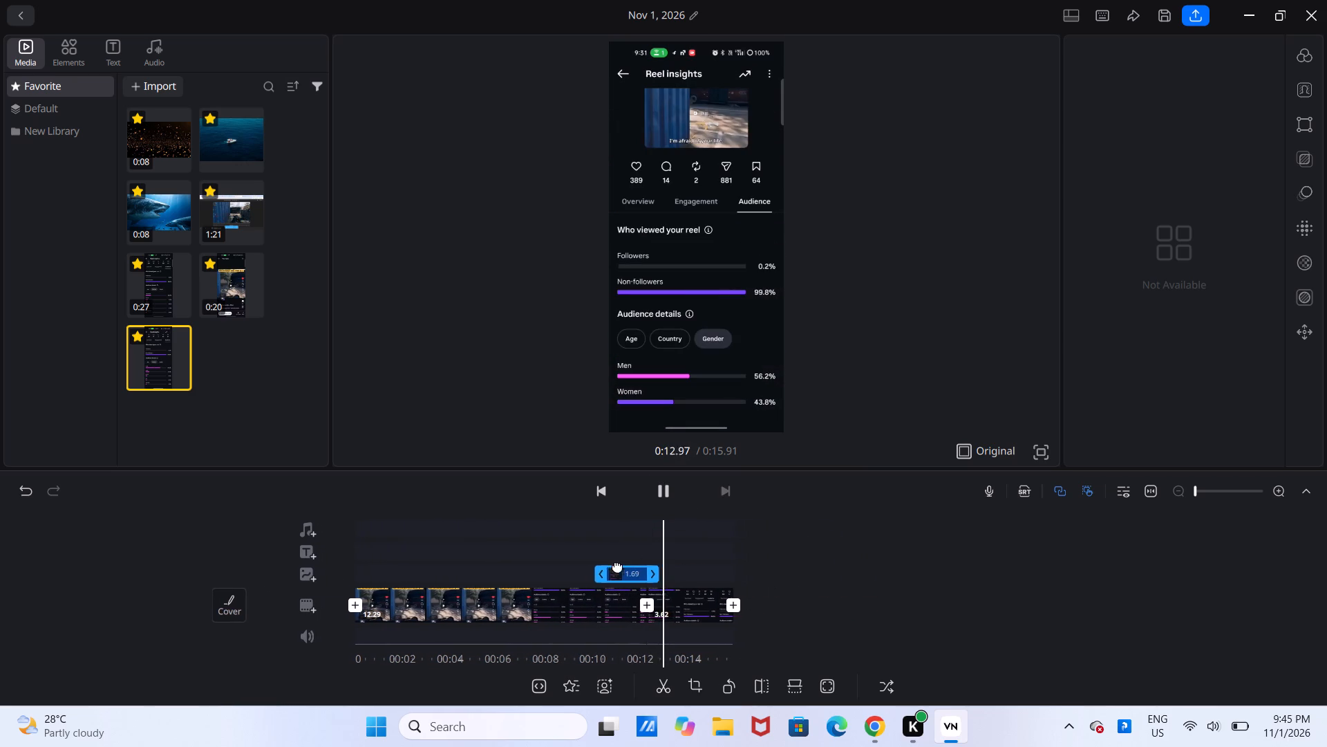
Lengthen the overlay image to 3.03 seconds, shift it later to start at about 0:10, and play the result.
drag(694, 560, 851, 561)
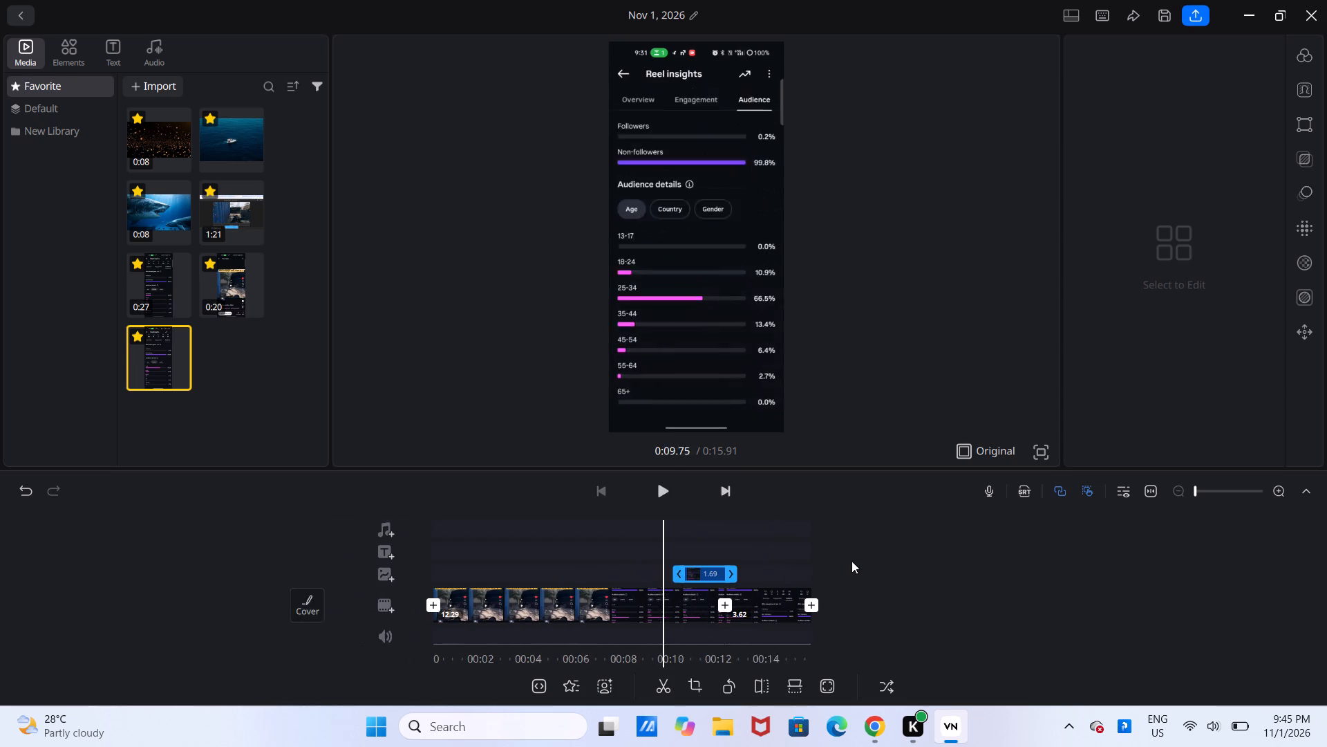
drag(851, 561, 852, 561)
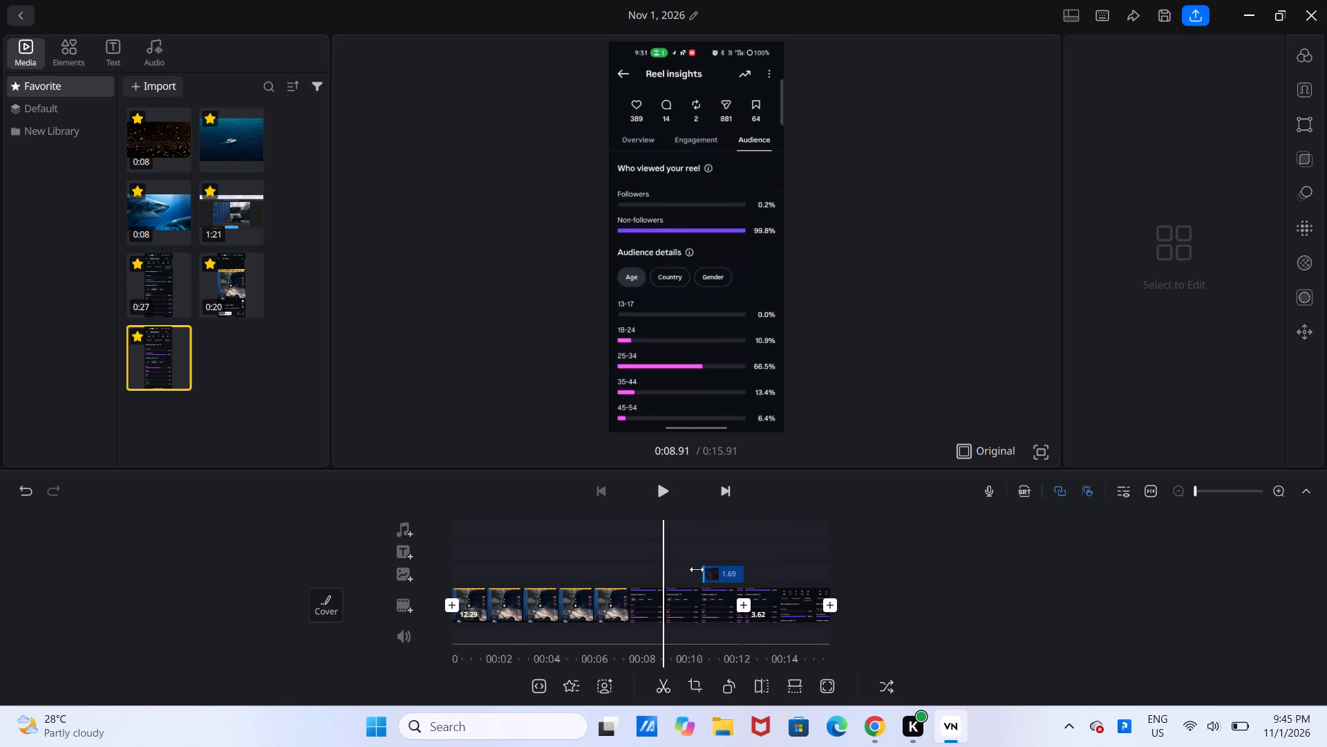
click(697, 569)
drag(695, 570, 665, 538)
click(665, 538)
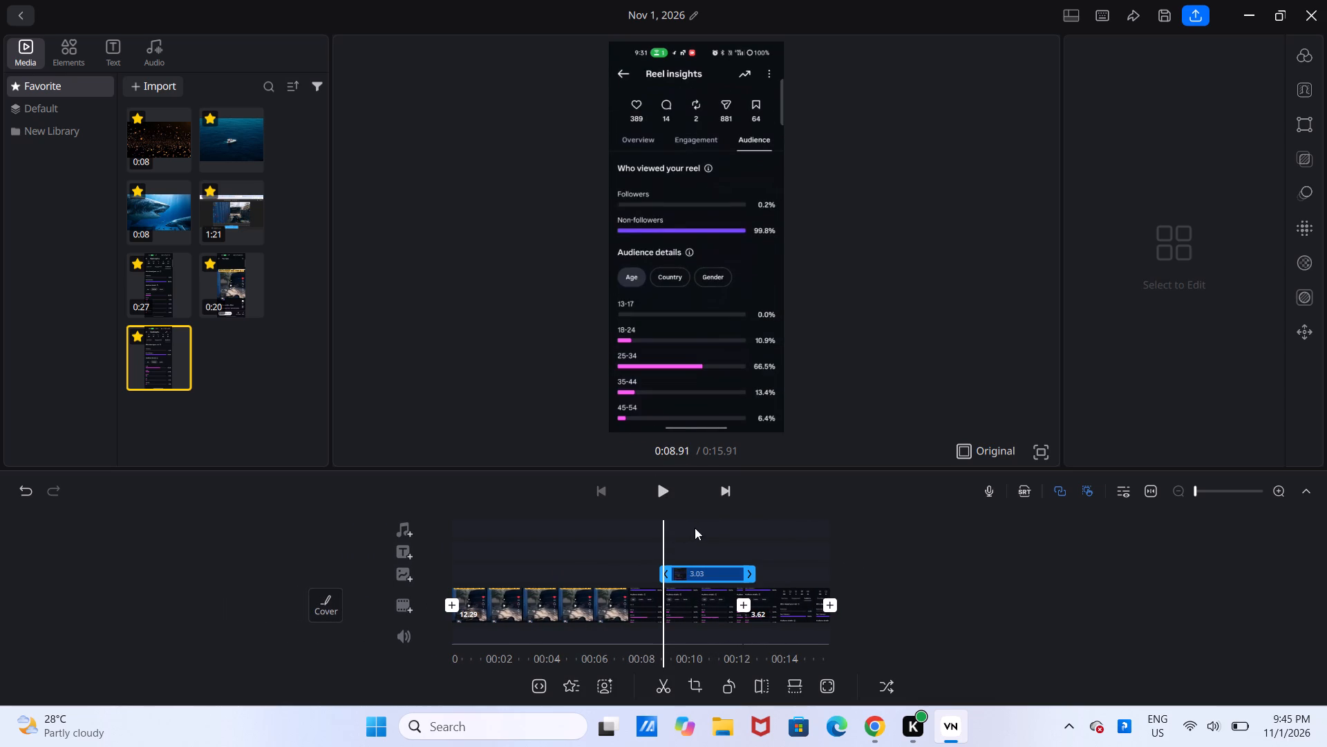
drag(697, 573, 717, 571)
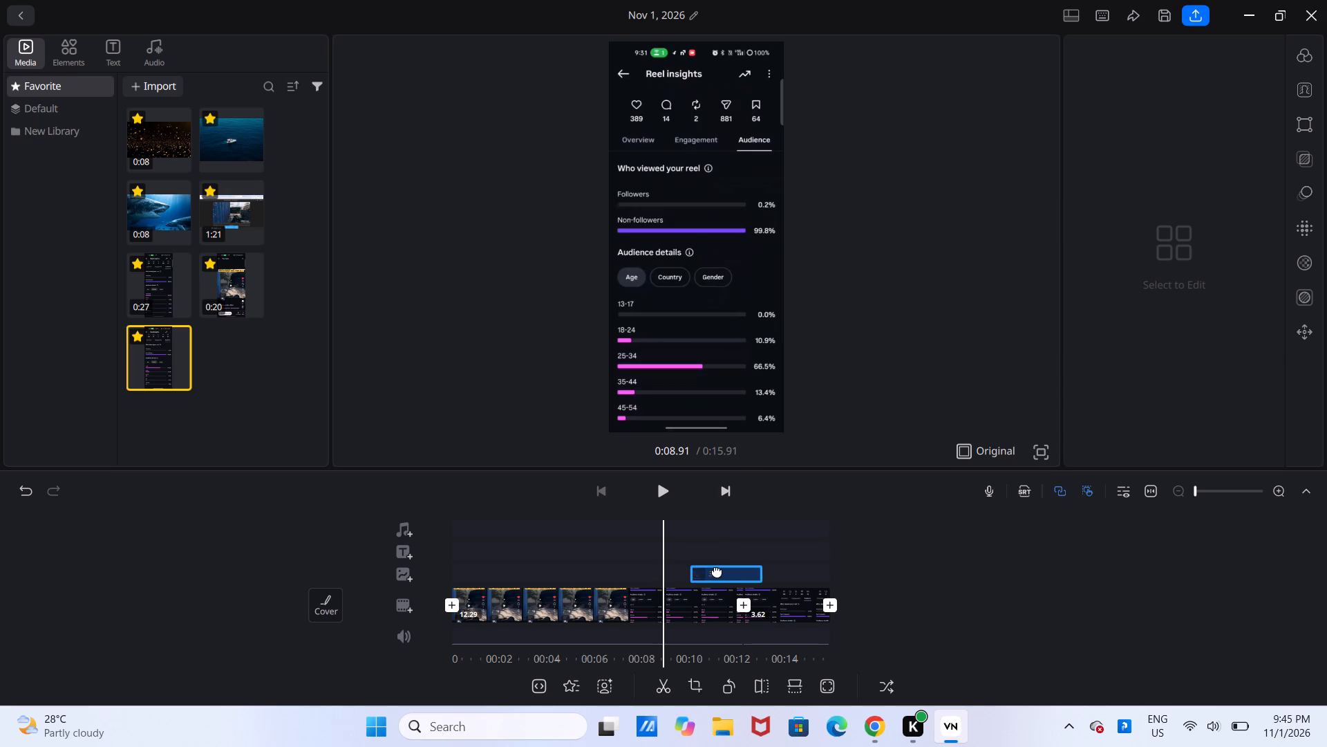
drag(717, 571, 718, 571)
drag(640, 557, 684, 554)
click(661, 488)
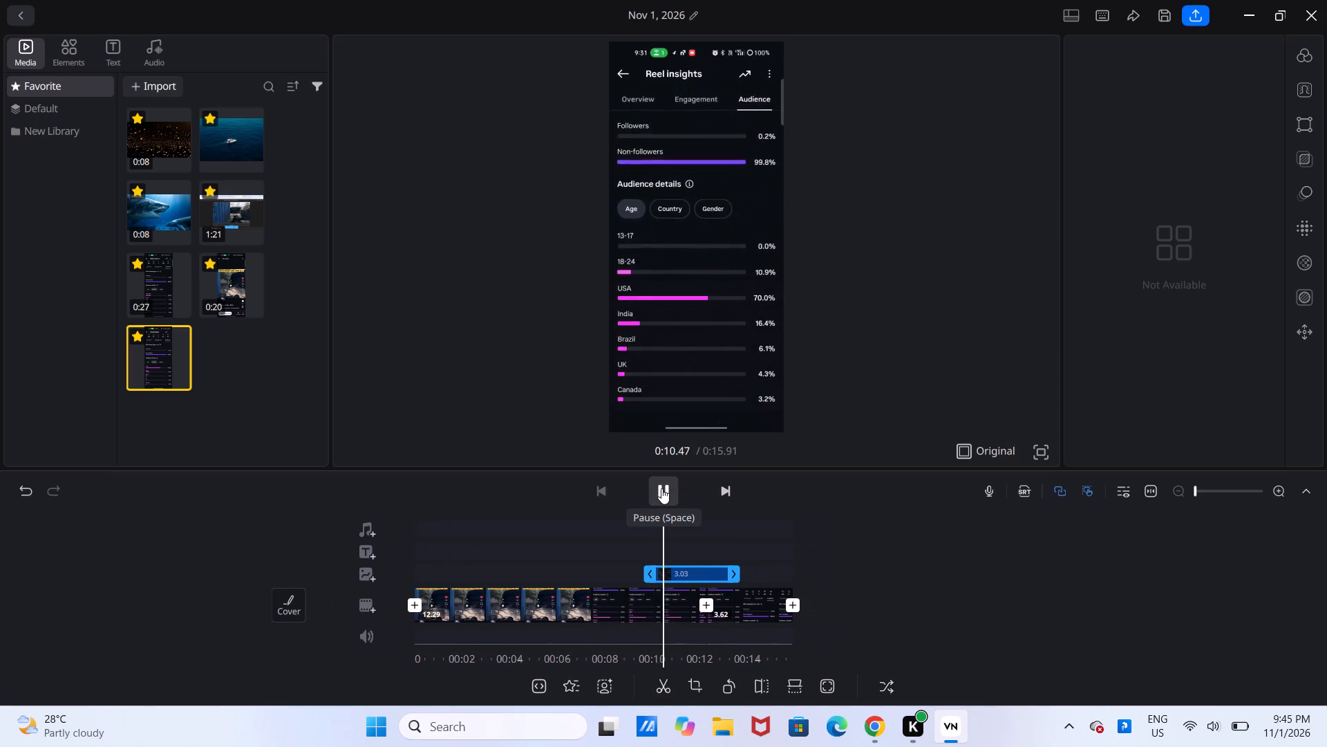
click(661, 488)
Split the first main-track clip at 0:08.38, where the Audience page with the Age section comes in.
click(568, 596)
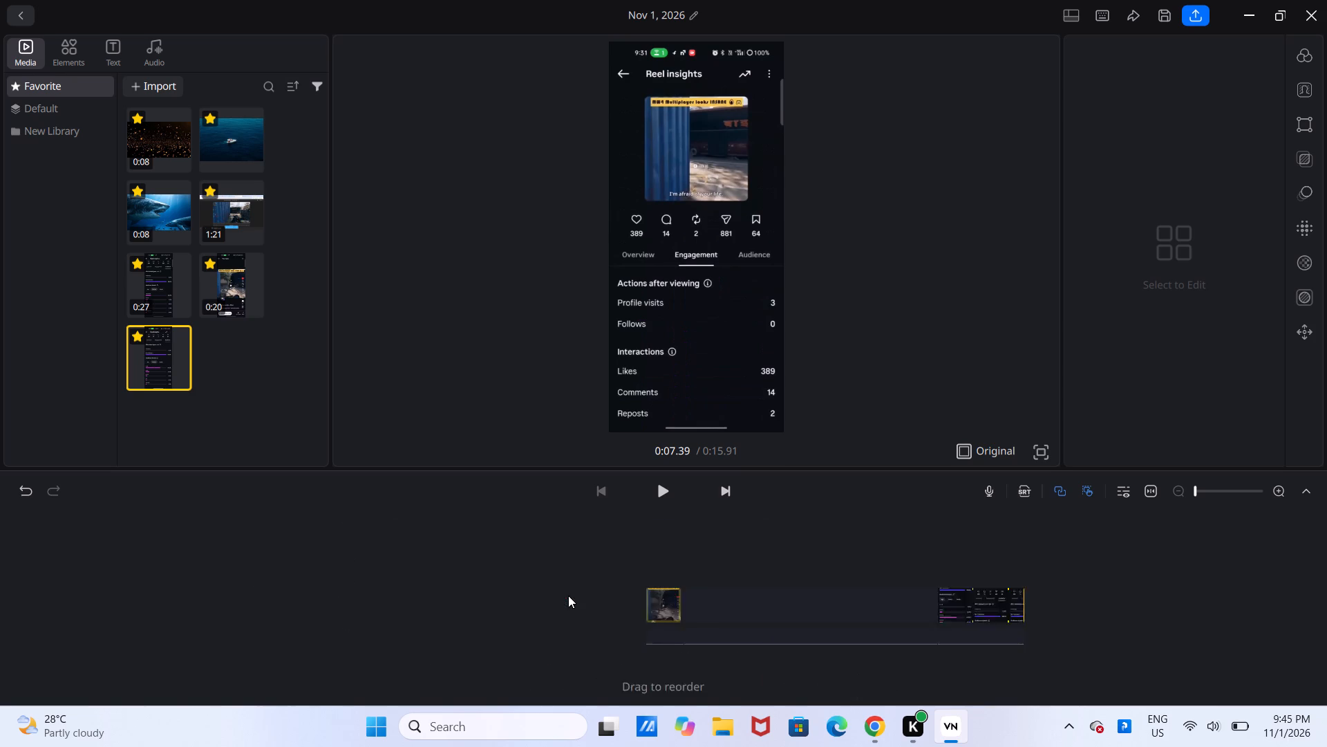
triple_click(568, 596)
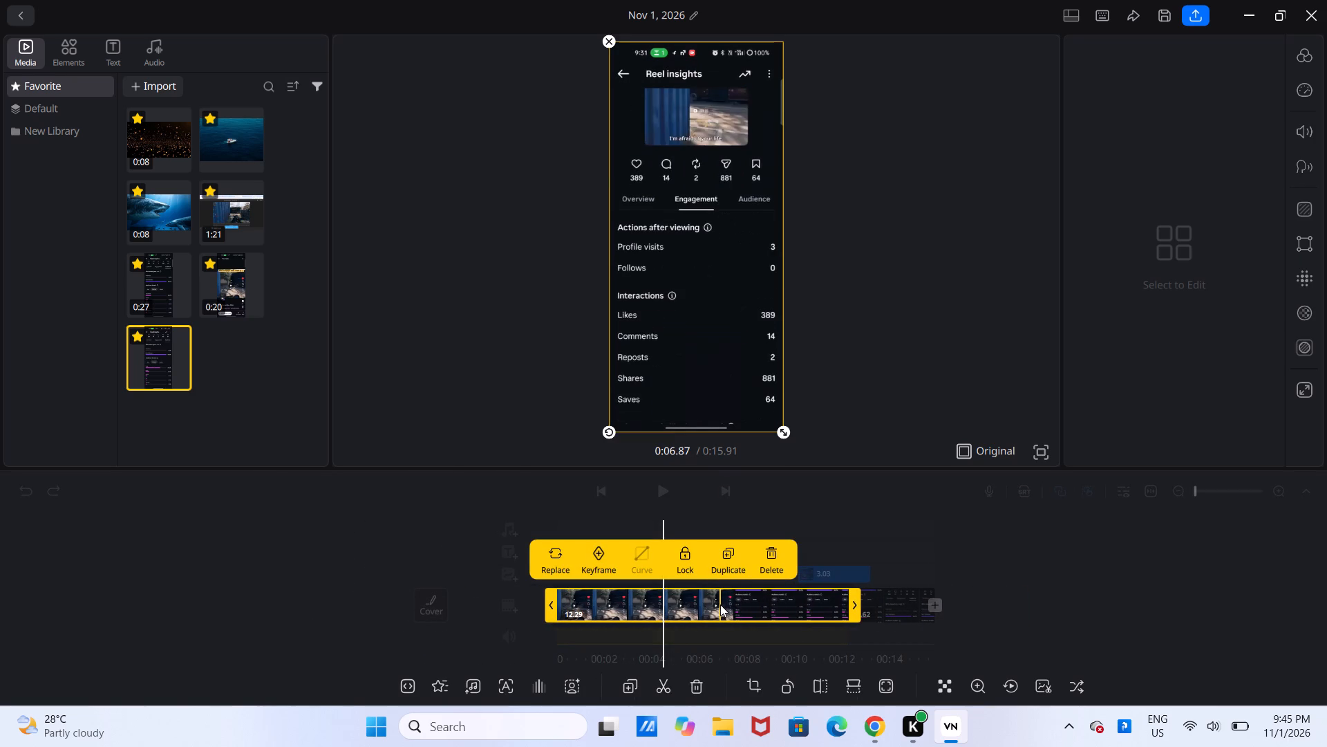
drag(720, 605, 695, 607)
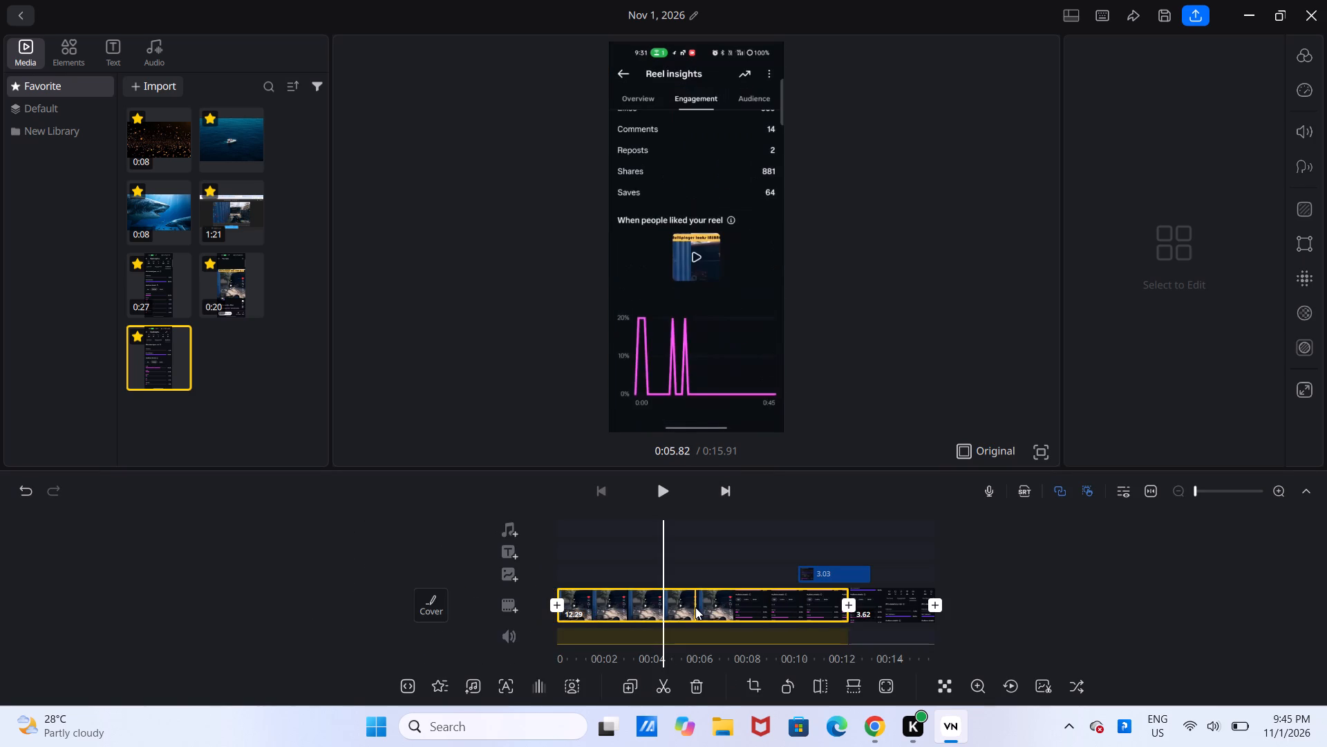
drag(714, 555, 621, 562)
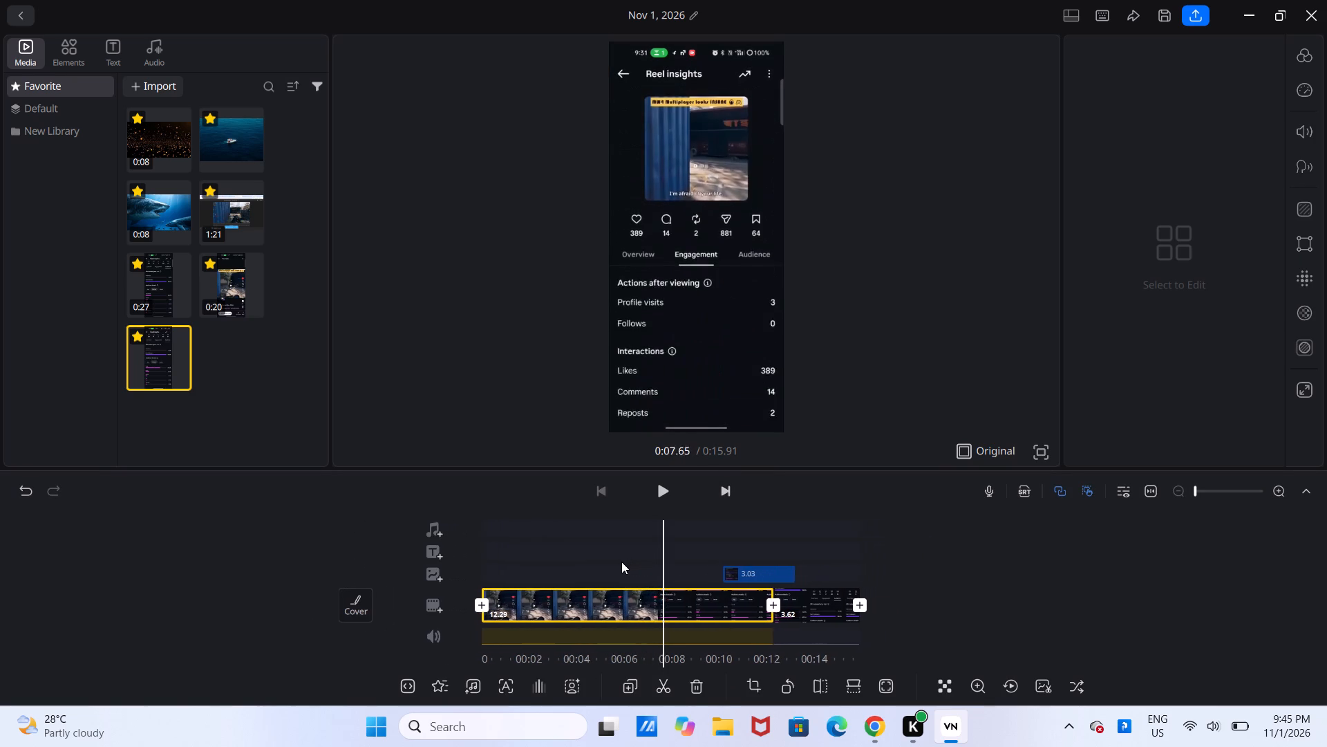
drag(621, 562, 610, 568)
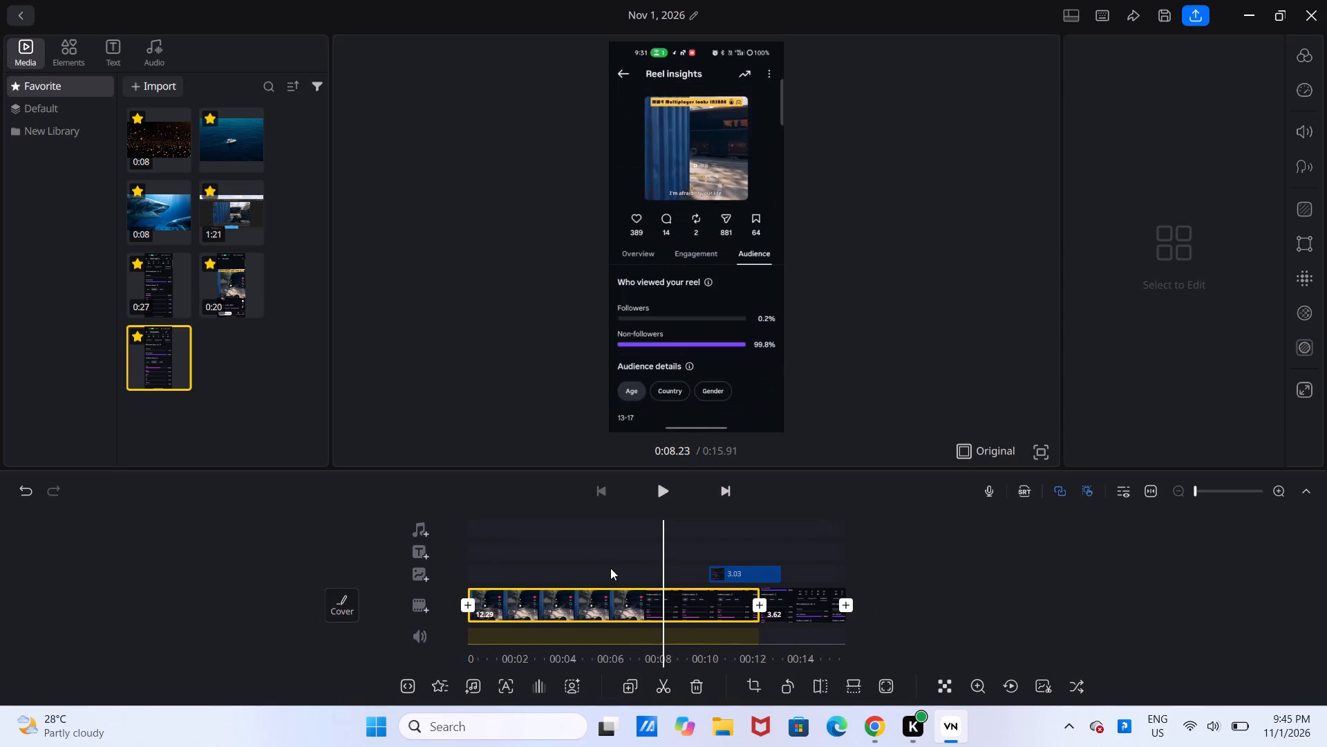
drag(610, 568, 607, 568)
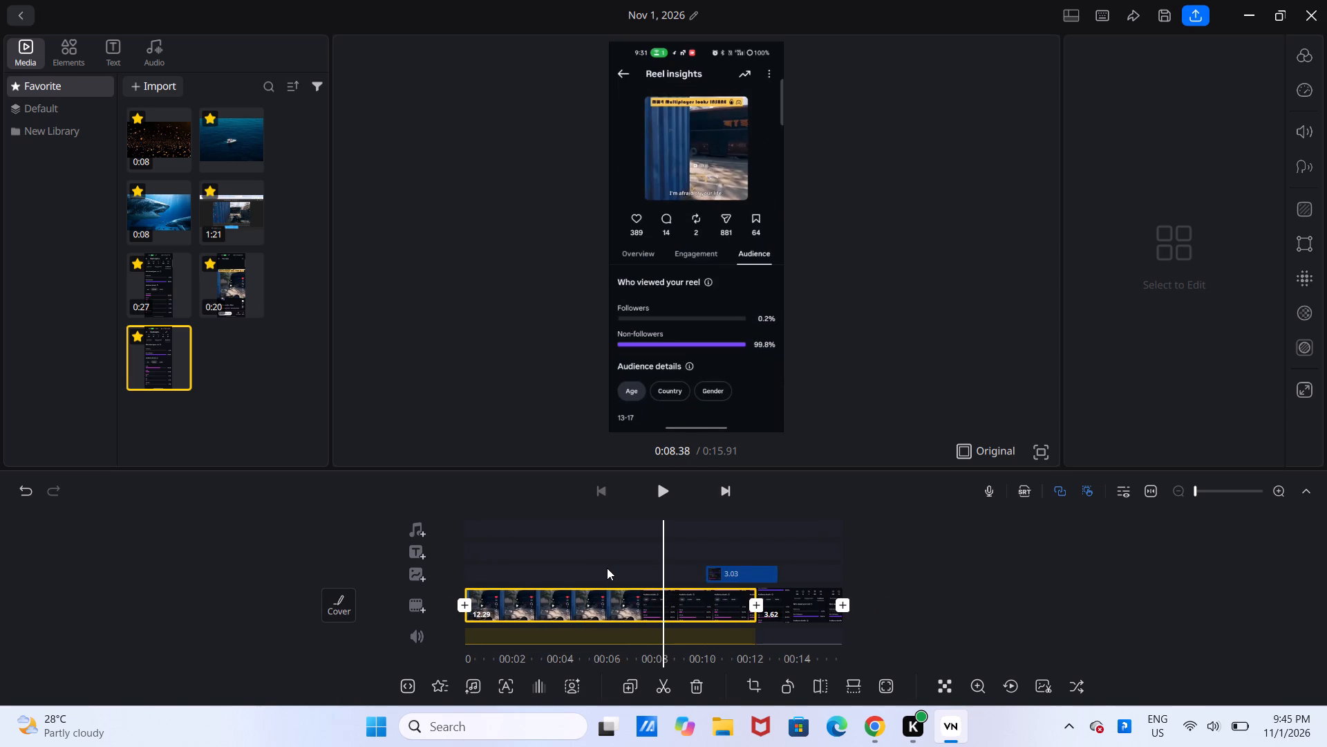
click(670, 692)
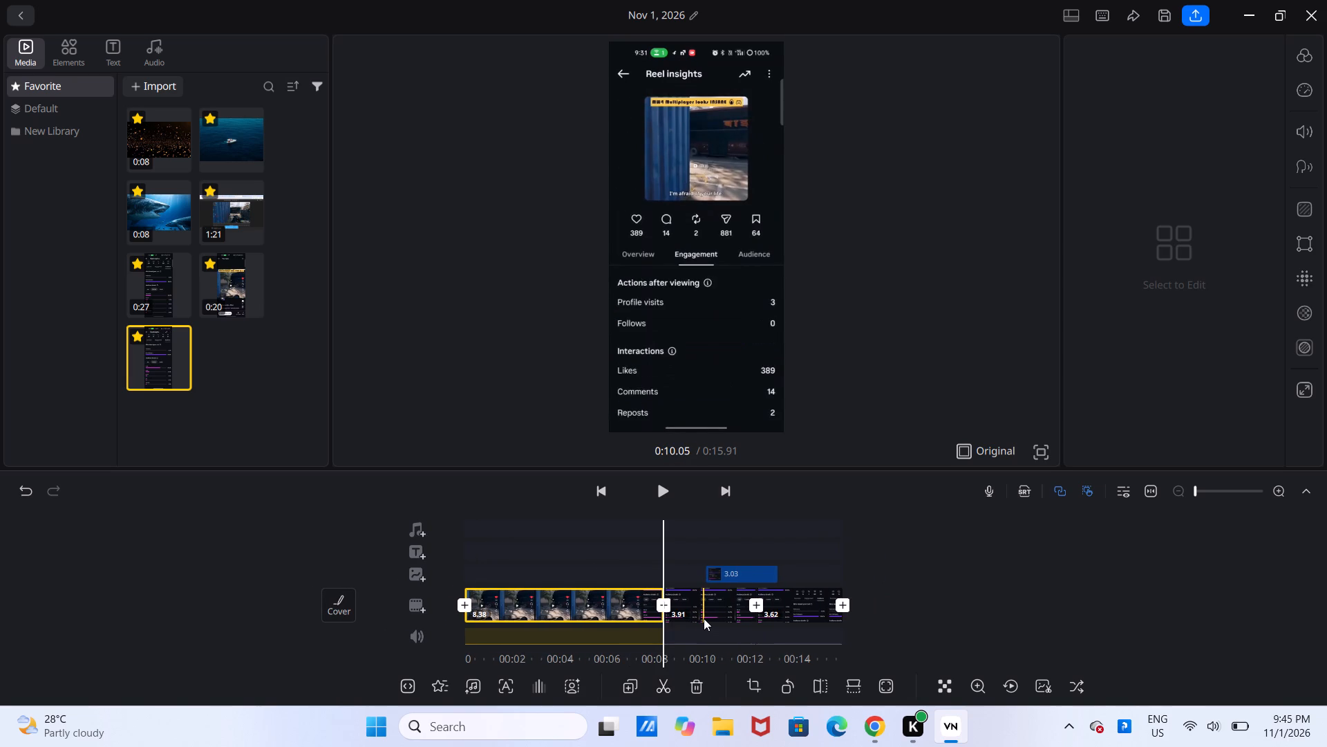
Apply a custom speed curve to the middle Age-to-Country clip, lowering its second and third points to the minimum so it lasts 22.94 seconds.
click(709, 604)
double_click(709, 604)
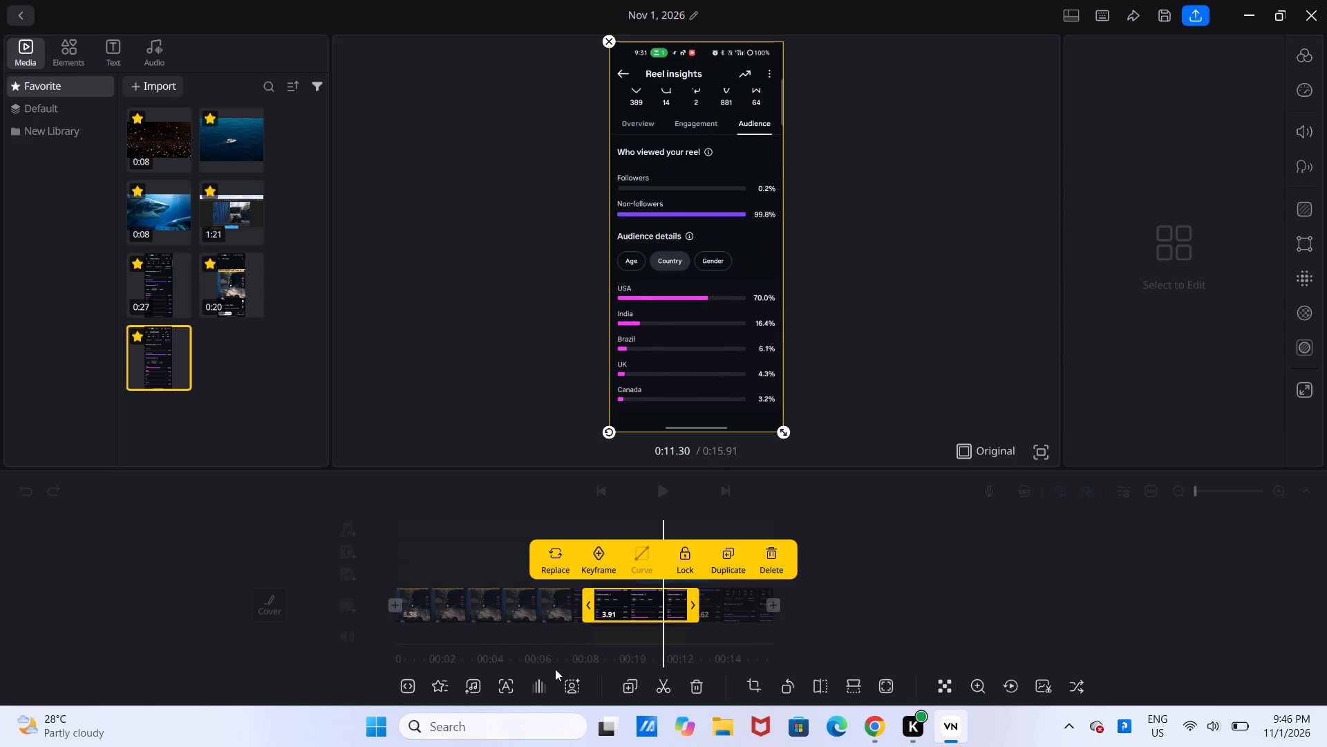
click(1309, 77)
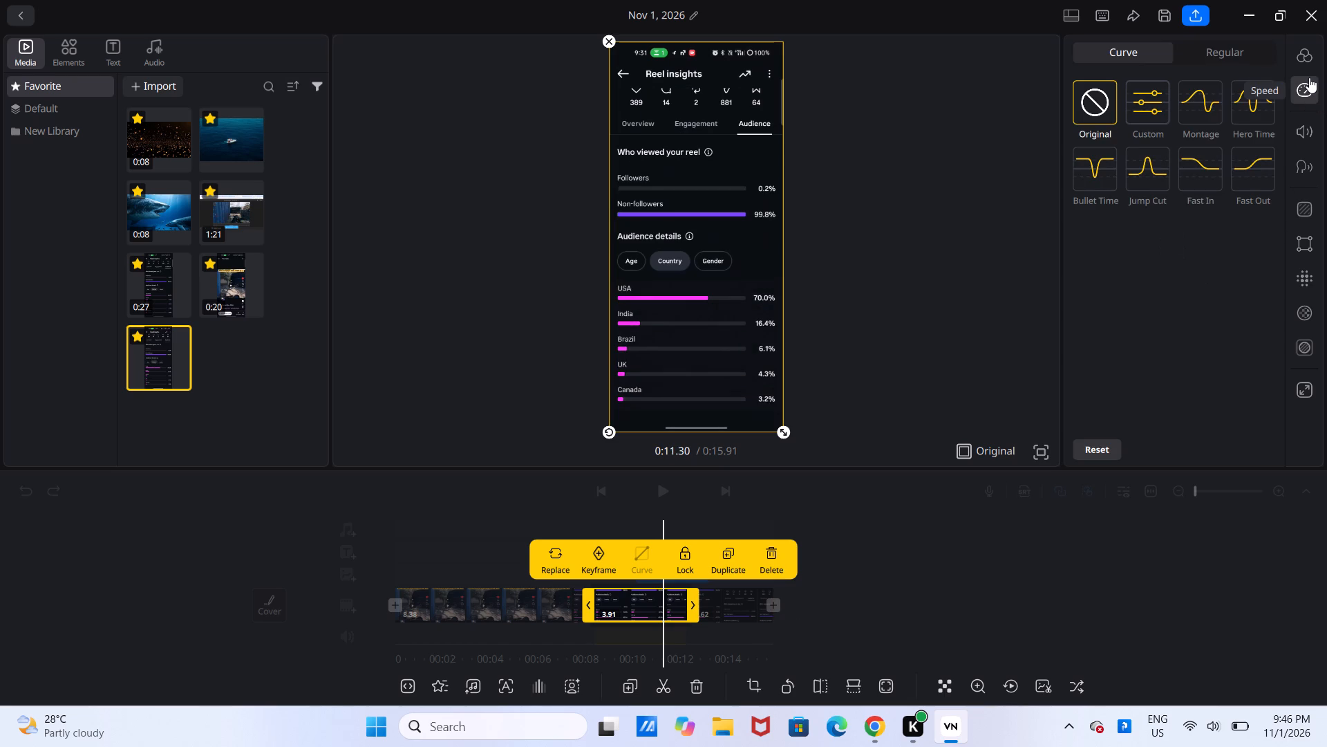
click(1154, 105)
click(1128, 273)
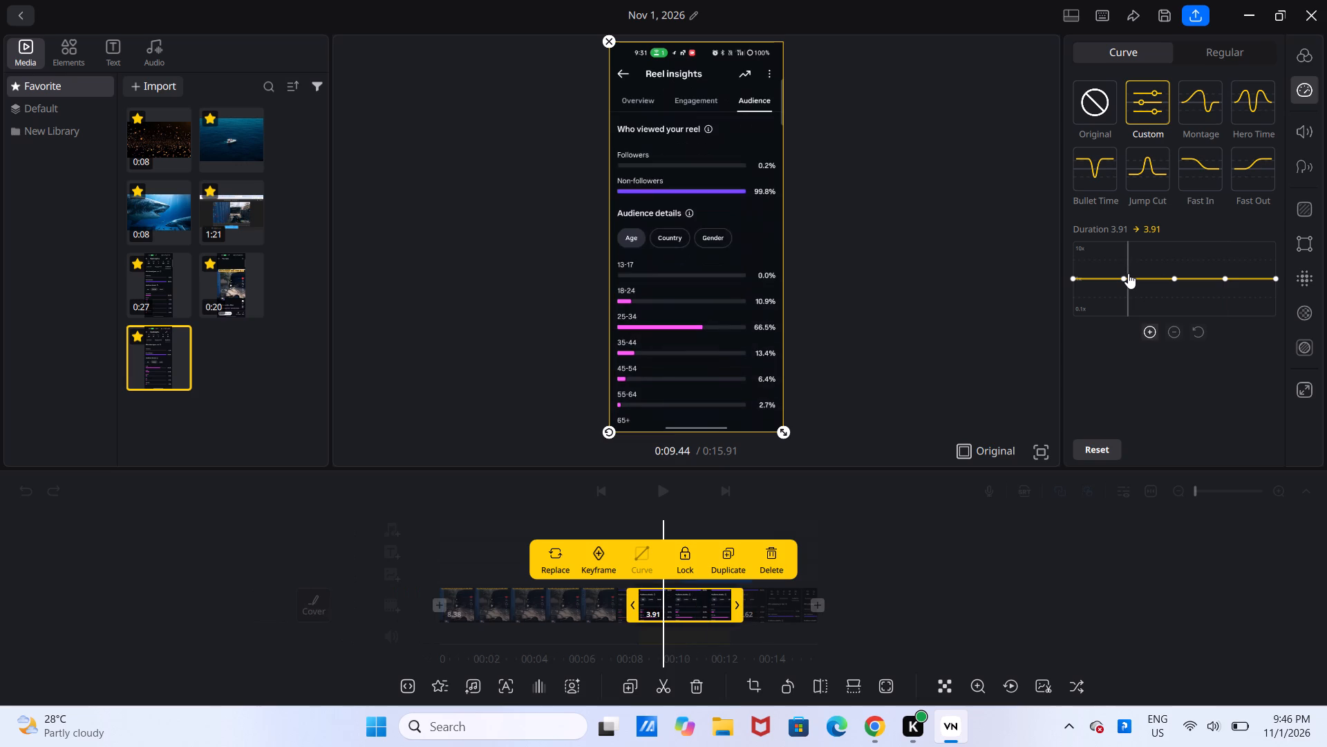
drag(1122, 275, 1127, 329)
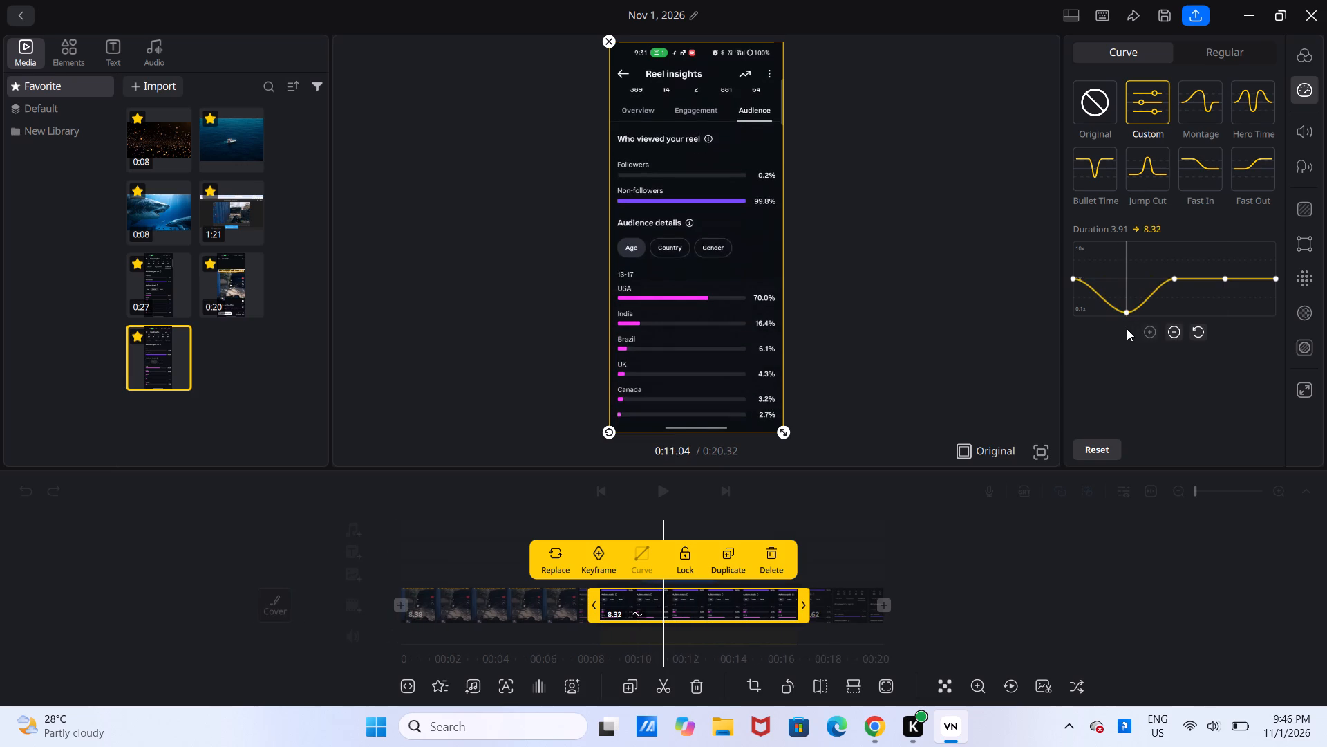
drag(1178, 277, 1222, 394)
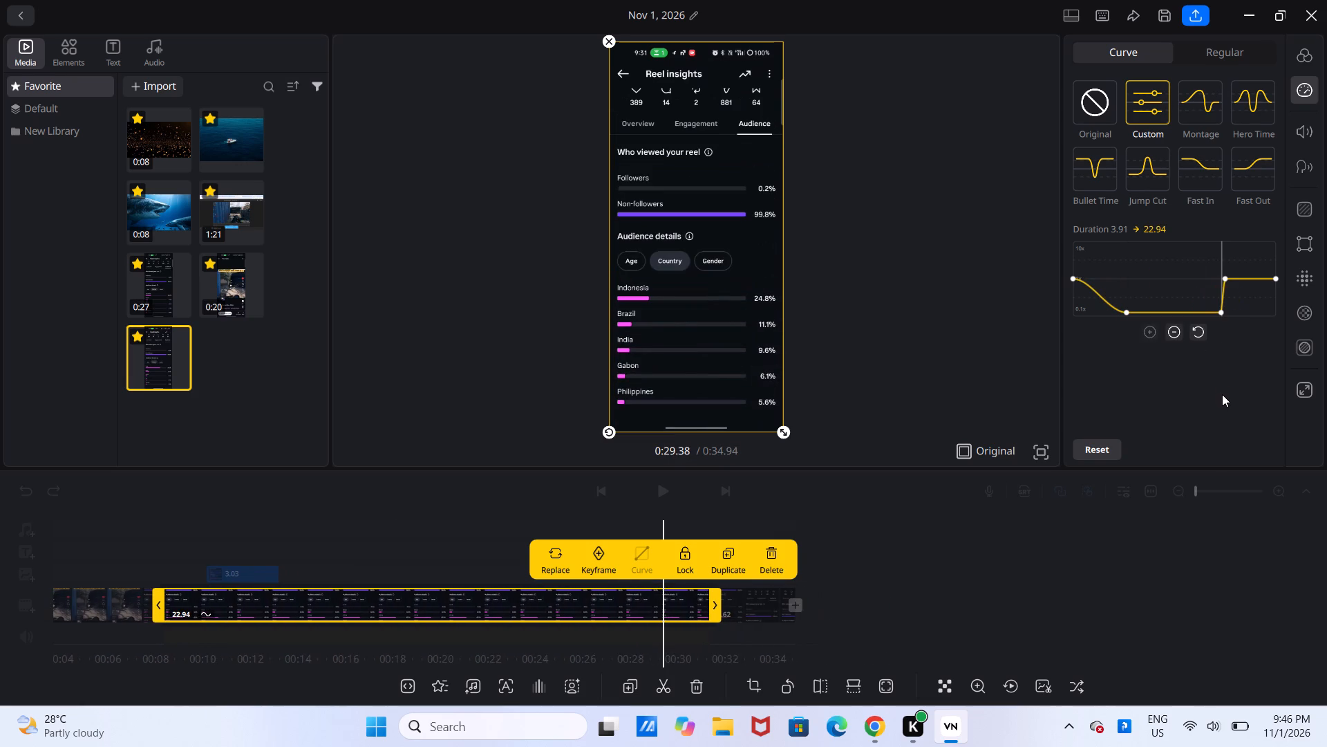
click(930, 550)
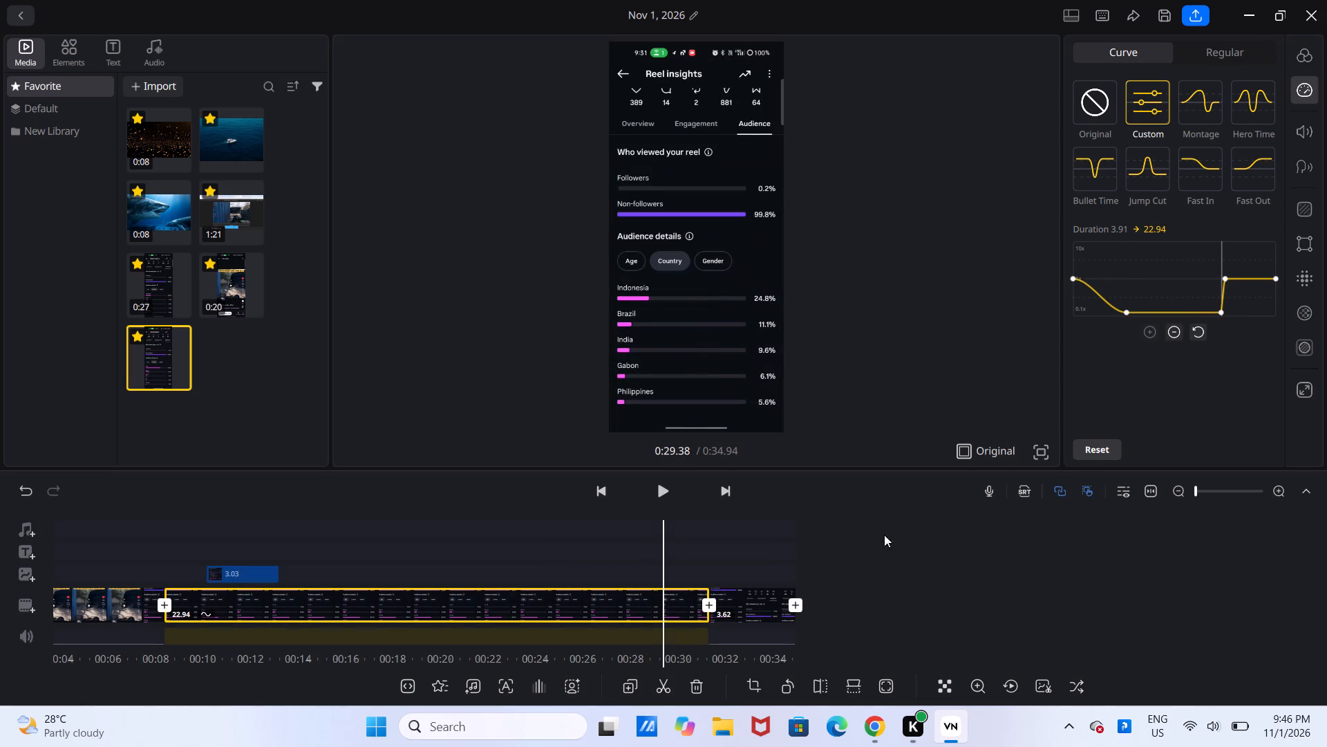
Play the slowed clip from about 0:08 to examine where the overlay image falls against the Age section.
drag(755, 560, 1183, 505)
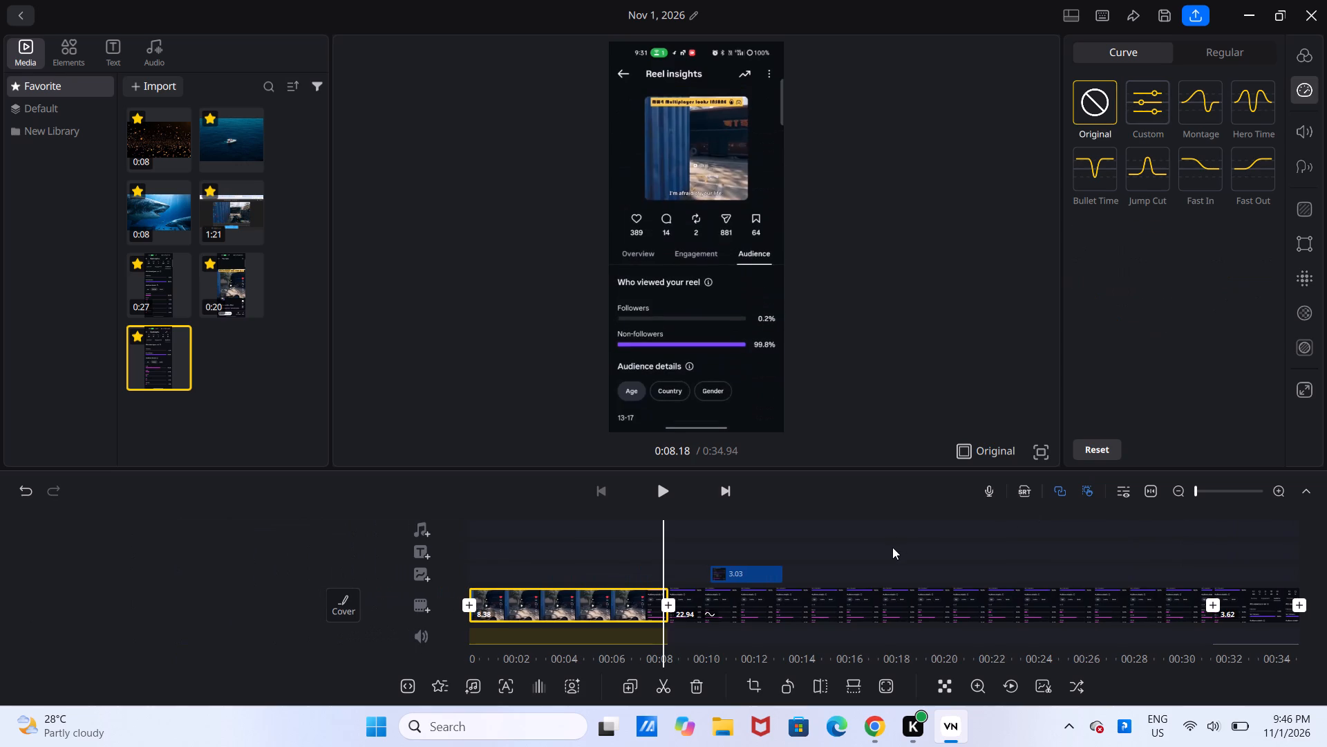
click(656, 481)
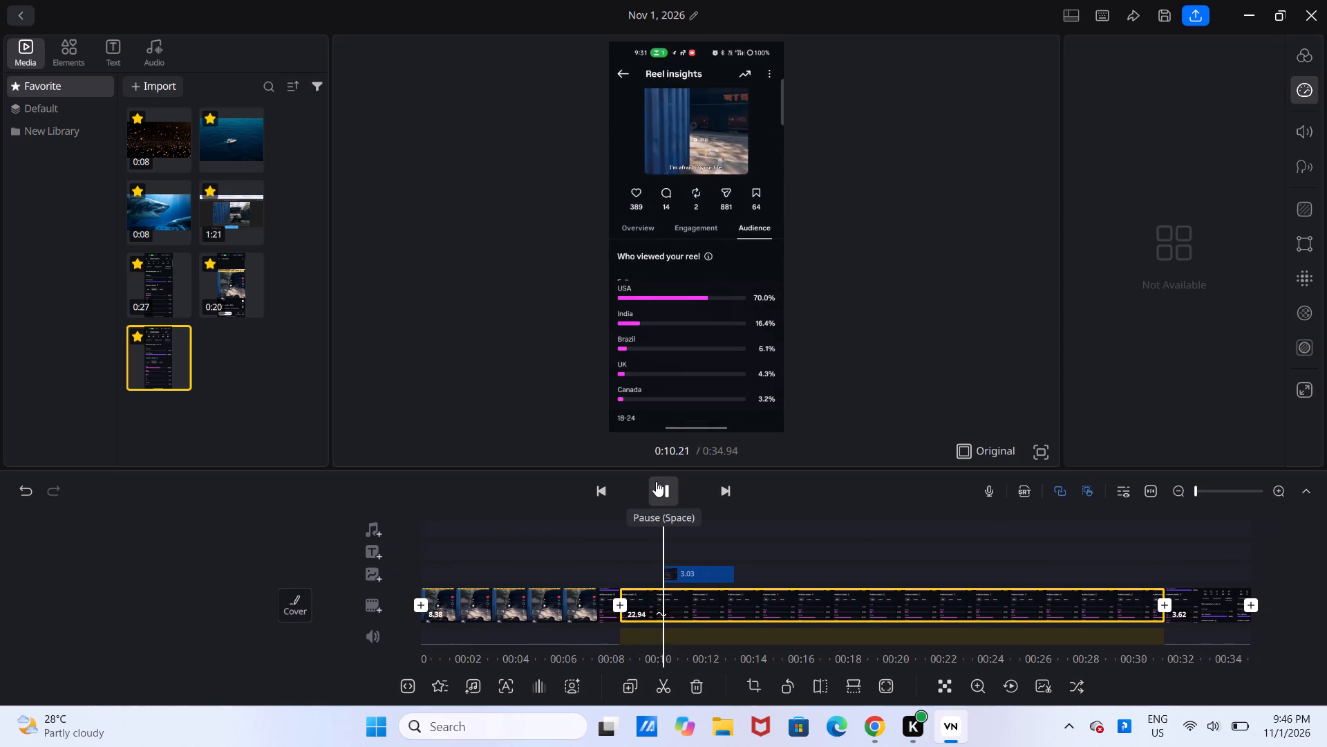
click(656, 481)
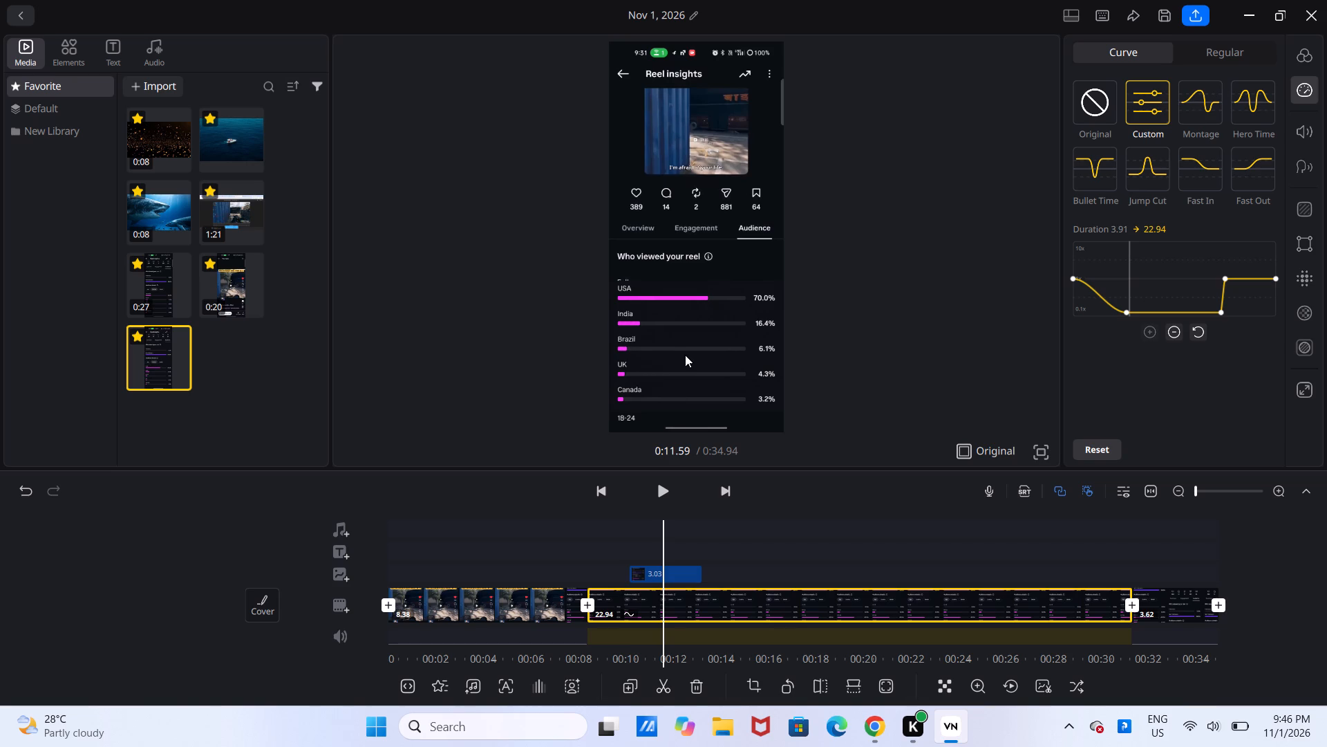
click(666, 490)
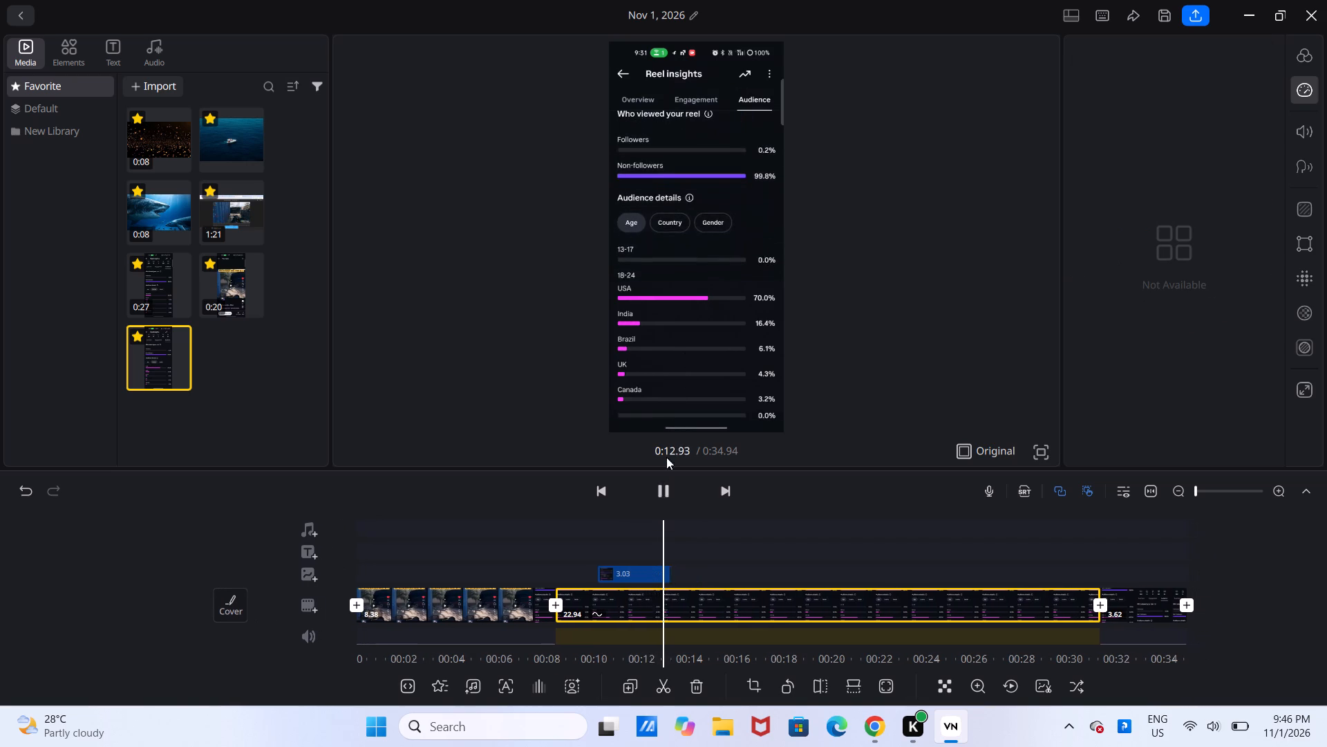
double_click(634, 563)
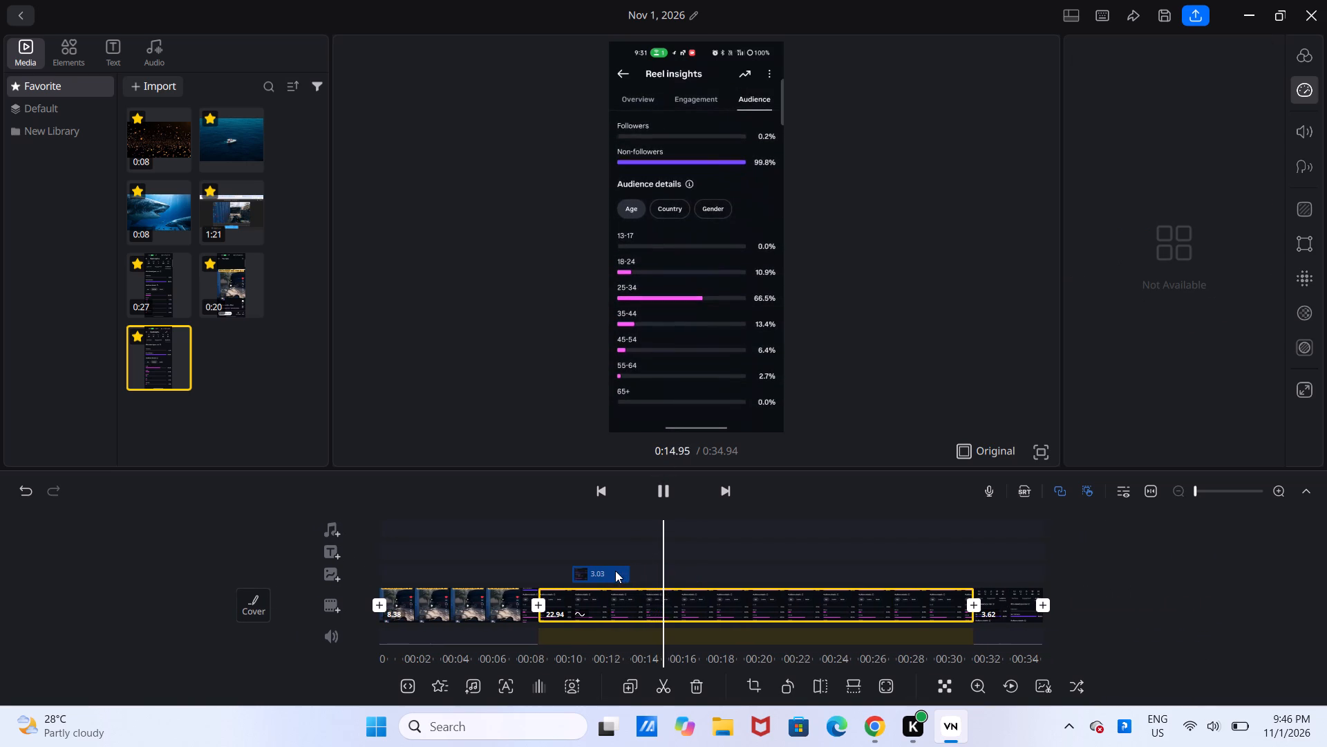
drag(615, 571, 663, 488)
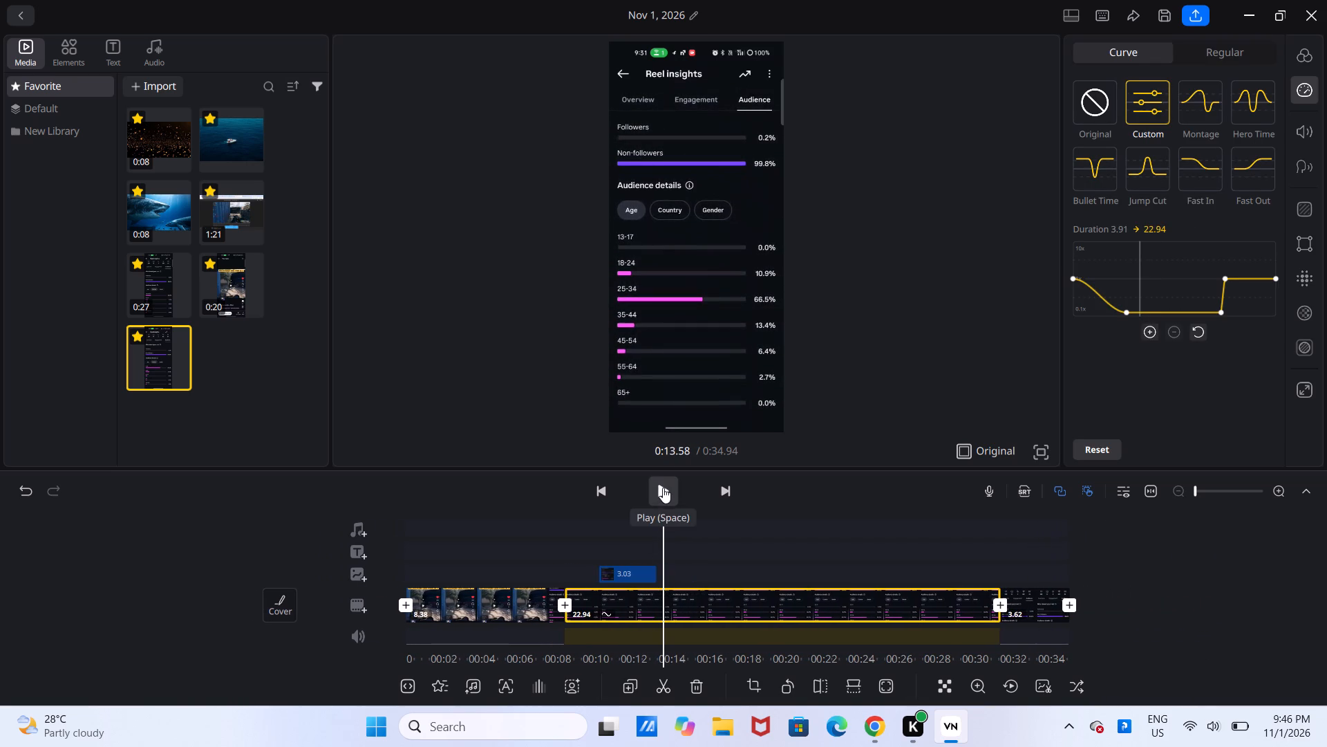
Move the overlay image later to start at about 0:25, where the slowed recording switches from Age to Country.
drag(632, 573, 625, 573)
click(625, 573)
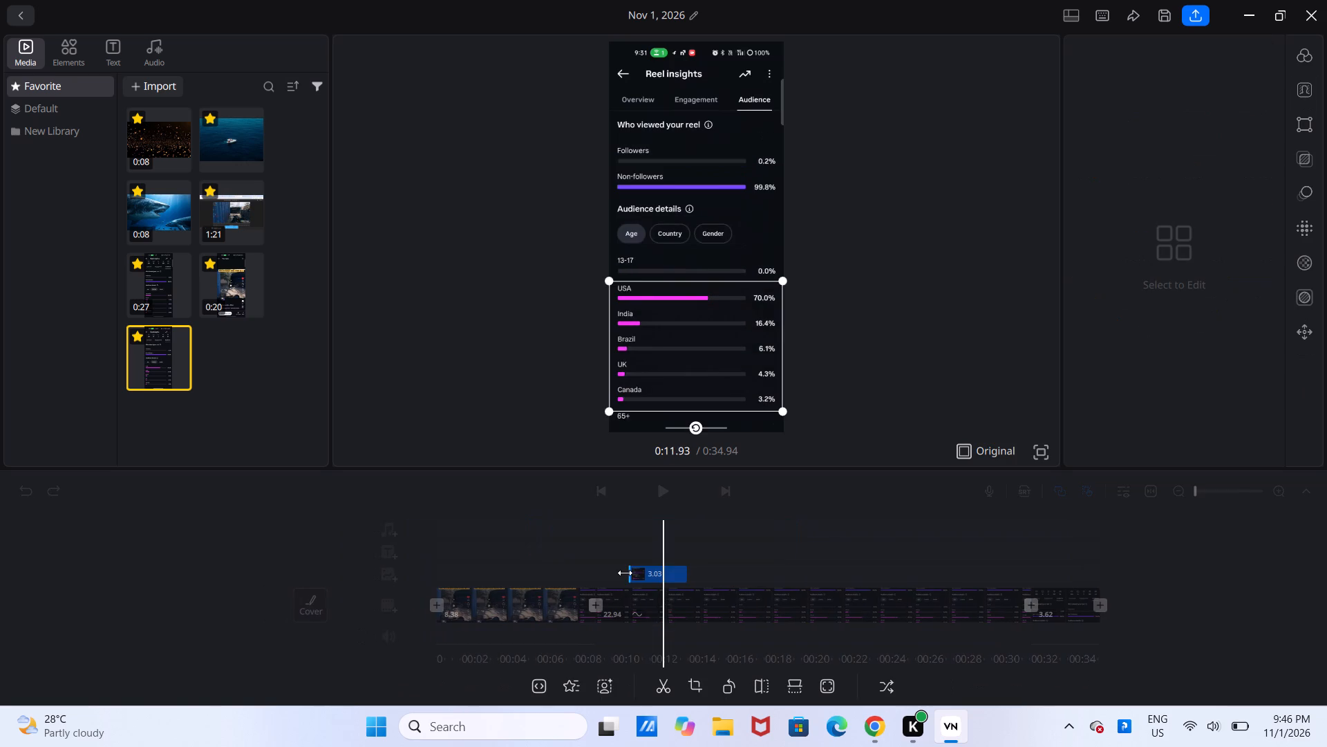
drag(643, 575, 535, 595)
drag(645, 490, 665, 490)
click(665, 490)
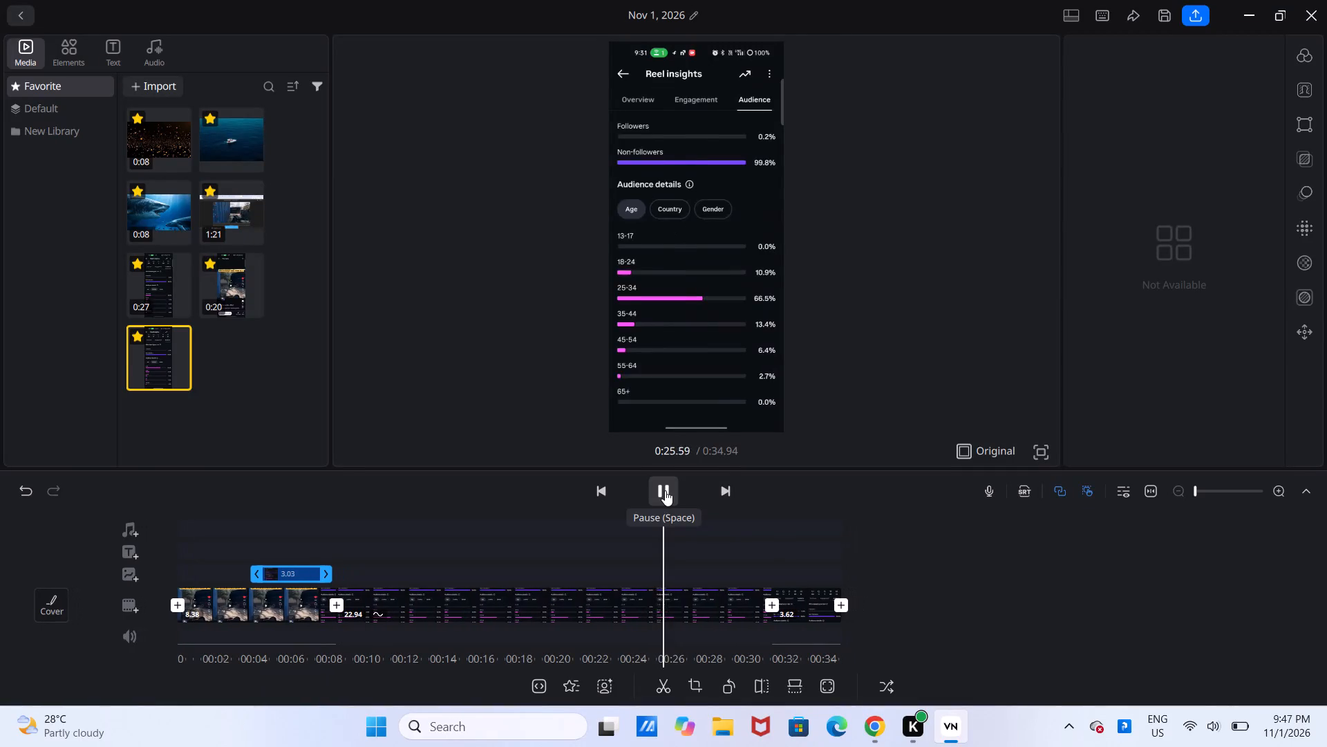
click(665, 490)
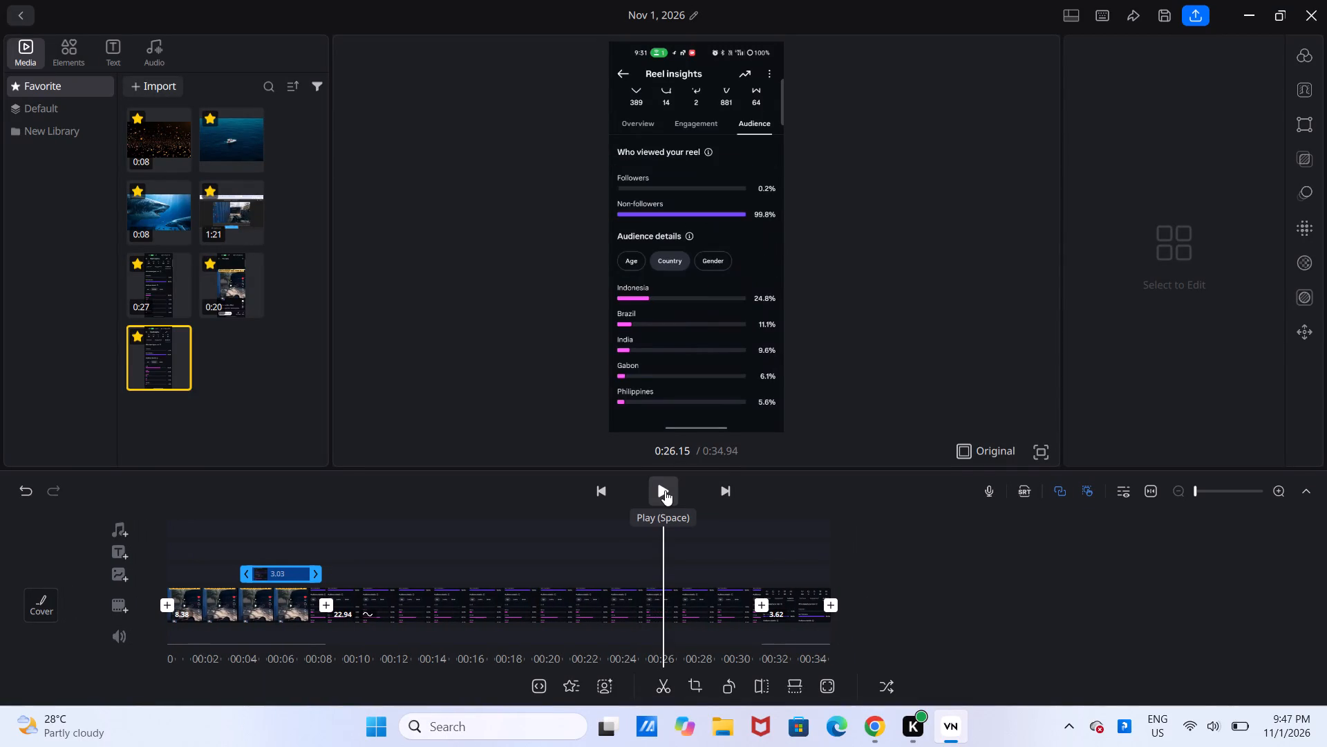
drag(614, 561, 640, 561)
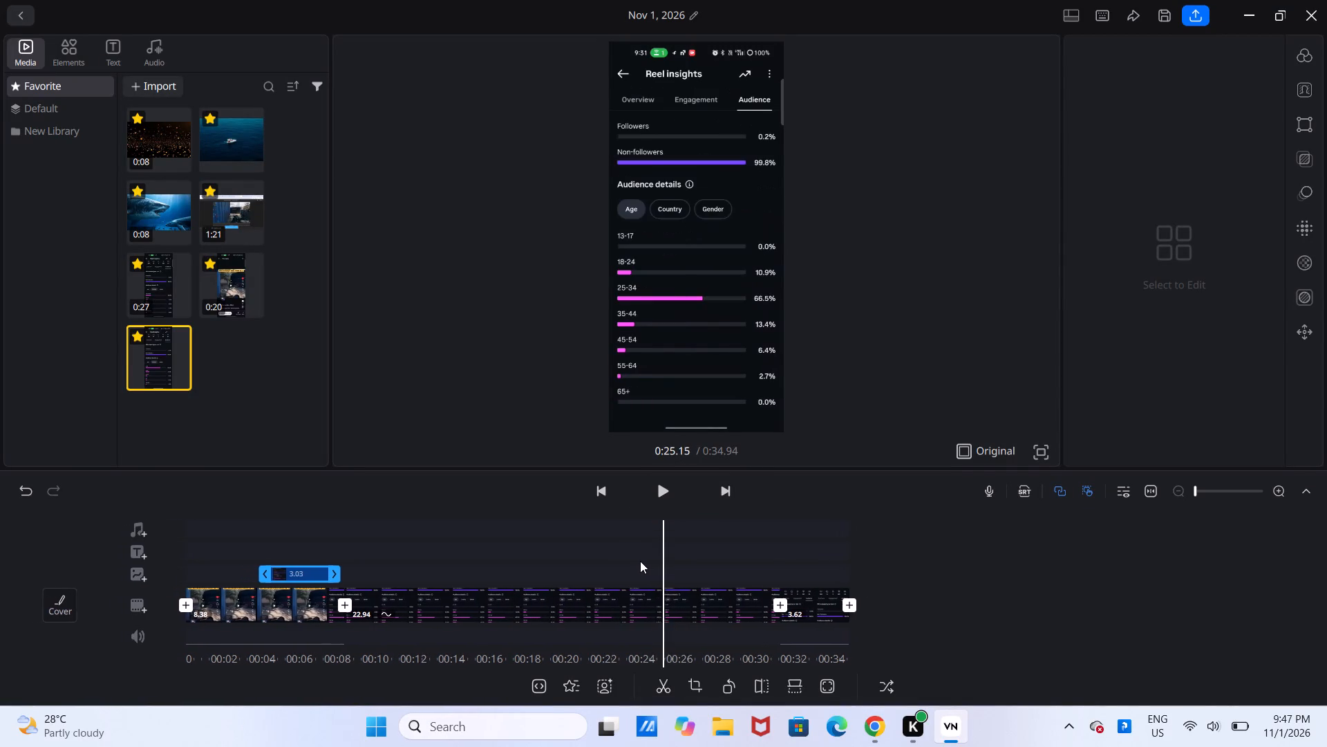
drag(640, 561, 637, 561)
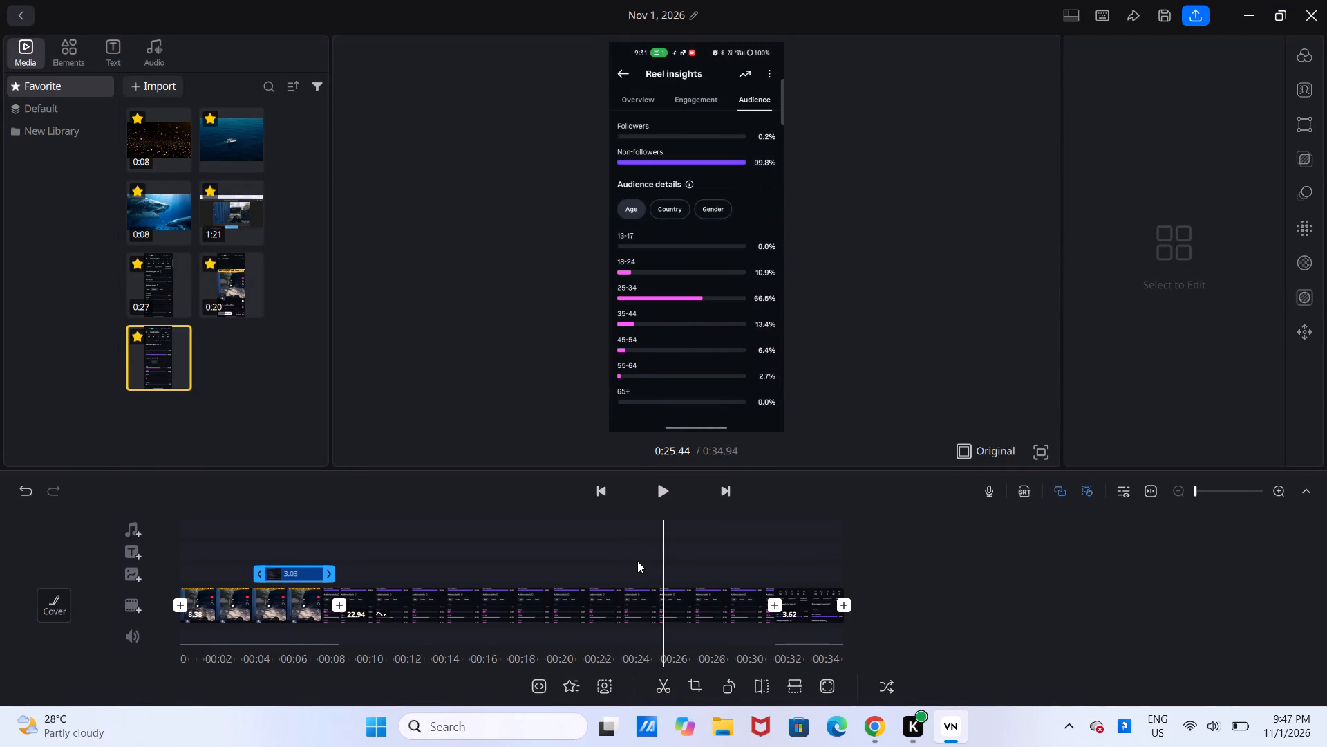
drag(295, 571, 693, 546)
click(693, 546)
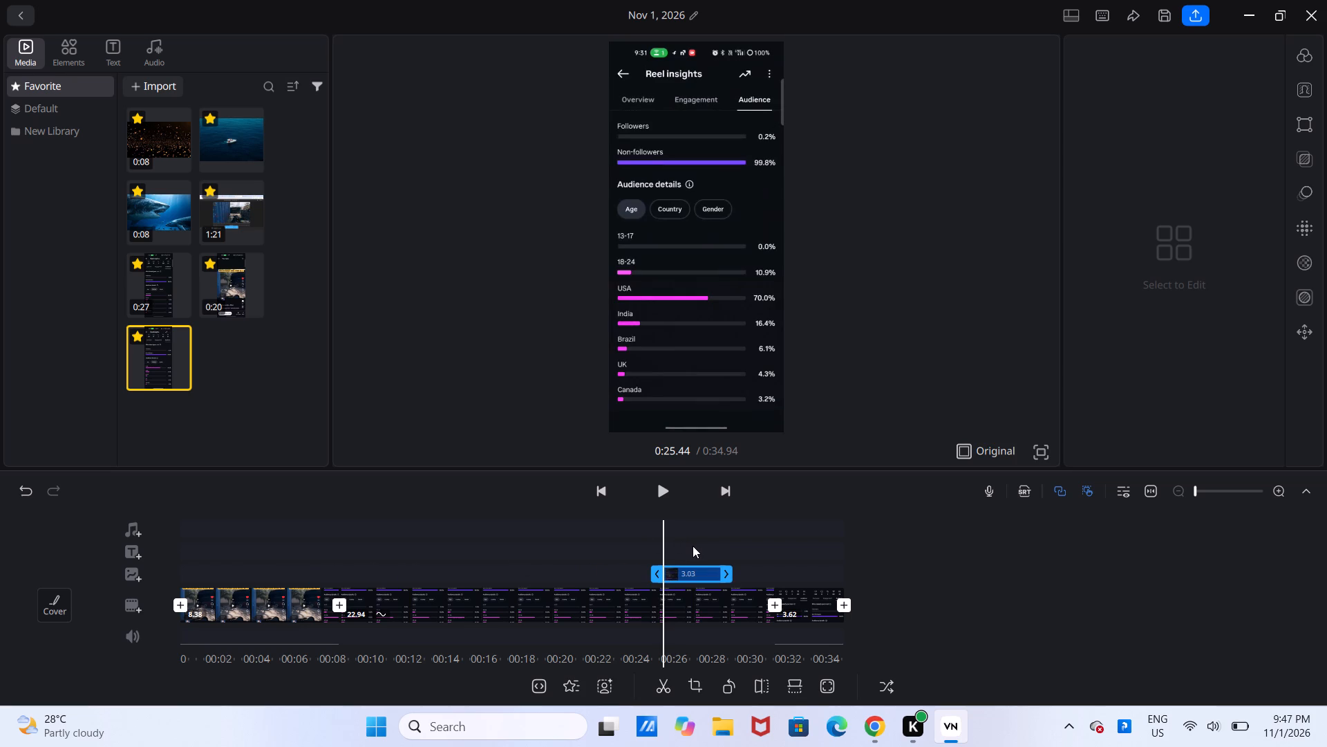
Trim the start of the overlay image to about 0:26, where the Country list appears, so it lasts 2.35 seconds.
click(700, 536)
drag(556, 537, 641, 531)
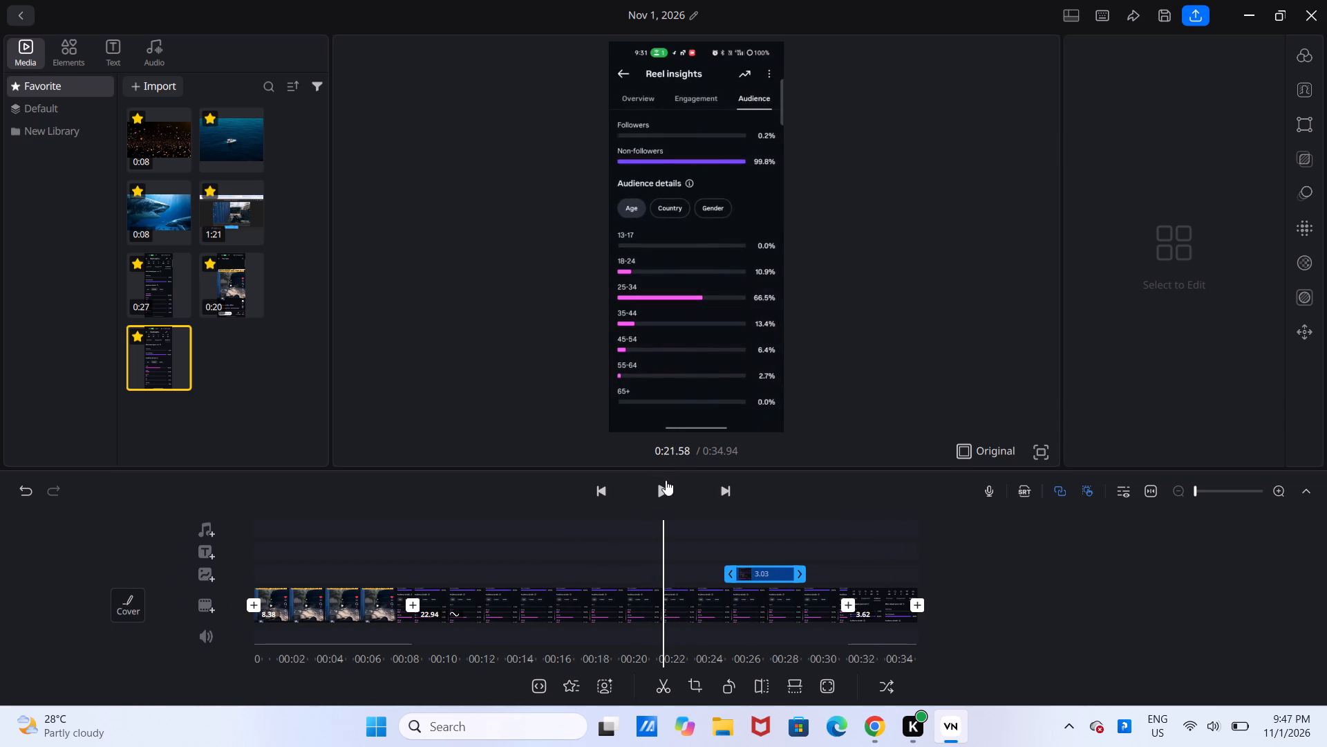
click(663, 484)
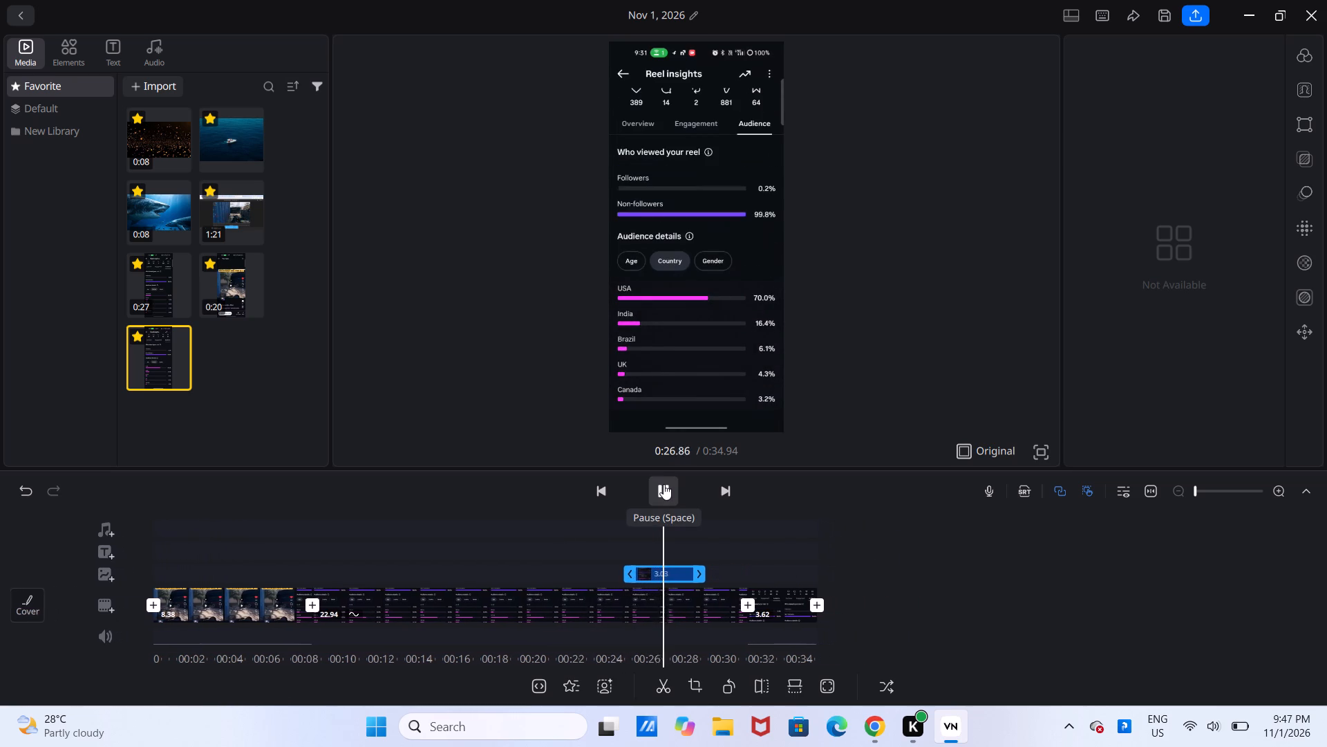
drag(527, 564, 614, 562)
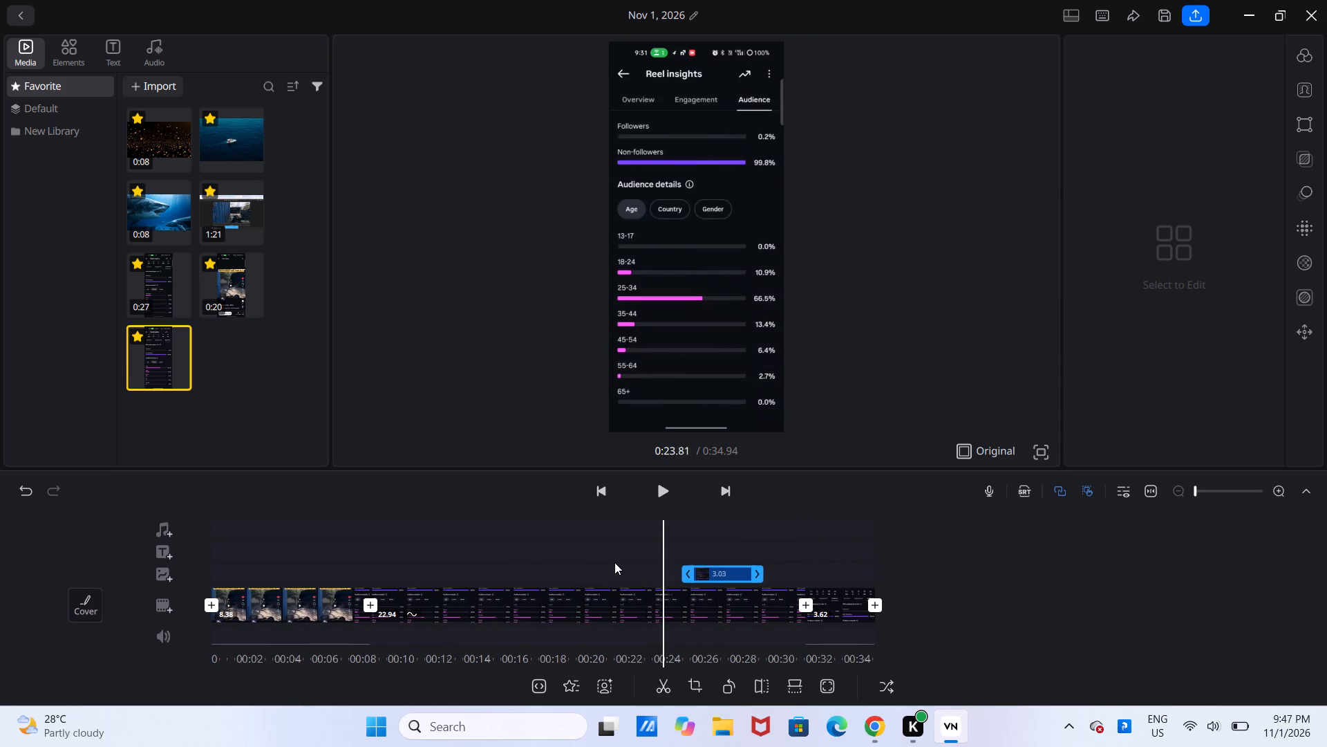
drag(614, 562, 585, 560)
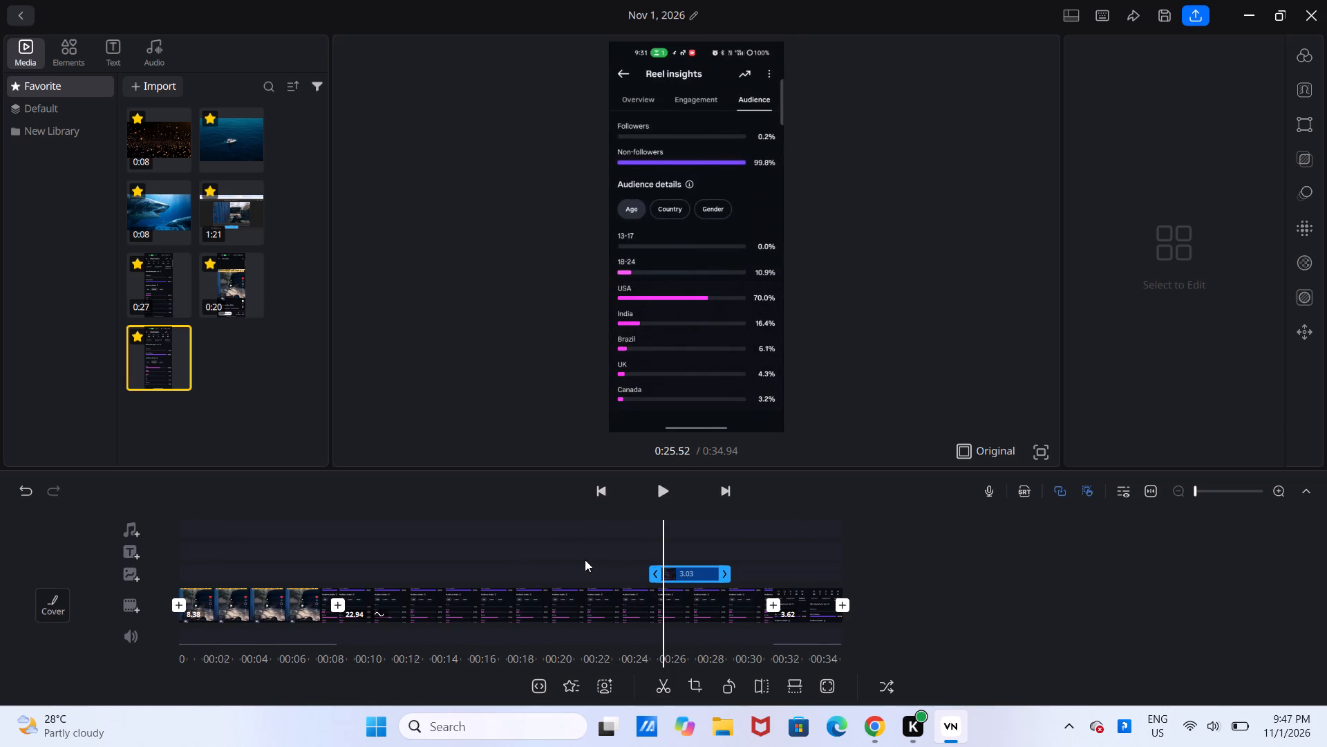
click(663, 488)
click(663, 488)
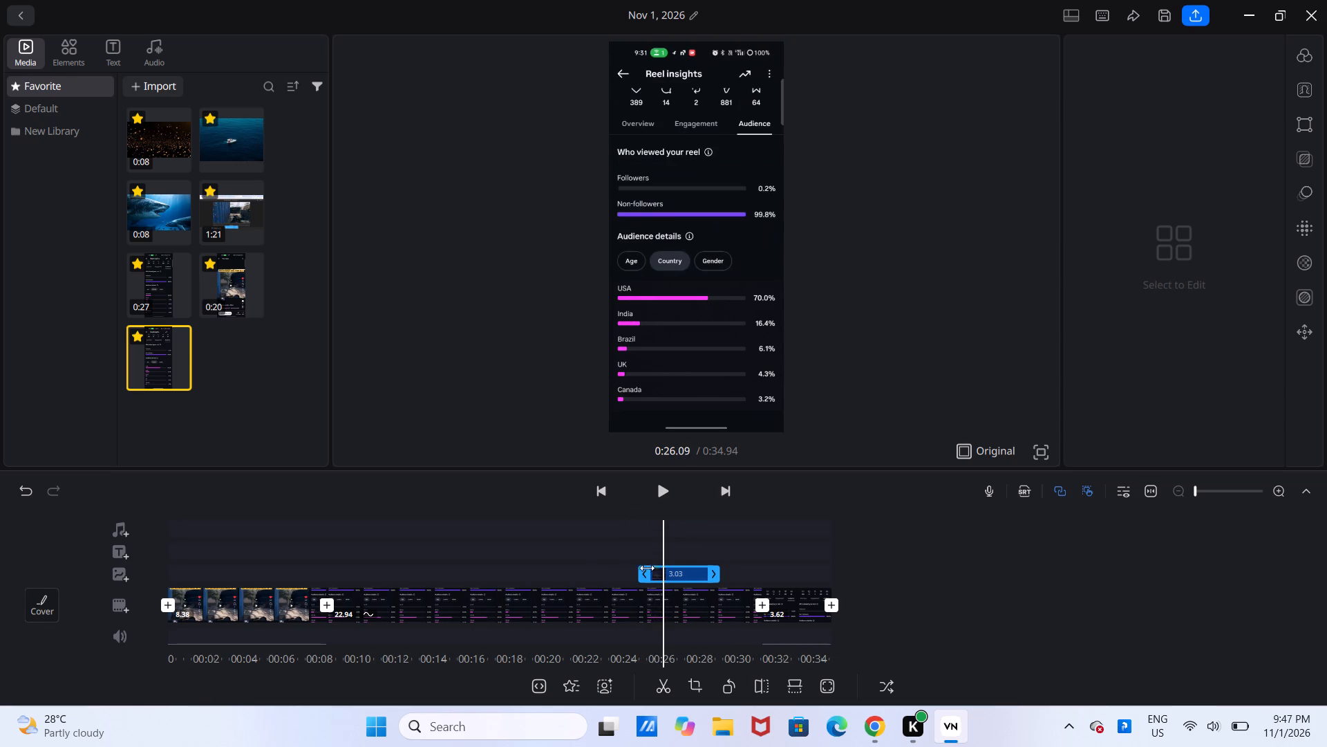
drag(646, 569, 657, 569)
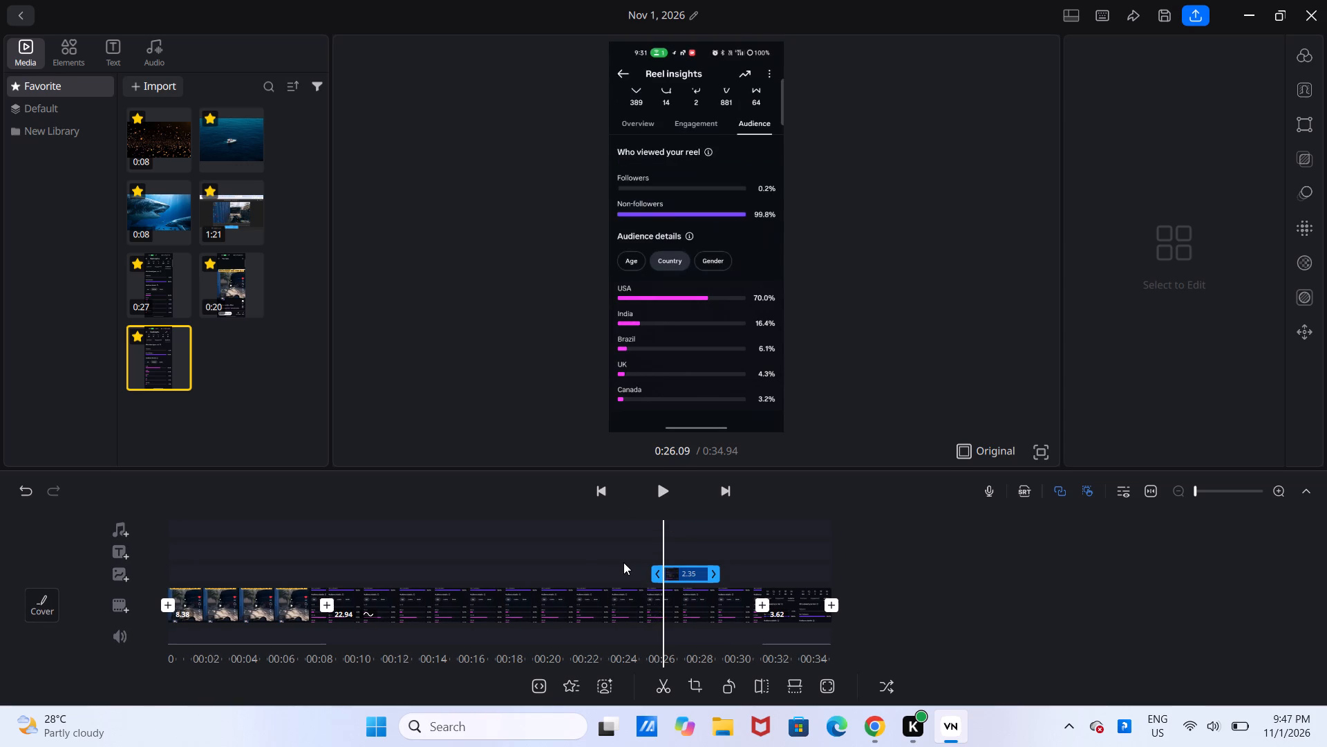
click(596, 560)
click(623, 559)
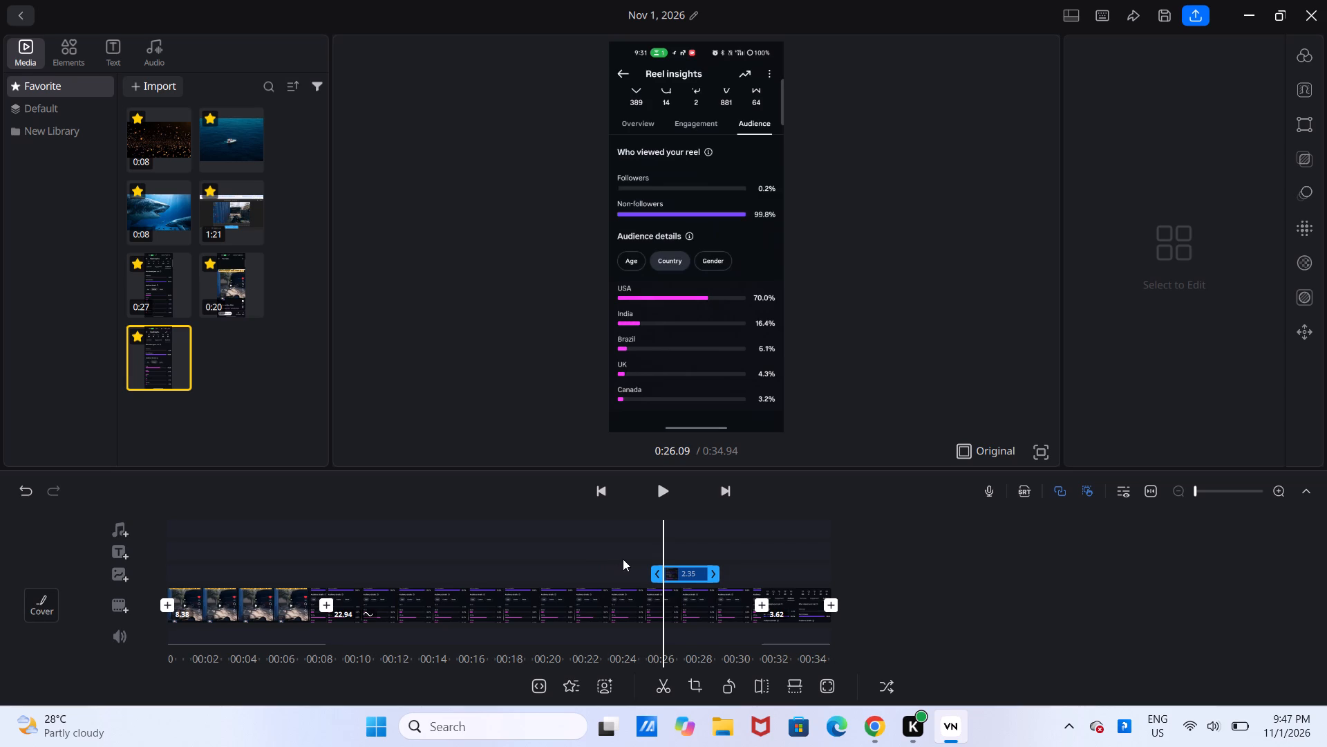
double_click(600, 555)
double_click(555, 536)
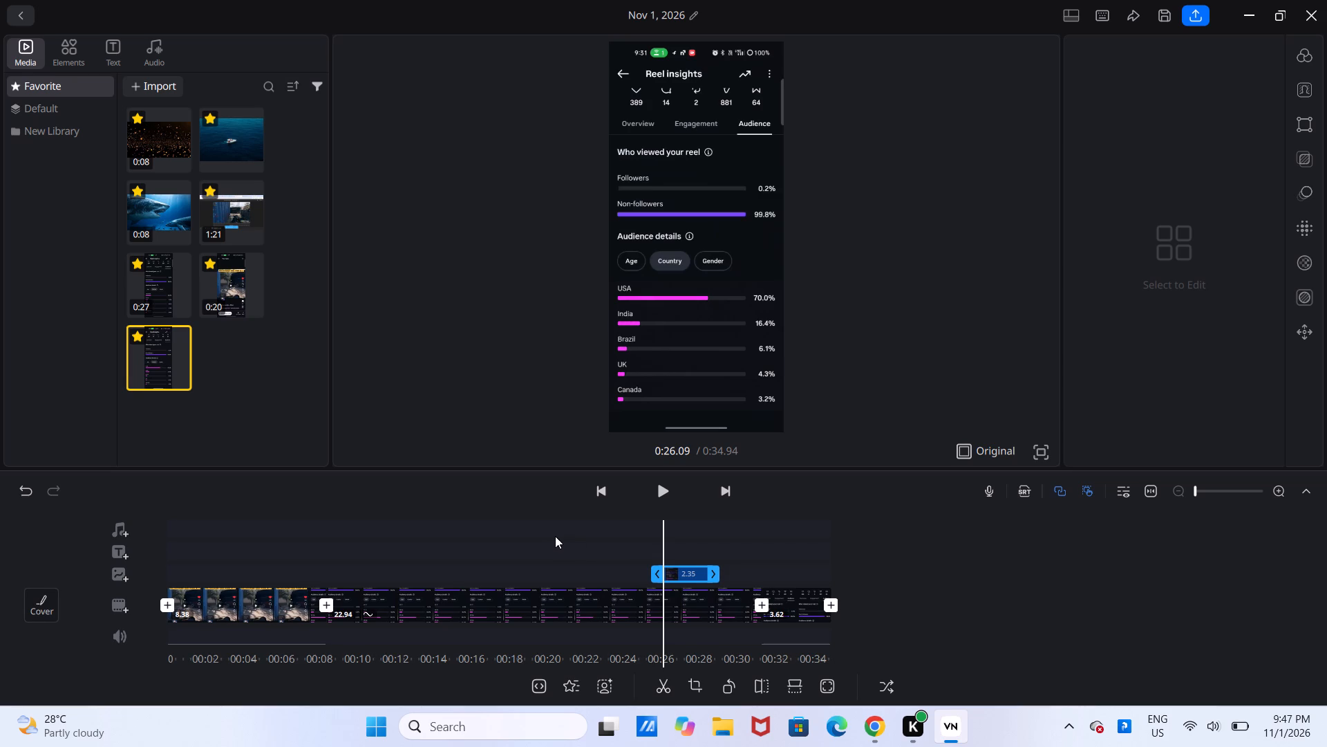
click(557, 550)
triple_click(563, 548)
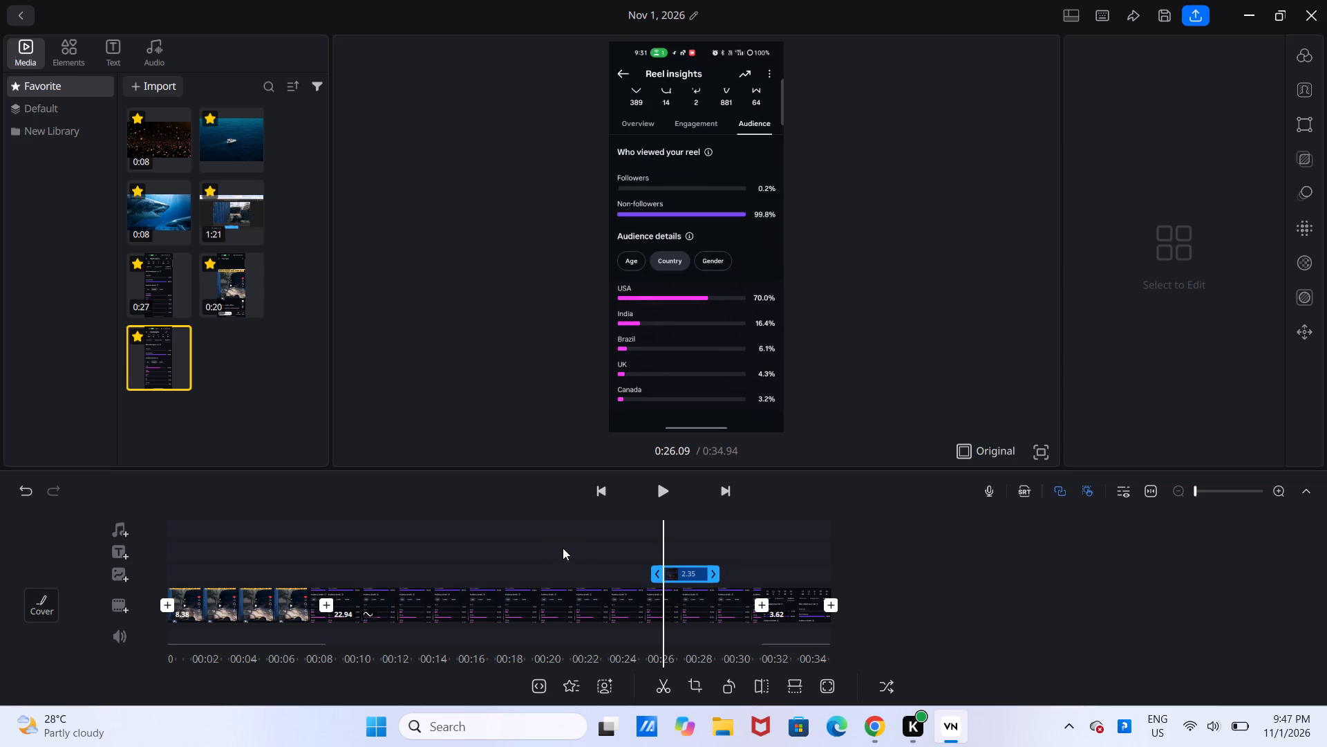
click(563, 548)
Replay and scrub the section from about 0:23 to 0:26 to check the trimmed overlay's start against the Age-to-Country switch.
drag(803, 539, 892, 535)
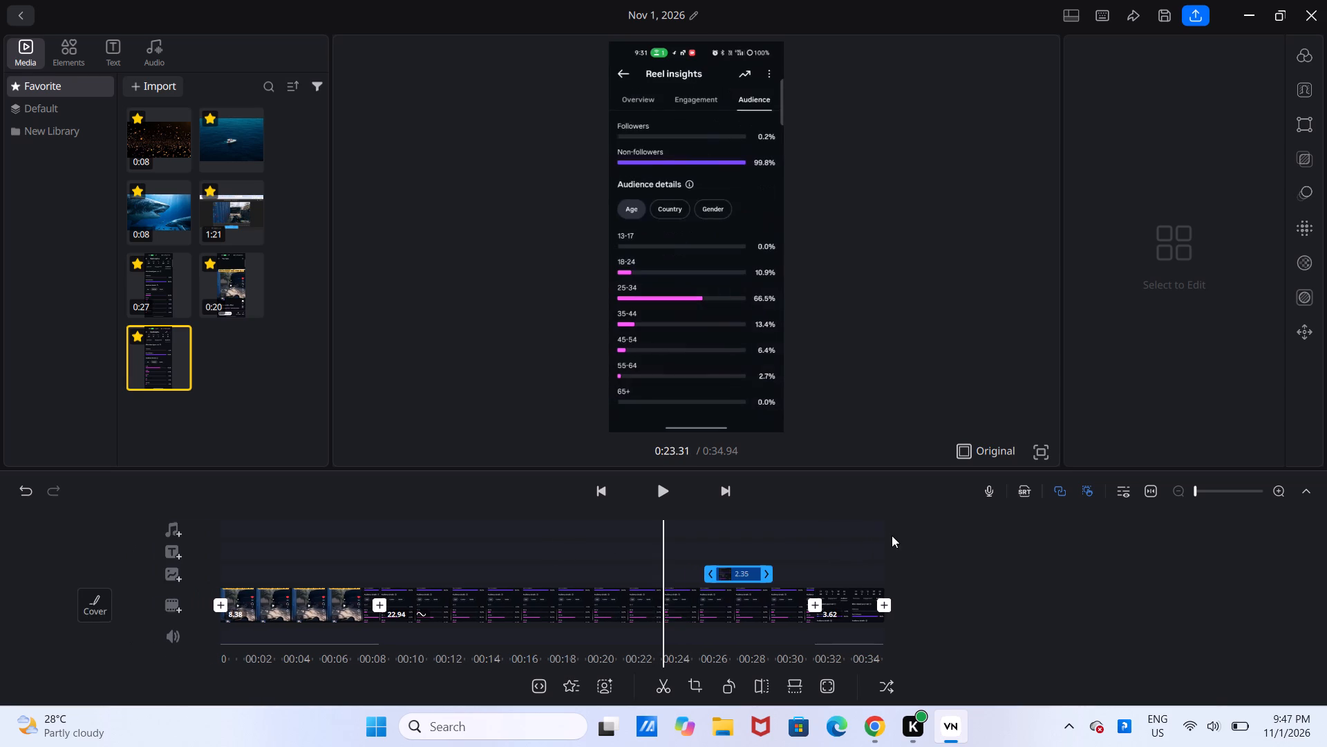
drag(892, 535, 912, 533)
click(673, 477)
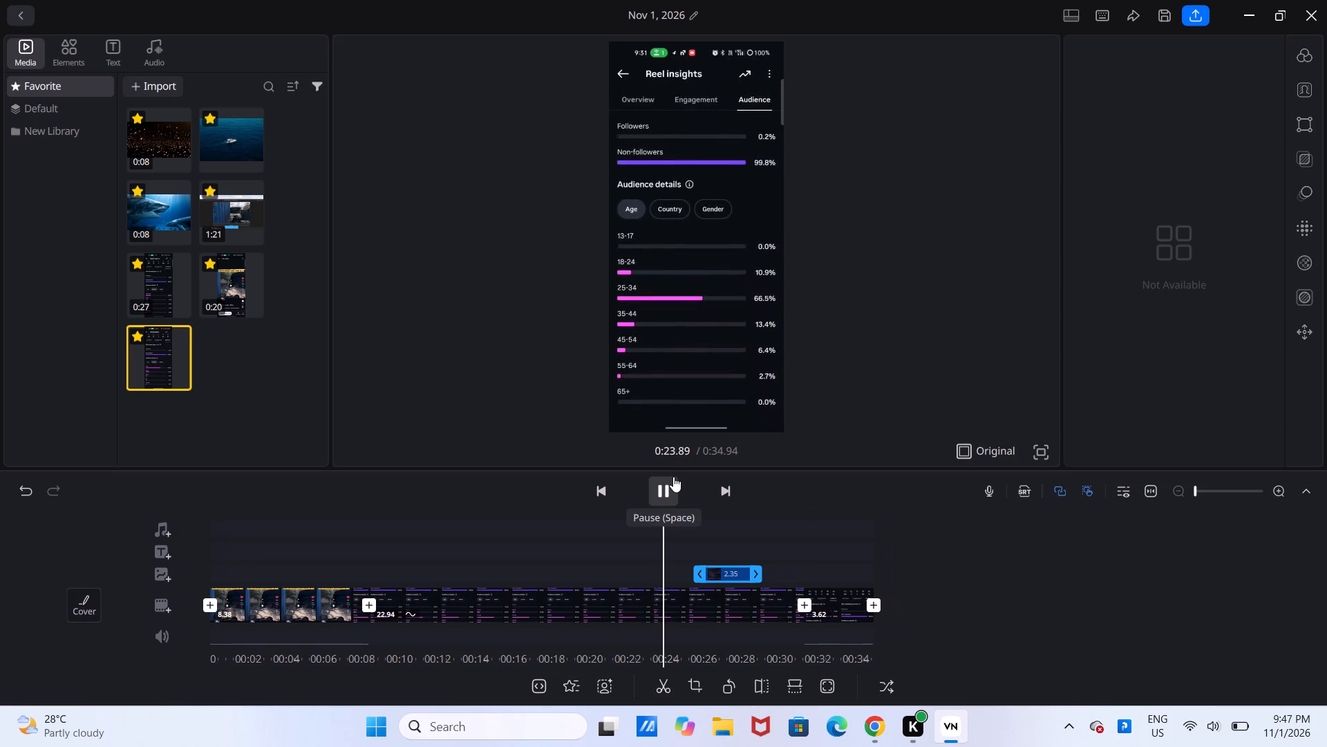
click(673, 477)
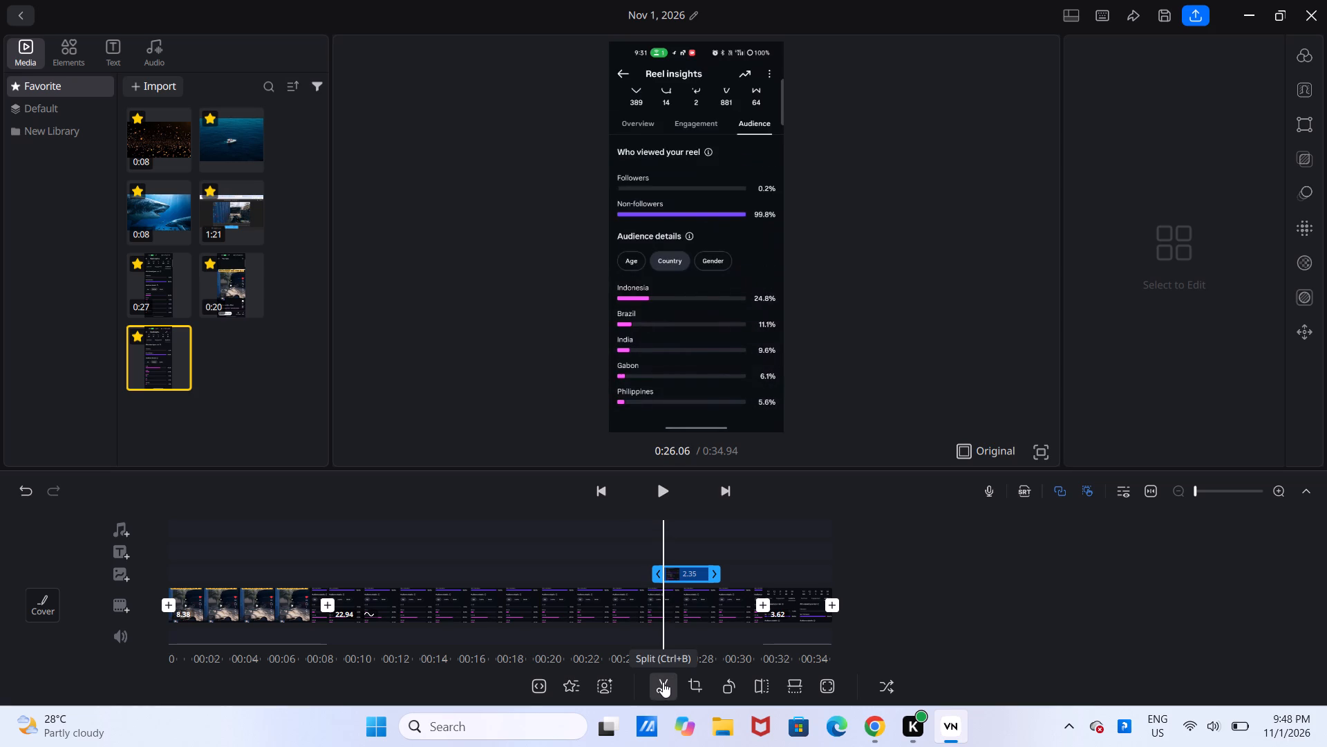
click(678, 615)
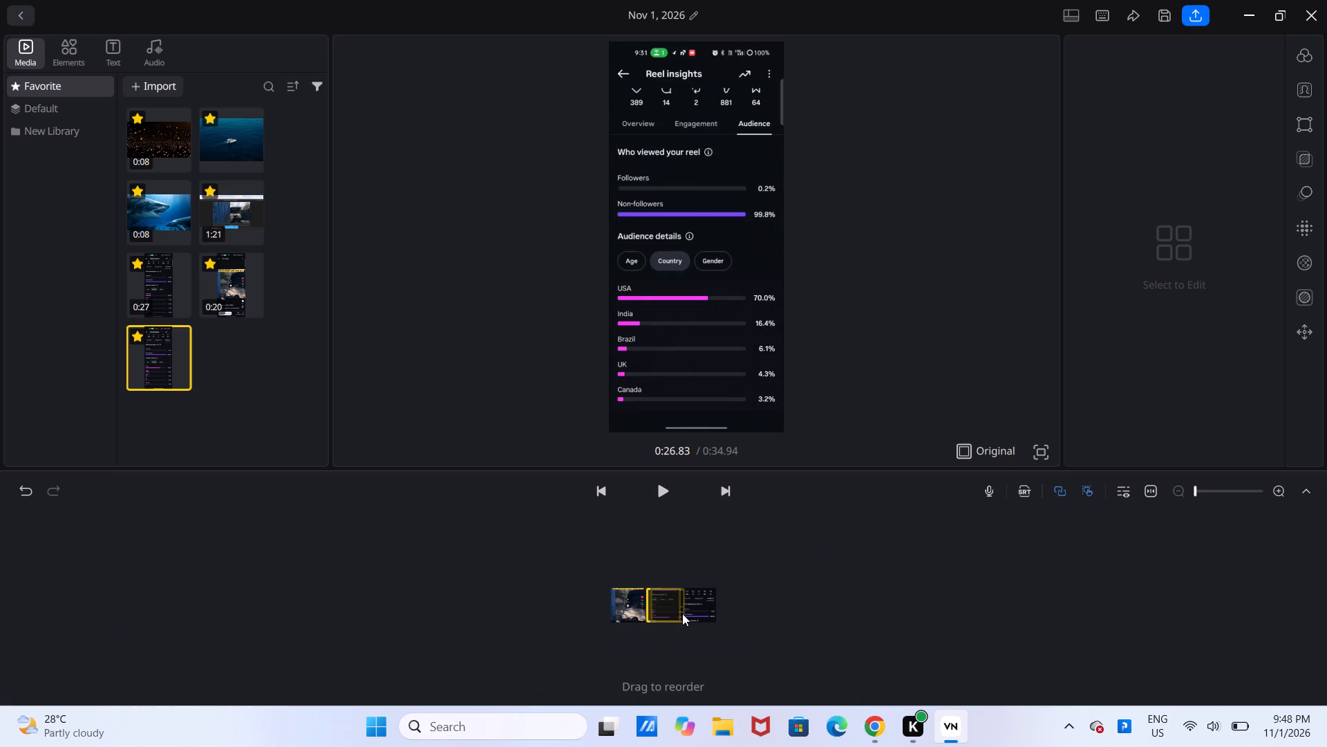
drag(606, 562, 620, 561)
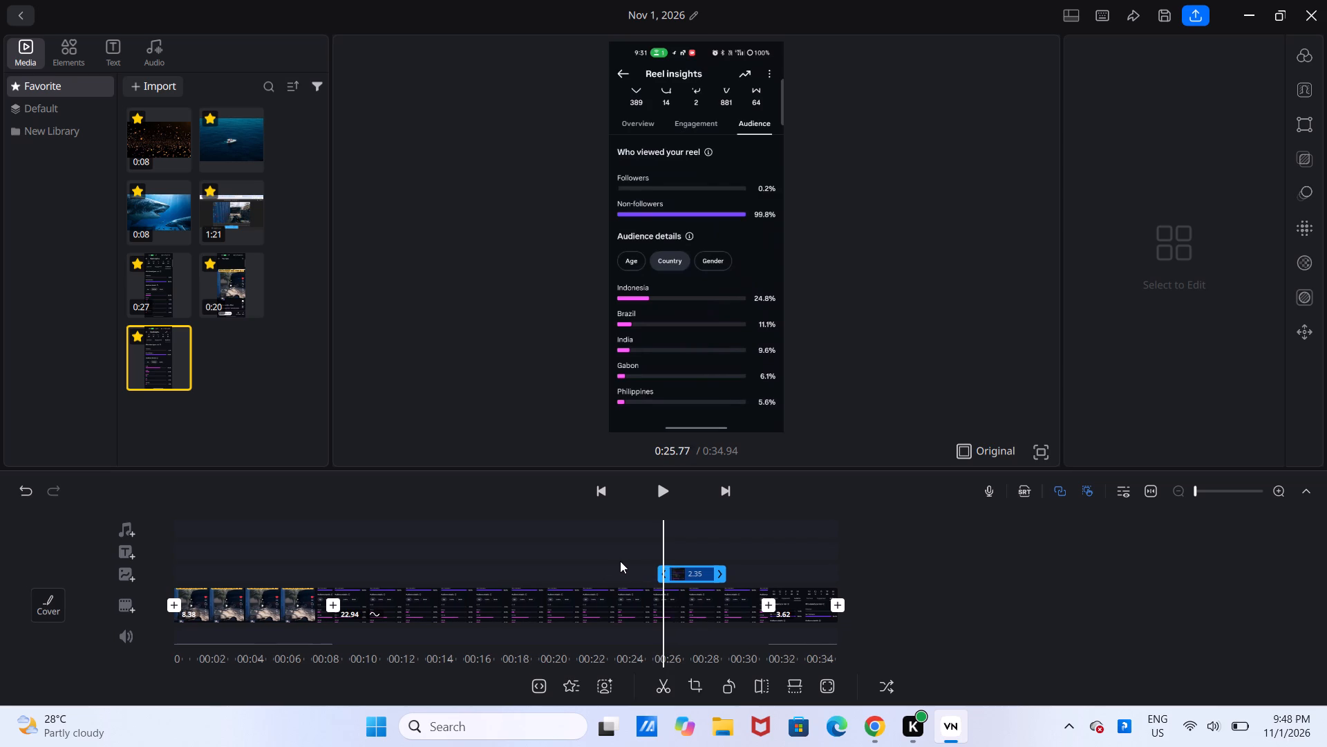
drag(620, 561, 619, 561)
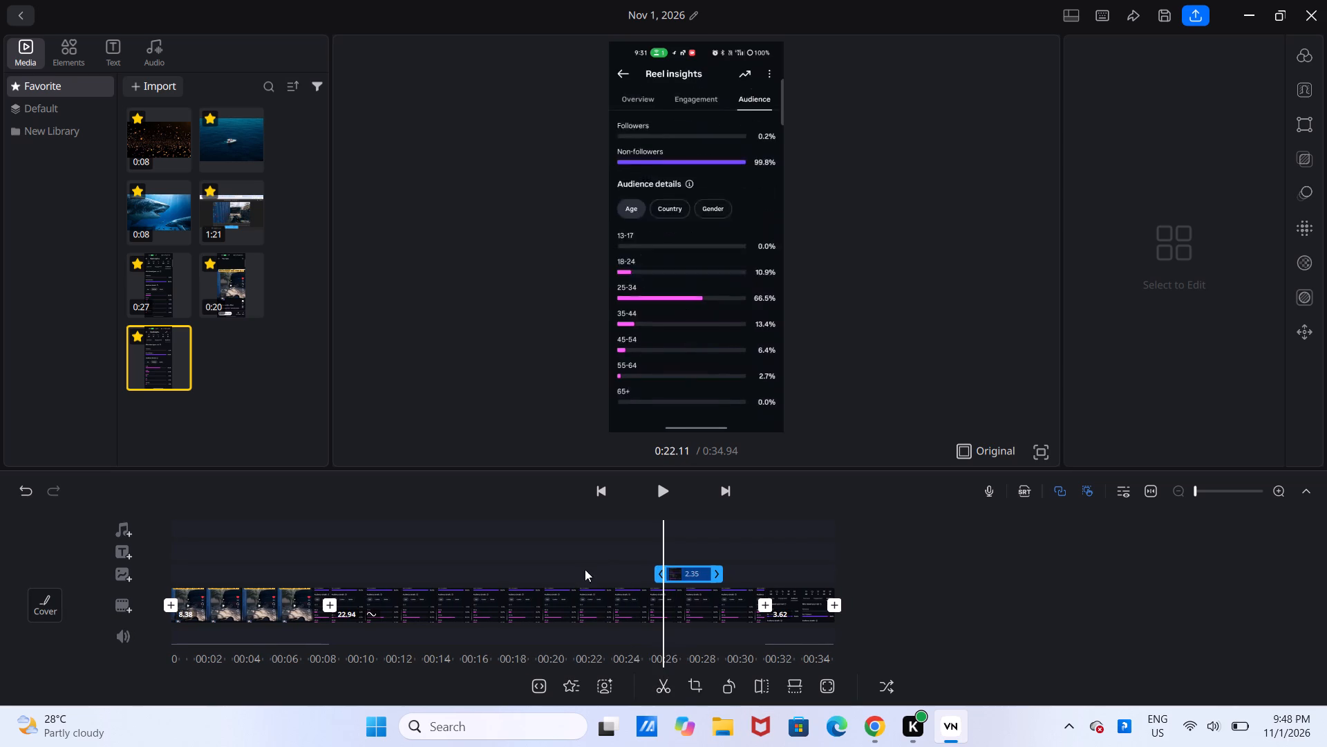
Scrub and replay the section from about 0:25 to 0:26 to examine when the overlay starts relative to the Country list.
drag(604, 559, 619, 555)
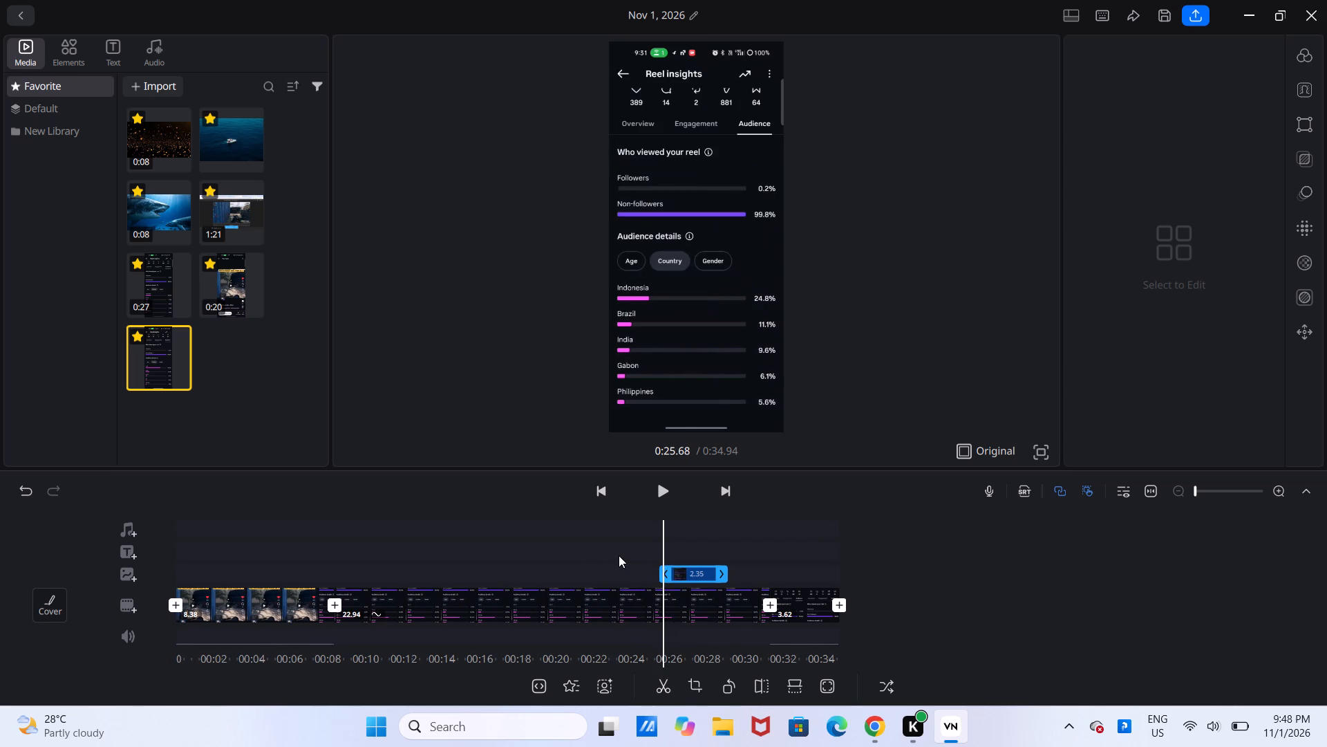
drag(619, 555, 619, 553)
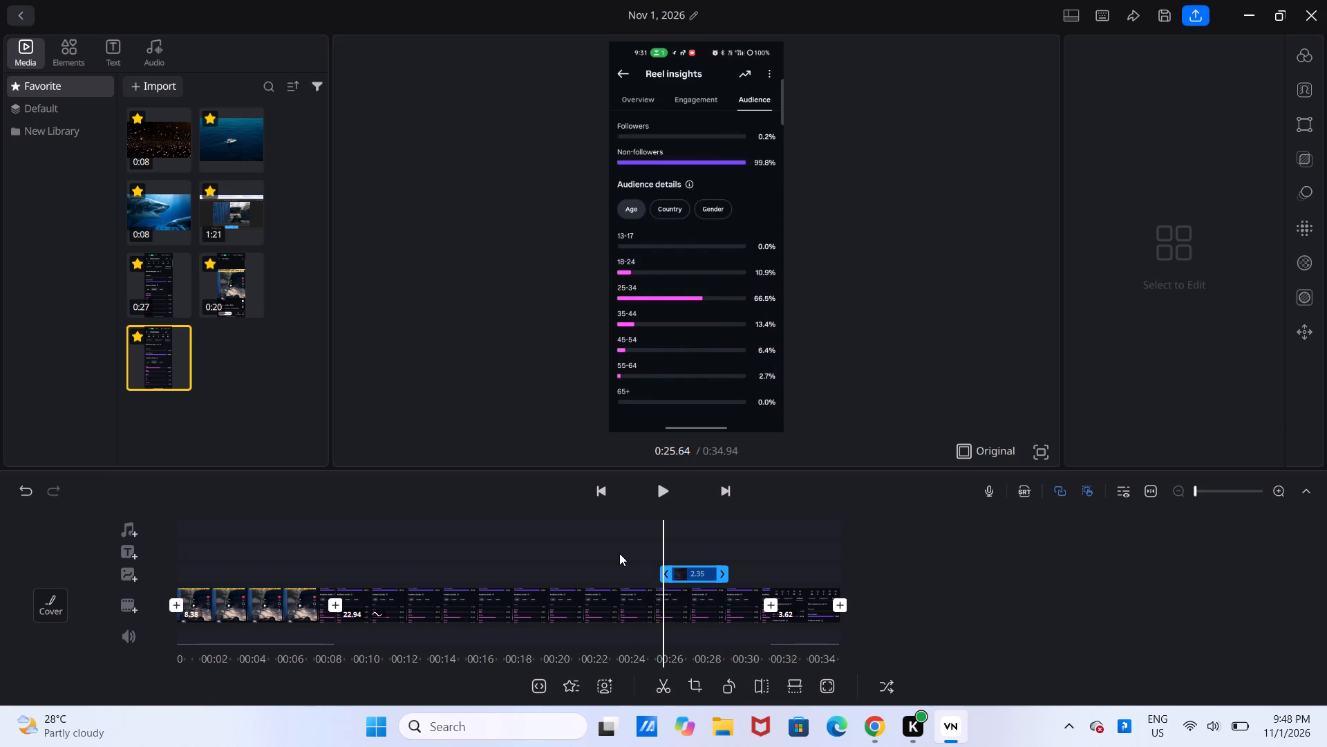
drag(619, 553, 622, 555)
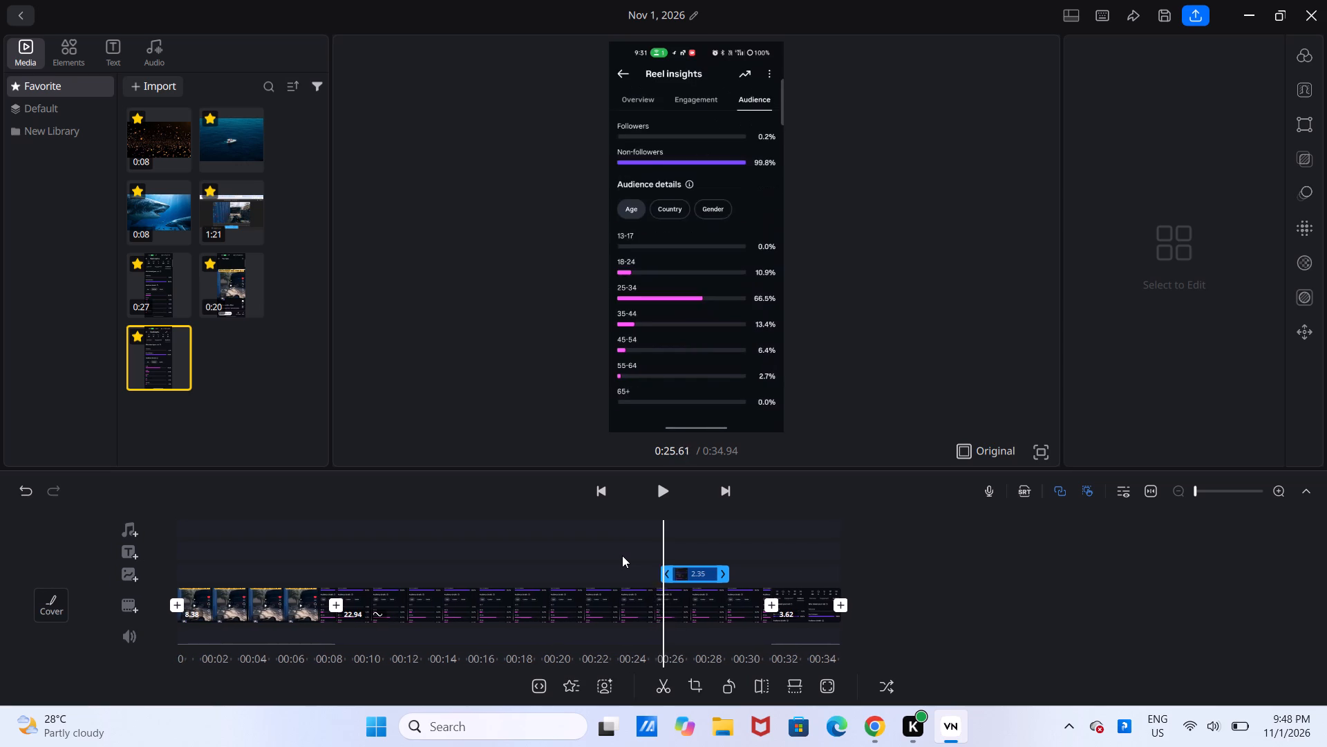
drag(622, 555, 621, 556)
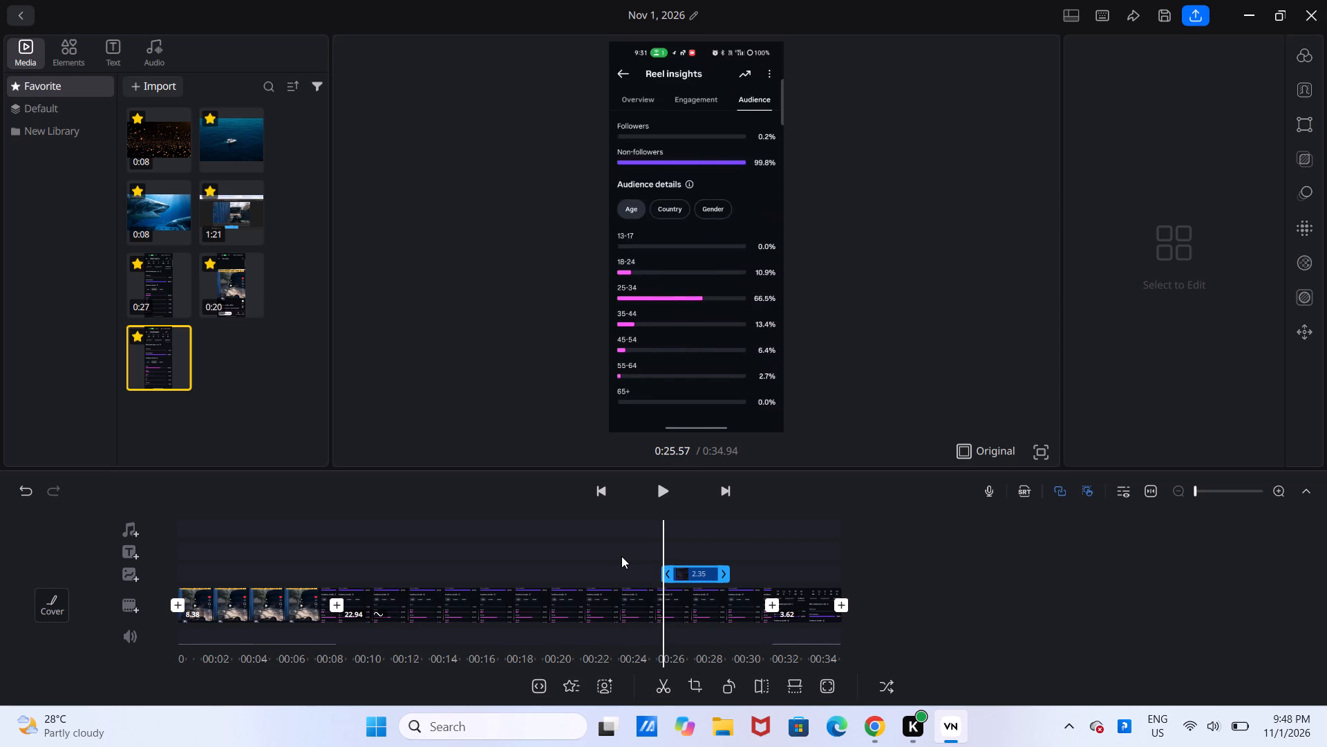
click(621, 556)
drag(618, 557, 616, 557)
drag(616, 557, 609, 557)
click(670, 493)
click(670, 493)
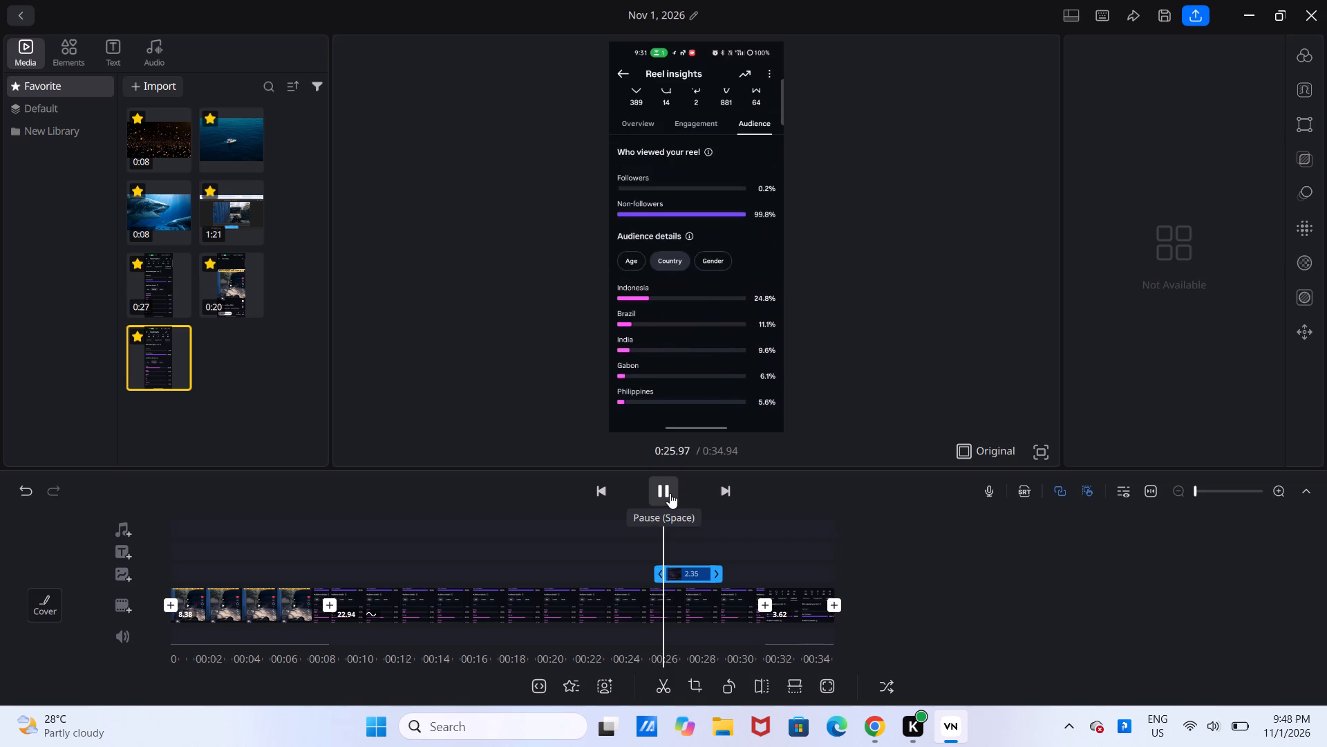
drag(618, 526, 628, 526)
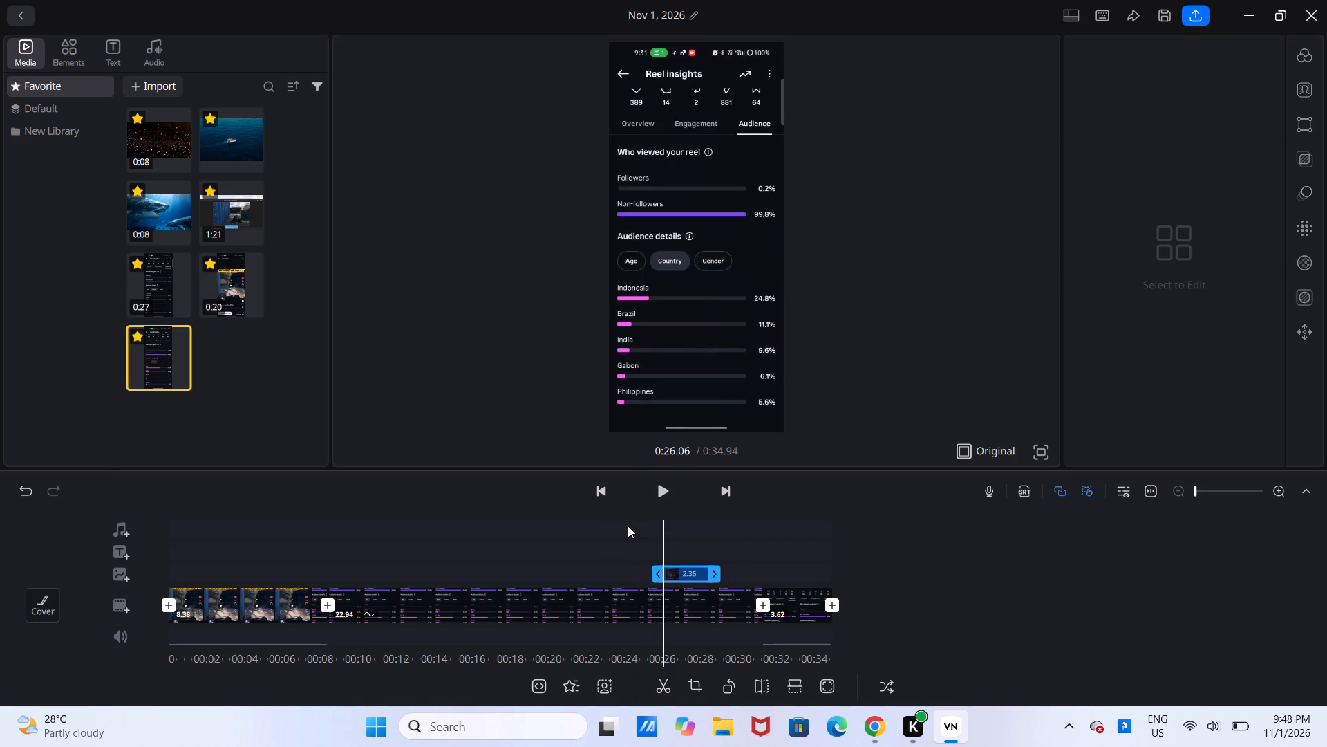
drag(628, 526, 629, 526)
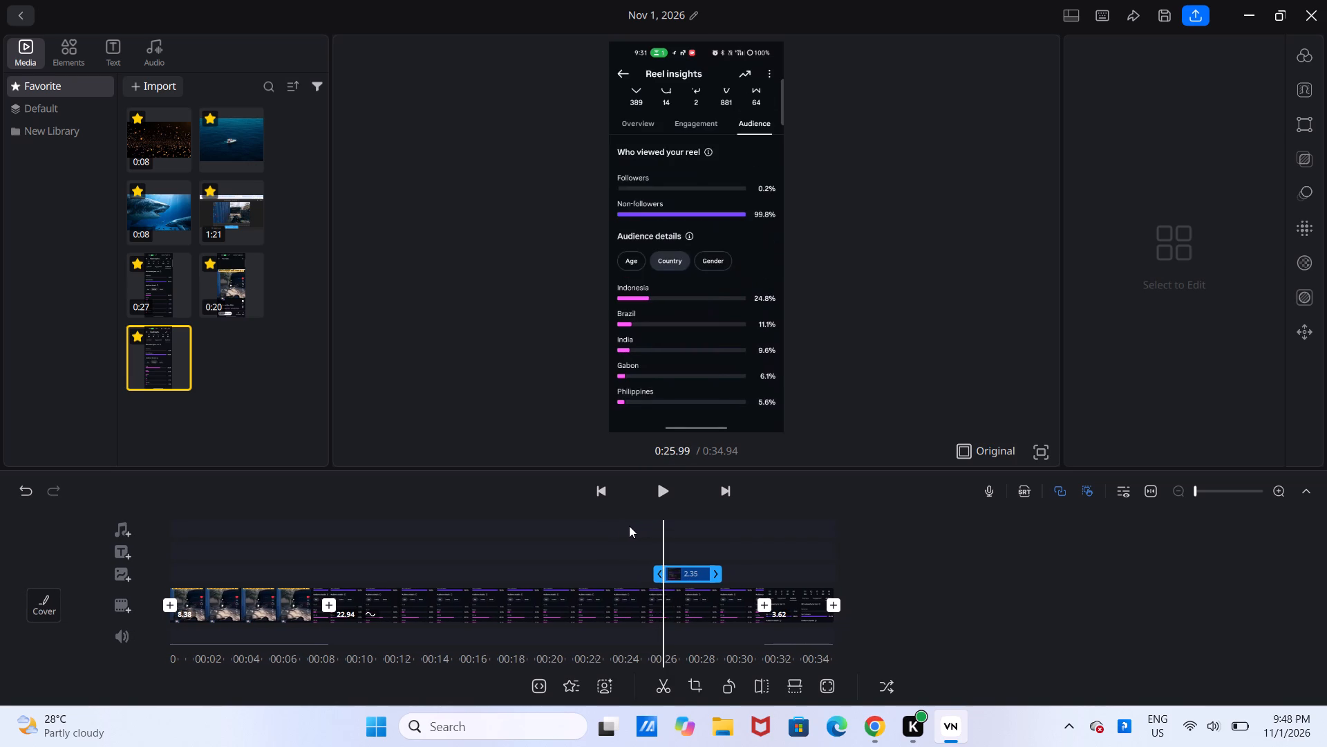
drag(629, 526, 630, 526)
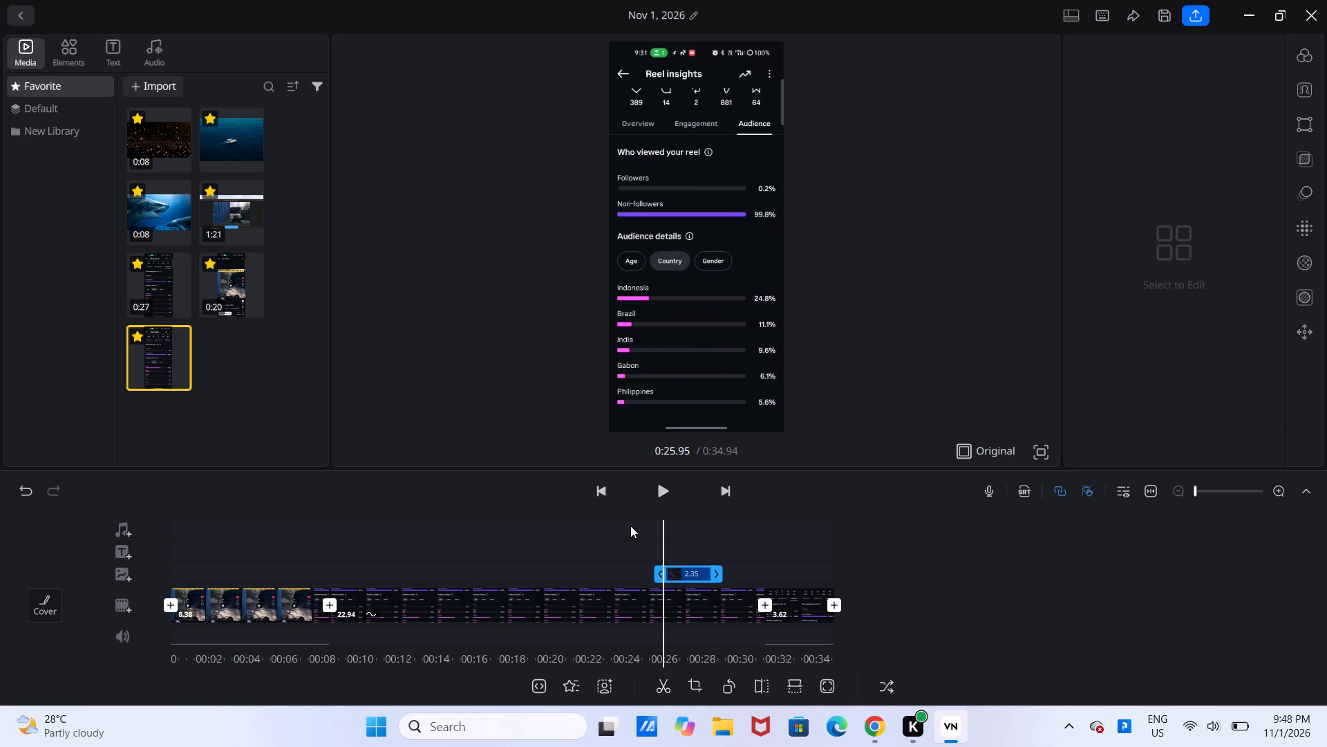
drag(630, 526, 629, 526)
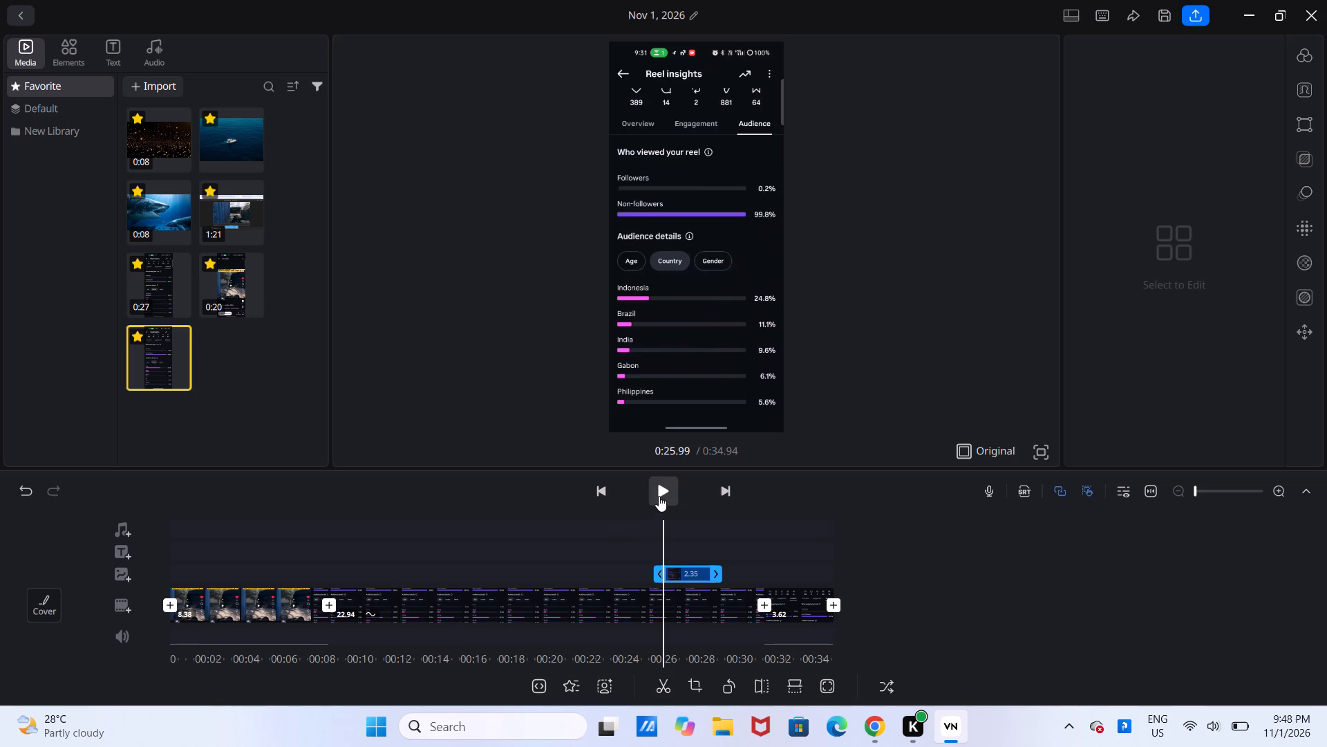
click(659, 496)
click(659, 496)
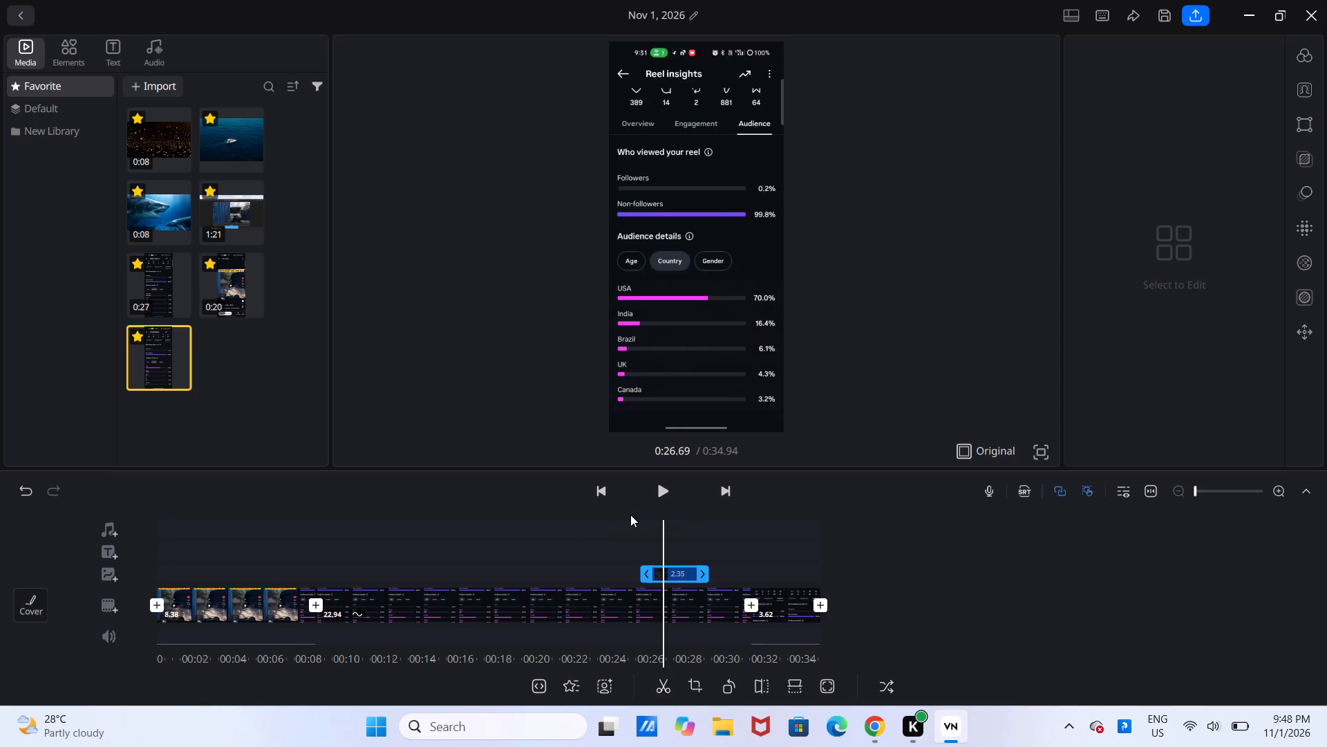
drag(583, 534, 630, 533)
click(668, 491)
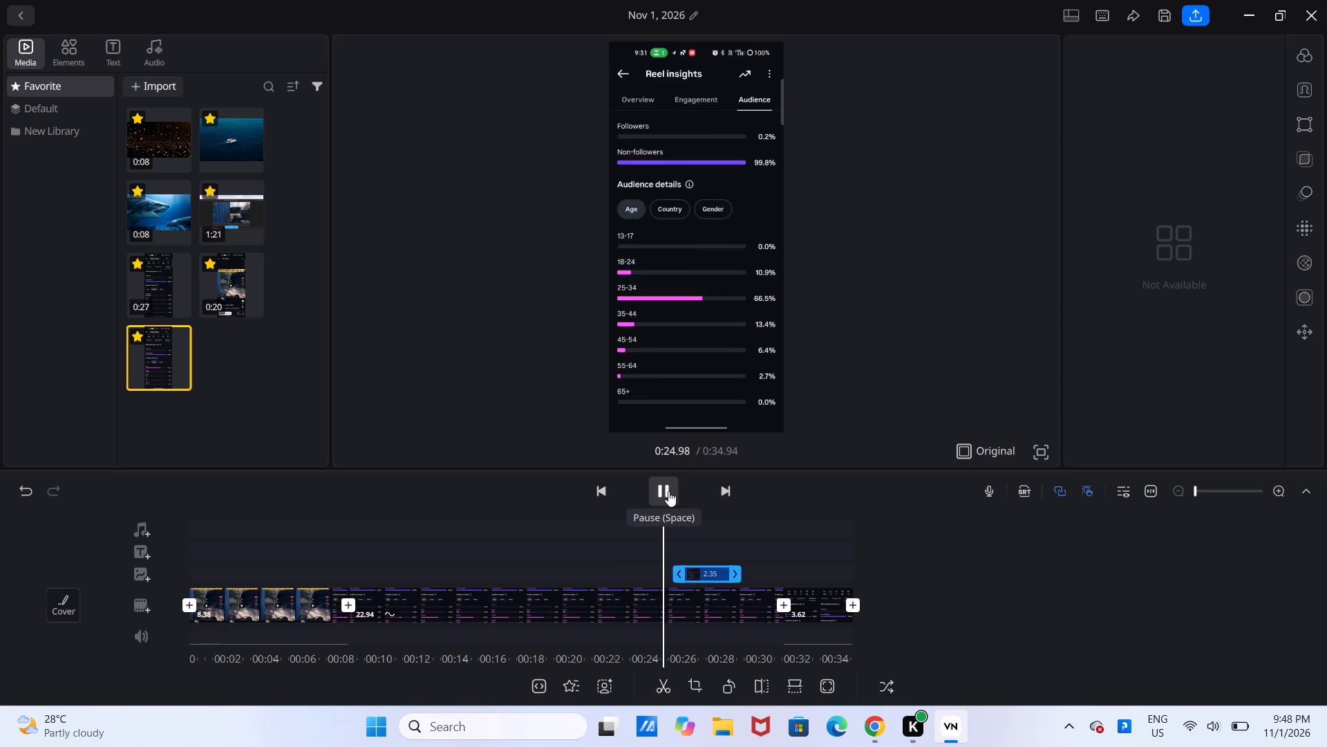
click(668, 491)
click(668, 491)
click(668, 491)
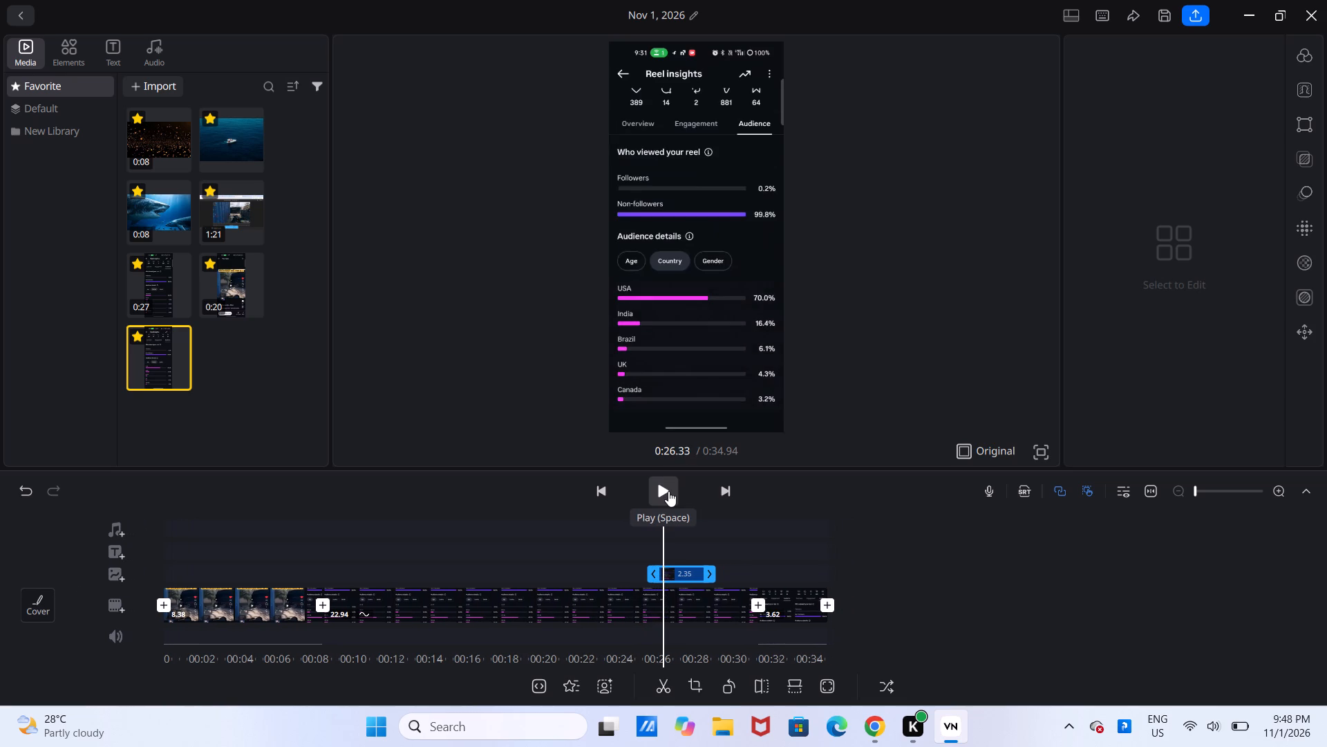
Extend the start of the overlay image earlier so it lasts 2.83 seconds.
drag(652, 569, 643, 569)
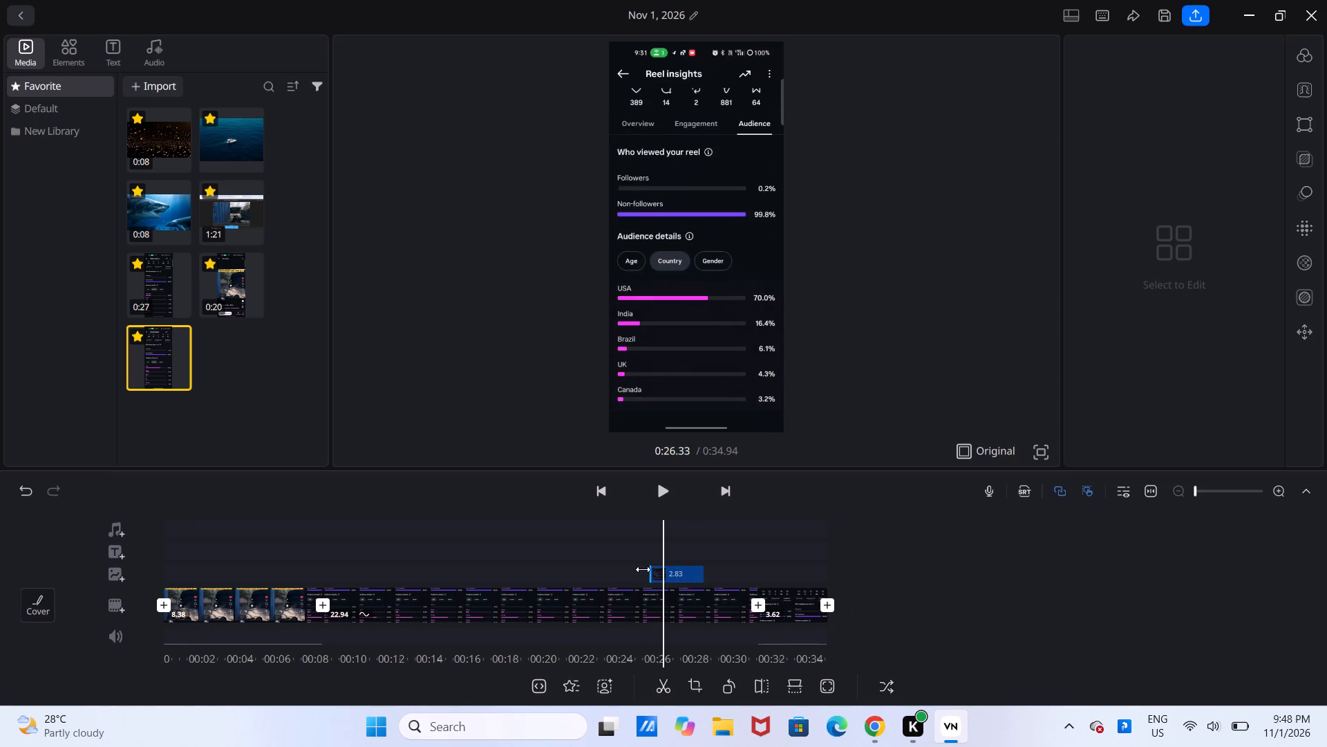
click(637, 544)
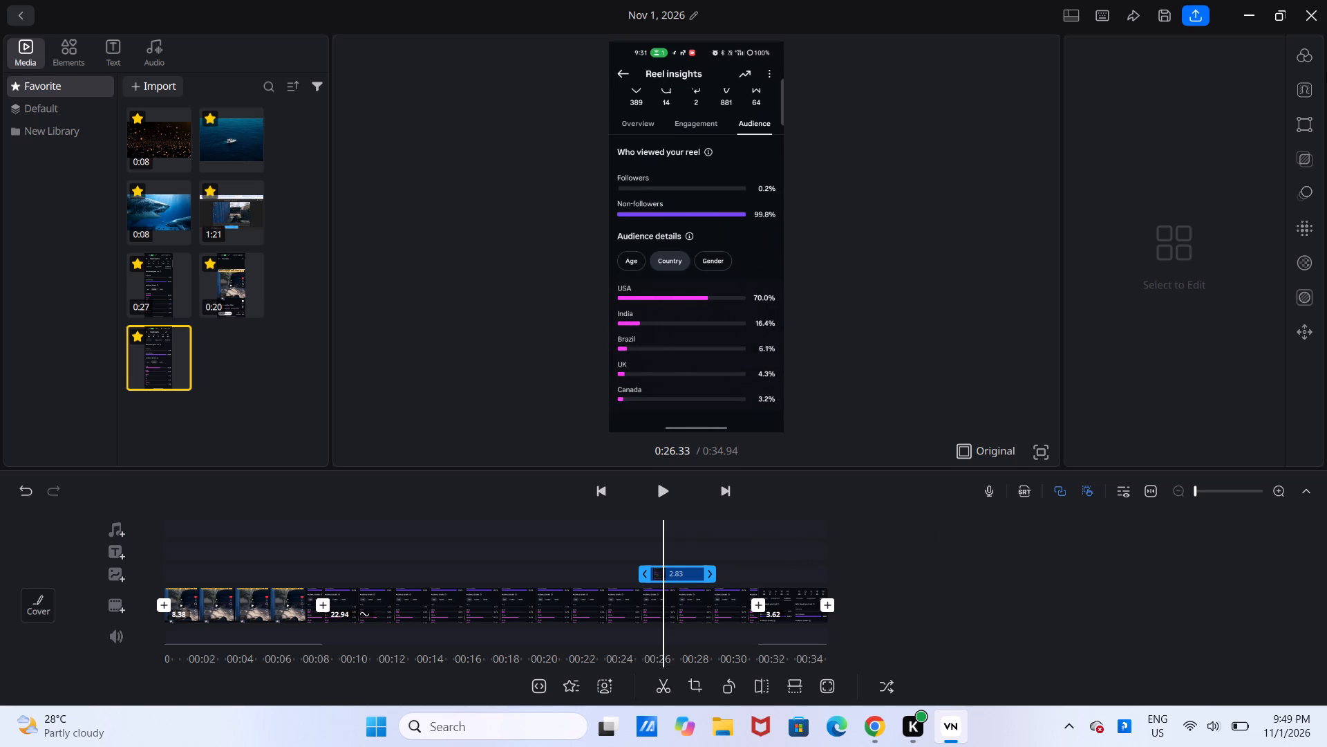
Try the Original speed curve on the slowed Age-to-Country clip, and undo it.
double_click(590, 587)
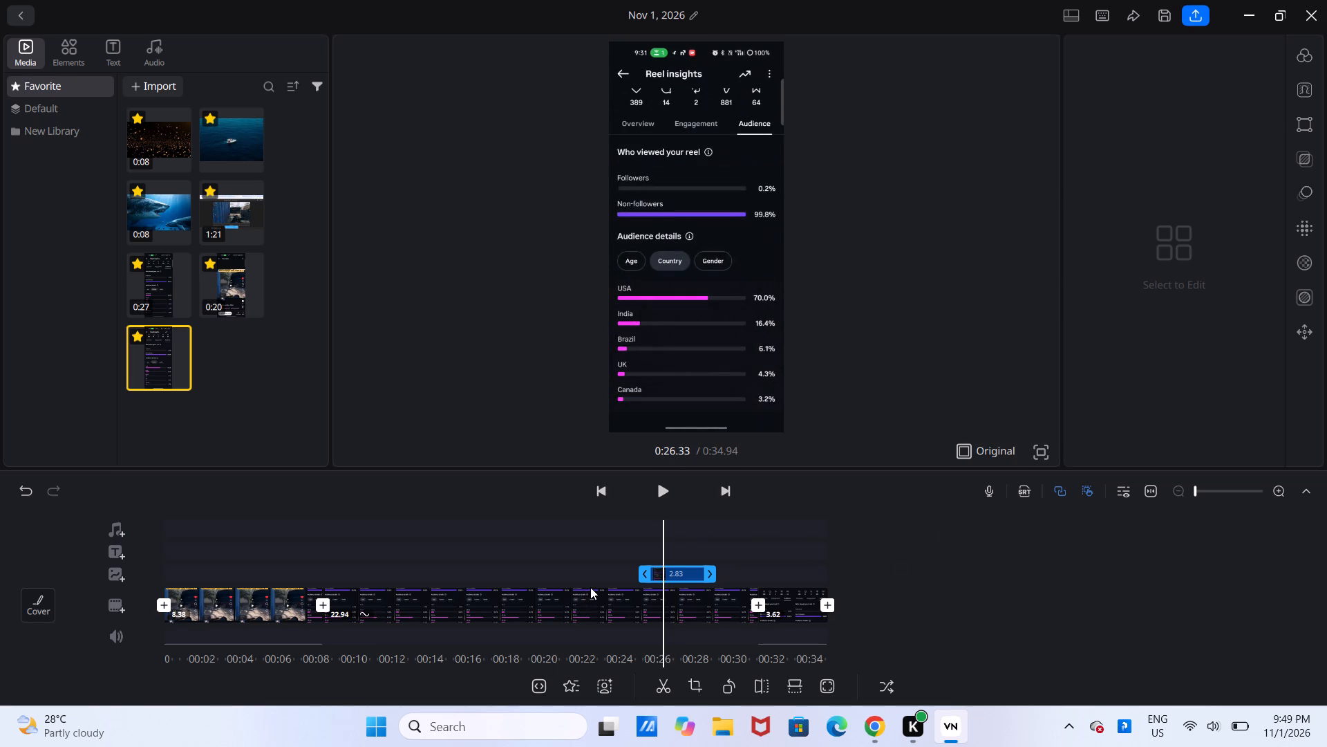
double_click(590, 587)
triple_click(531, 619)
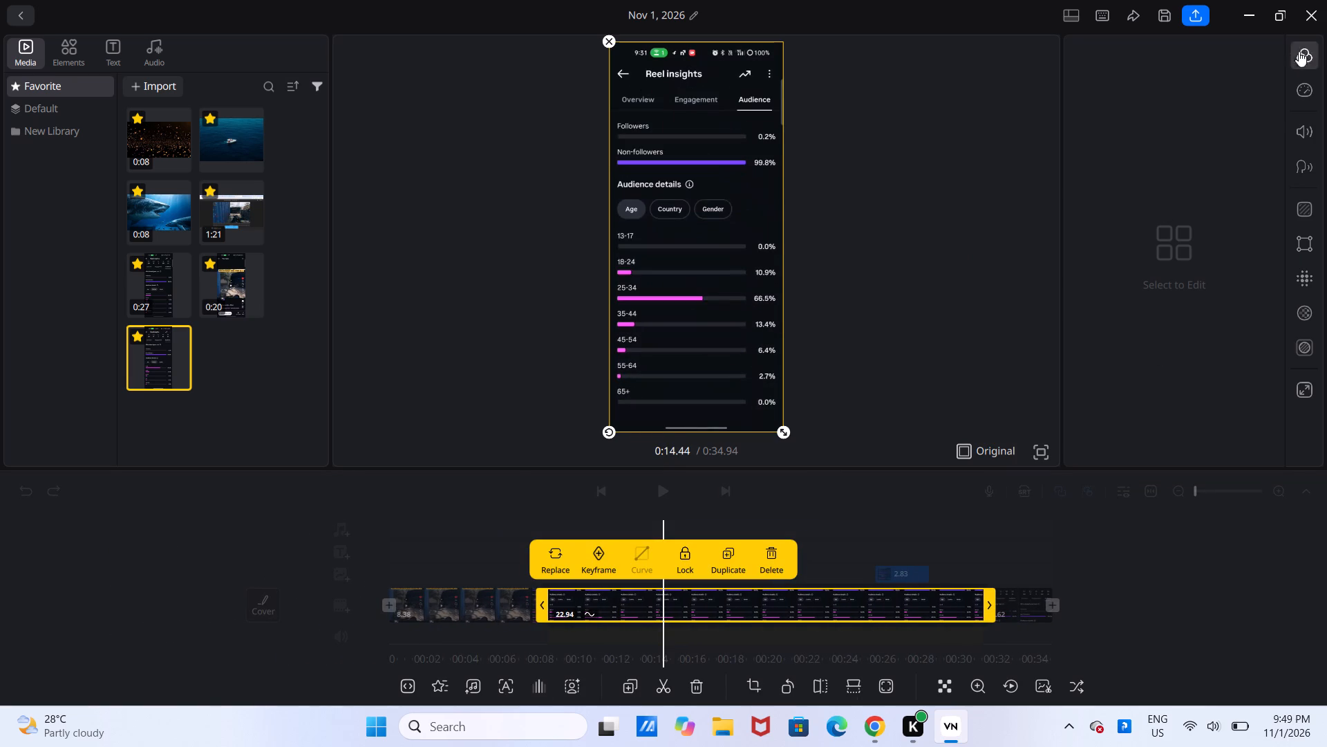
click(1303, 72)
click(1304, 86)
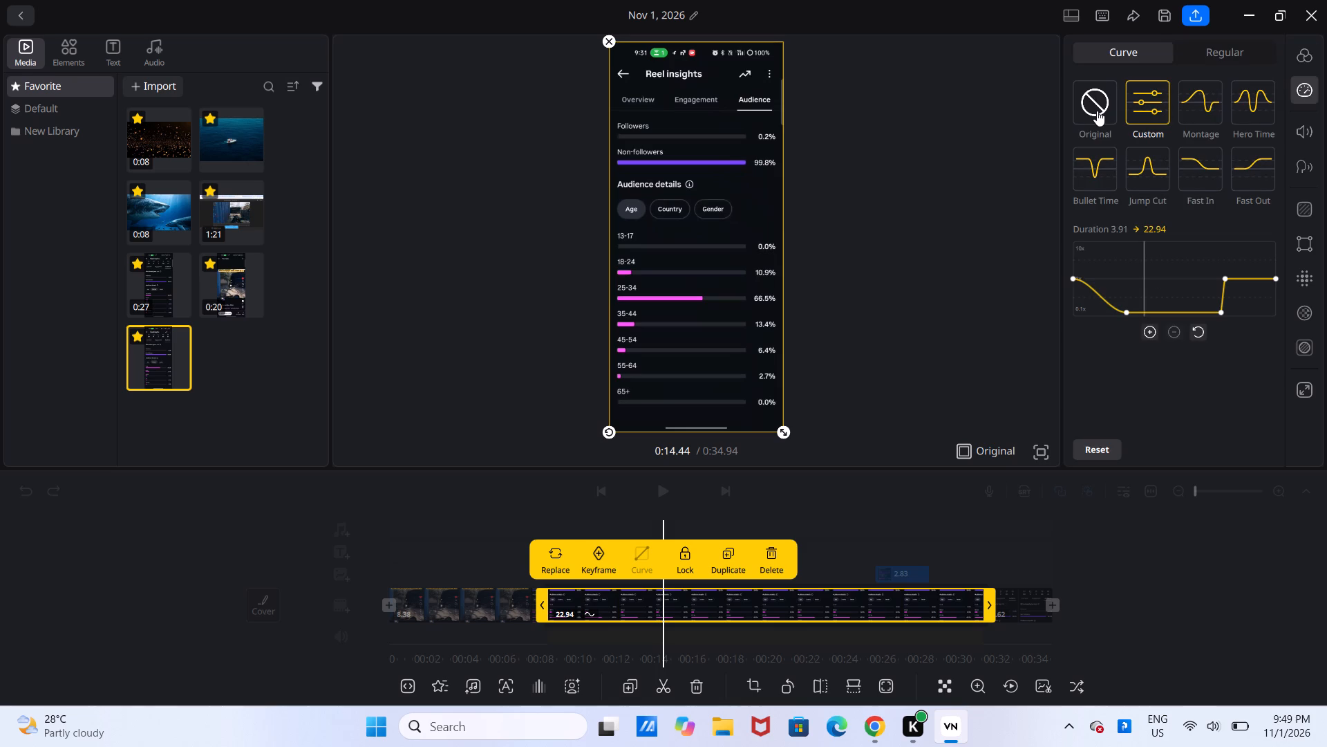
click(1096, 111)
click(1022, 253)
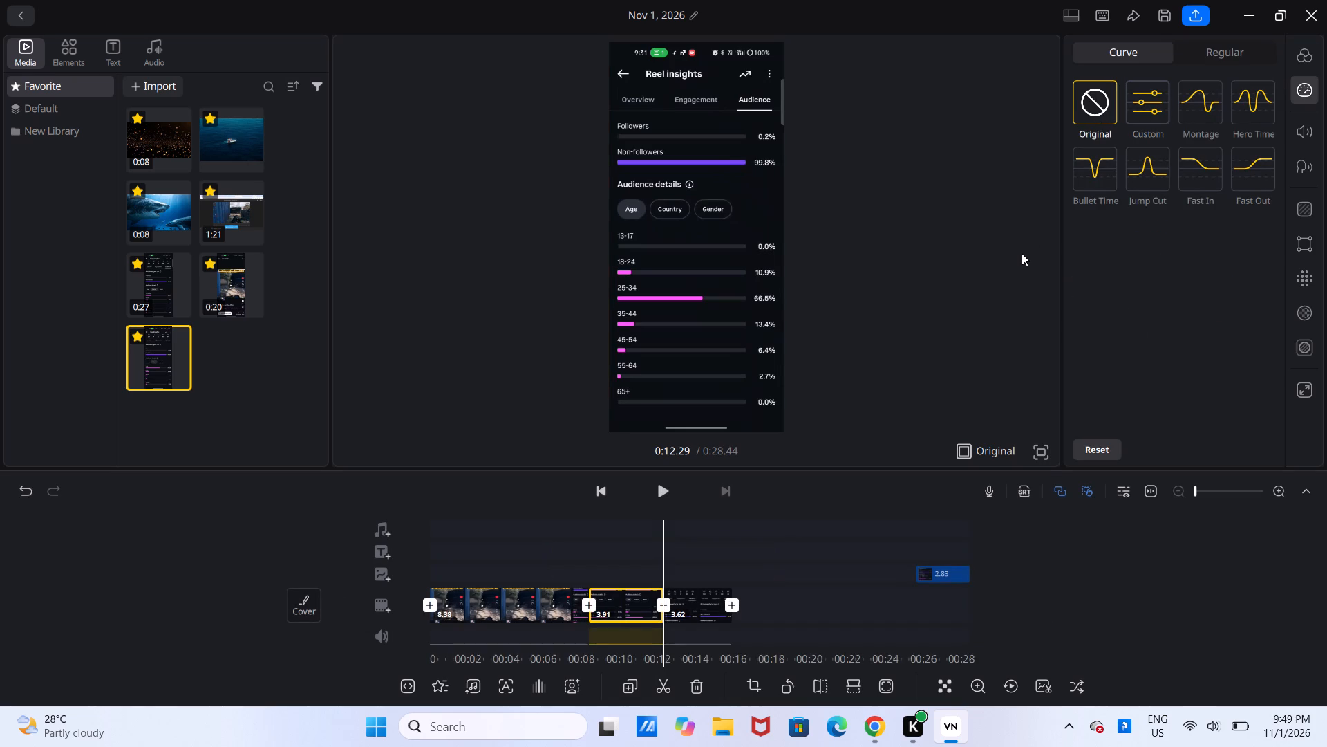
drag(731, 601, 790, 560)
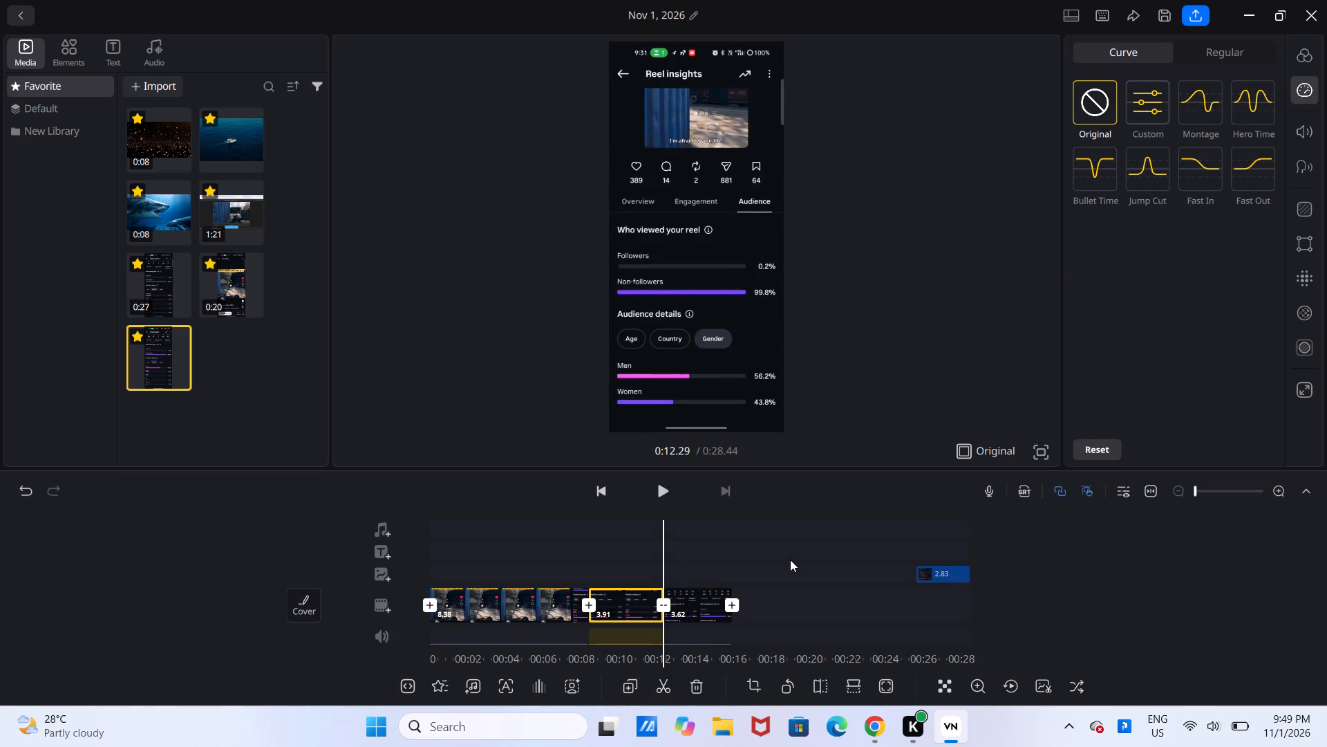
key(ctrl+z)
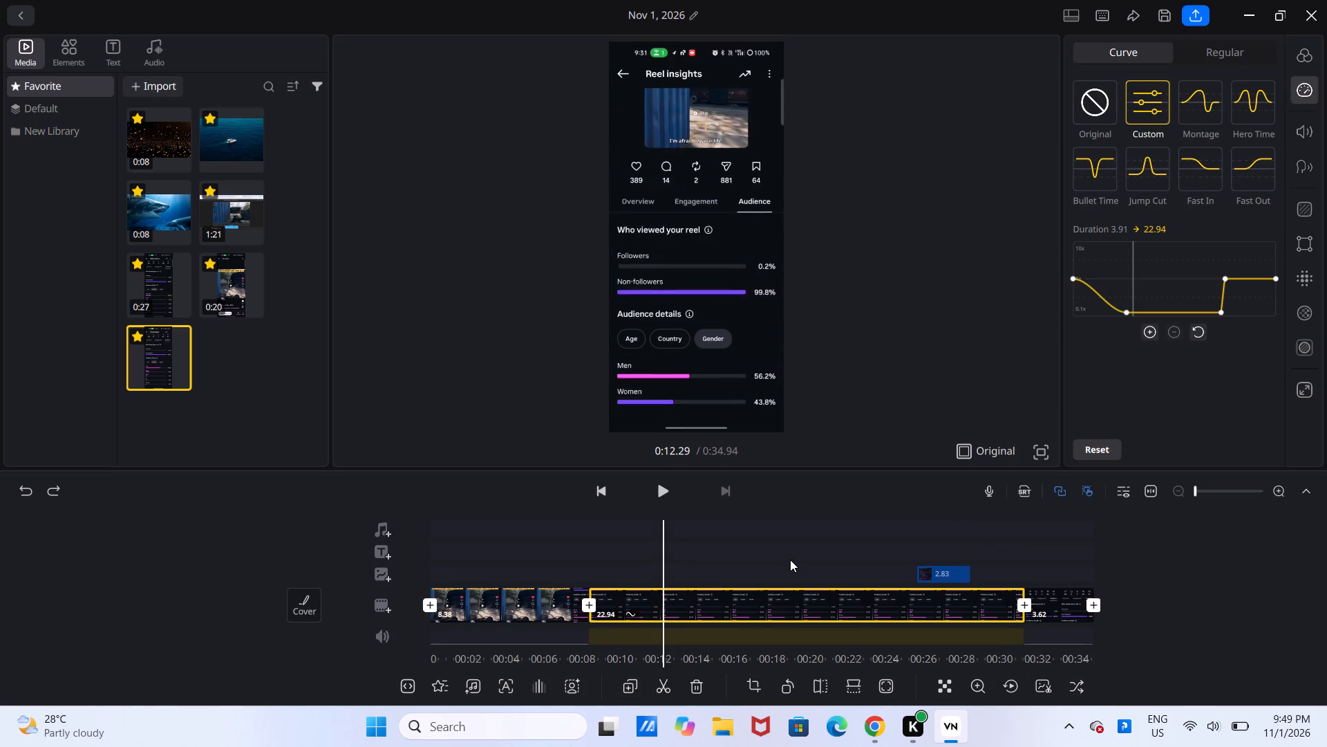
Scrub and replay from about 0:24 to 0:26 to check the extended overlay's start against the Age-to-Country switch.
drag(790, 560, 963, 616)
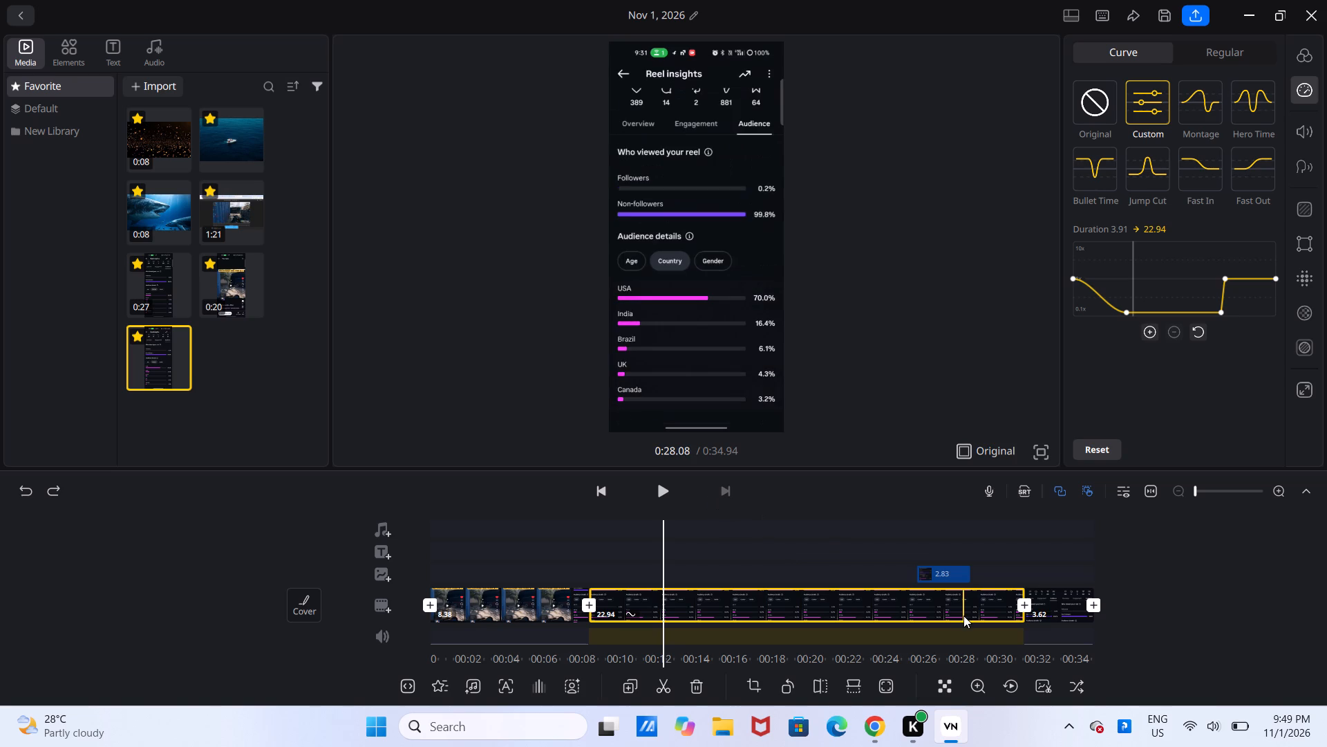
click(914, 605)
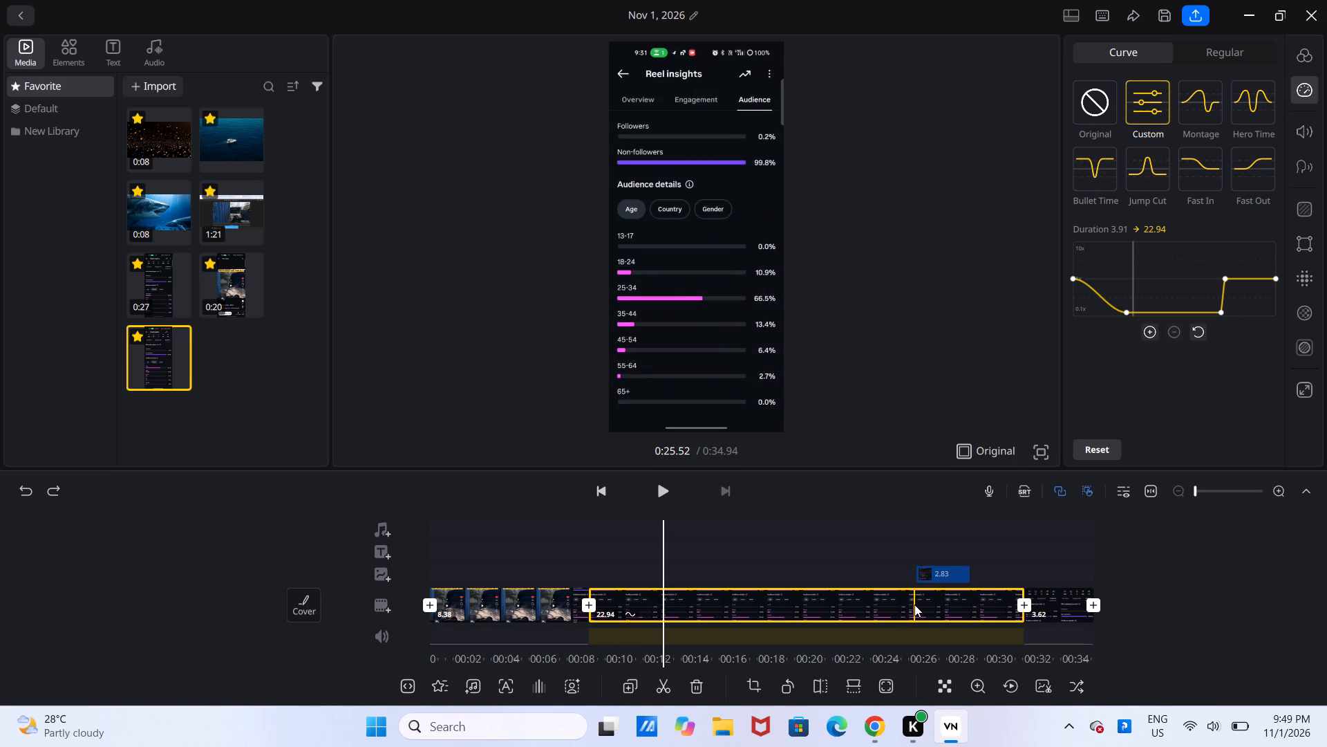
drag(881, 565, 621, 598)
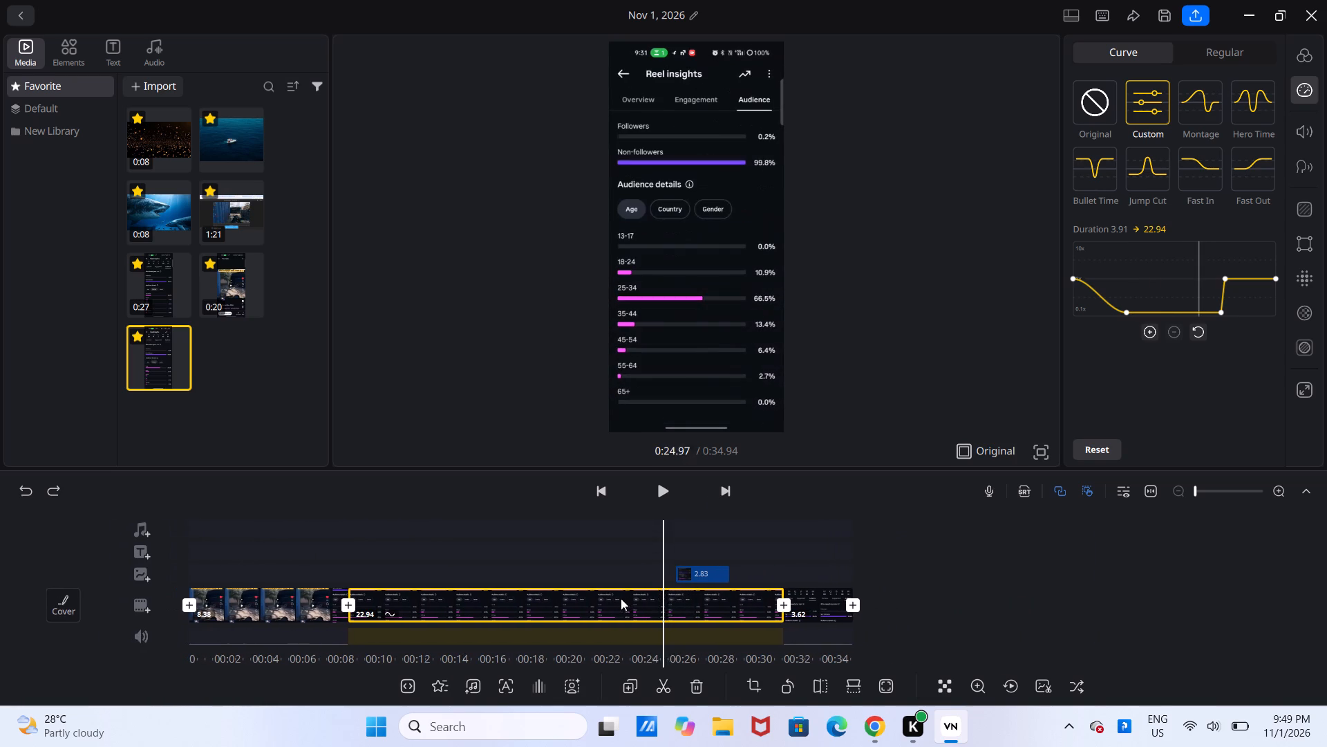
drag(621, 598, 614, 598)
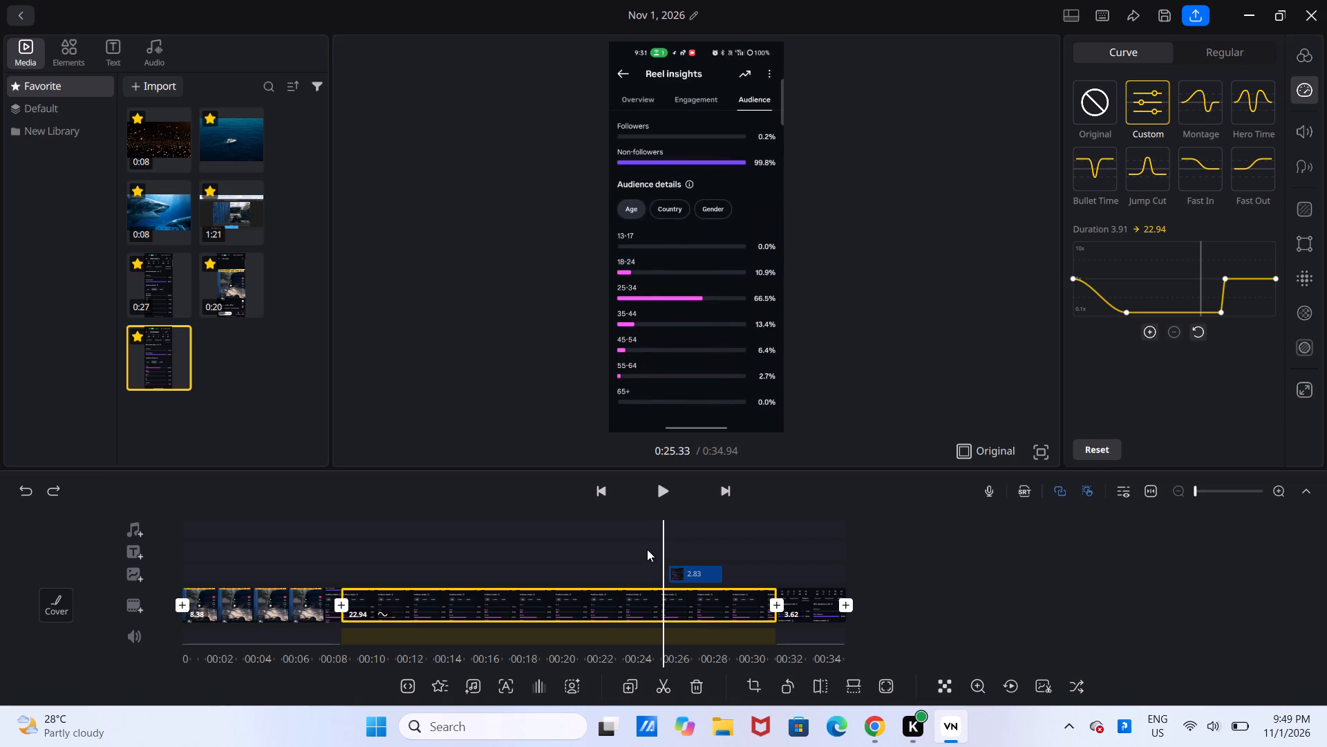
drag(647, 549, 668, 418)
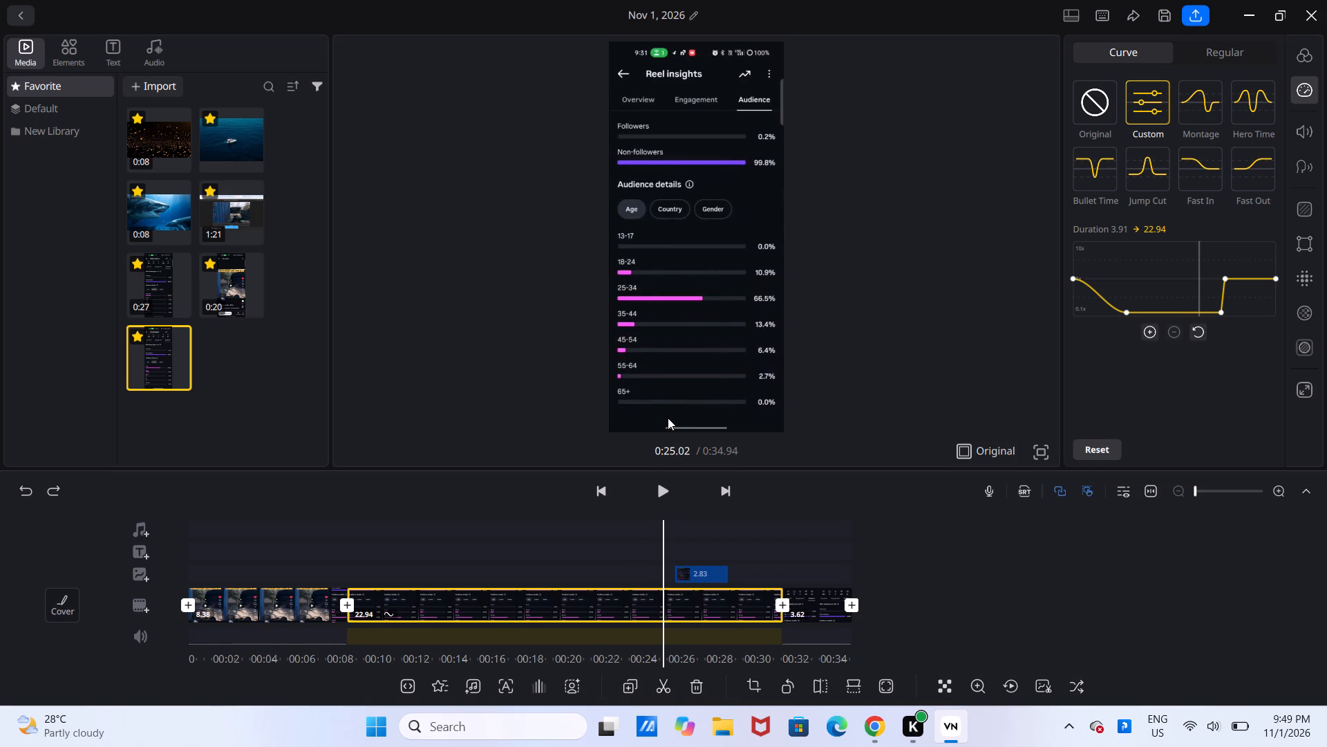
click(653, 488)
click(653, 488)
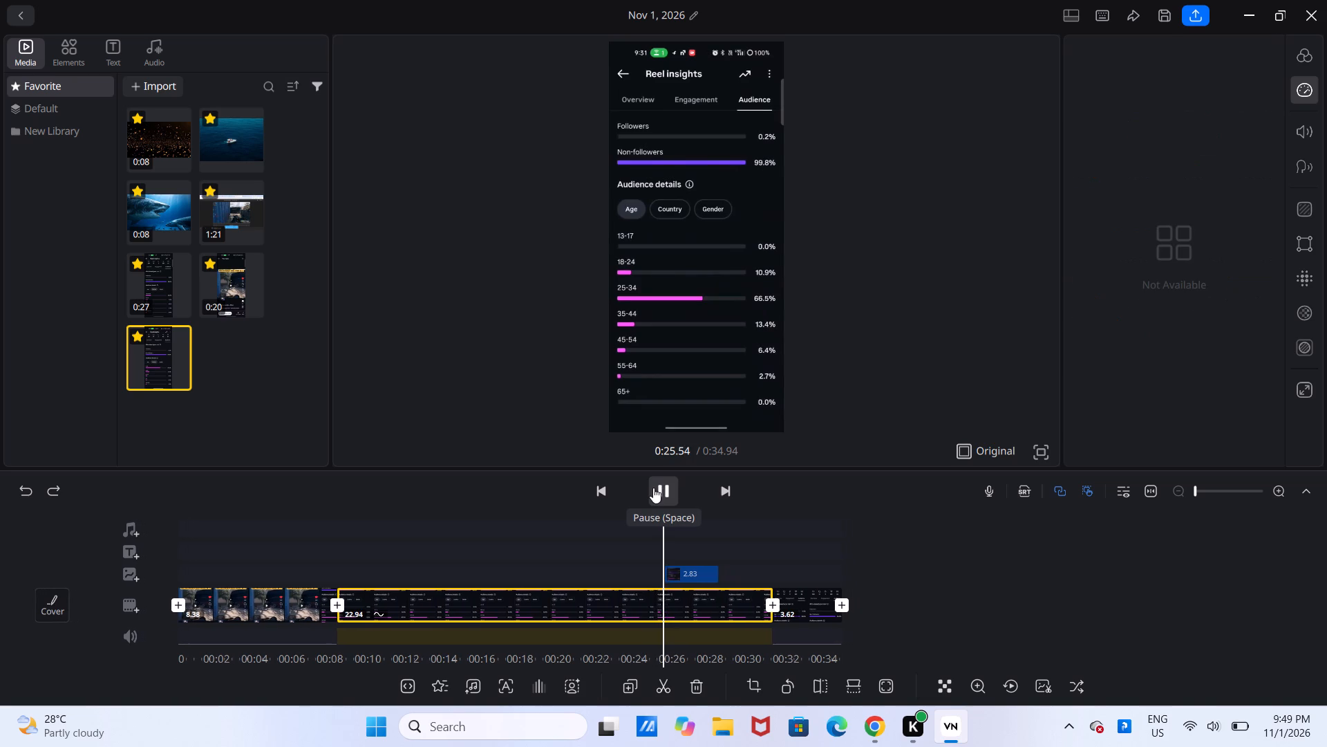
click(653, 488)
double_click(653, 488)
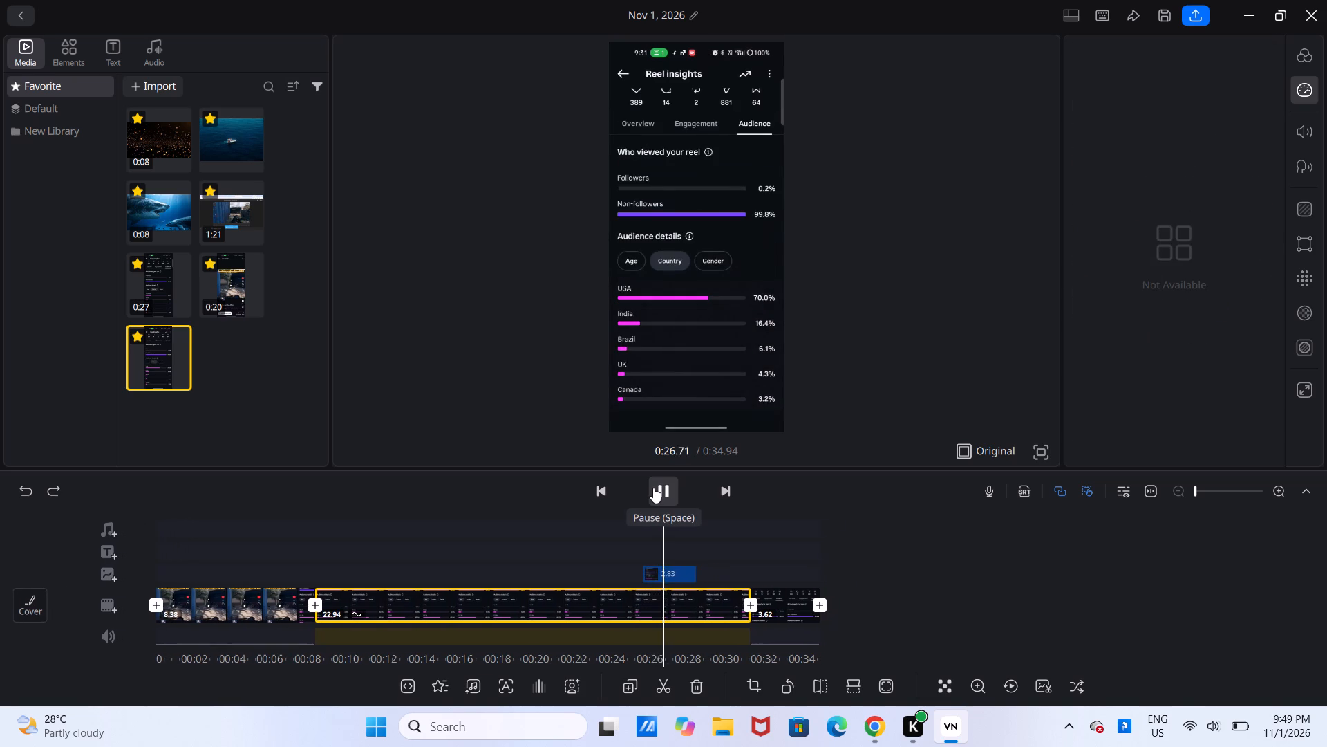
drag(574, 573, 675, 558)
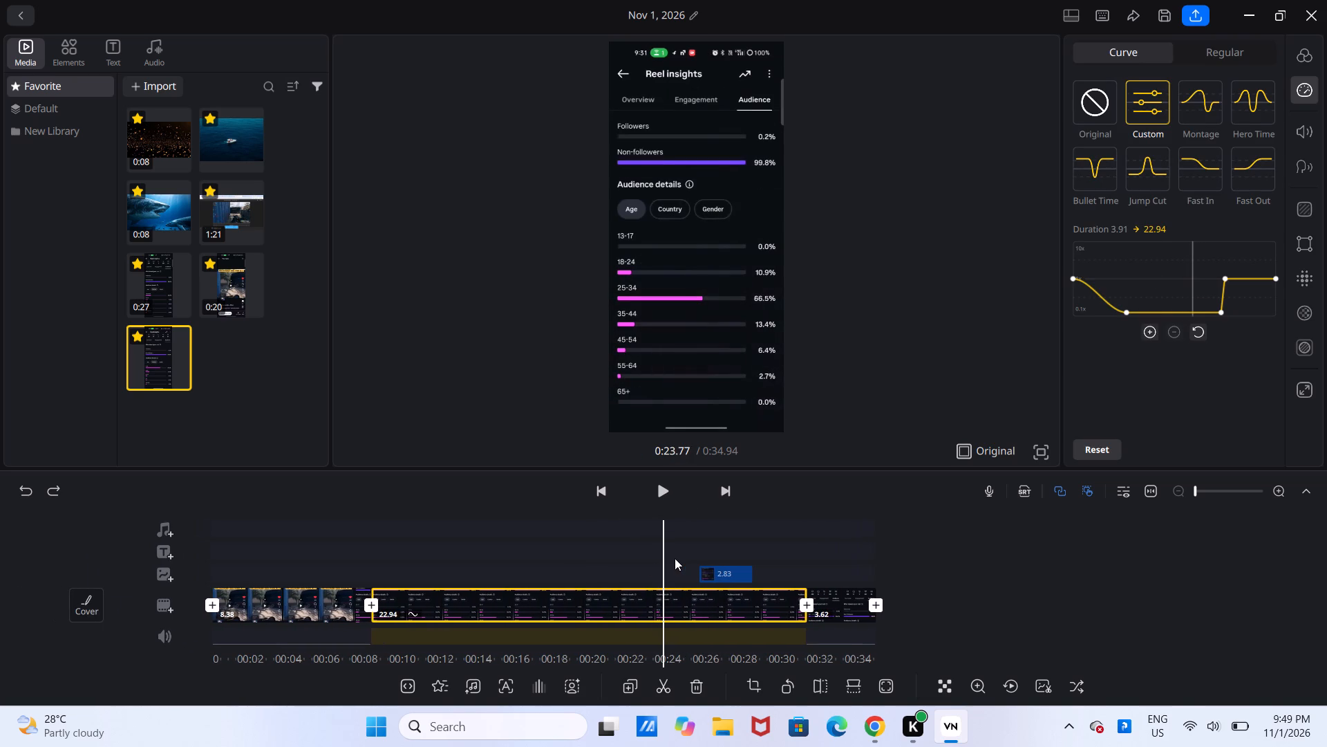
click(661, 495)
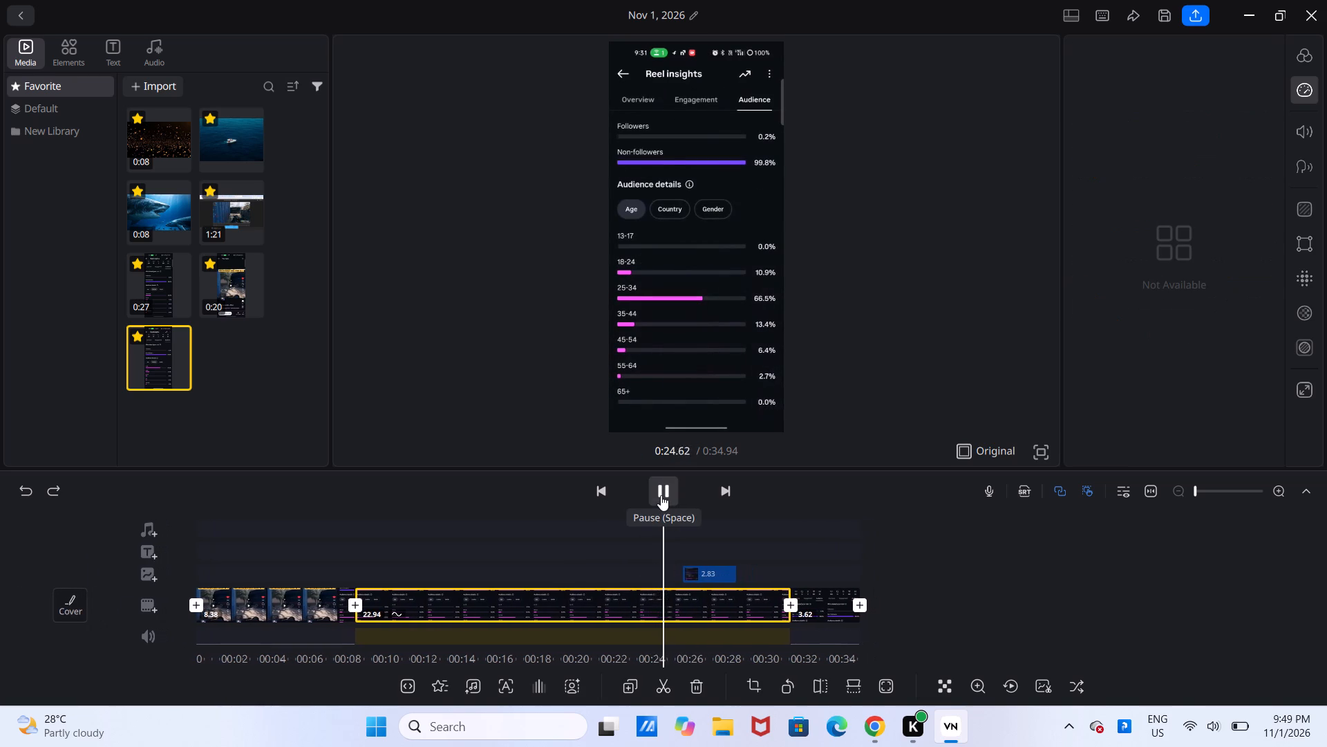
click(661, 495)
double_click(661, 495)
click(661, 495)
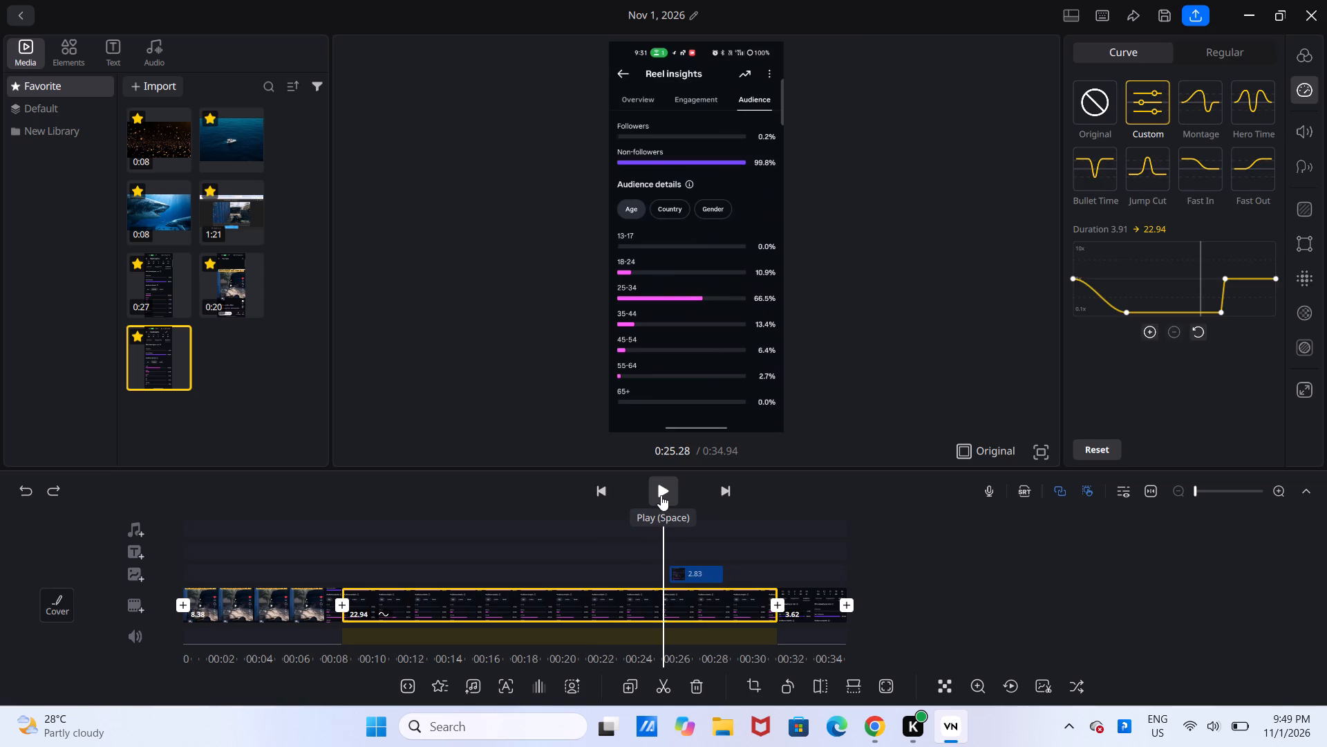
click(661, 495)
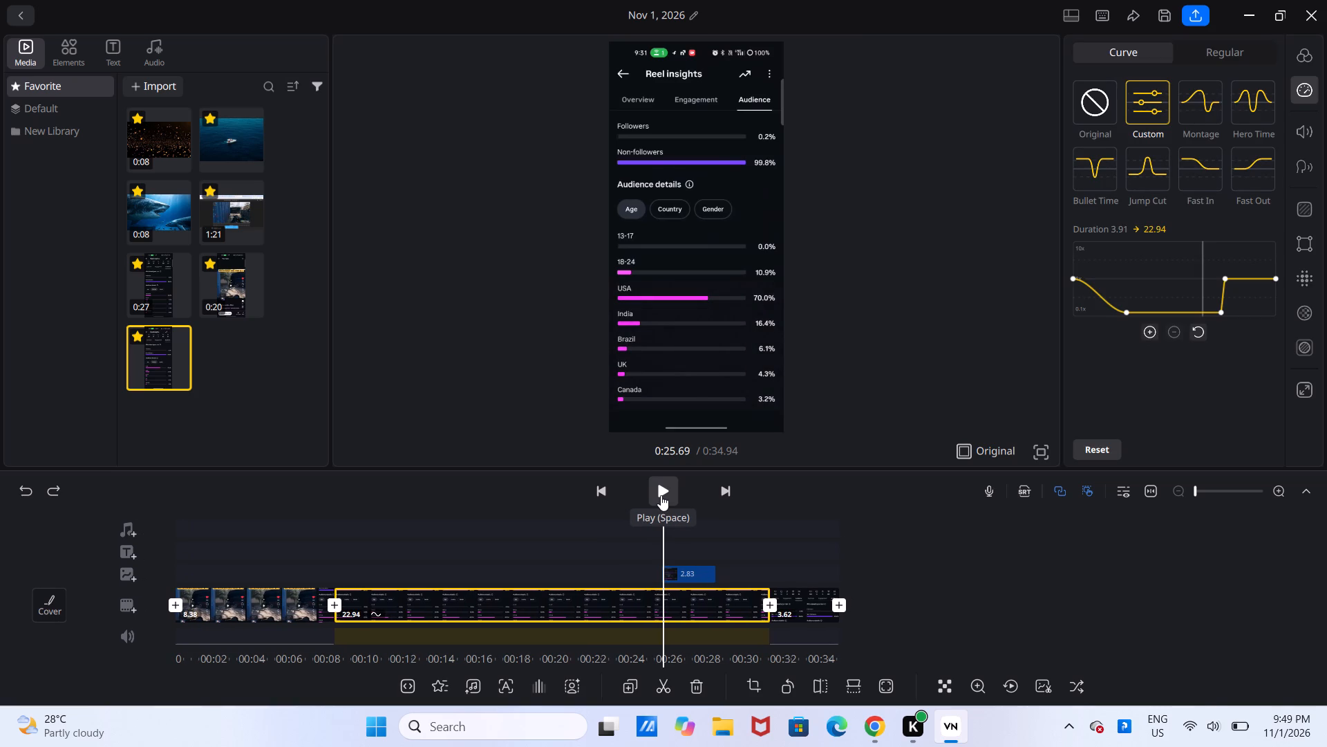
double_click(661, 495)
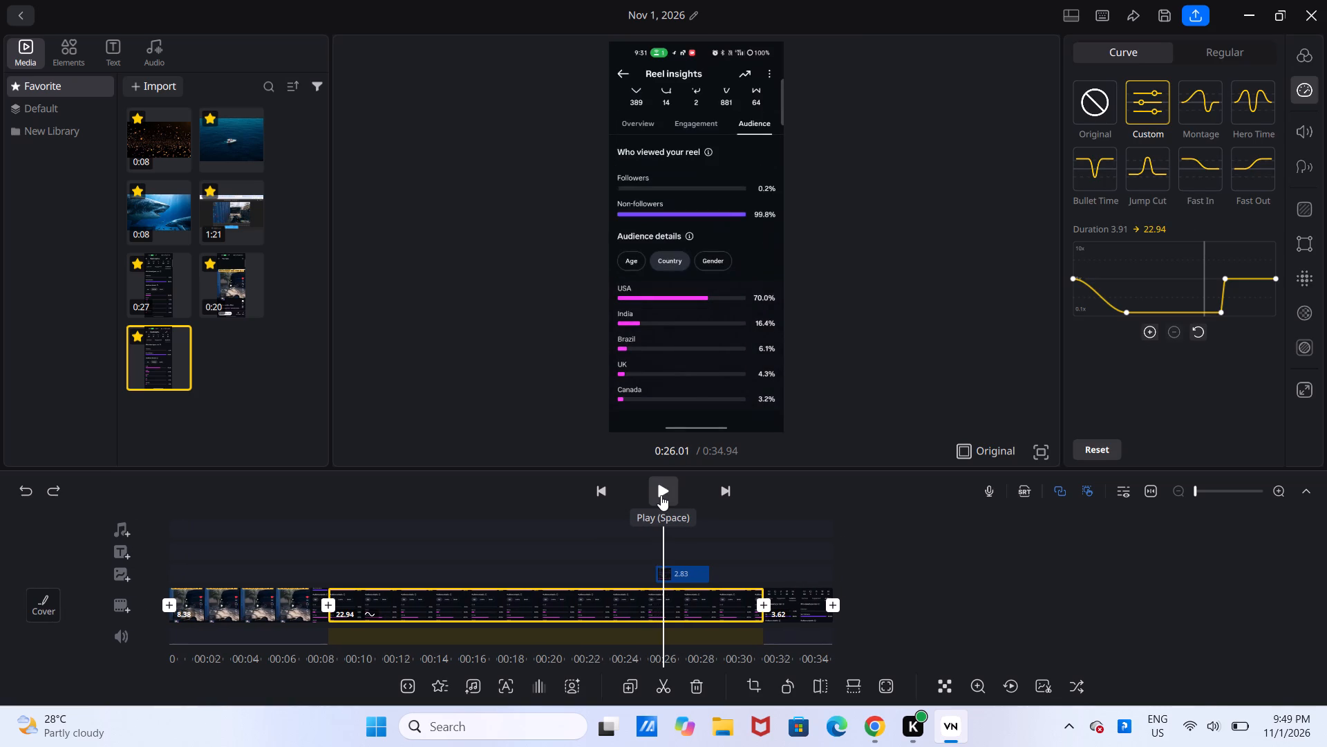
Split the slowed Age-to-Country clip at 0:26.01, by the start of the overlay image.
click(672, 681)
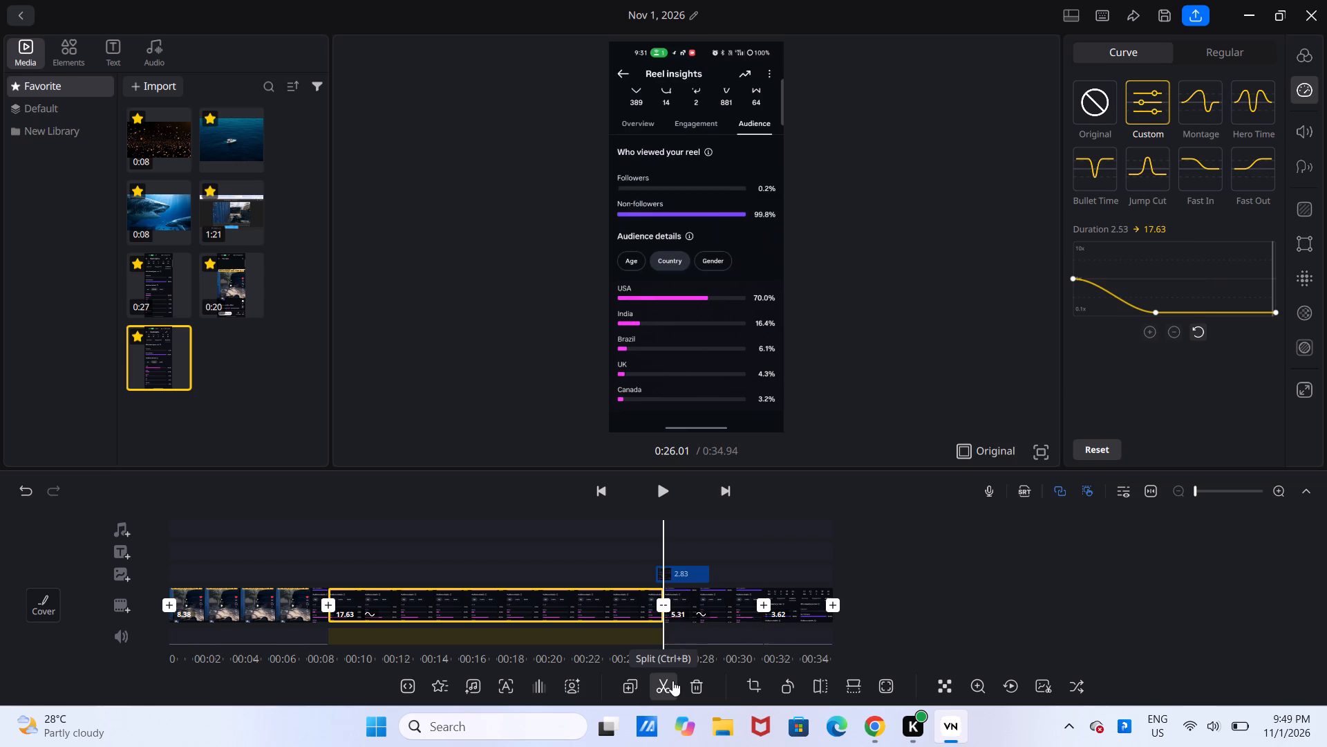
Apply the Original speed curve to both halves of the split Age-to-Country clip.
click(718, 604)
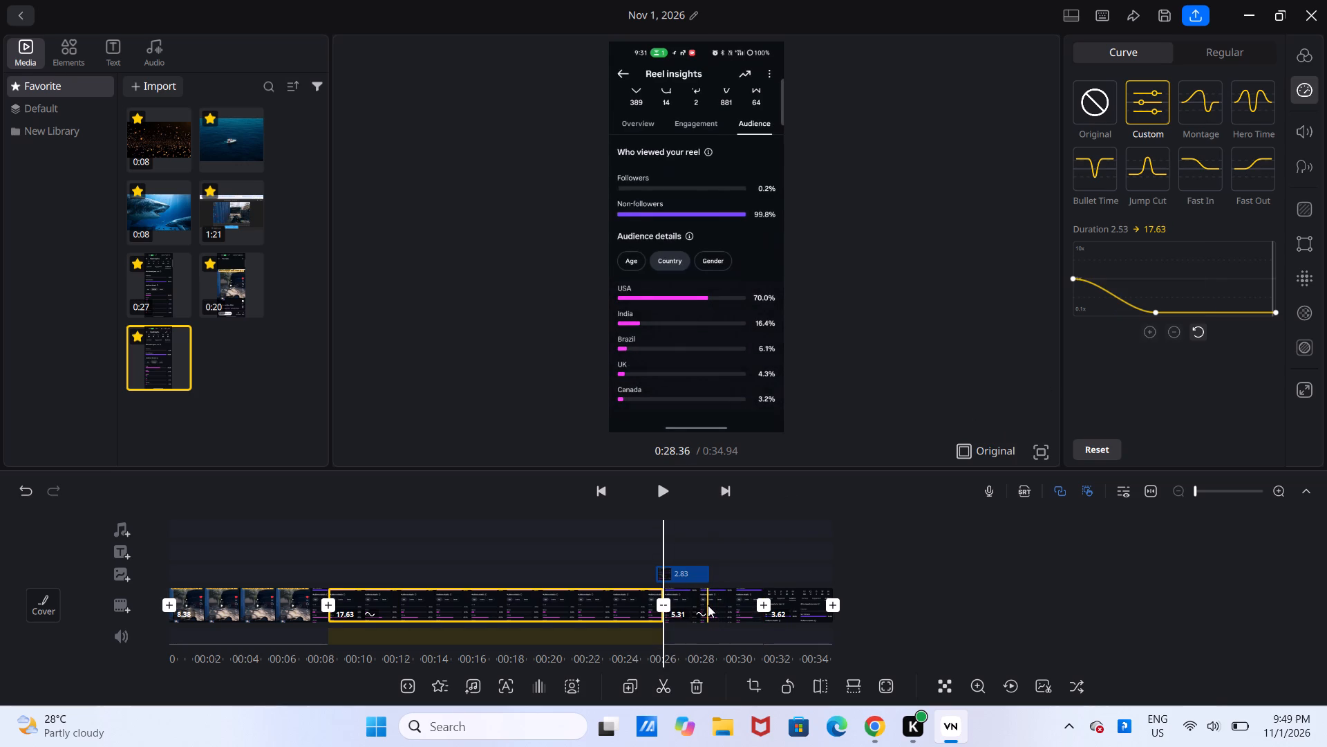
double_click(584, 596)
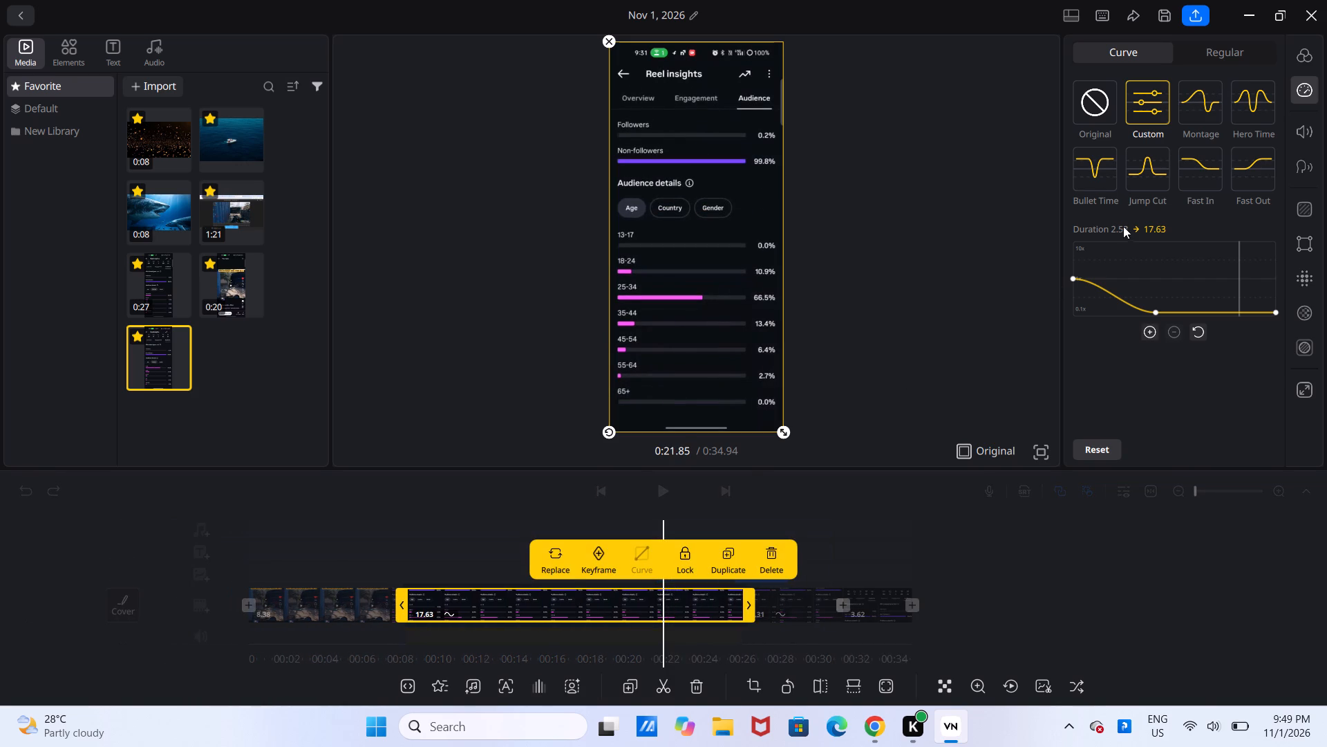
click(1098, 101)
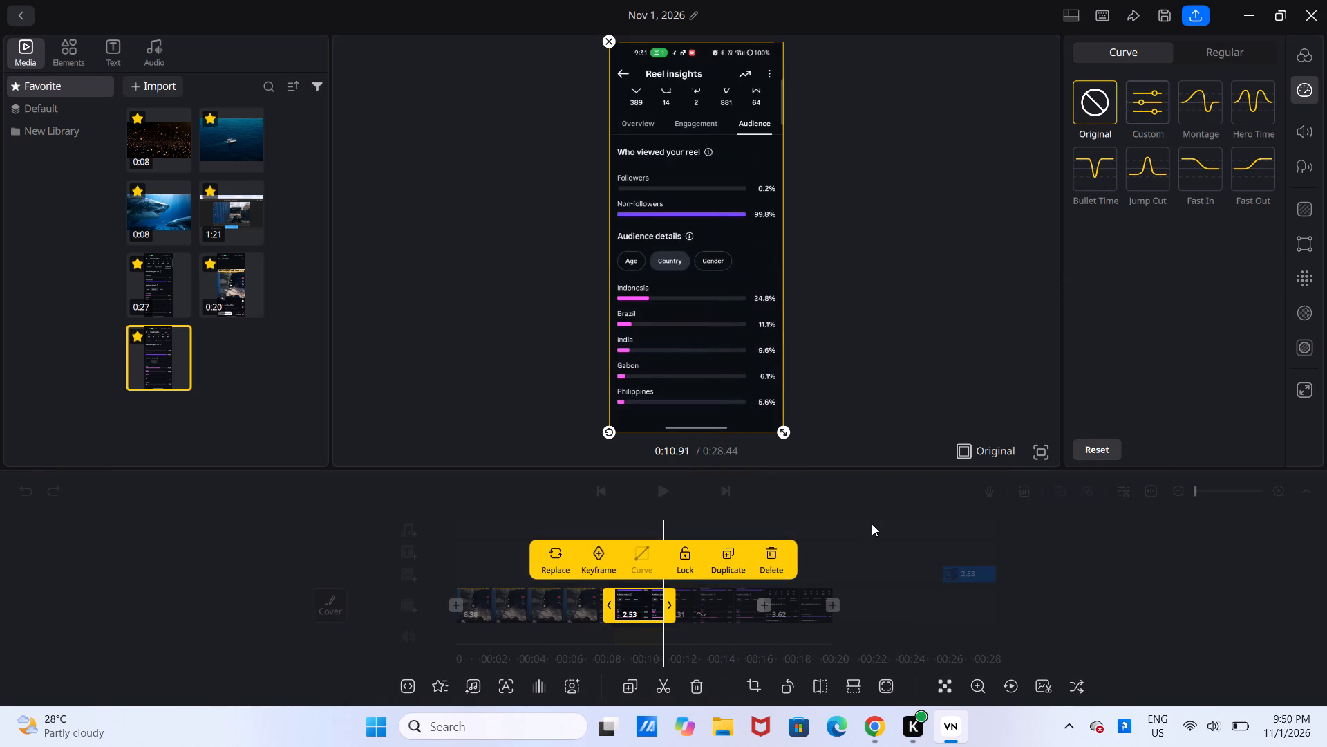
click(872, 524)
double_click(699, 613)
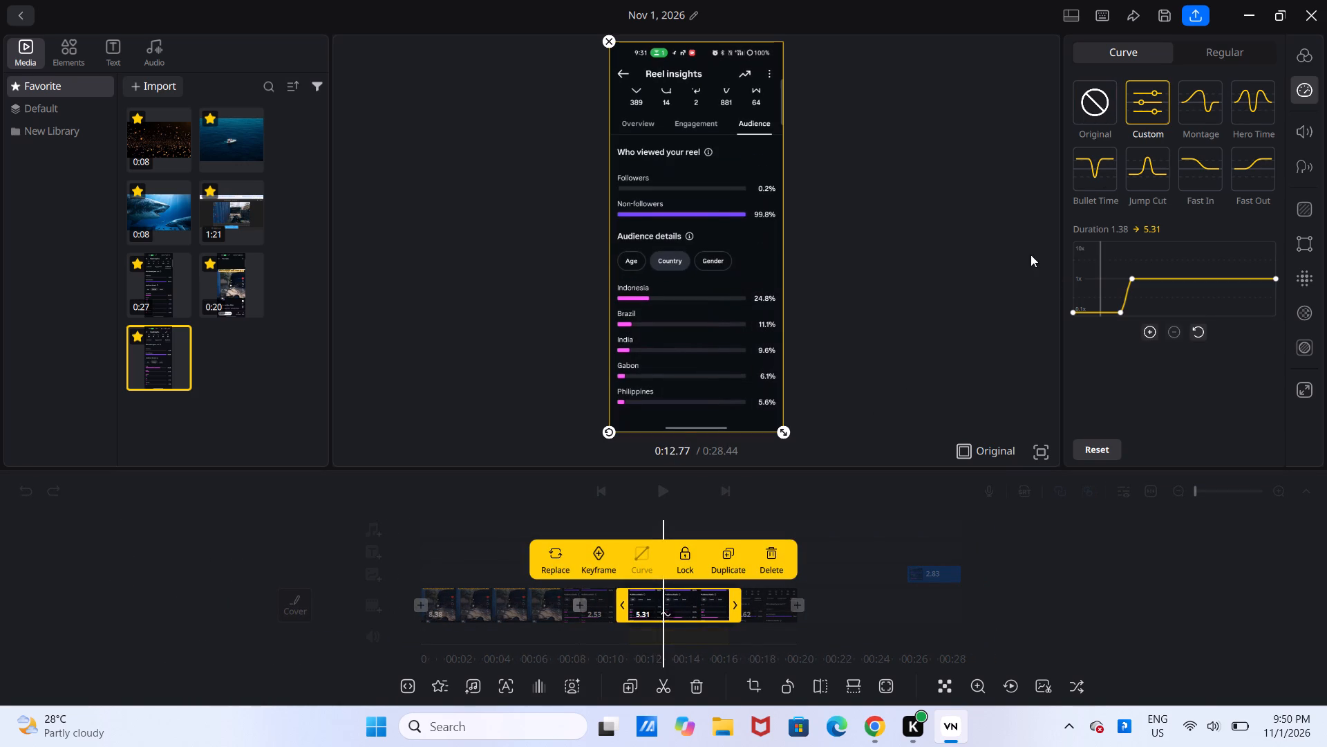
click(1097, 116)
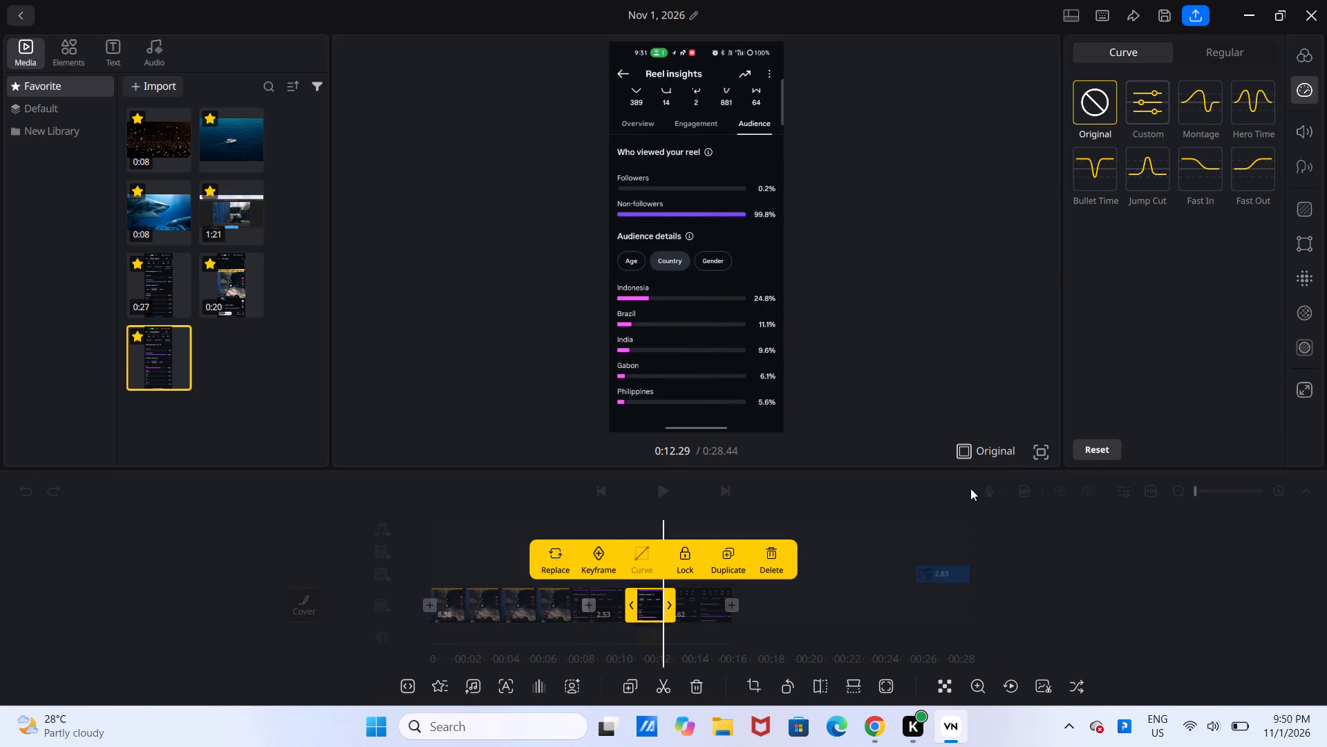
click(972, 544)
Move the USA breakdown overlay back so it starts at the cut between the two restored clips, about 0:10.9.
drag(957, 571, 911, 566)
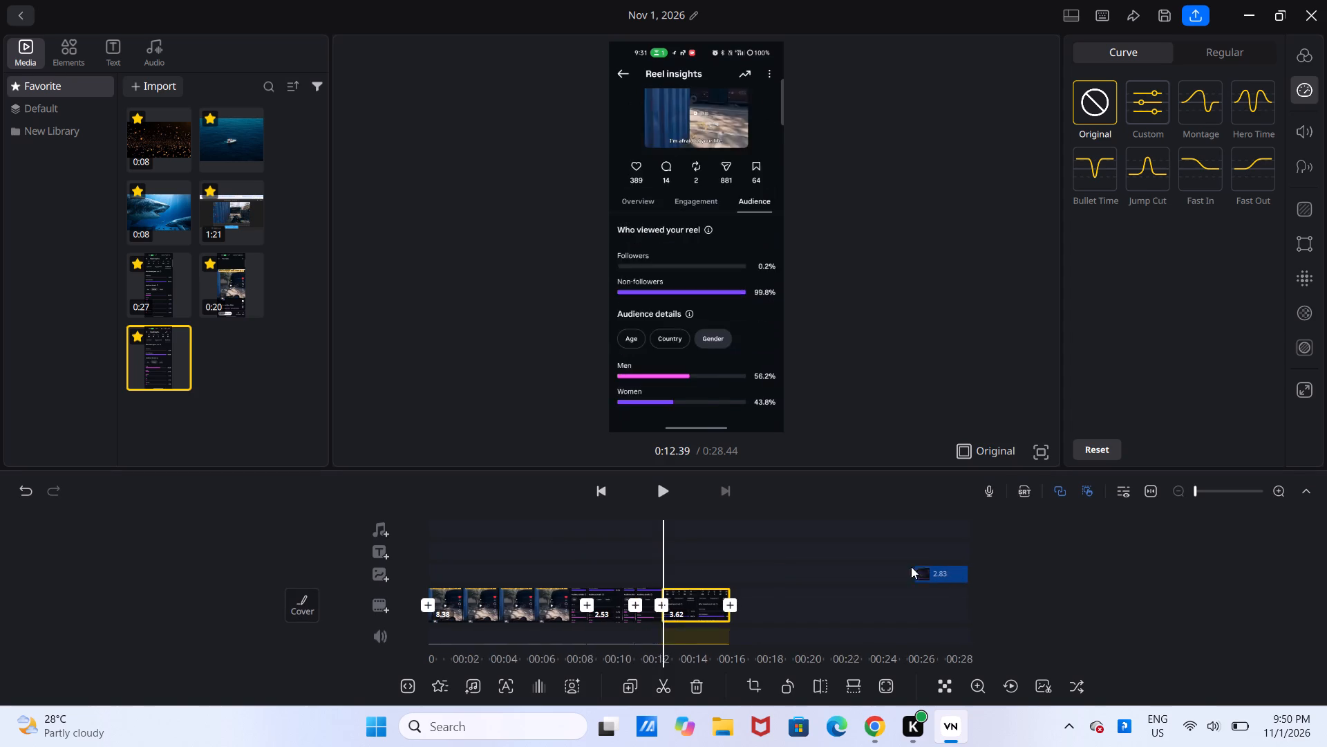
drag(911, 566, 824, 581)
click(824, 581)
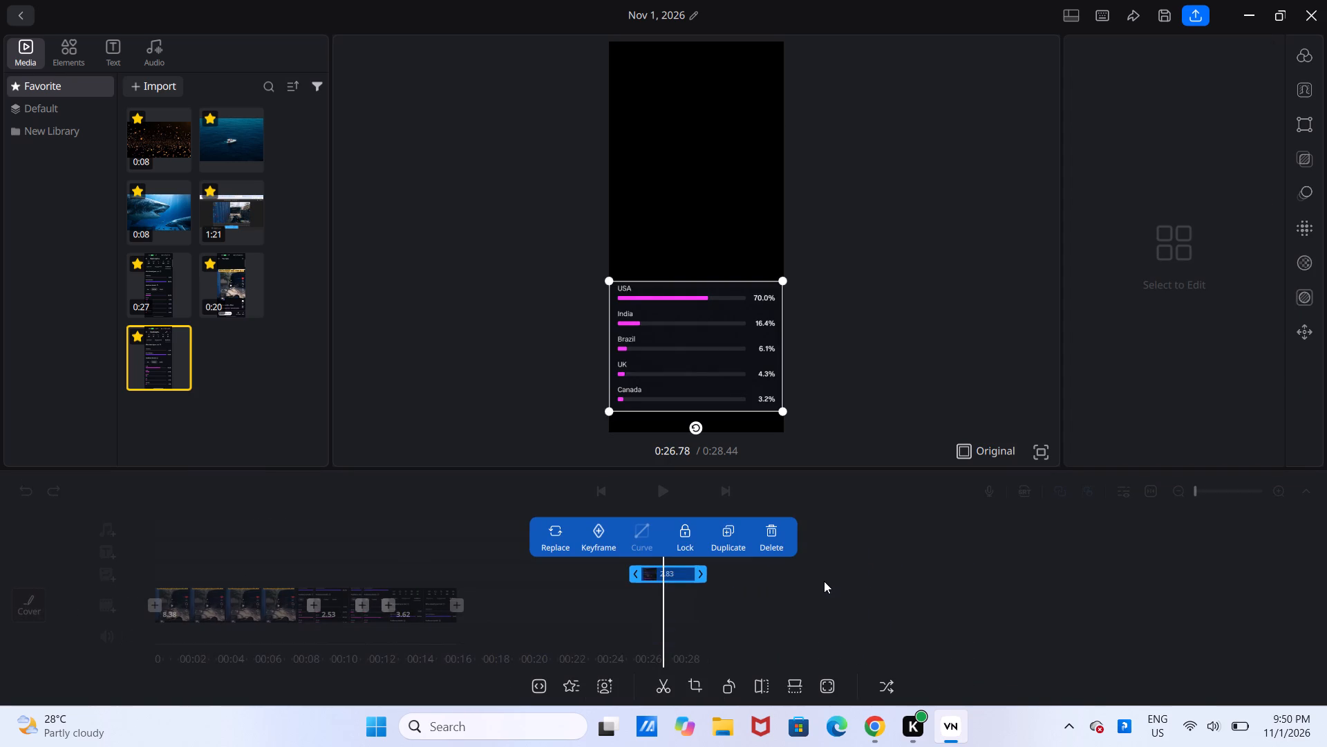
drag(671, 567, 561, 573)
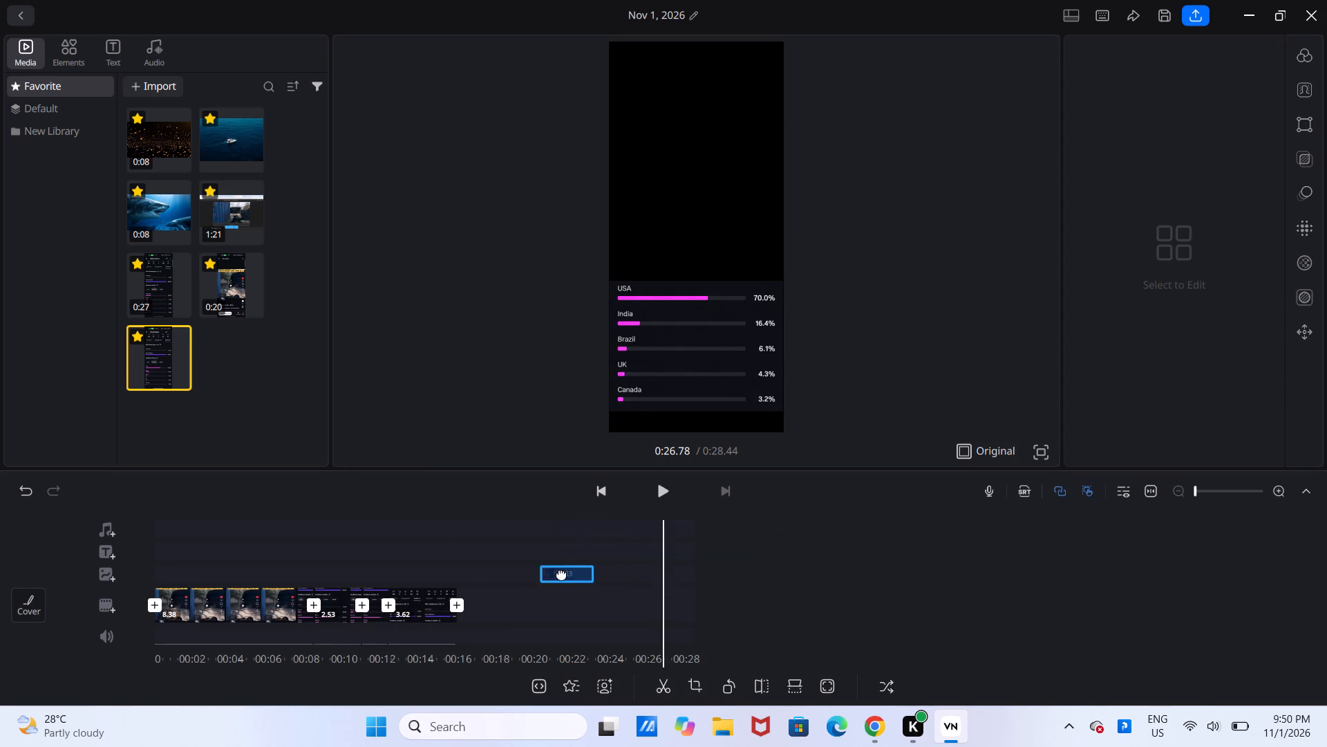
drag(561, 573, 399, 568)
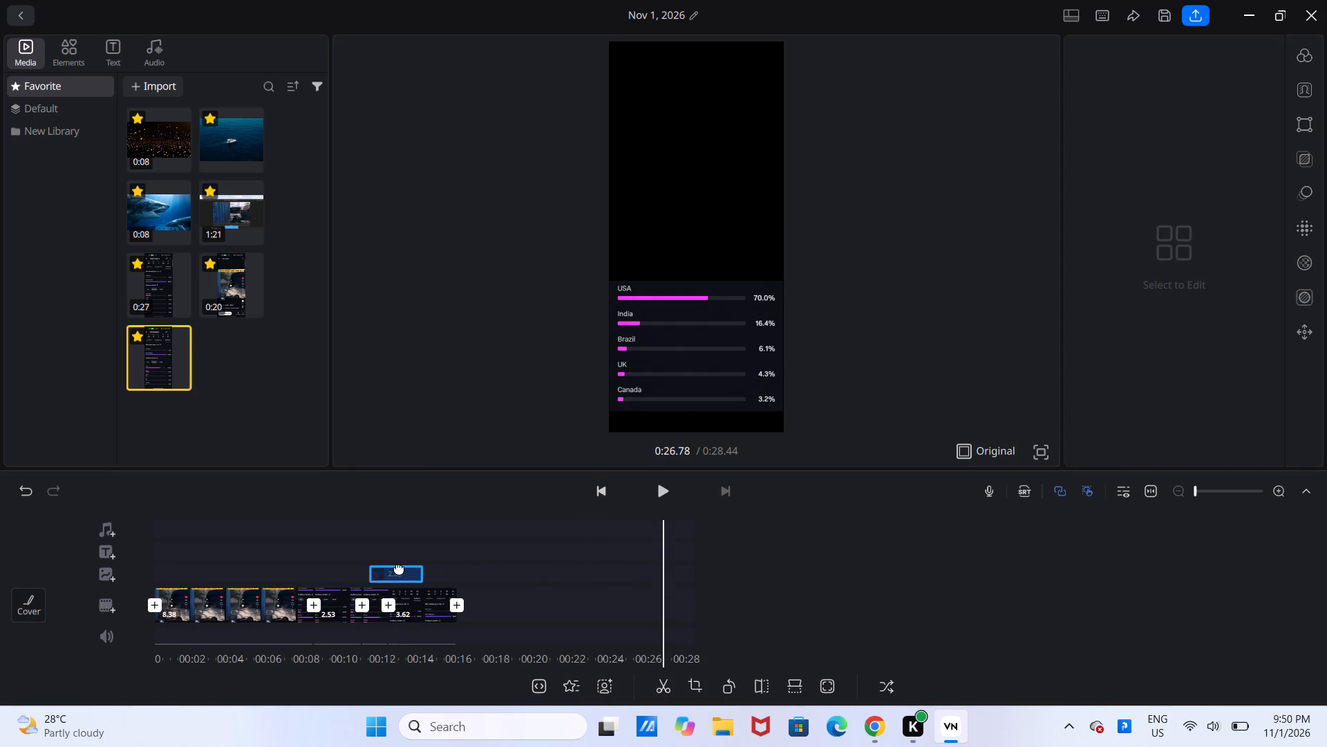
drag(399, 568, 397, 569)
click(525, 528)
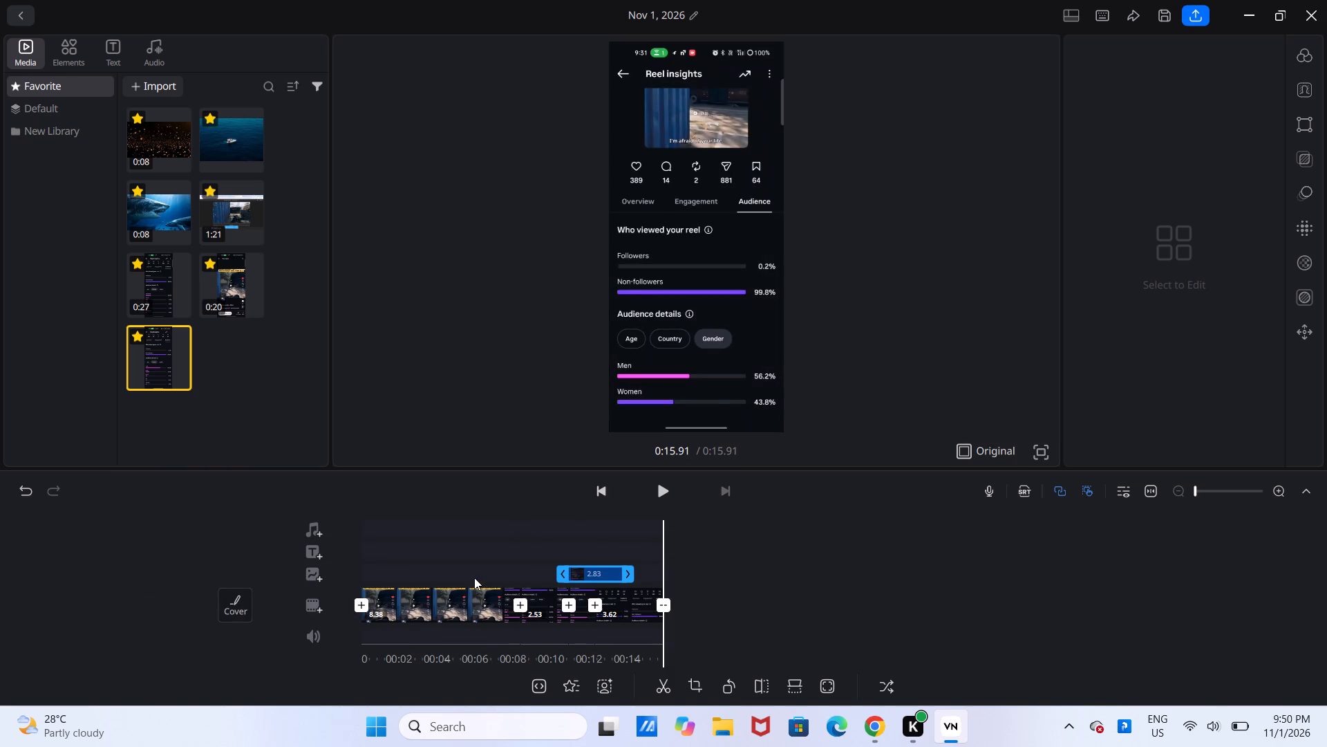
Play the video from the beginning and trim the overlay's end to the end of the Country clip, lasting 1.38 seconds.
drag(483, 566, 835, 593)
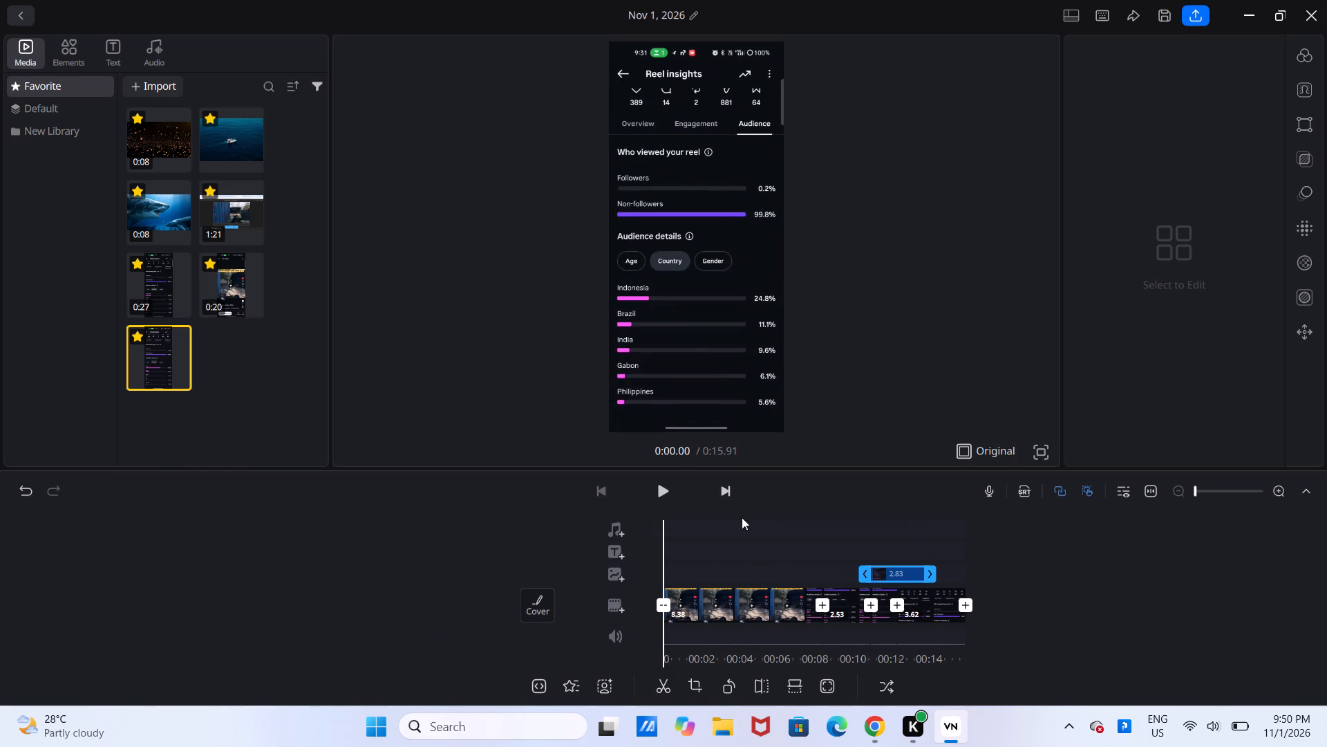
click(652, 490)
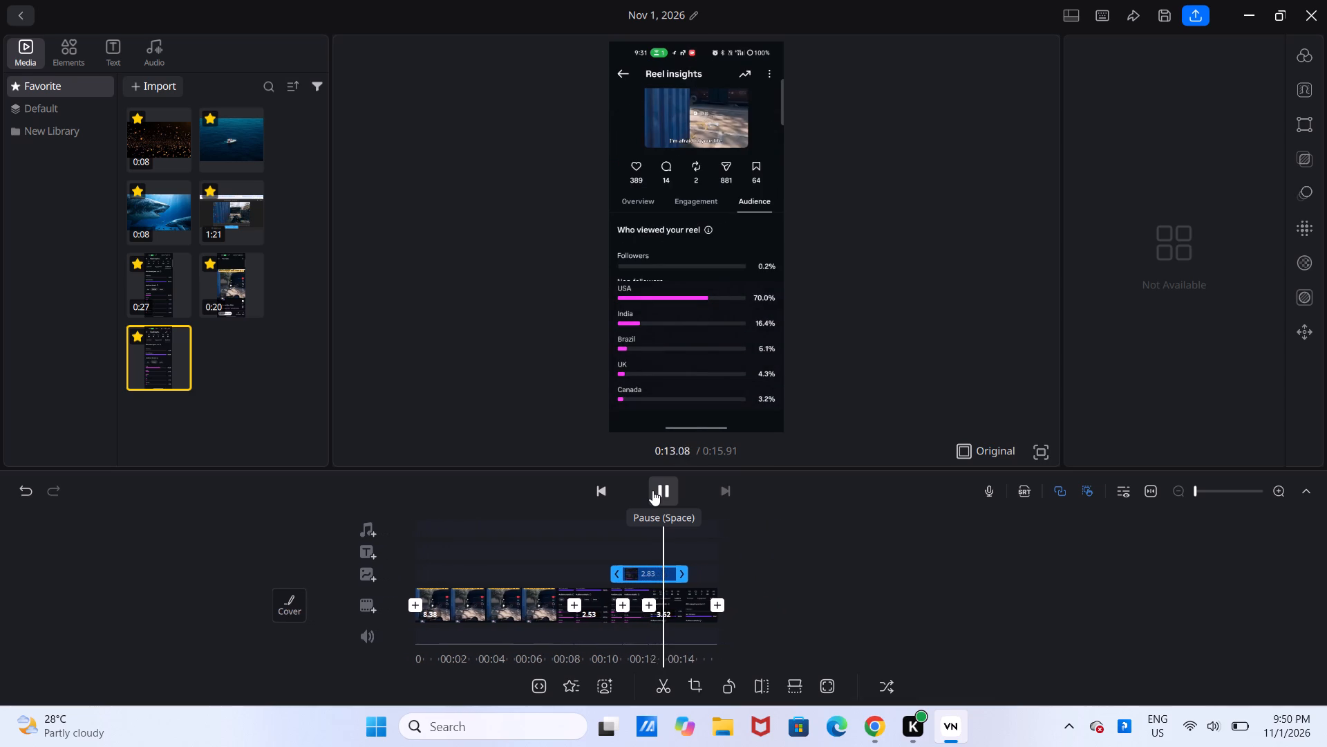
drag(648, 573, 625, 574)
Preview the video full screen, replaying from about 0:11 to 0:13 to check the overlay's end against the switch to Gender.
drag(596, 526, 632, 522)
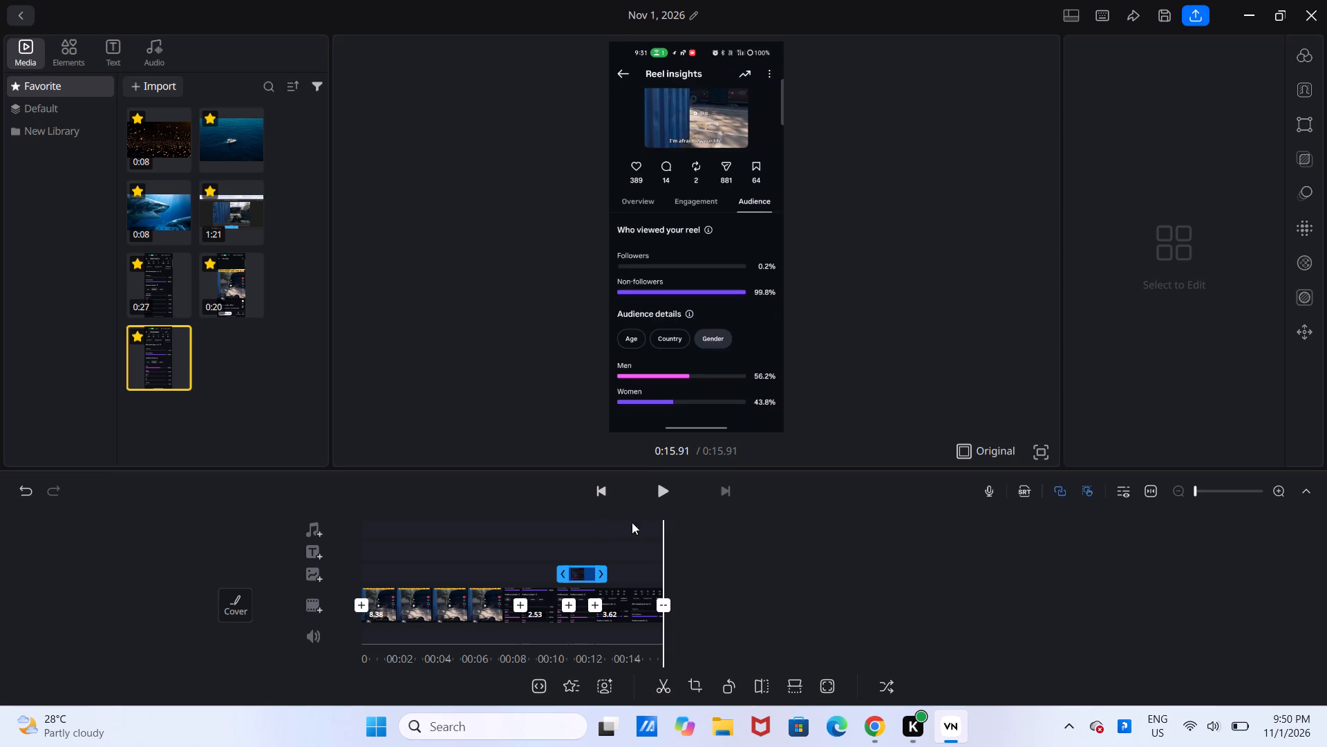
drag(632, 522, 854, 535)
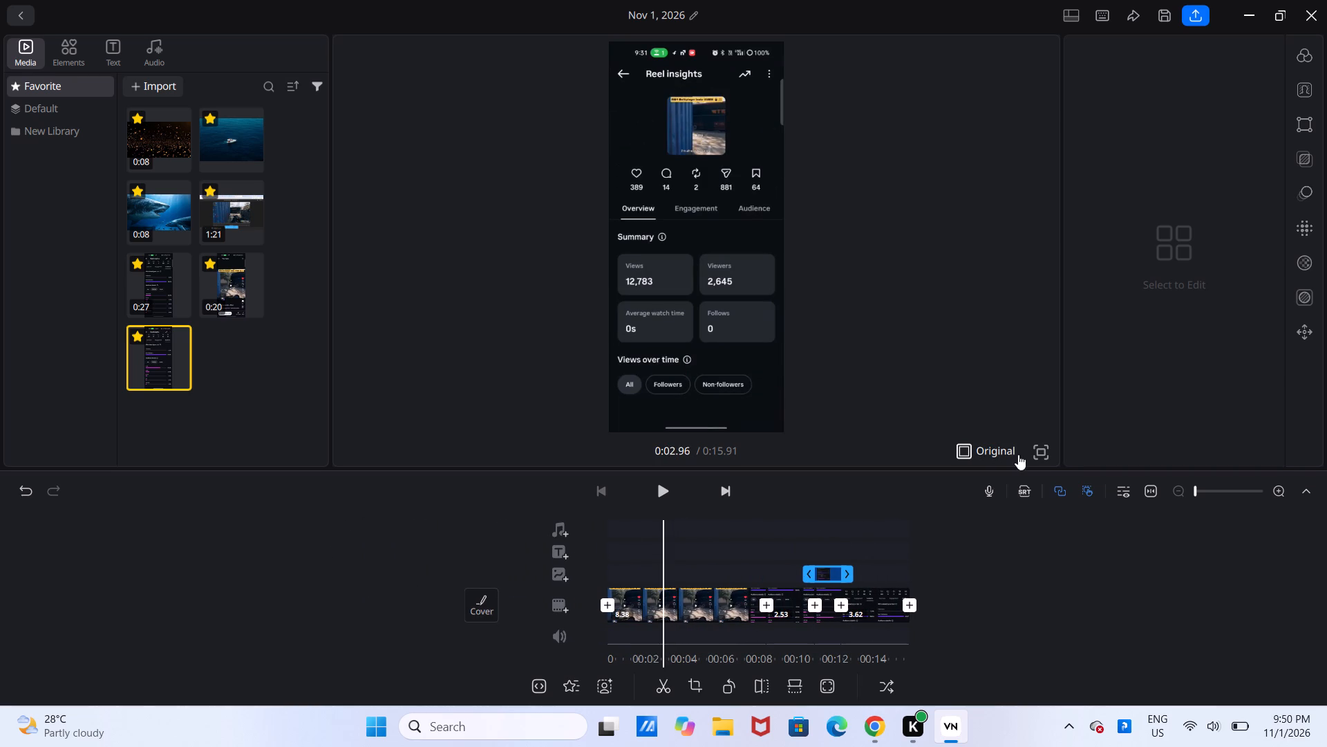
click(1050, 455)
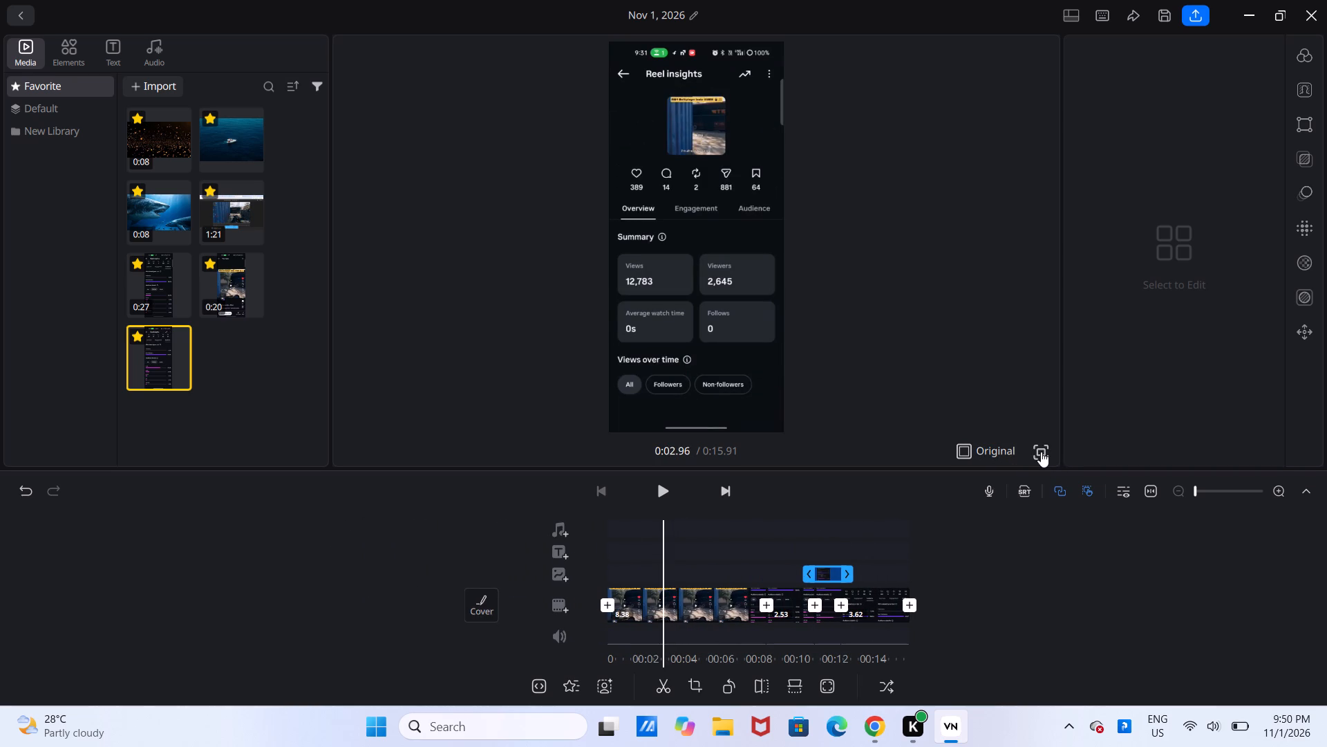
click(1041, 452)
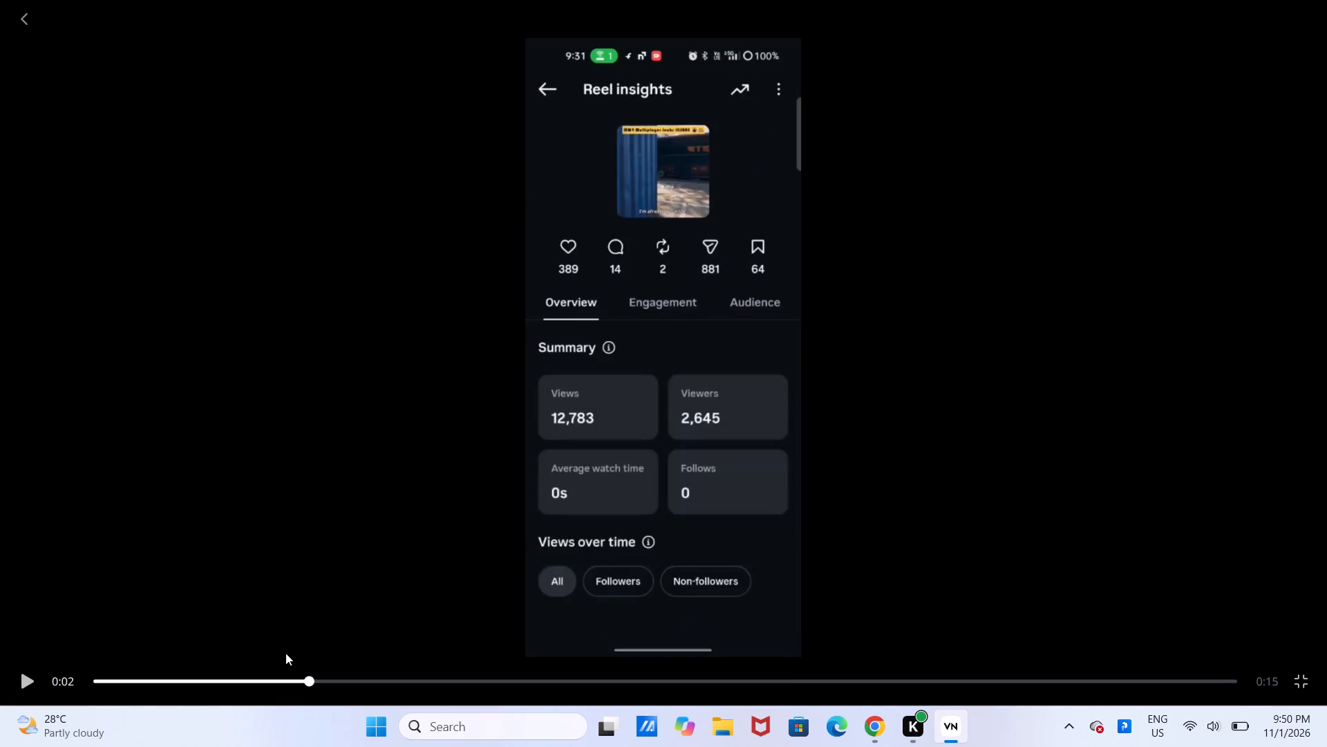
click(22, 675)
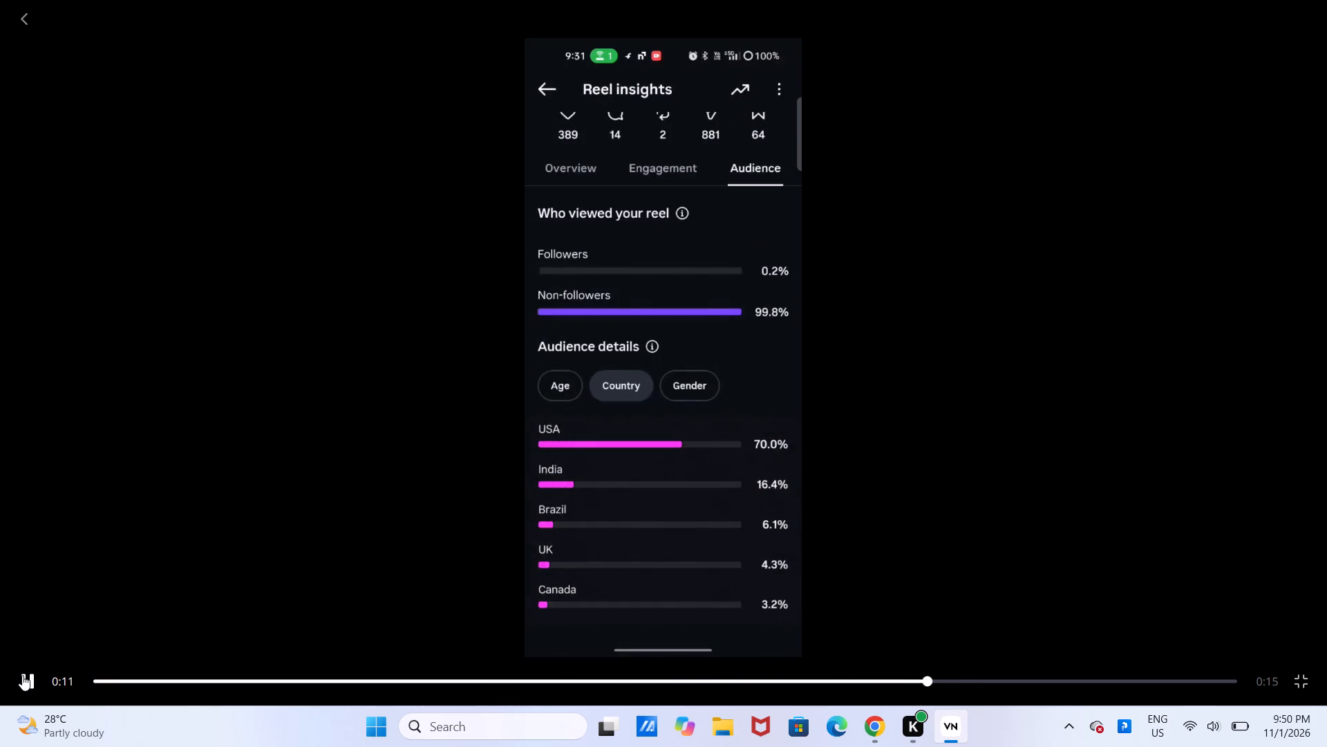
click(22, 675)
click(906, 685)
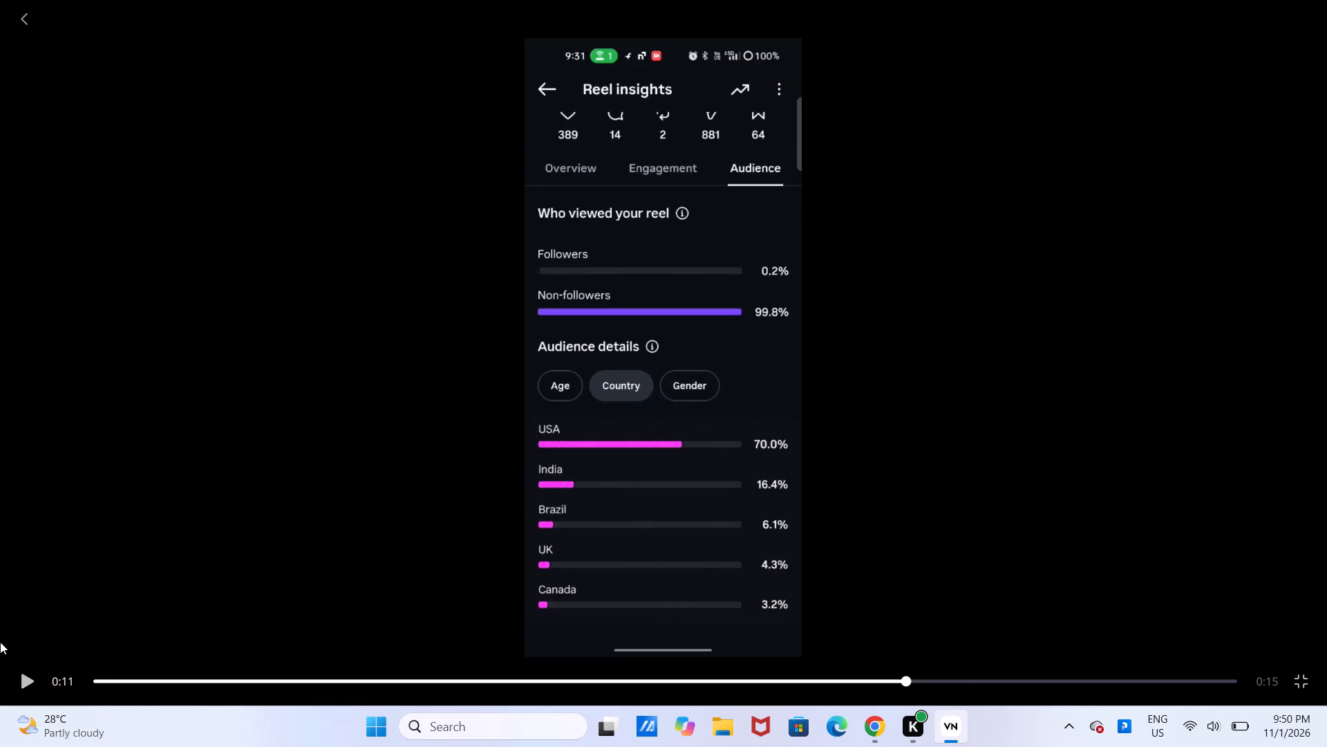
click(28, 679)
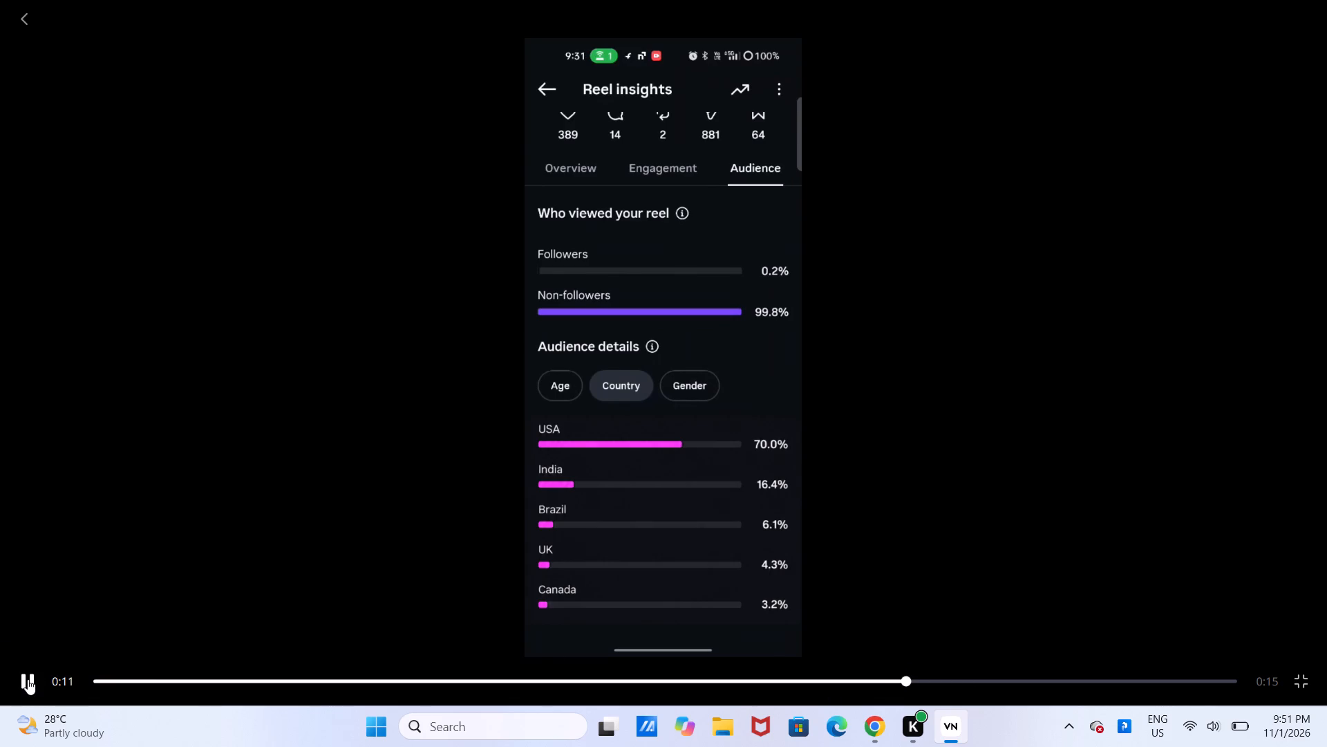
click(28, 679)
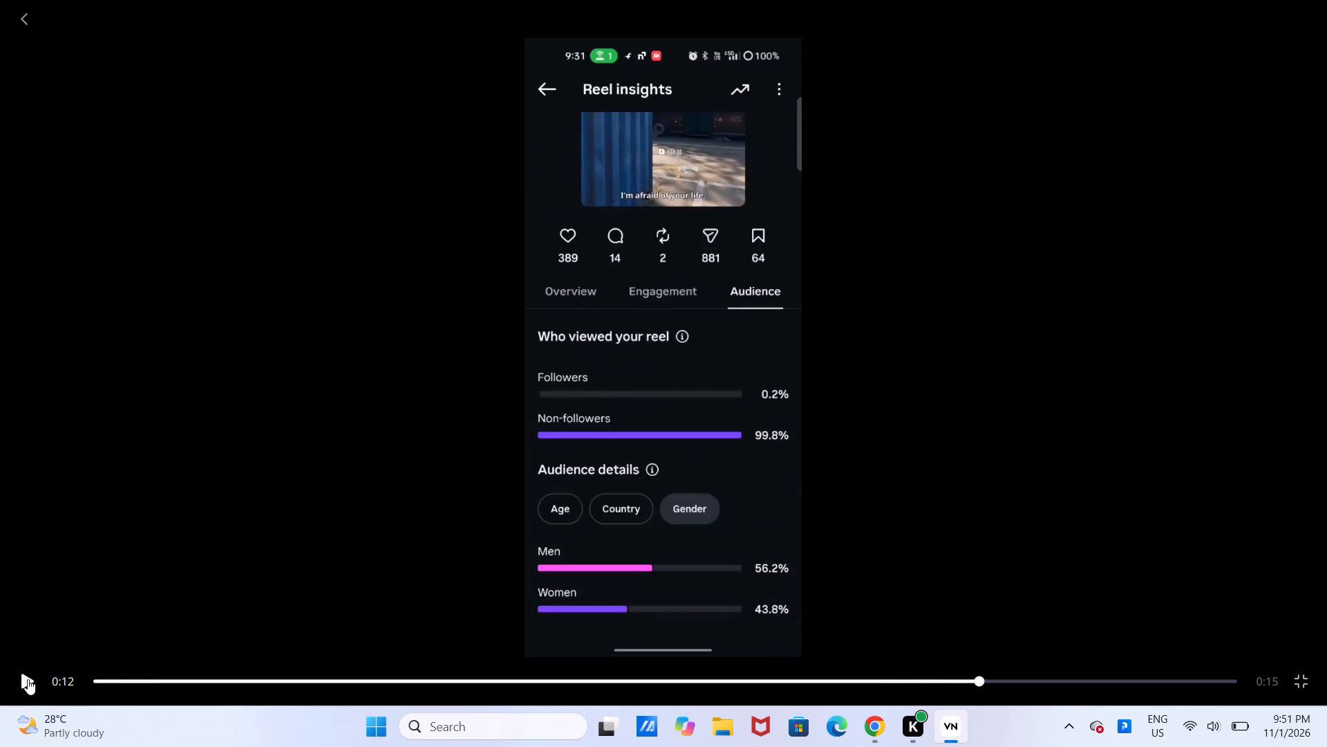
click(28, 679)
click(774, 685)
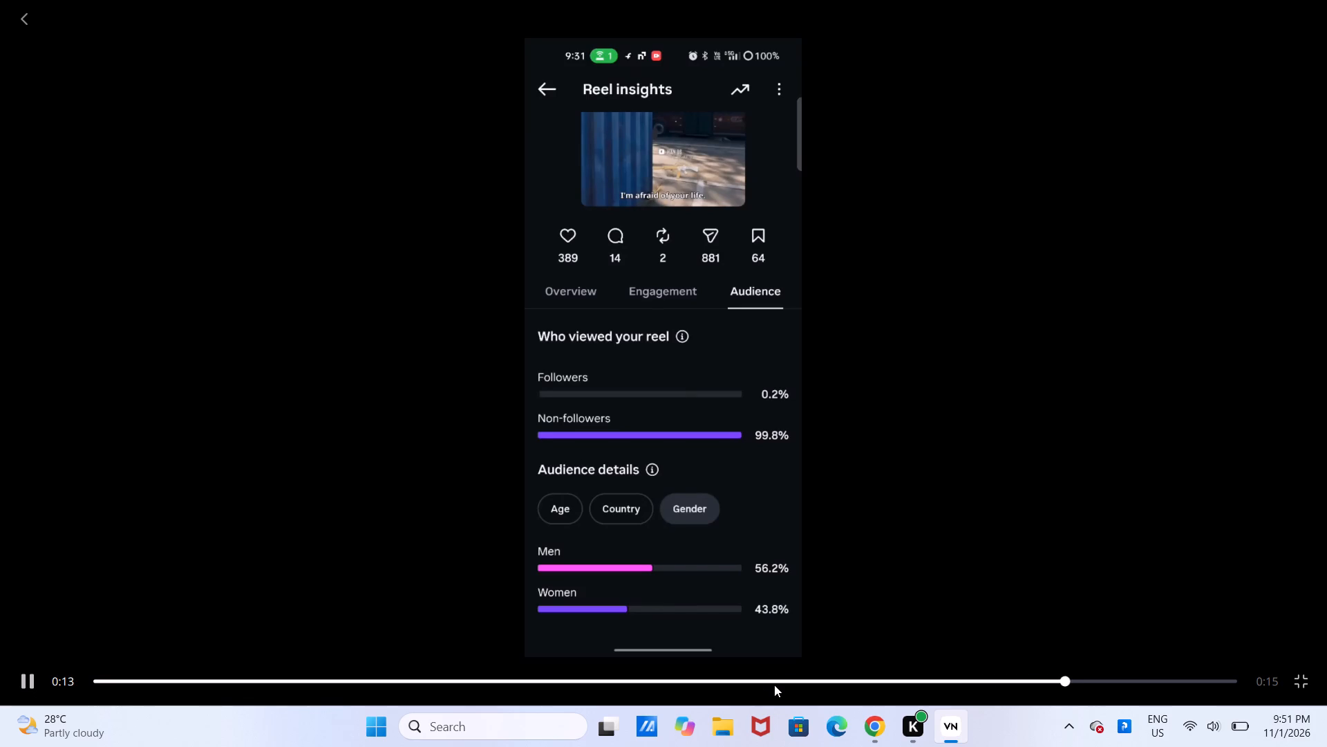
click(26, 666)
click(28, 680)
Replay full screen from 0:05 and scrub around 0:10 to 0:11 to examine the overlay's start against the Age-to-Country switch.
click(508, 681)
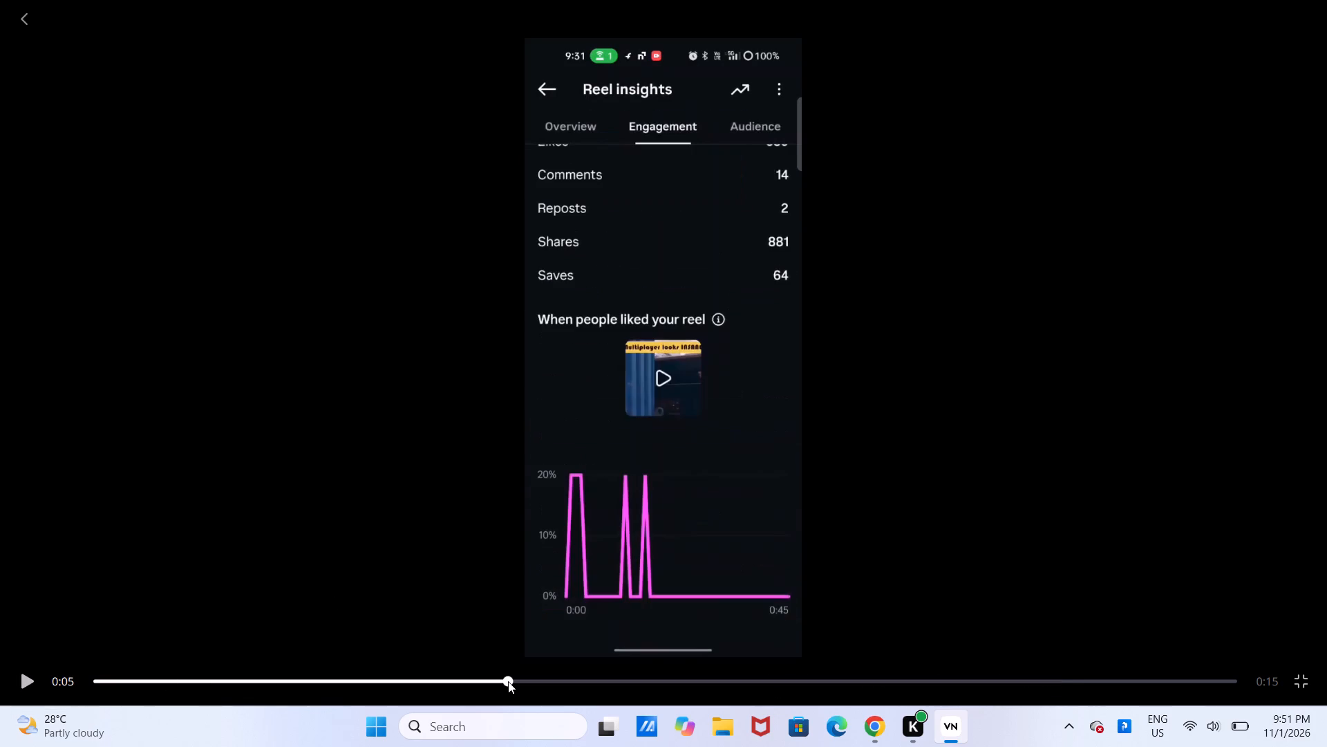
click(28, 678)
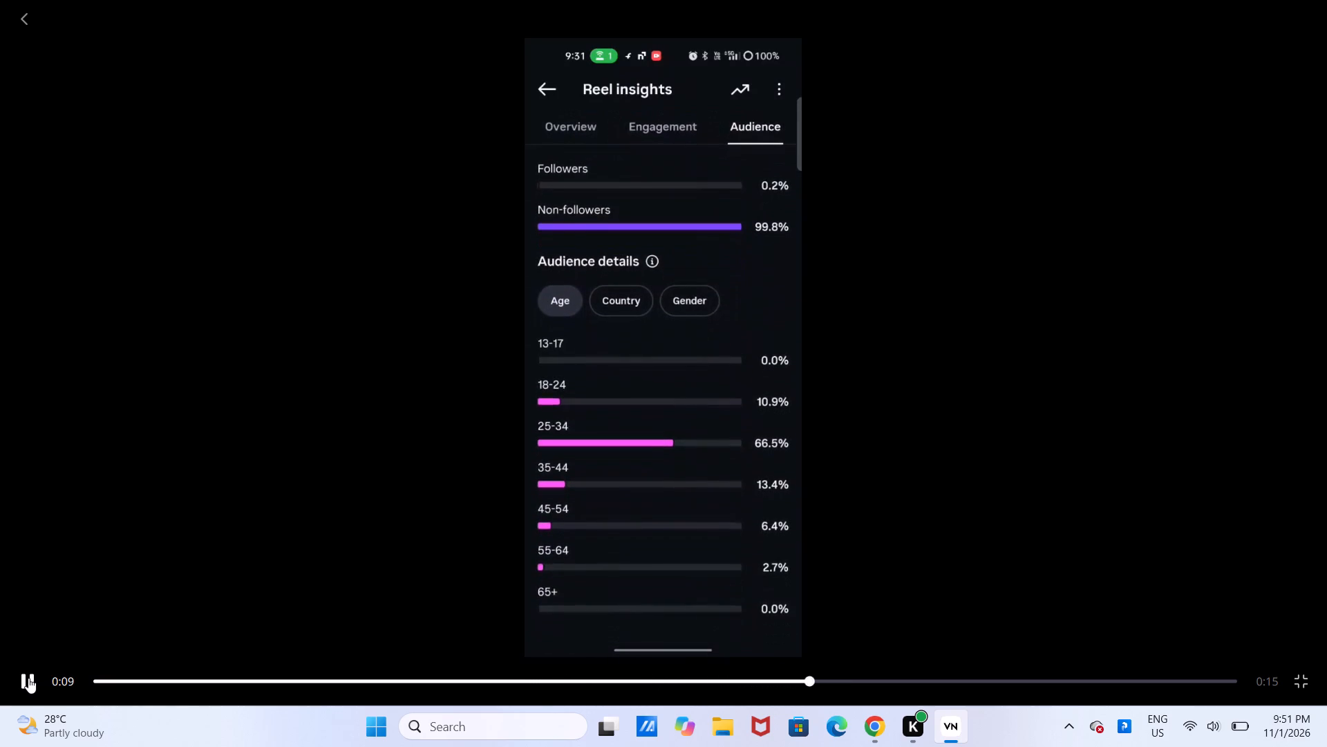
click(28, 678)
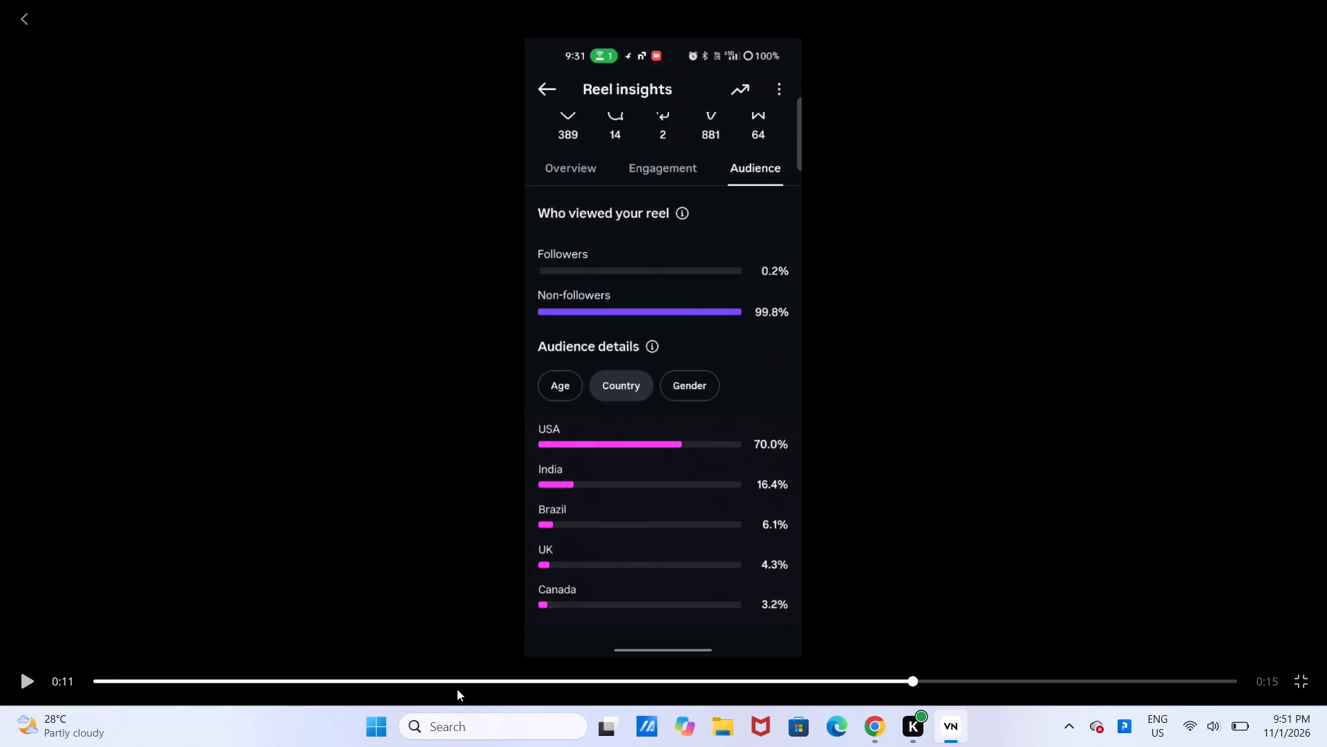
drag(910, 683, 904, 682)
drag(904, 682, 876, 691)
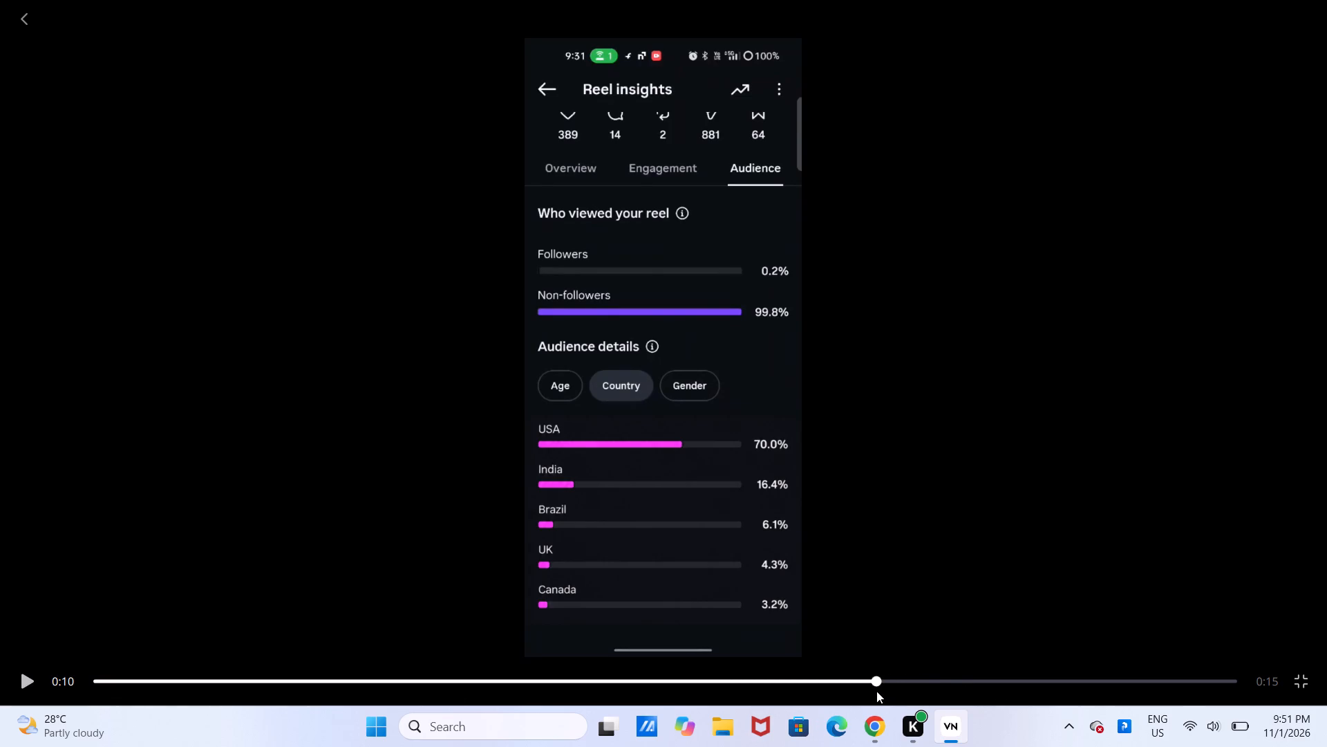
click(874, 685)
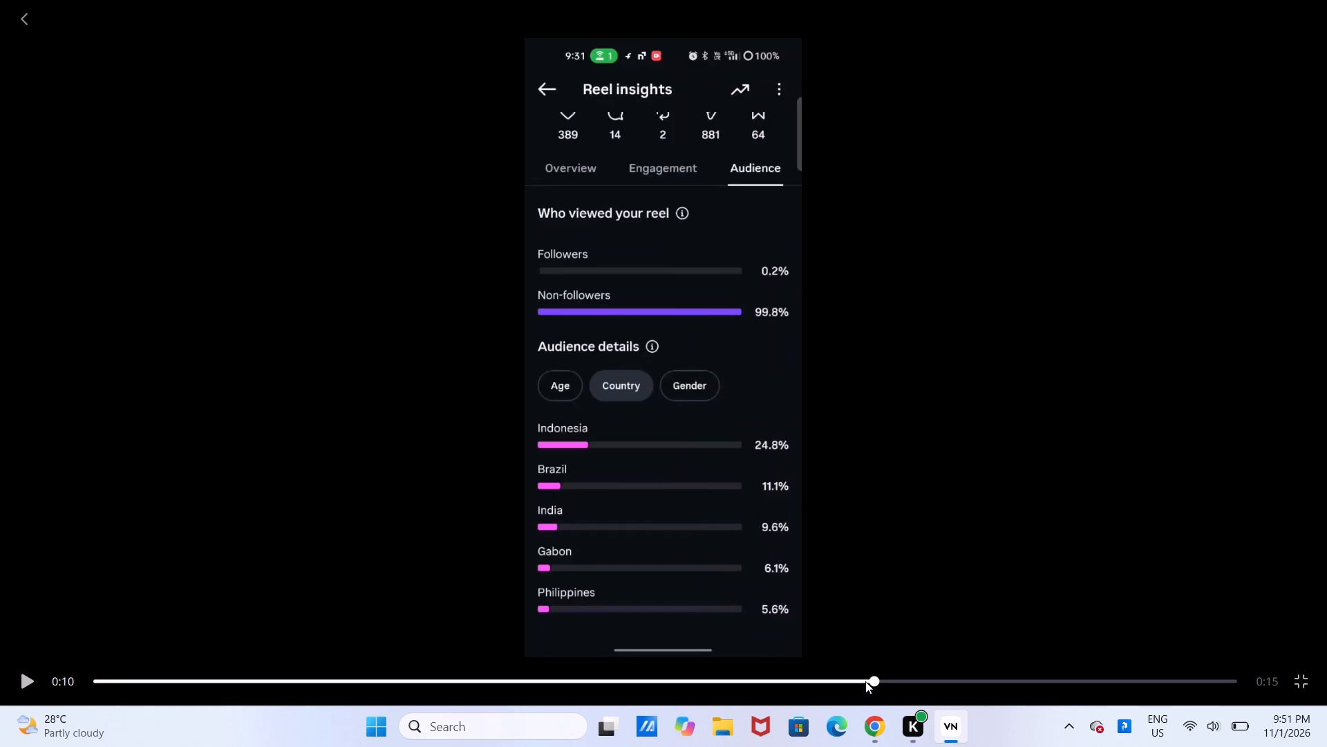
click(865, 681)
click(874, 681)
click(1297, 679)
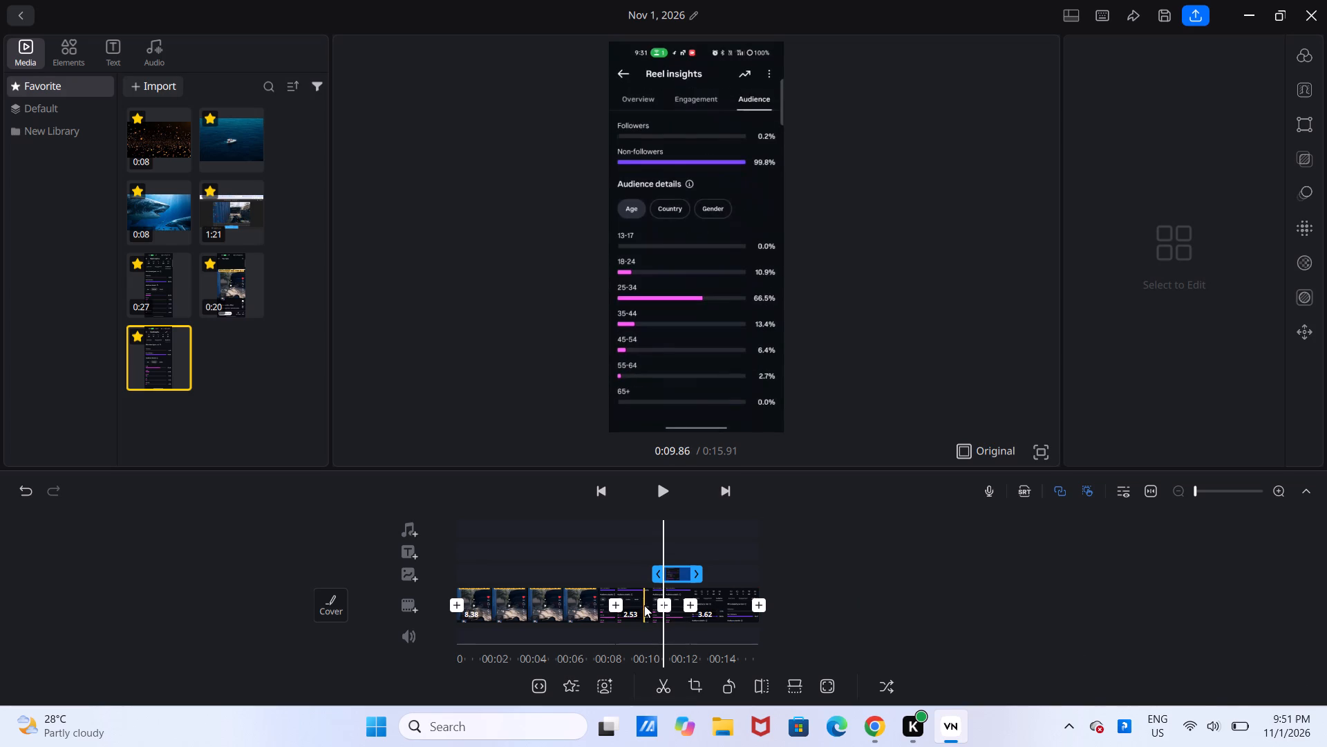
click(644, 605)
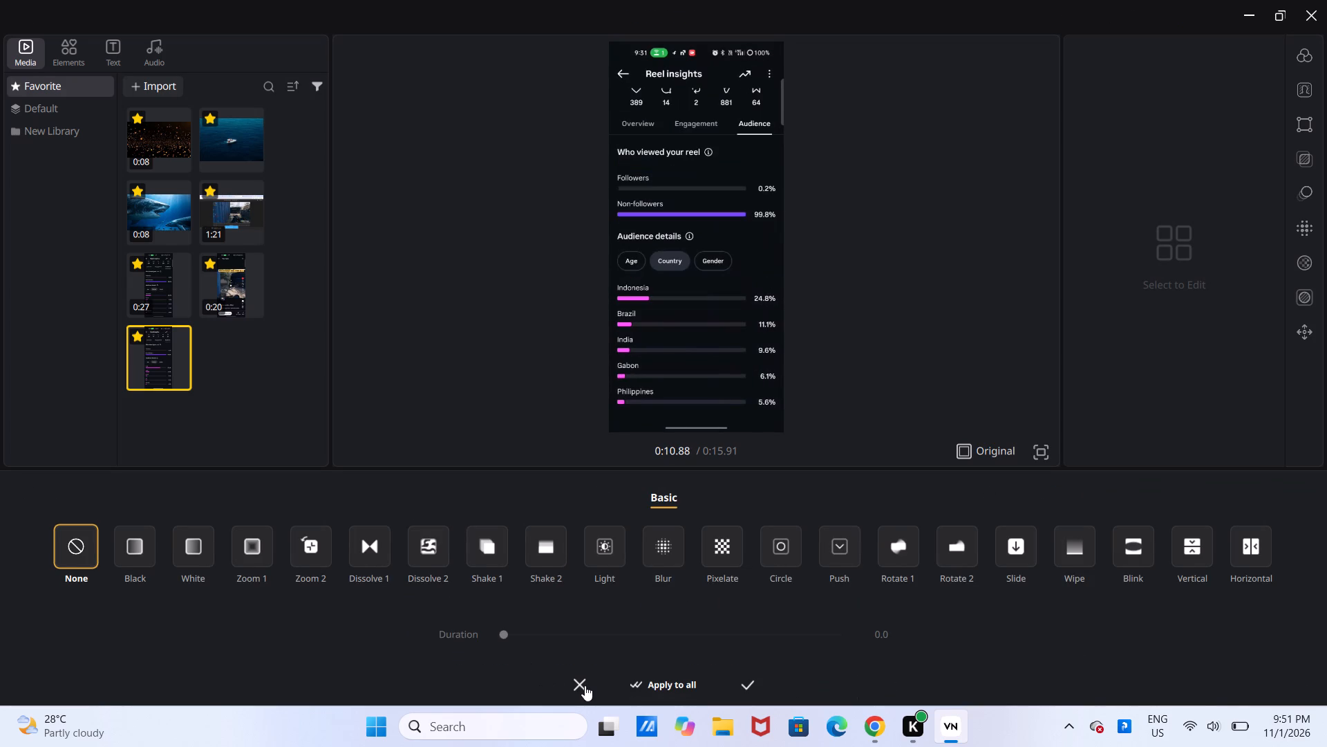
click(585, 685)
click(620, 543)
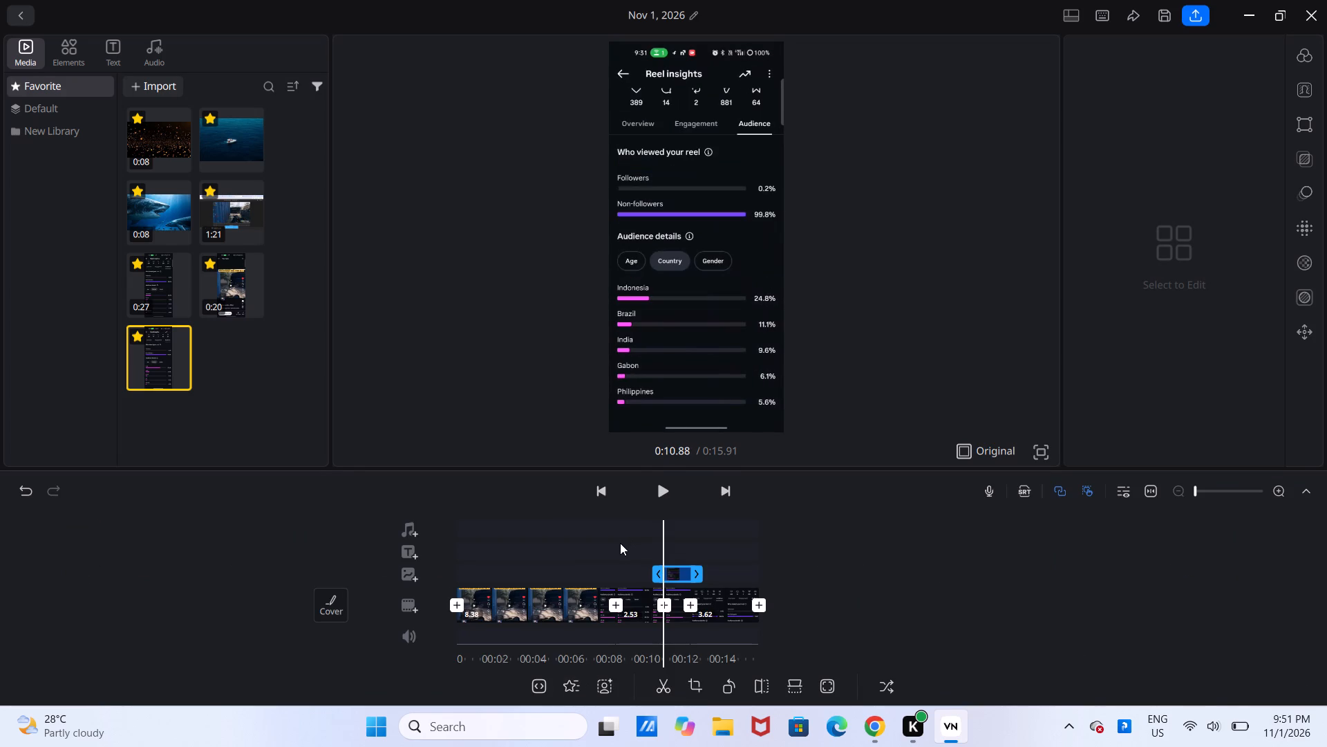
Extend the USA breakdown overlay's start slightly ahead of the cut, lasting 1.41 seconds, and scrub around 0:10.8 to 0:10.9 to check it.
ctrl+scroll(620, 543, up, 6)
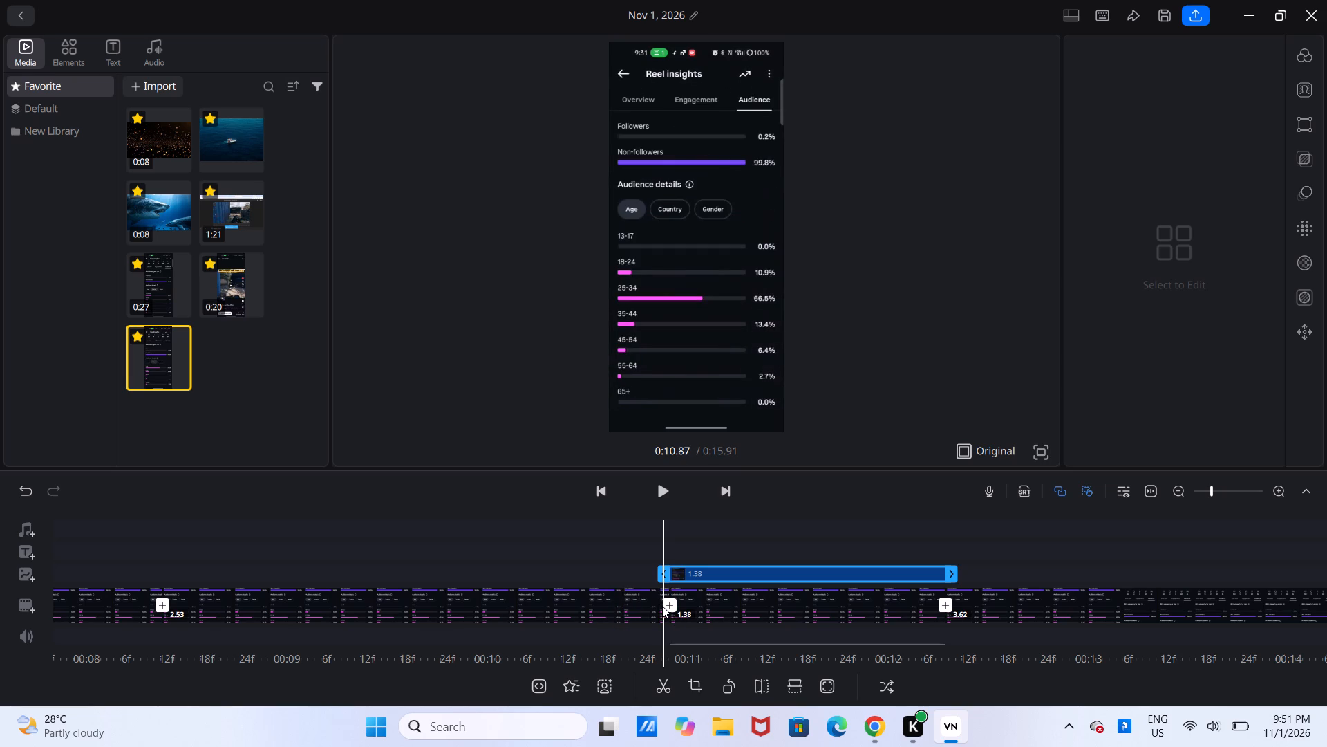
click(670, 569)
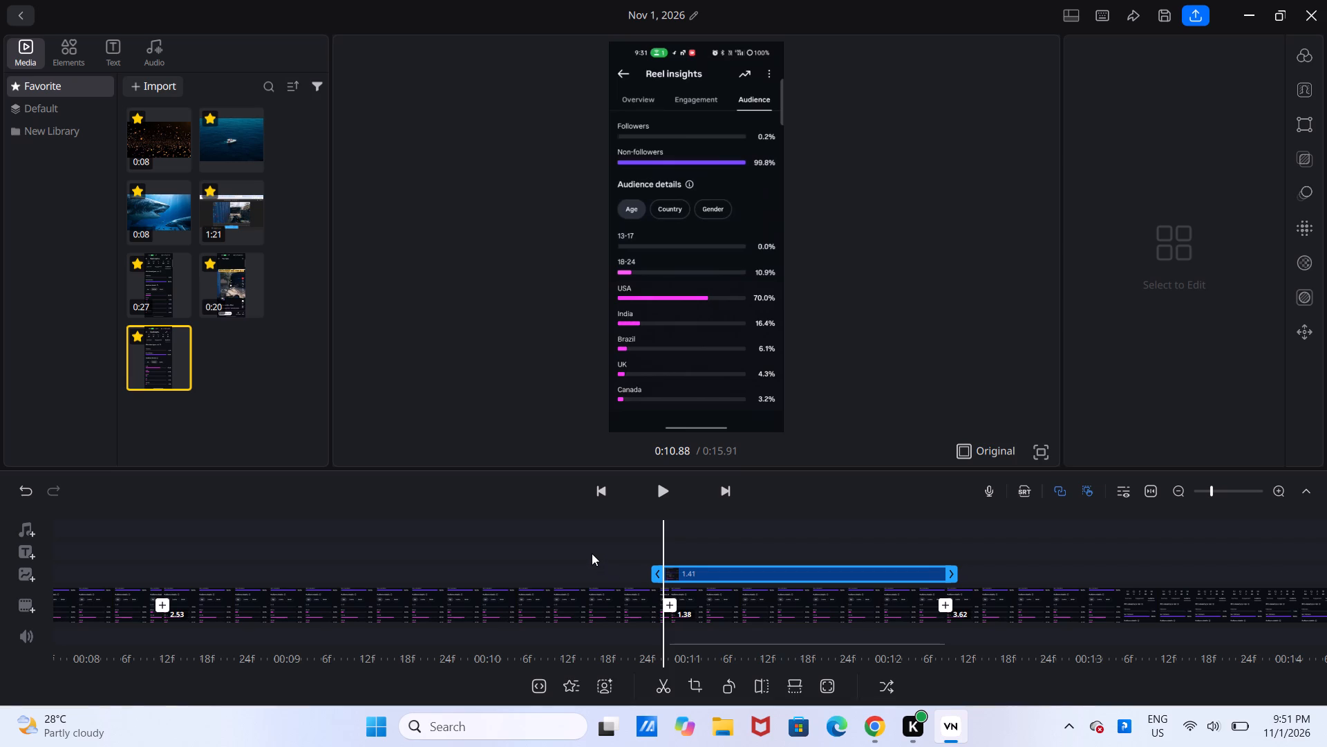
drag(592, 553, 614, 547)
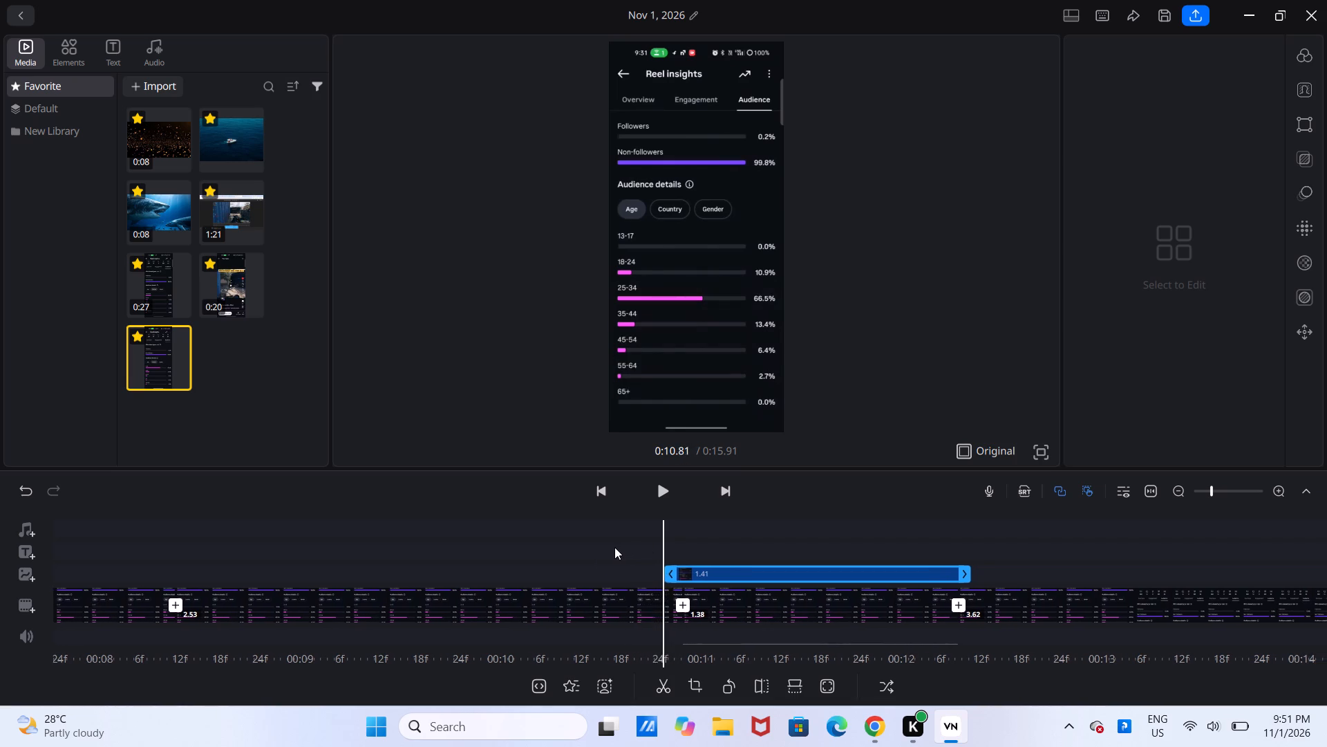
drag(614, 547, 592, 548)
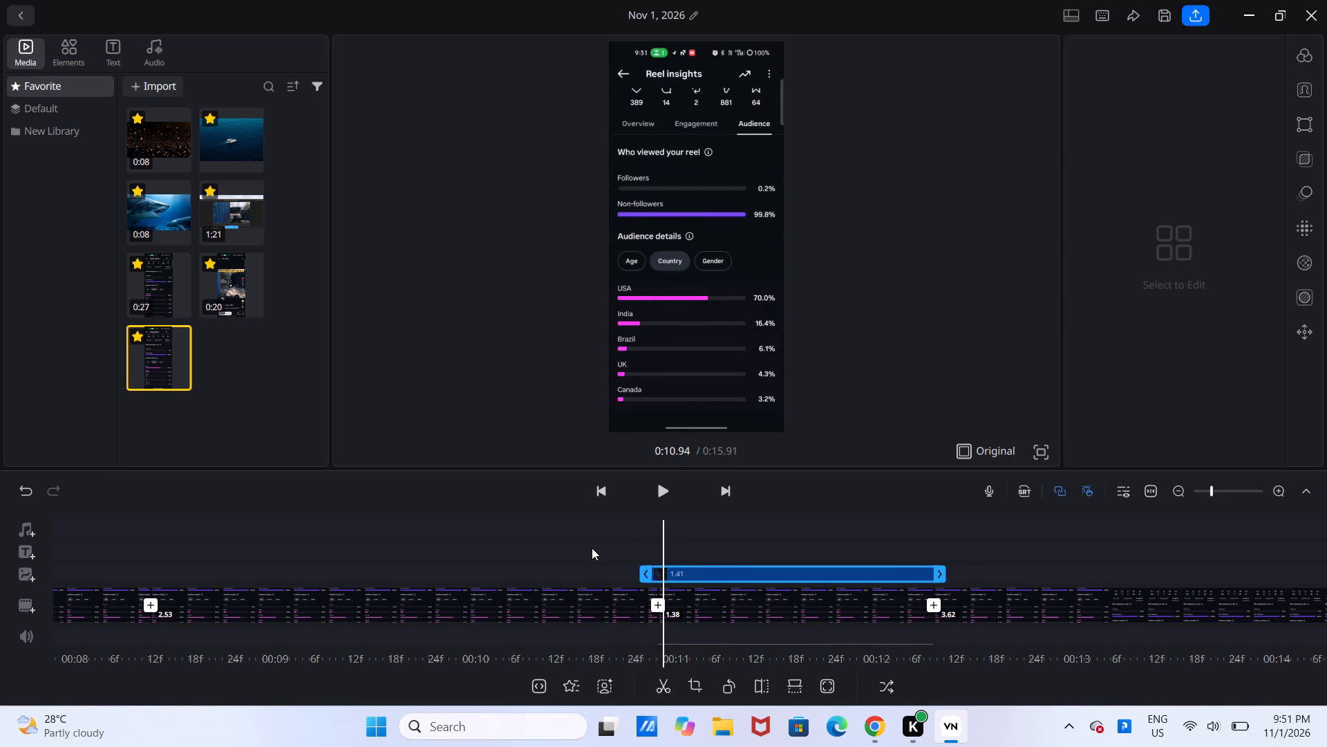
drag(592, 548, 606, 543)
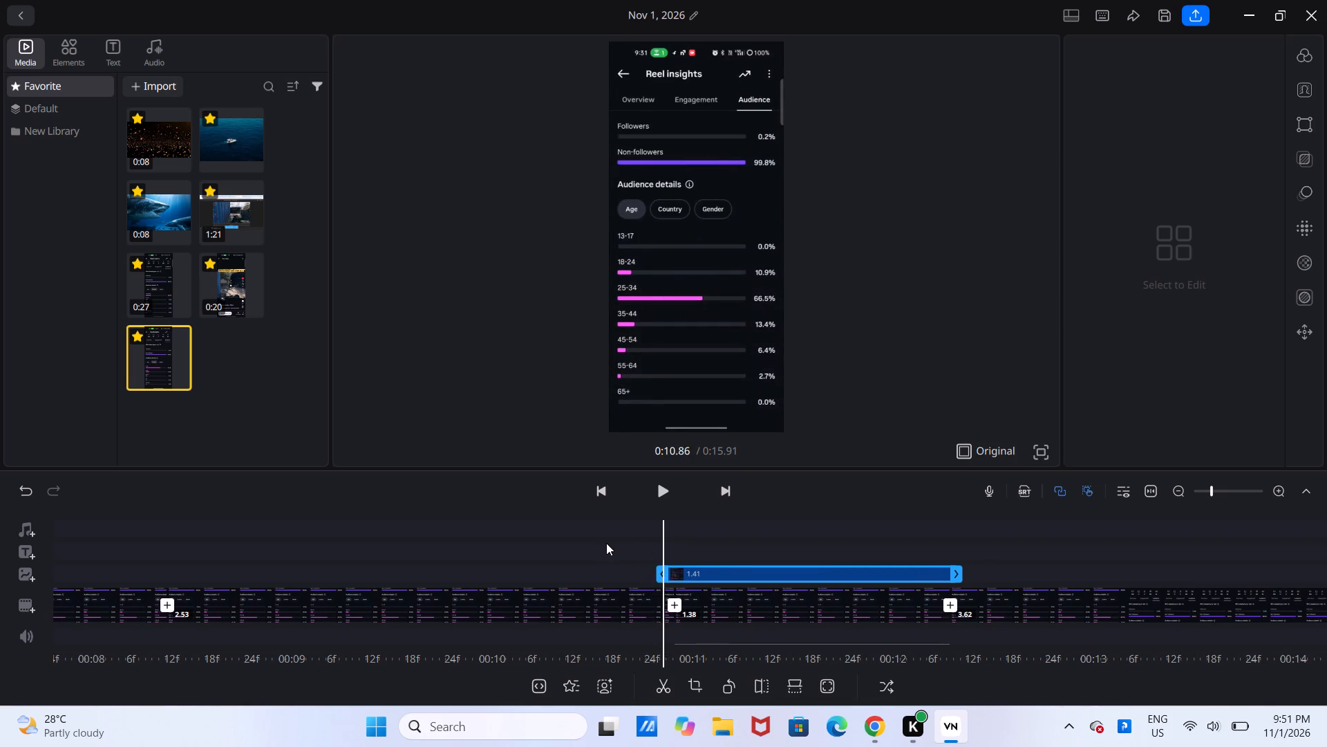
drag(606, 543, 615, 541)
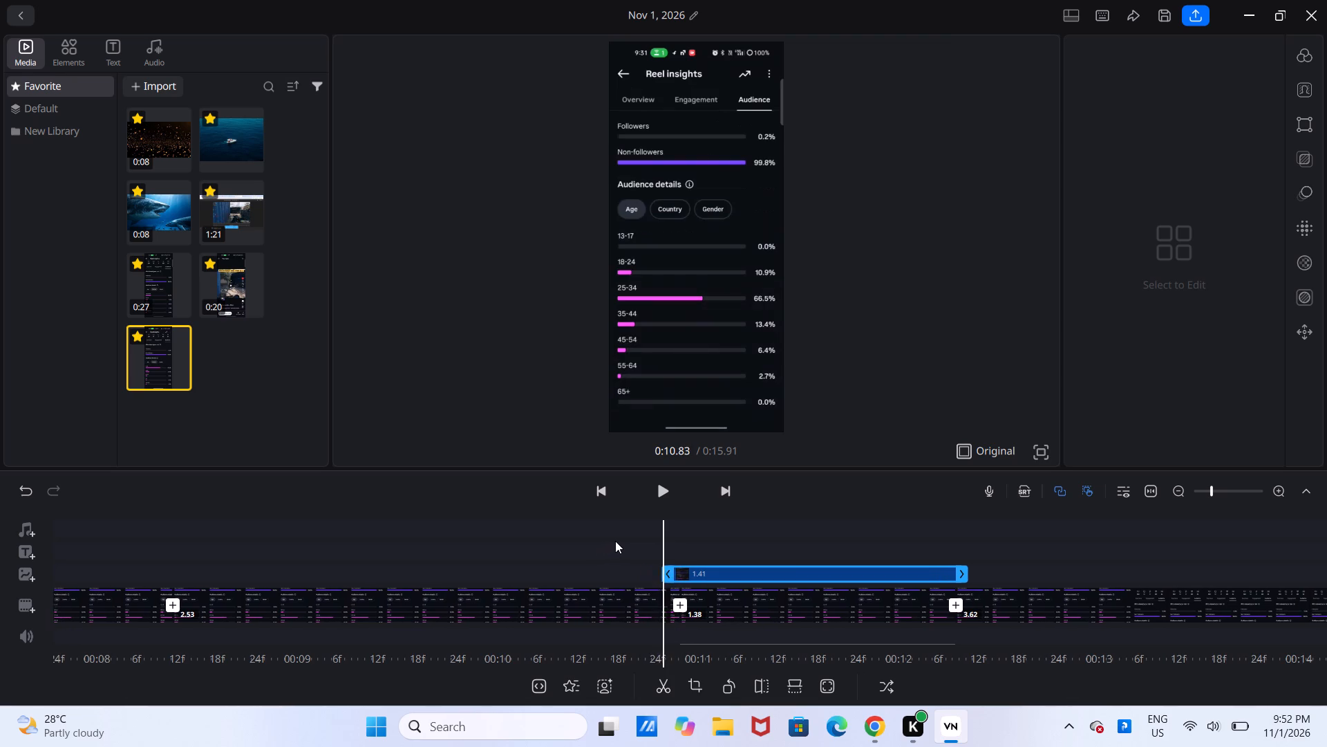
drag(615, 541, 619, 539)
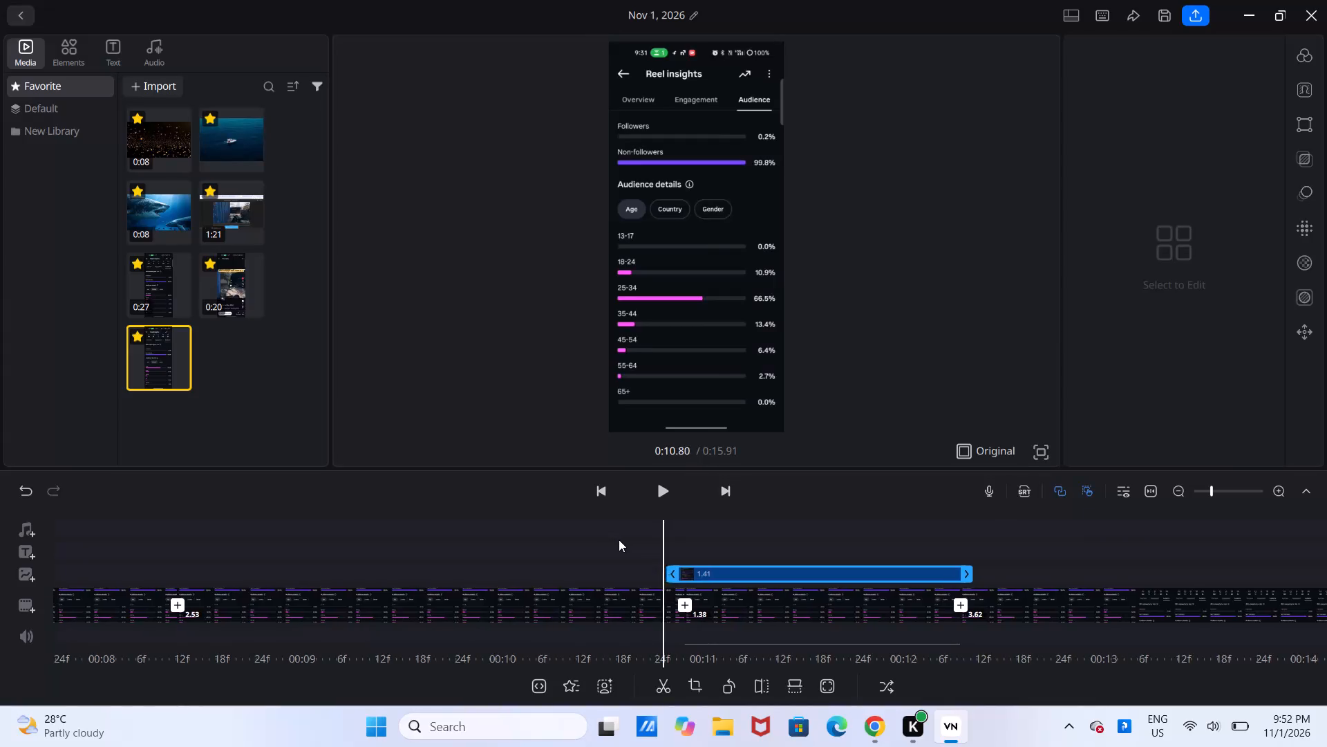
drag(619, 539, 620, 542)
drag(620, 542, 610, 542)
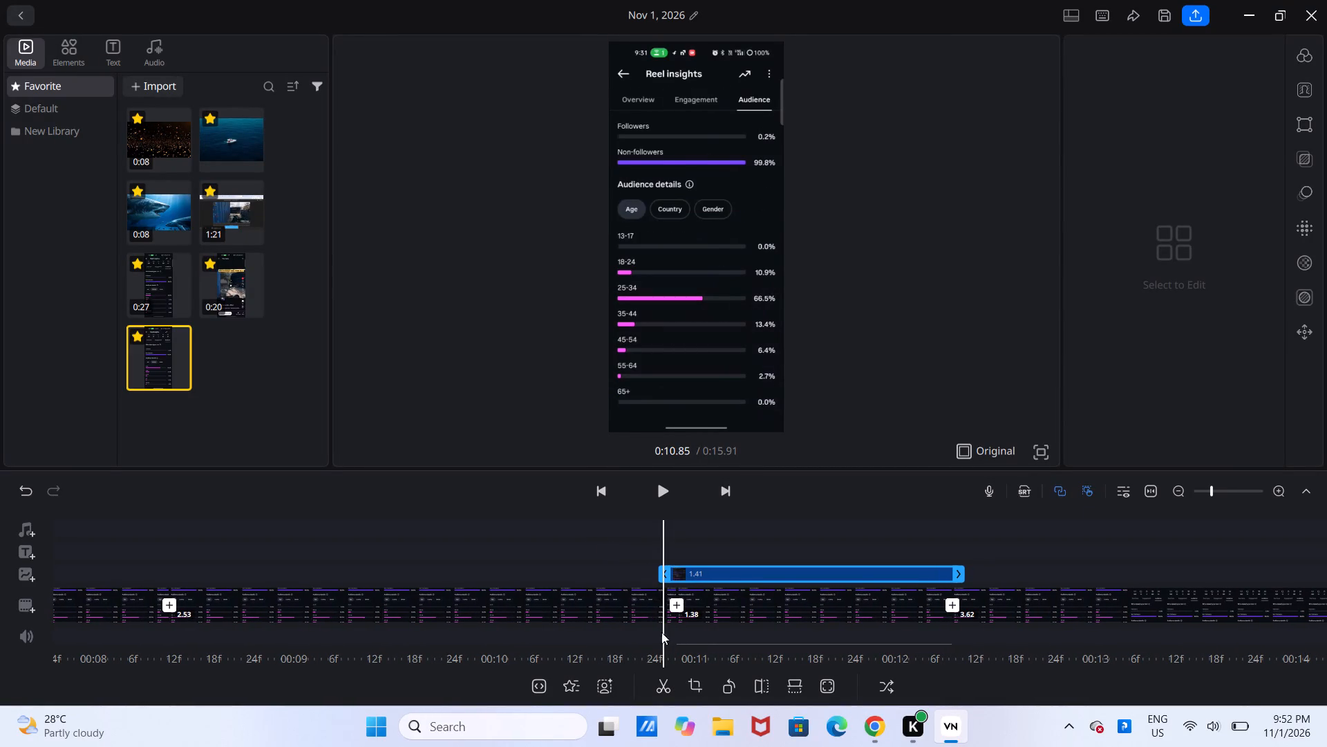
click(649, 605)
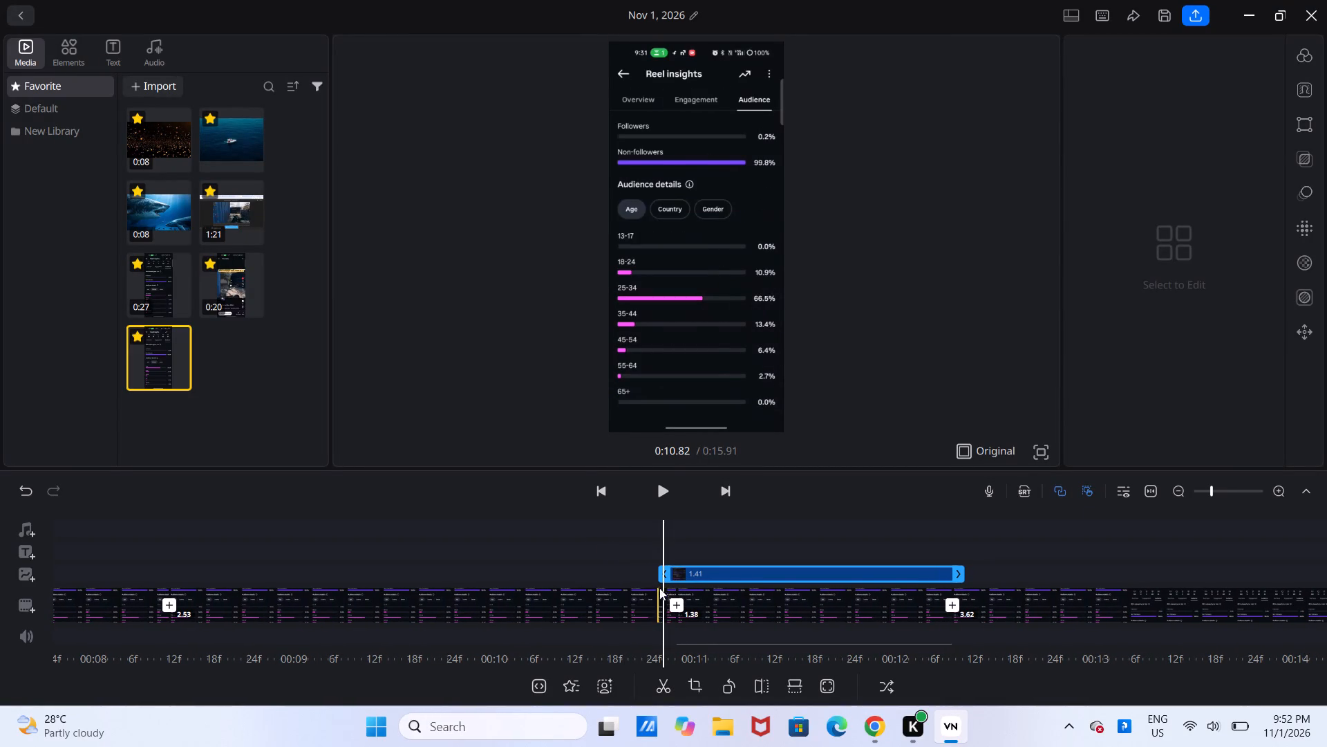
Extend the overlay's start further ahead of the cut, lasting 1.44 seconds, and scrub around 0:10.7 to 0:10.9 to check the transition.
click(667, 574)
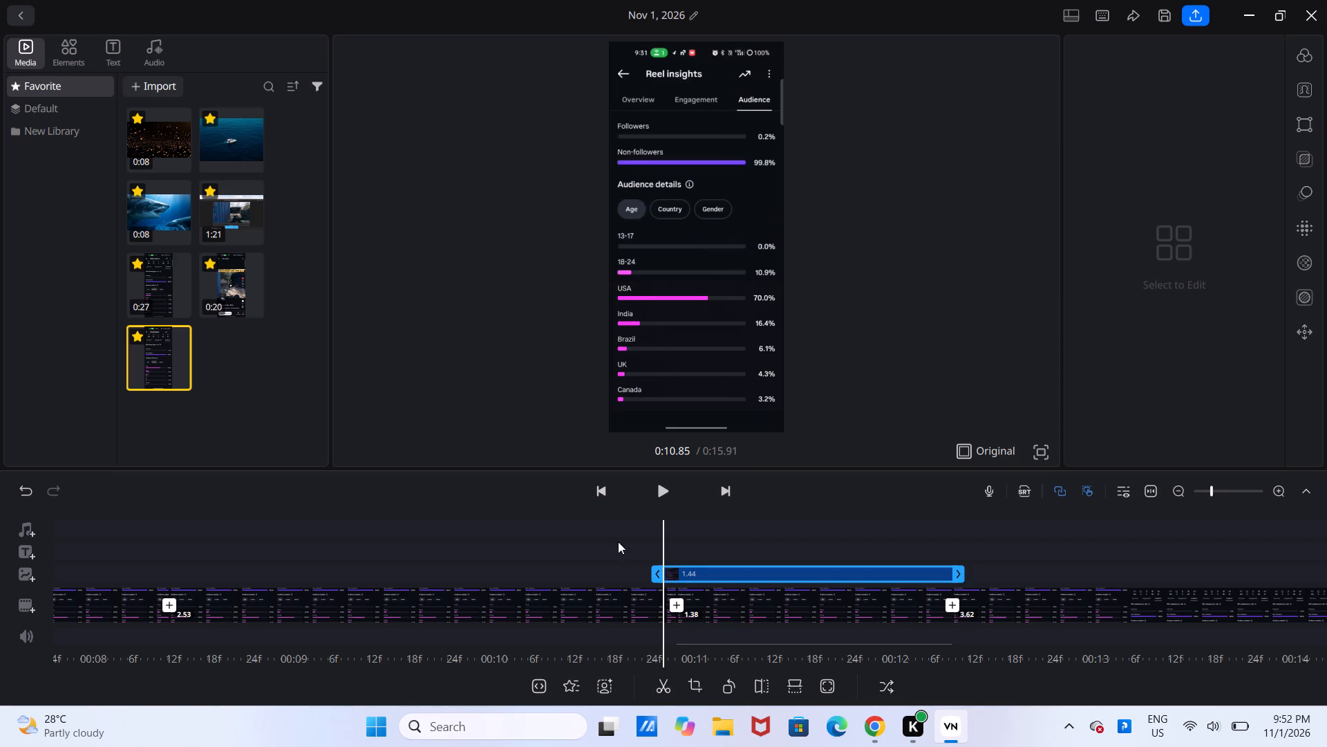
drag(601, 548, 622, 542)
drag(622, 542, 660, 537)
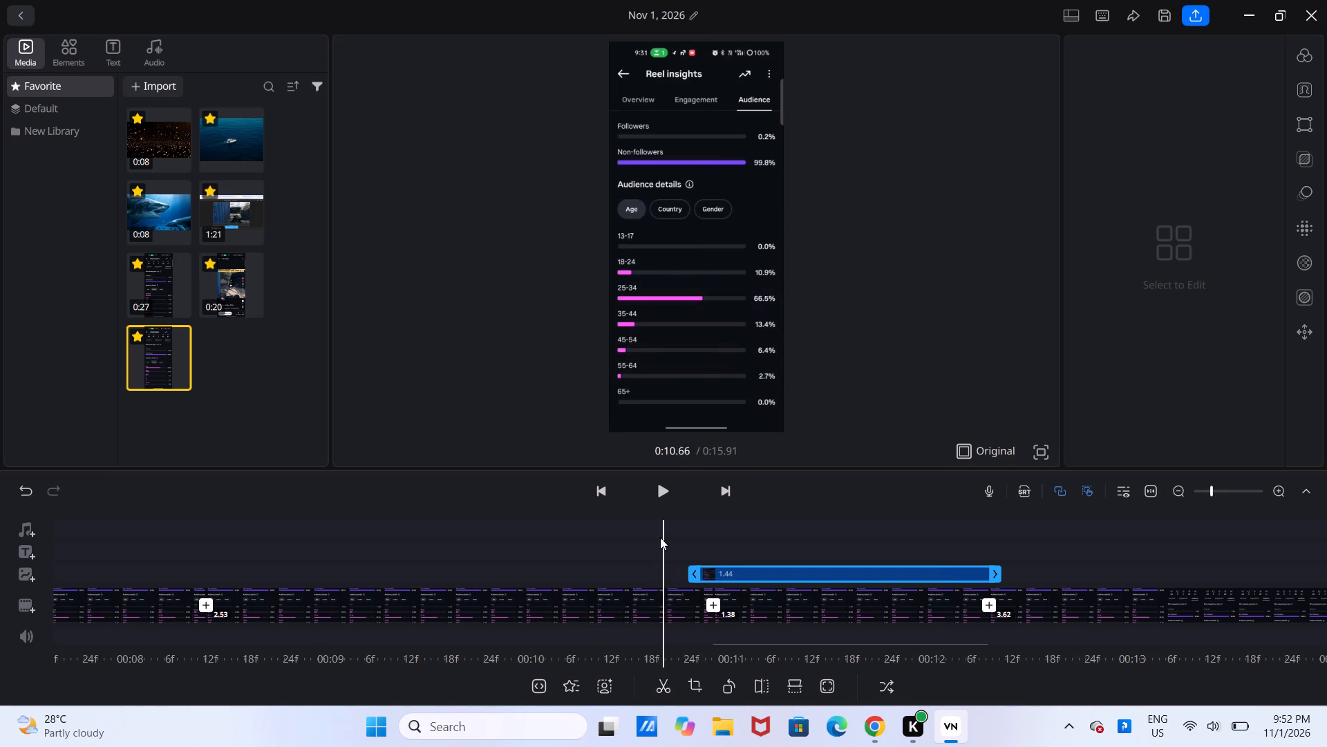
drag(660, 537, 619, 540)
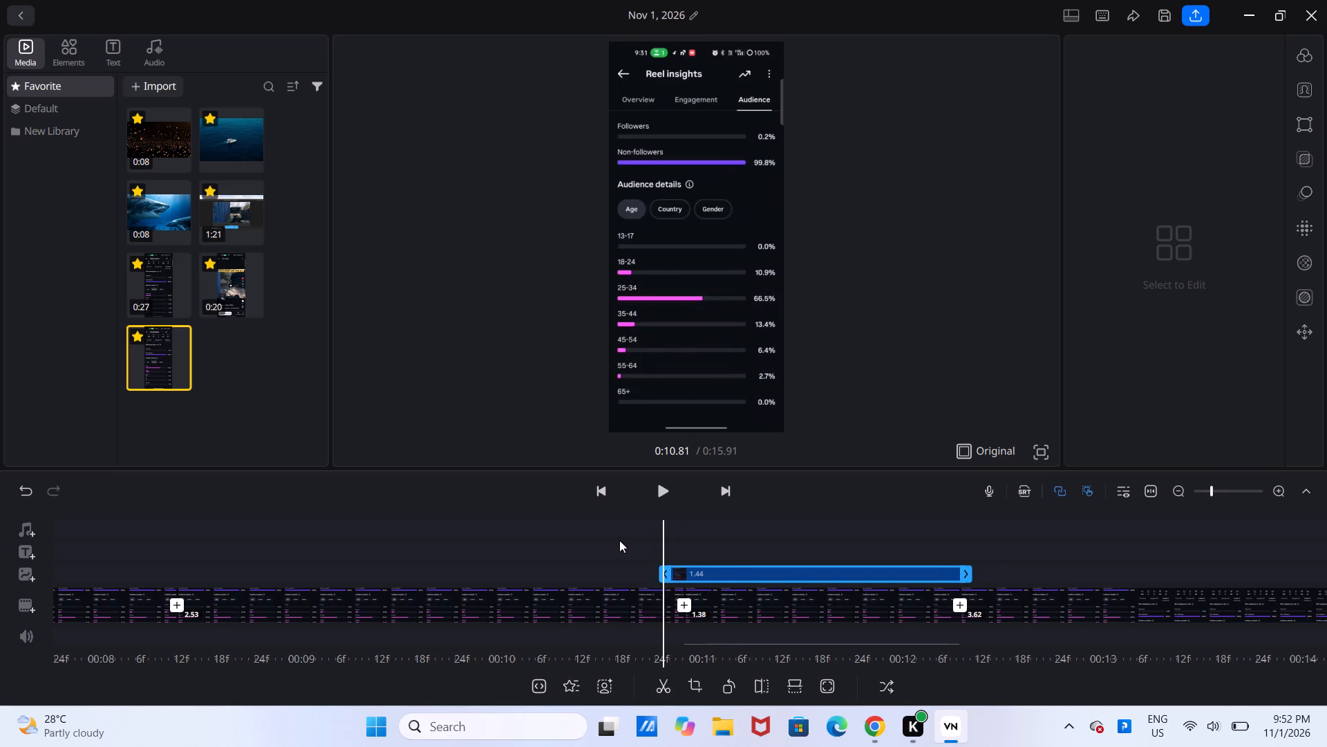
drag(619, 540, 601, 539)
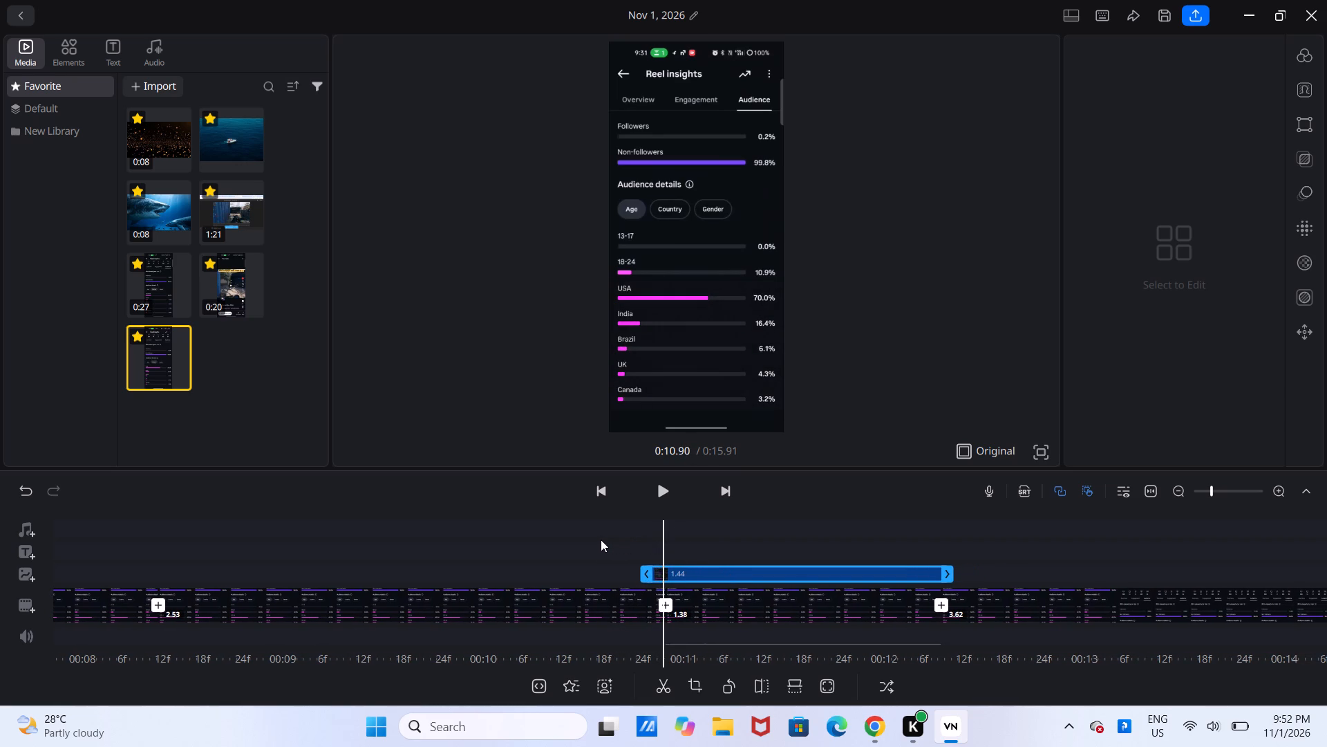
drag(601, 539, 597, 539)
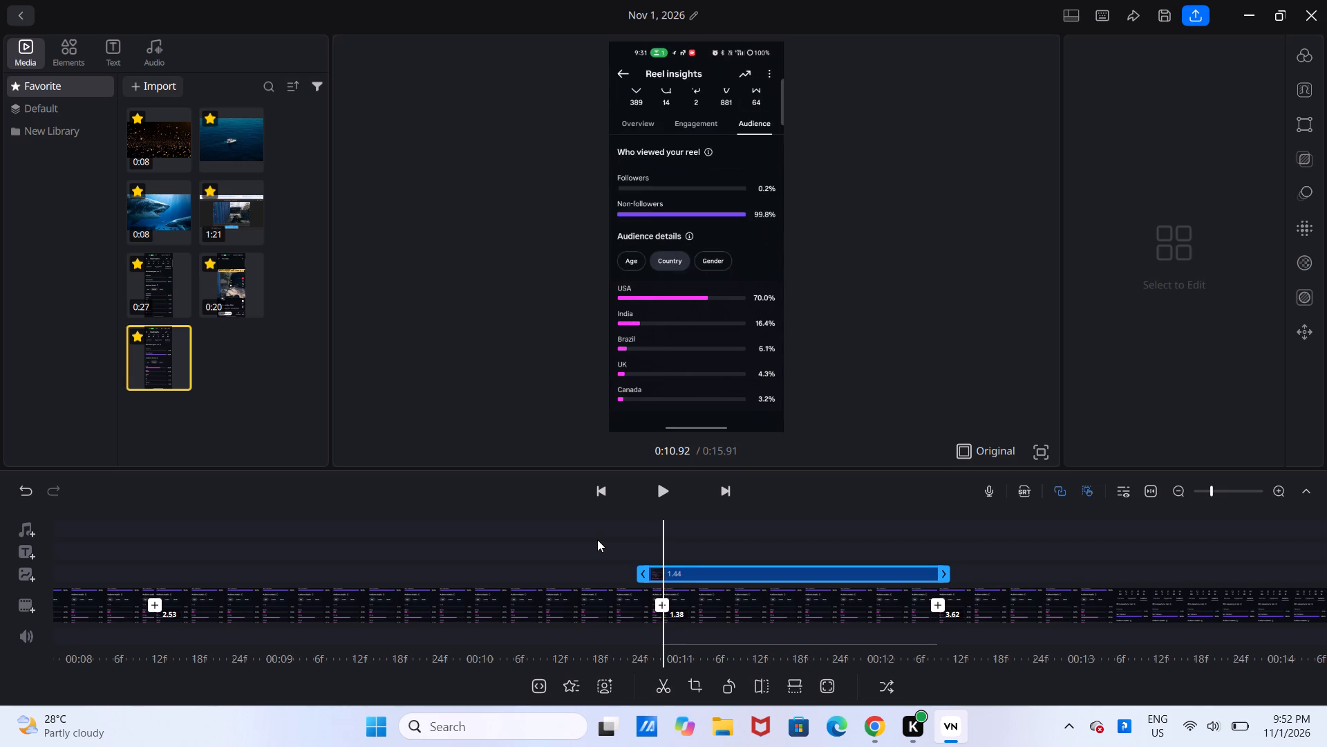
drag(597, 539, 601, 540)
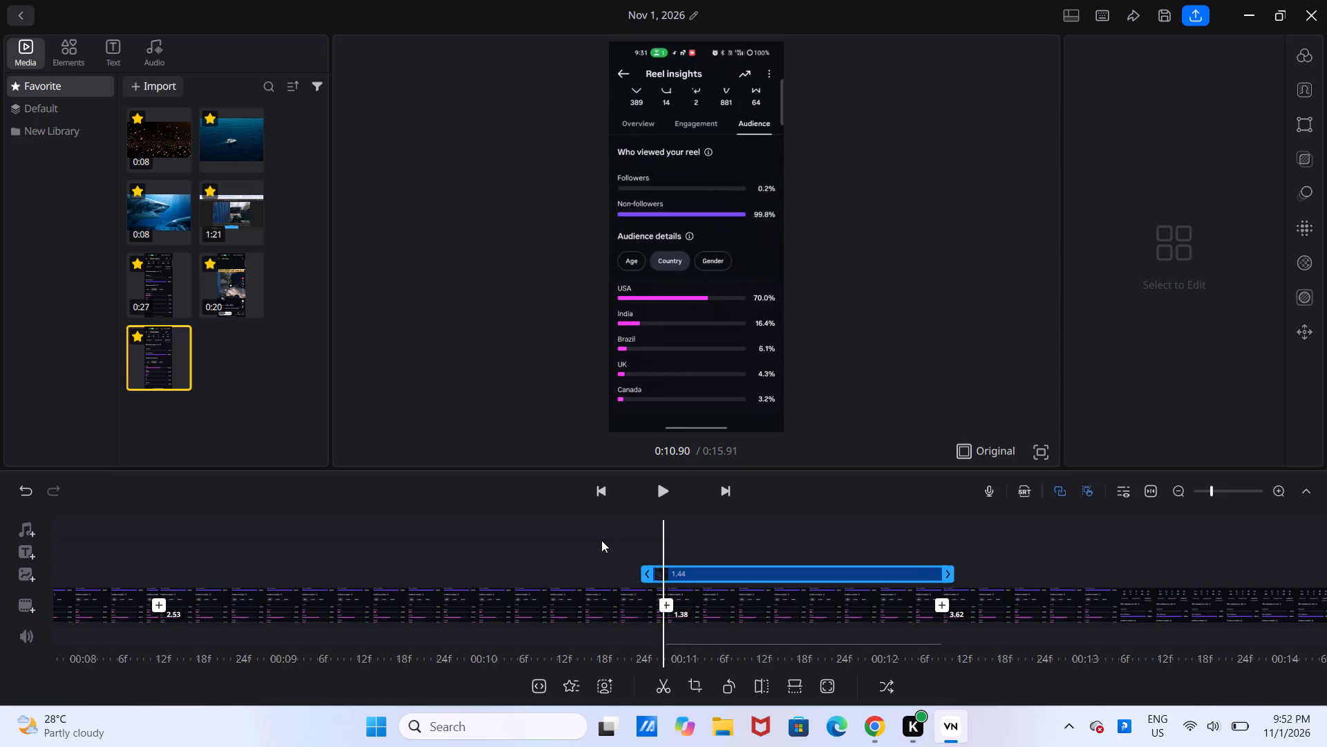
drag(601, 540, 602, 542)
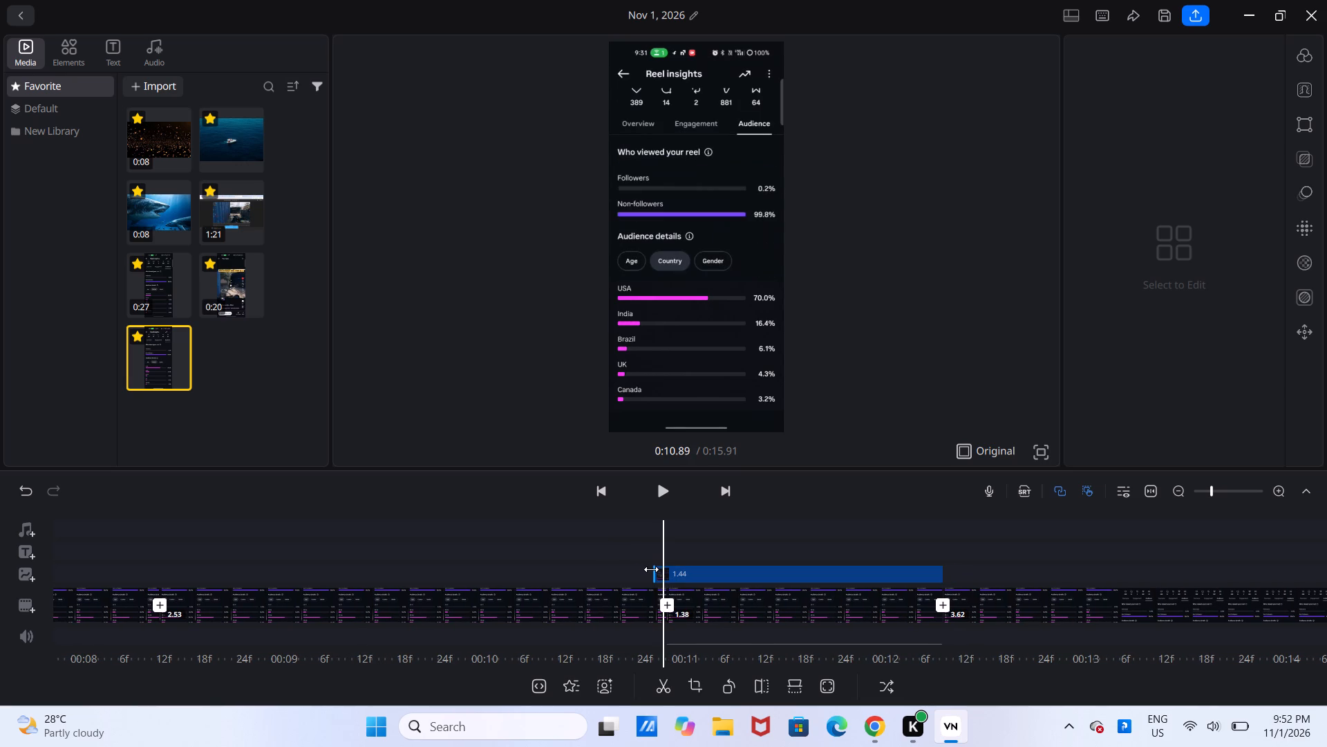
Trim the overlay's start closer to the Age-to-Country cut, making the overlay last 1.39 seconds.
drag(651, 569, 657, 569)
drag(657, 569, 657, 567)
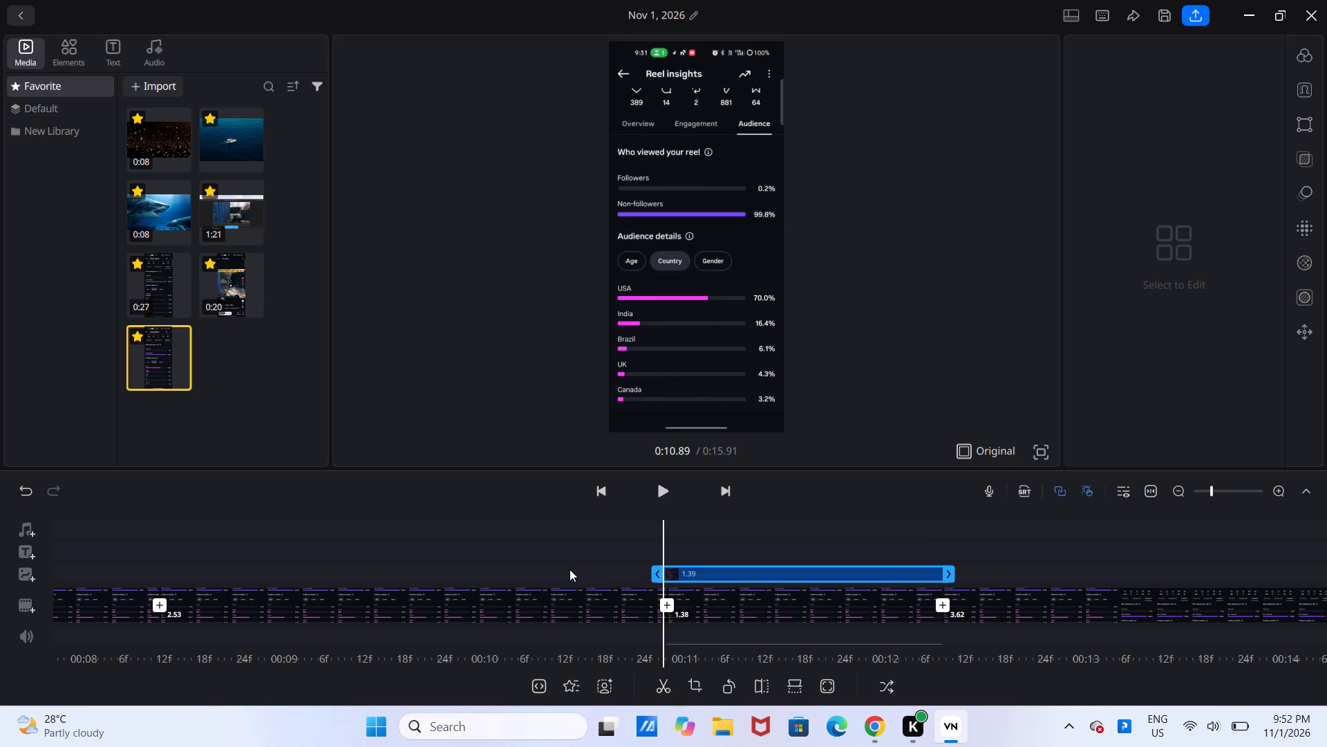
Play and scrub the video from about 0:10 to 0:13 to examine the overlay against the Age-to-Country and Gender switches.
drag(569, 569, 622, 565)
drag(594, 548, 634, 544)
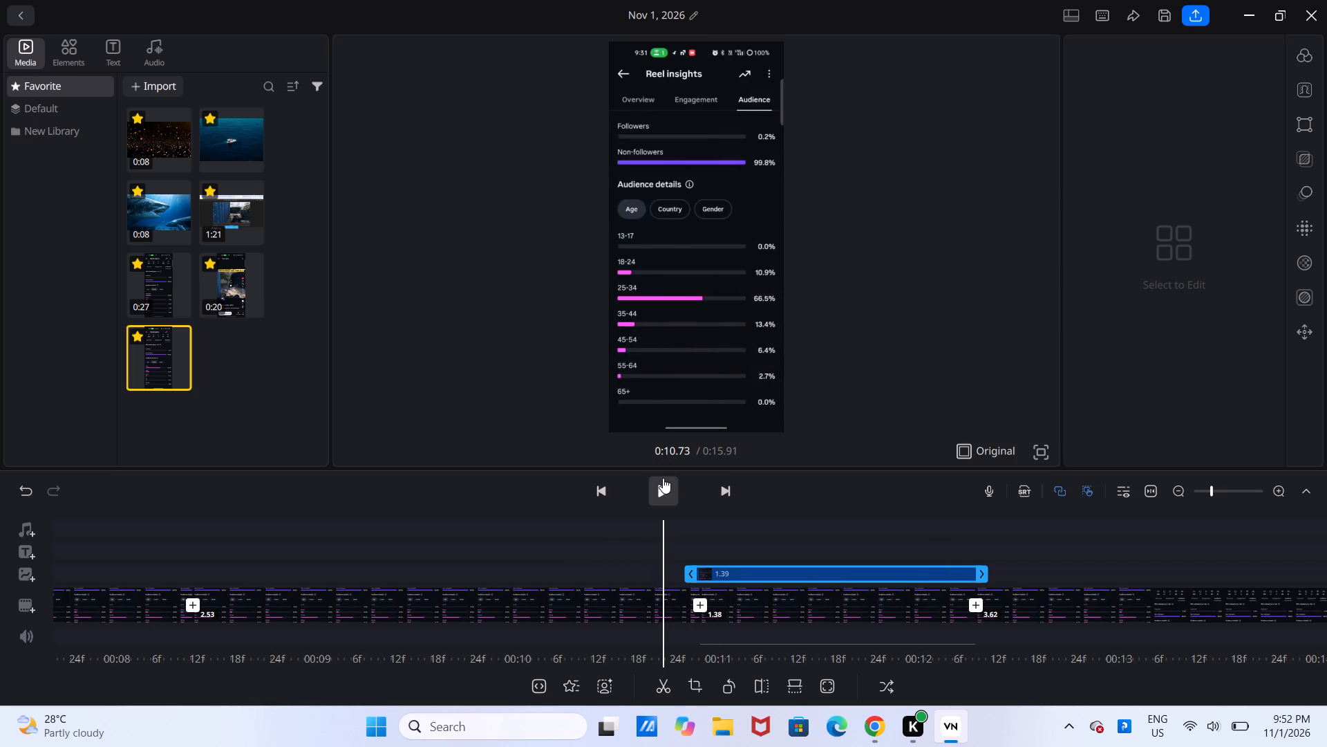
click(663, 478)
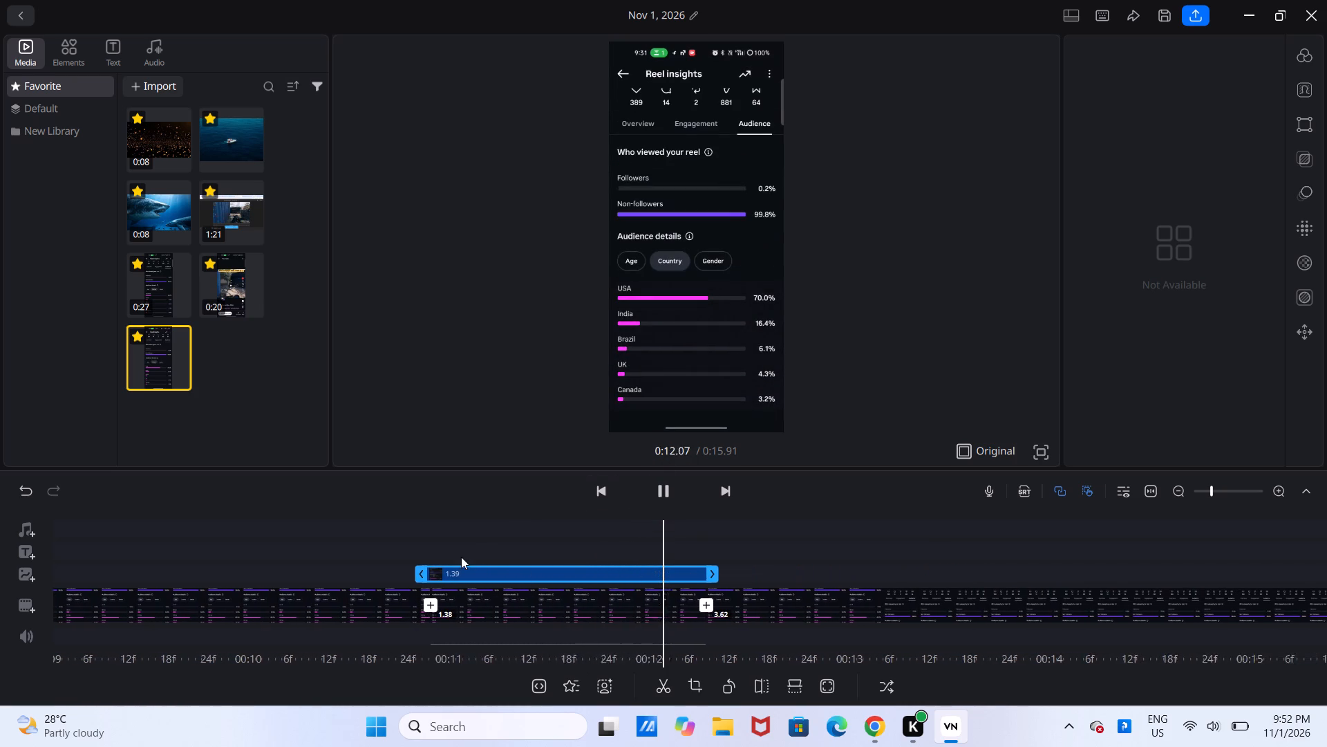
drag(592, 509, 567, 563)
drag(567, 563, 960, 536)
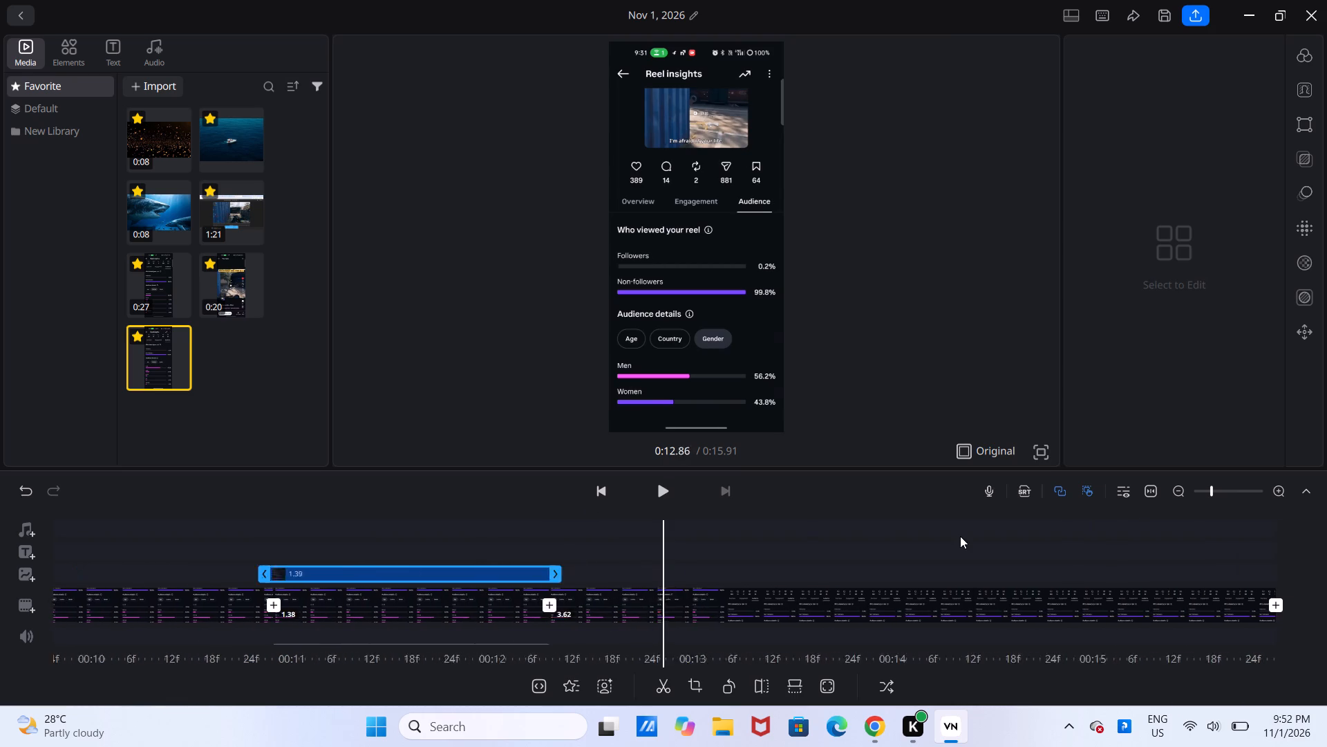
click(659, 486)
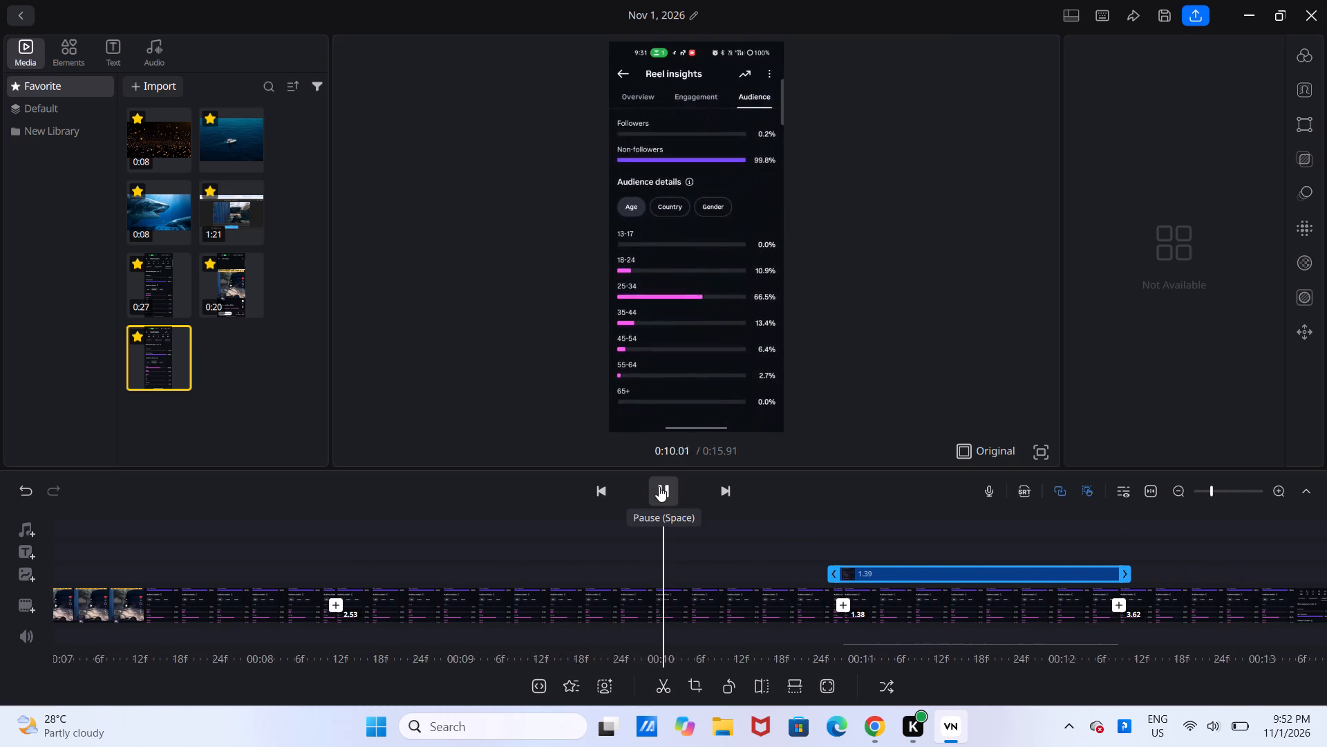
click(659, 486)
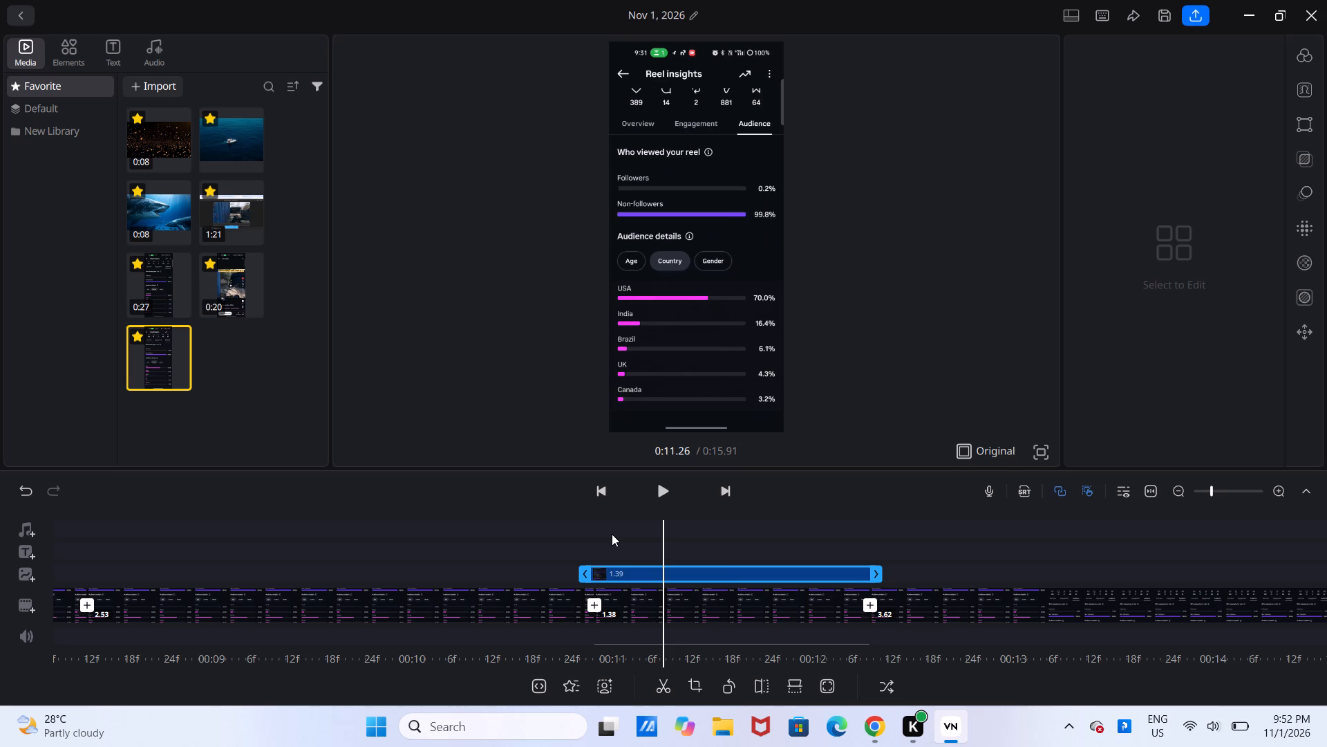
Trim the overlay's start to the beginning of the Country clip, making the overlay last 1.38 seconds.
click(585, 573)
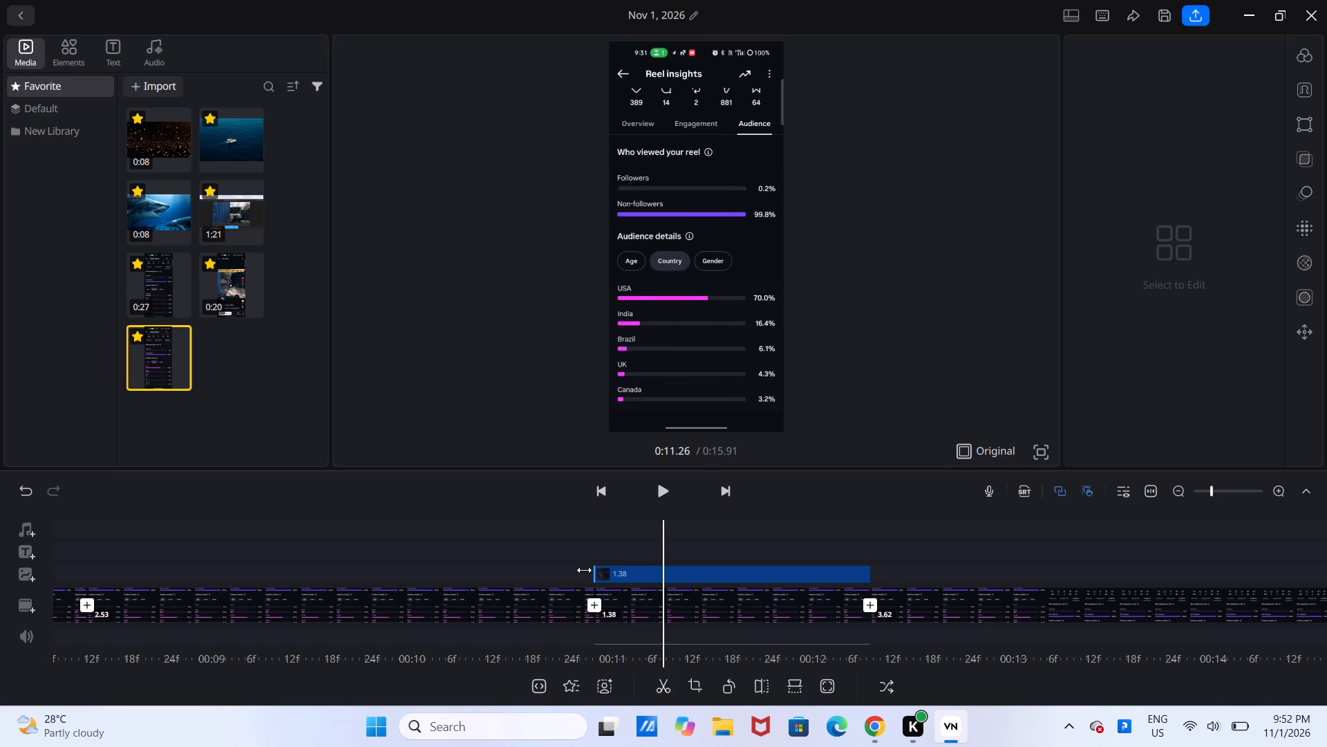
double_click(584, 570)
drag(584, 570, 592, 569)
drag(592, 569, 587, 571)
drag(587, 571, 576, 571)
drag(576, 571, 580, 572)
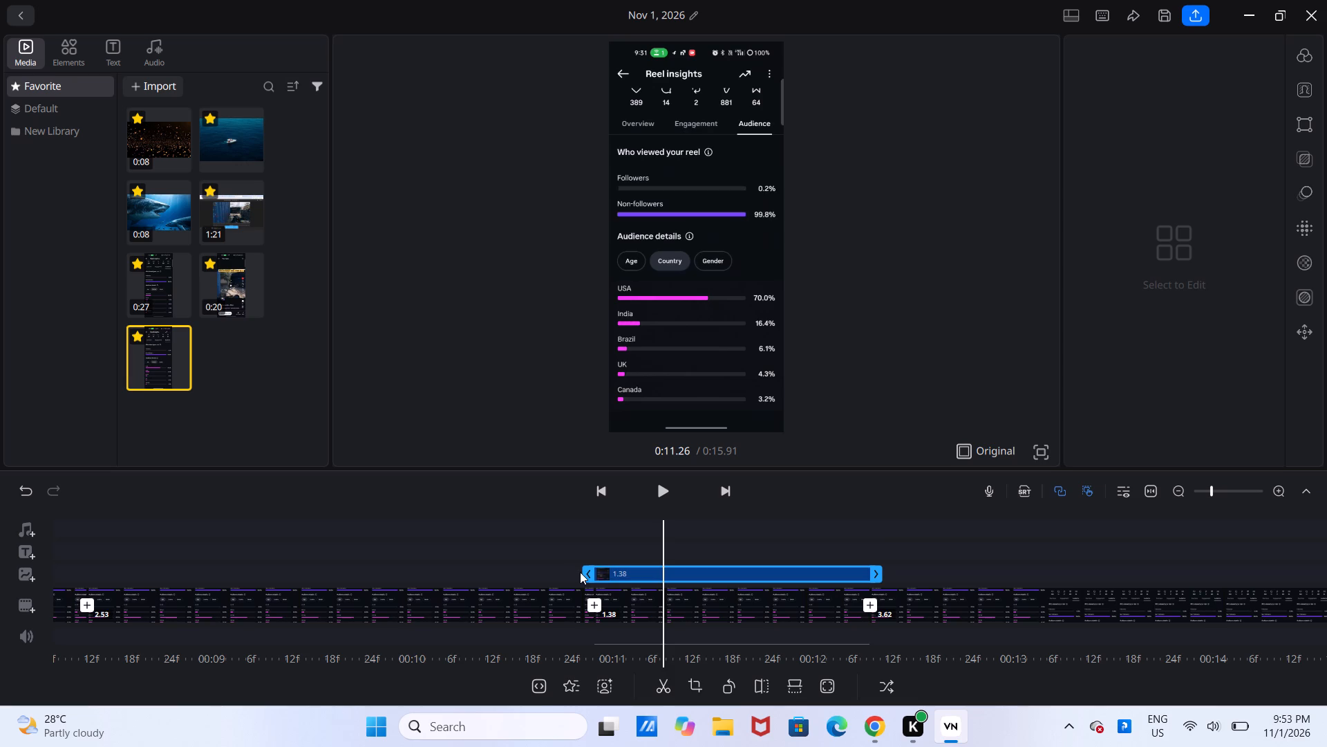
double_click(548, 571)
click(641, 571)
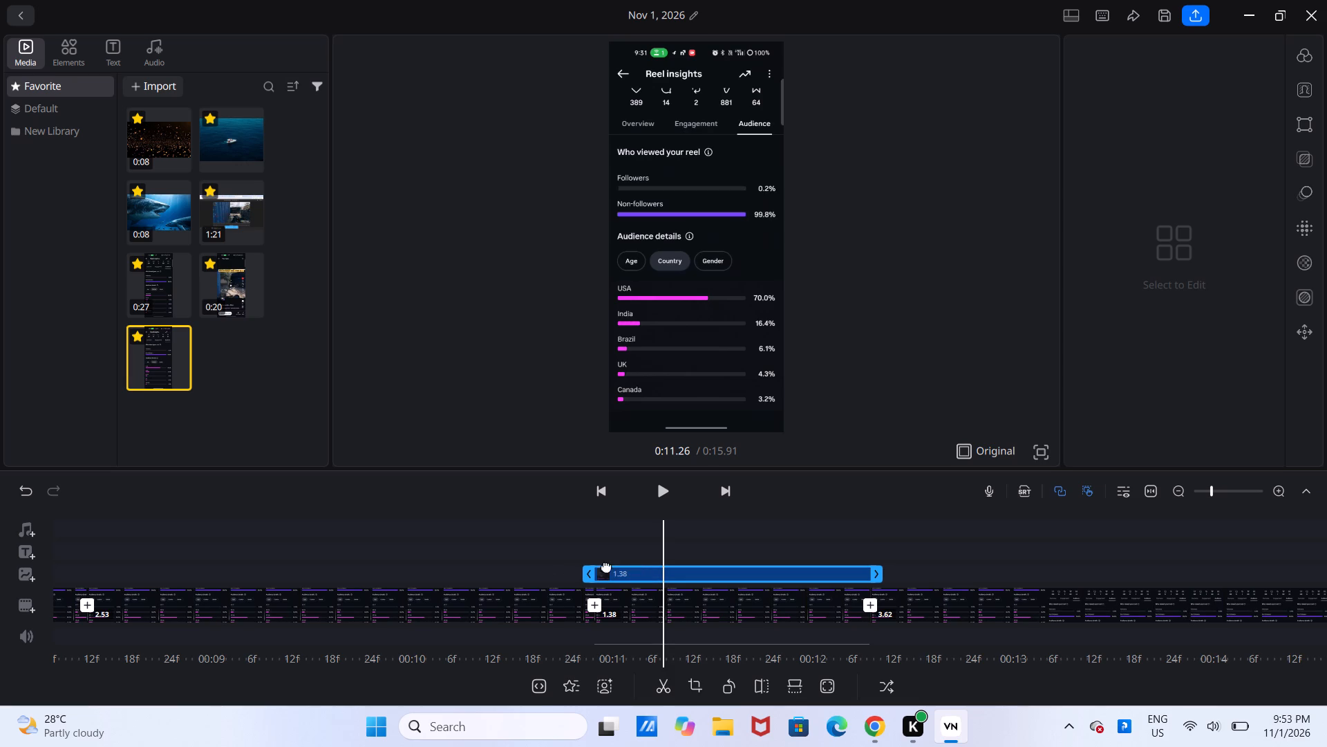
Trim the end of the Age clip just before the Country cut so the clip lasts 2.51 seconds.
drag(505, 576, 617, 576)
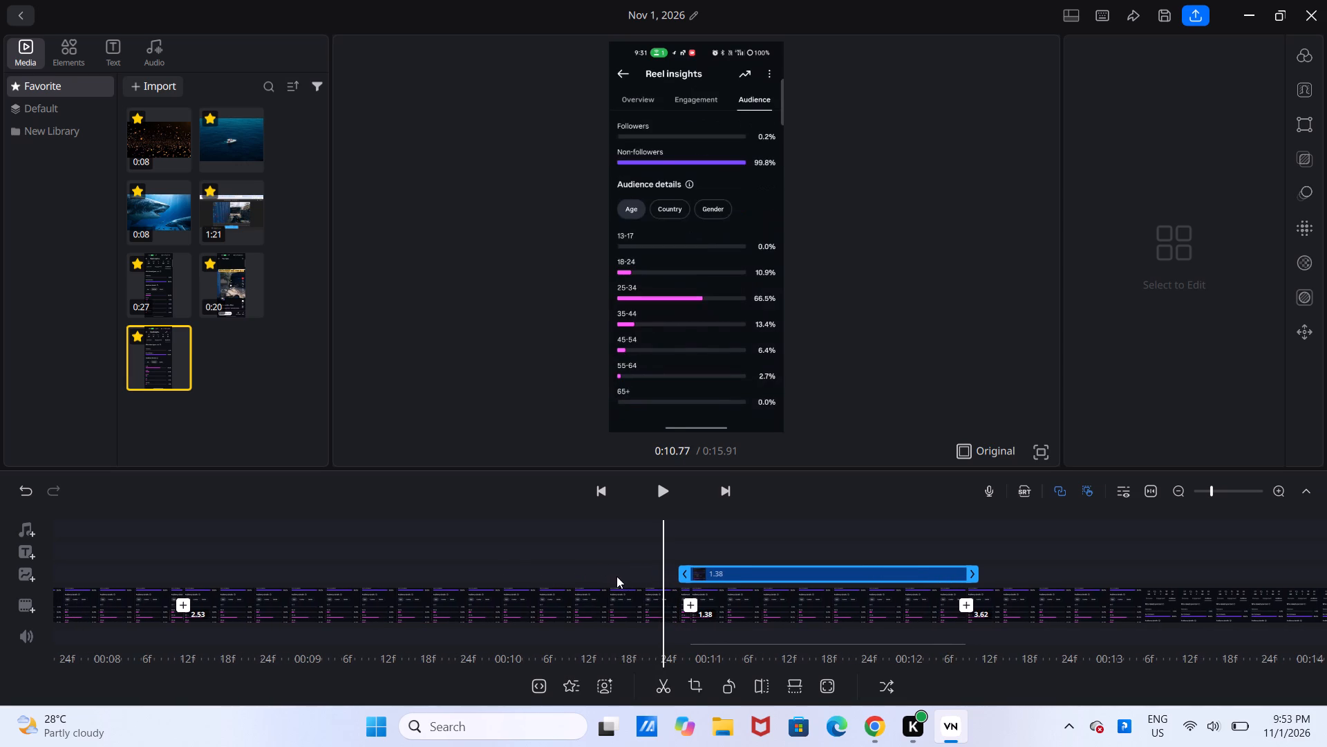
click(659, 594)
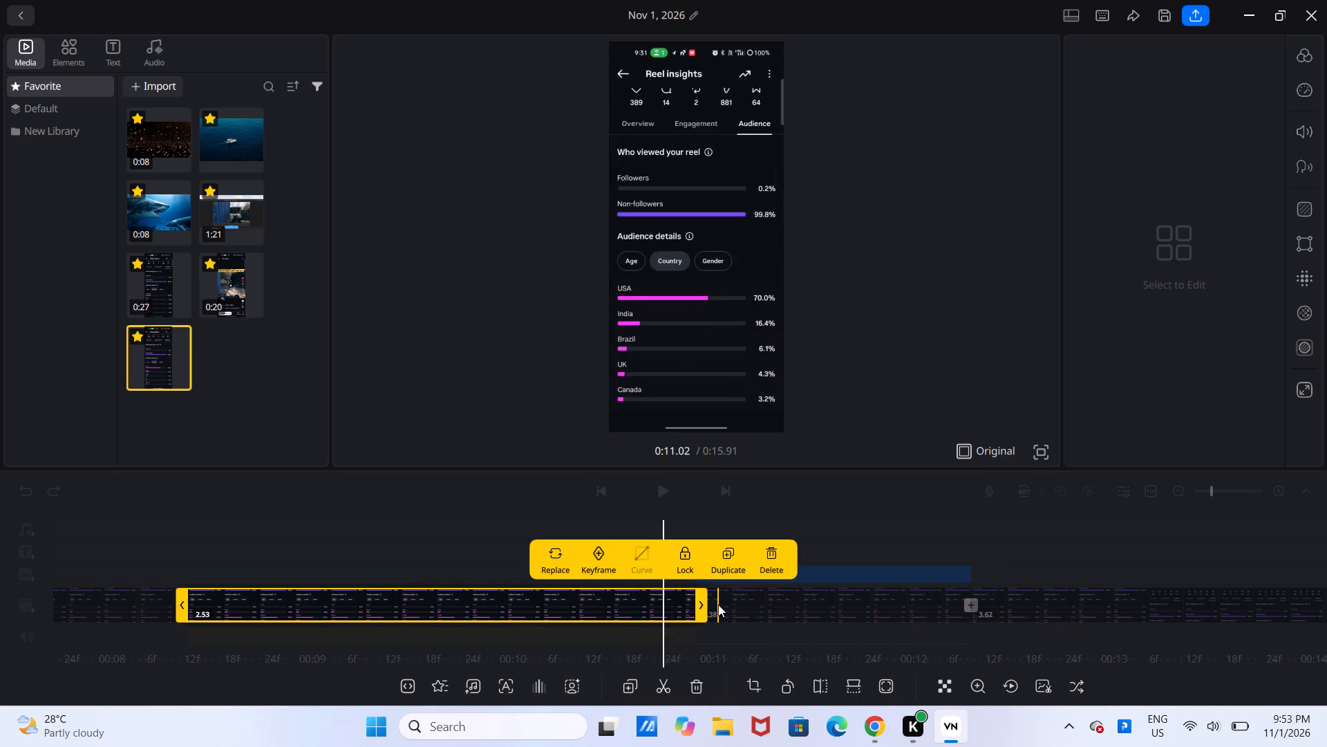
click(702, 607)
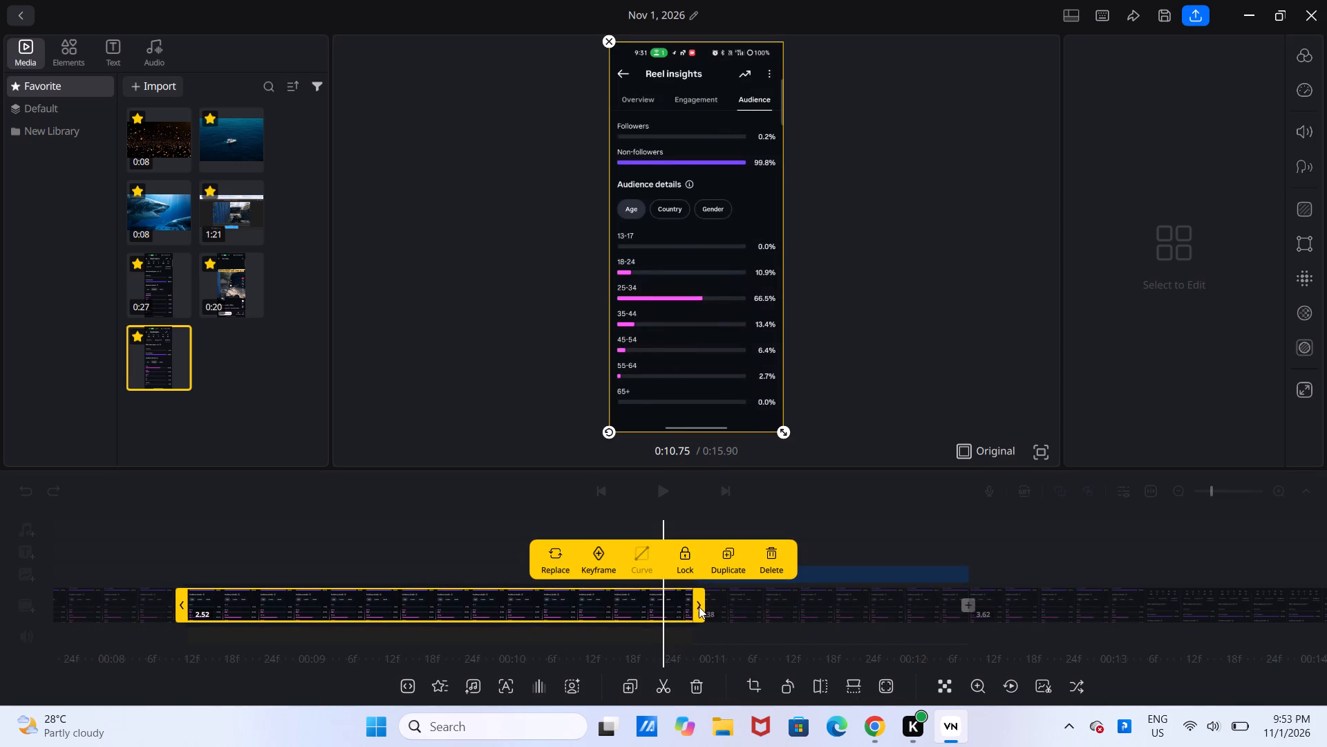
click(847, 510)
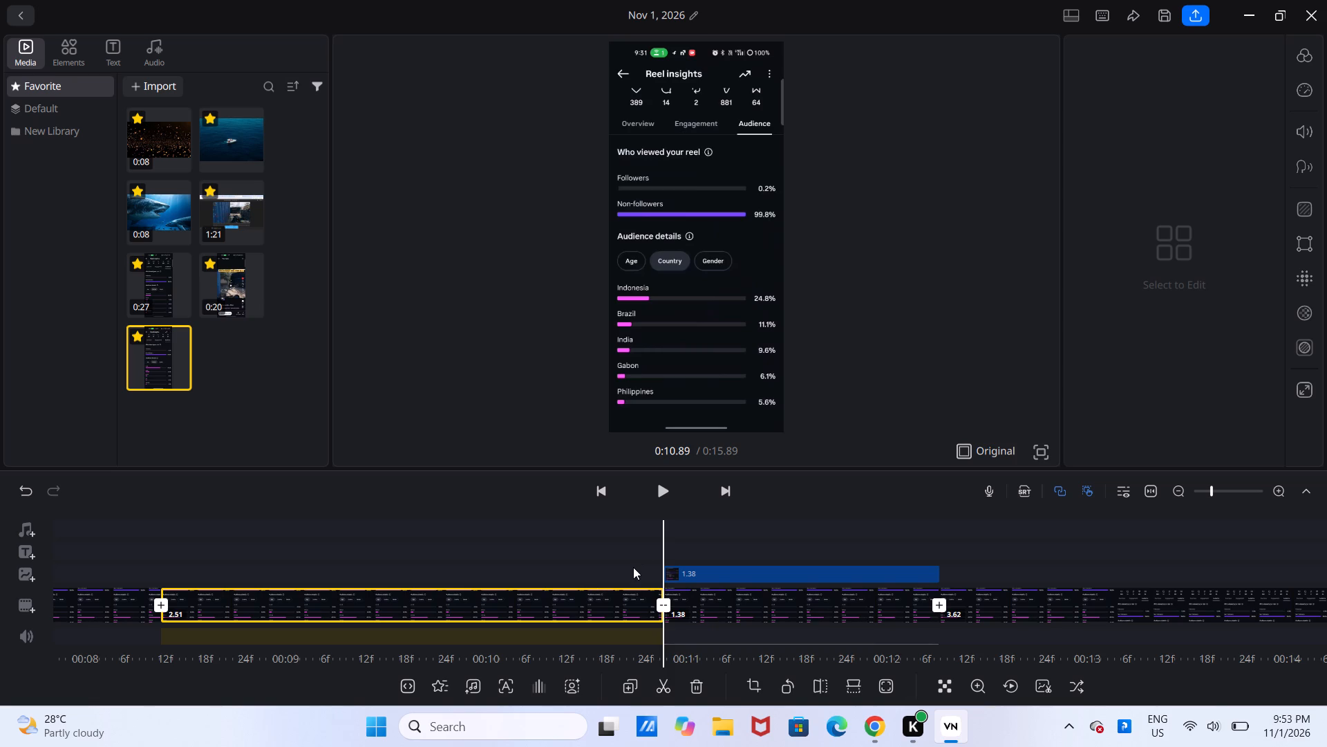
Move the USA breakdown overlay slightly earlier so it starts just ahead of the Country cut, at about 0:10.85.
click(734, 578)
drag(734, 578, 726, 579)
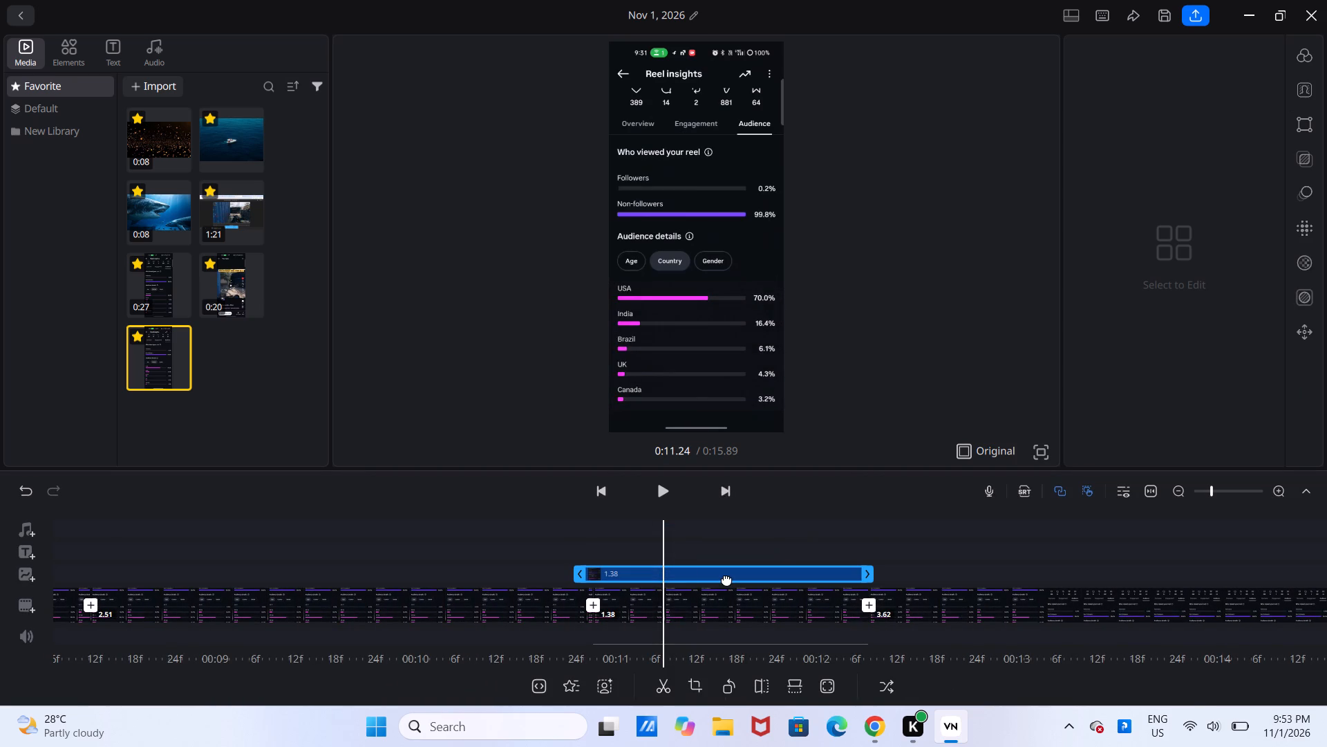
click(462, 566)
Play and scrub the video from about 0:10.5 through the Gender section to examine the overlay's timing over the Country list.
drag(503, 560, 656, 554)
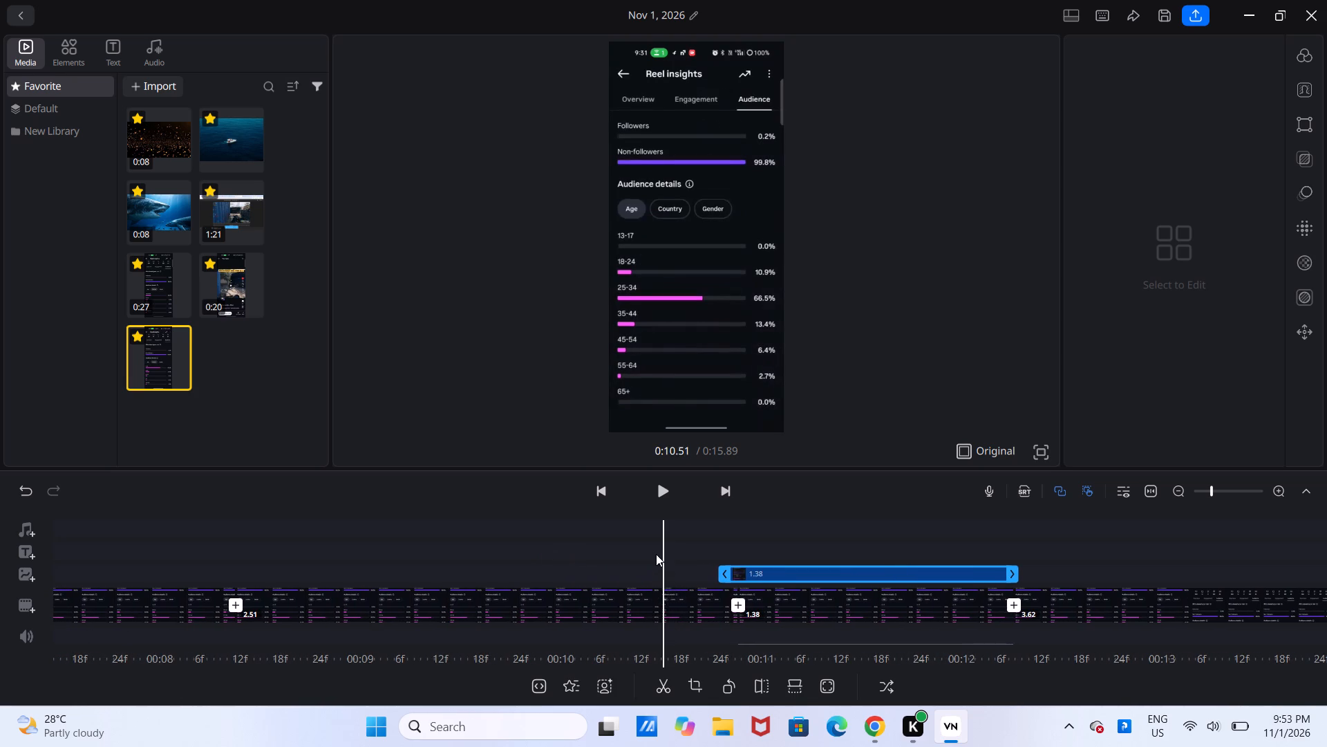
click(666, 487)
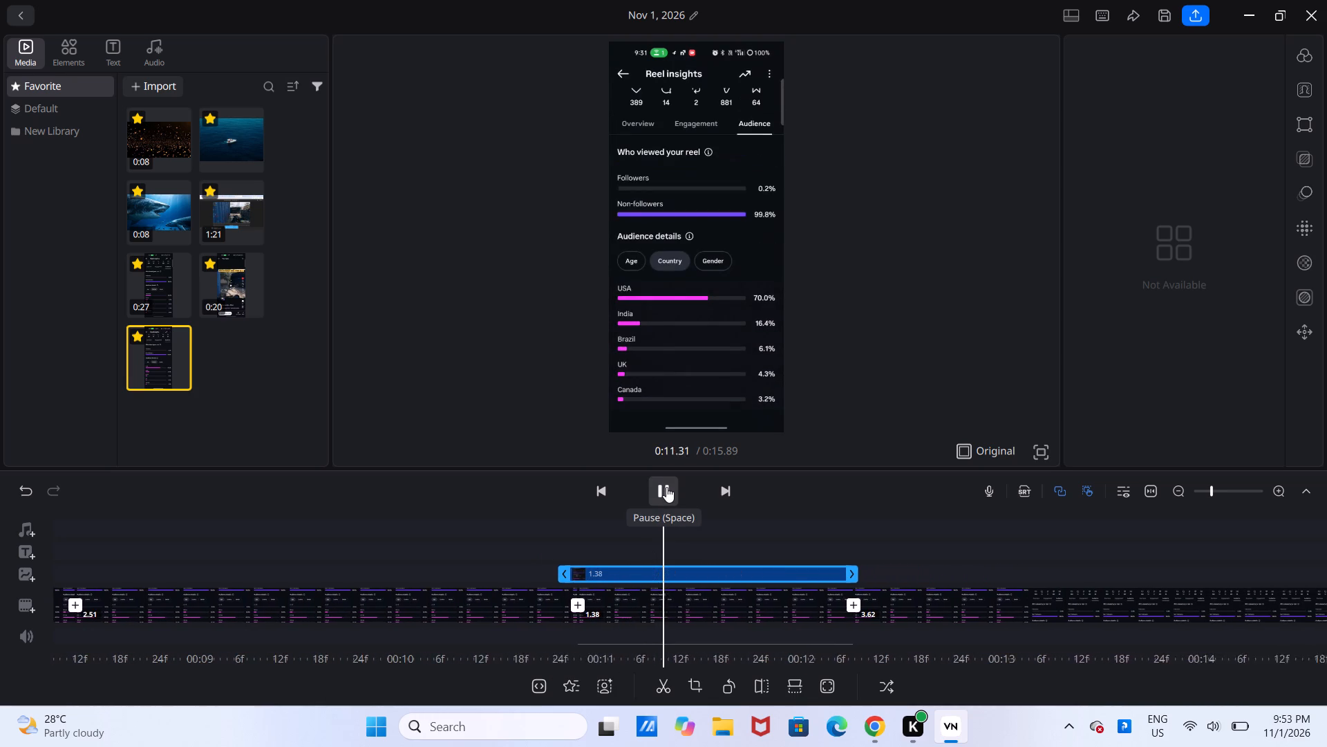
drag(796, 528, 706, 450)
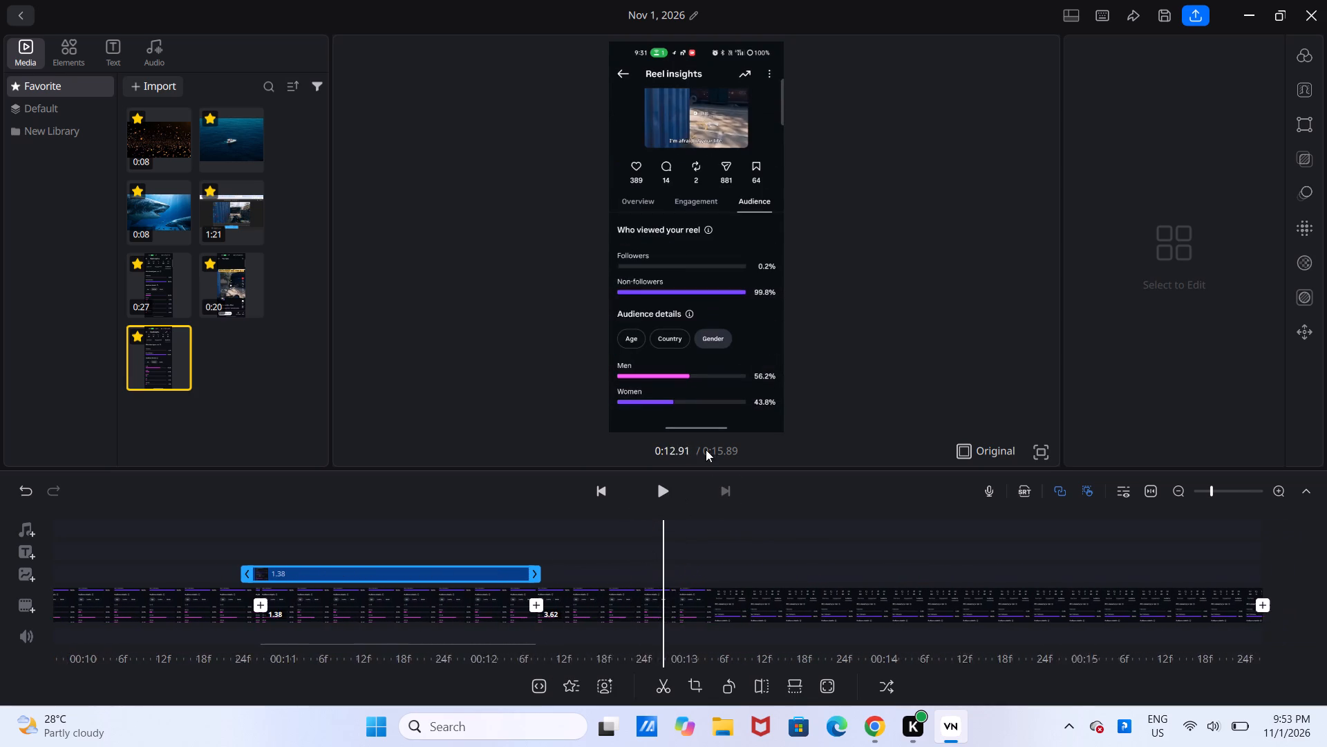
drag(706, 450, 668, 499)
click(668, 499)
drag(703, 553, 905, 533)
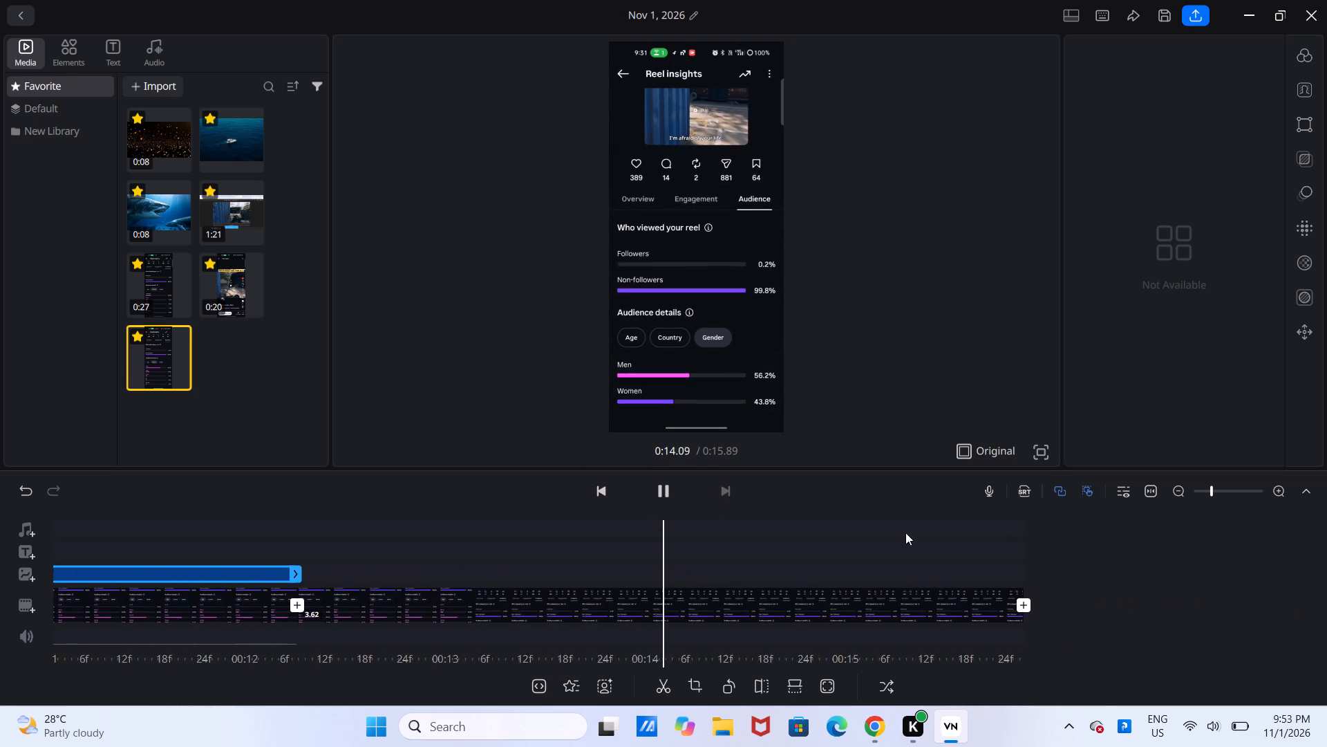
drag(905, 533, 1024, 547)
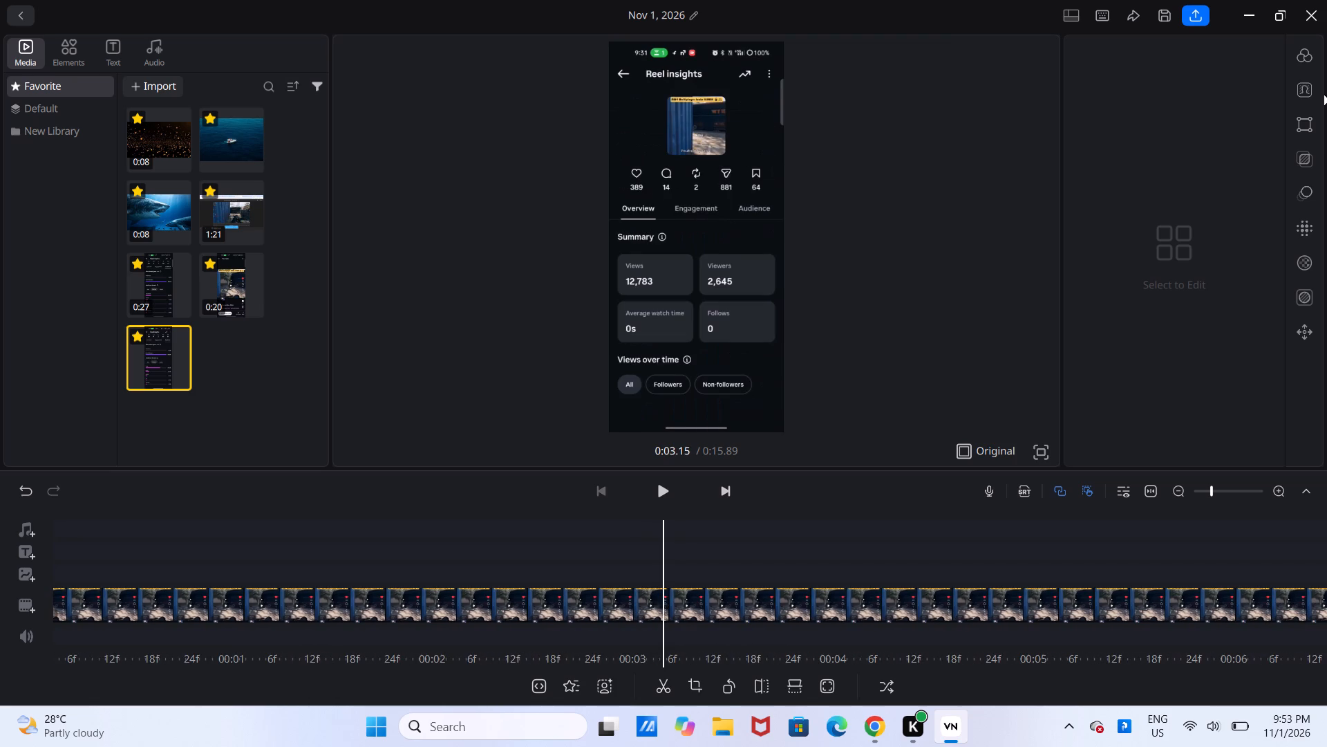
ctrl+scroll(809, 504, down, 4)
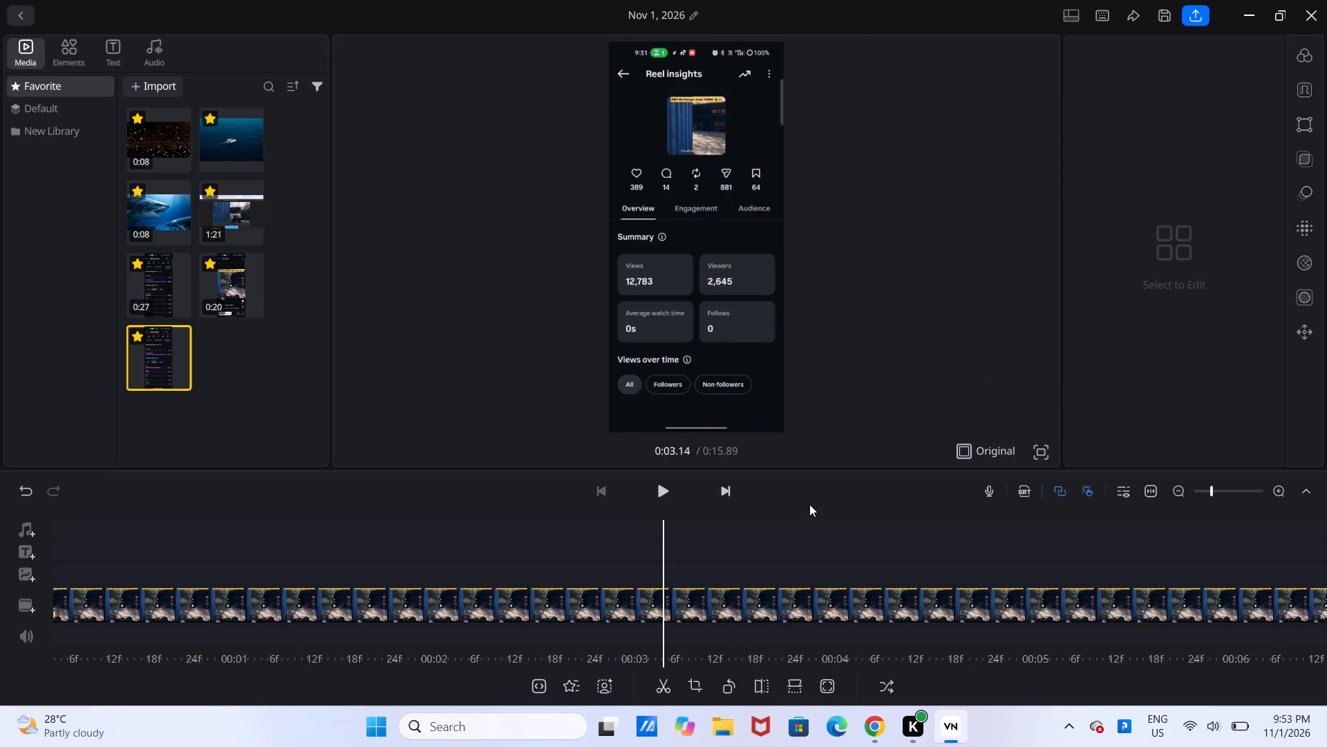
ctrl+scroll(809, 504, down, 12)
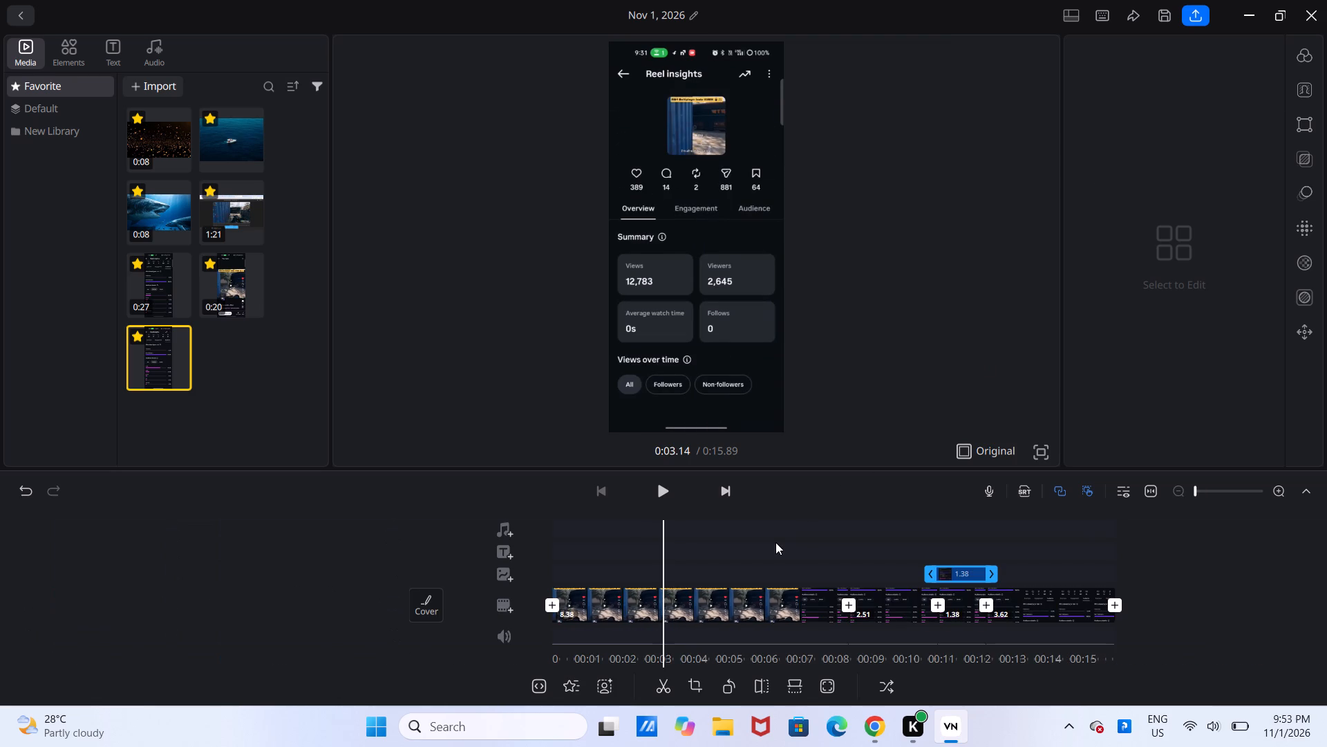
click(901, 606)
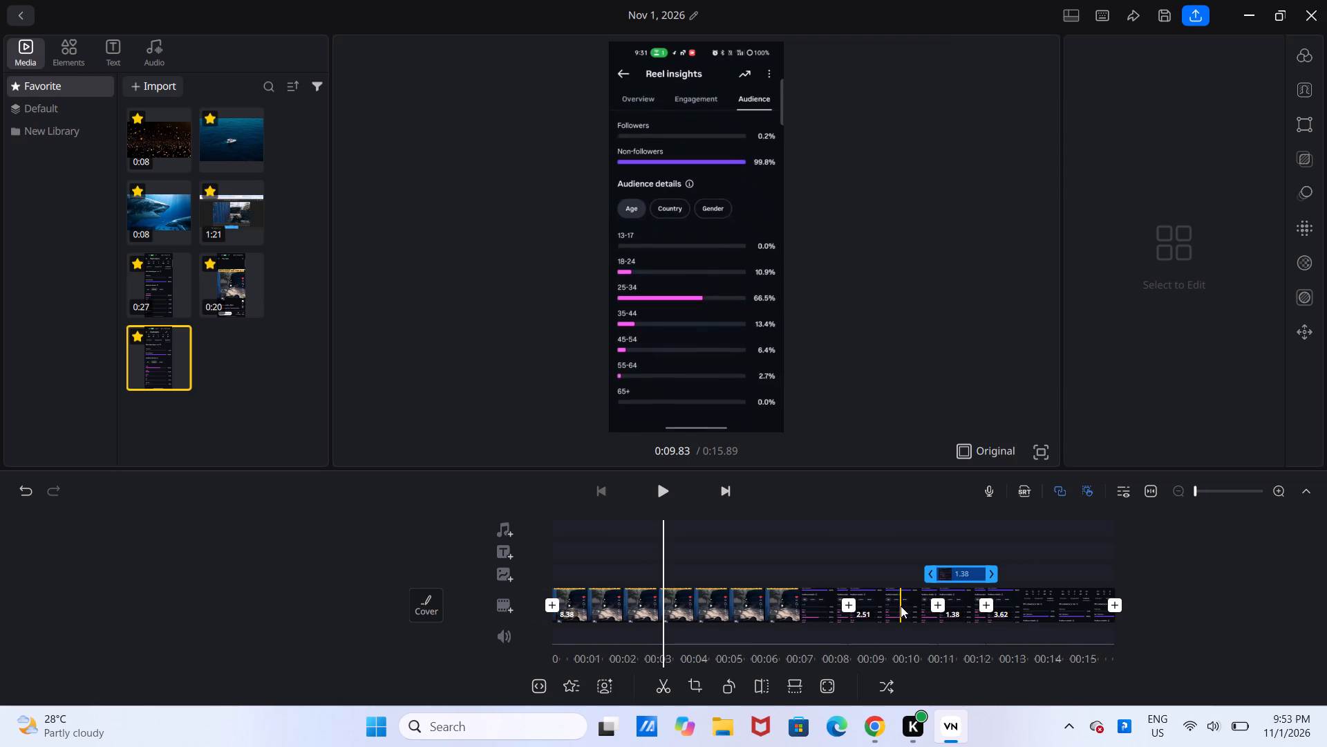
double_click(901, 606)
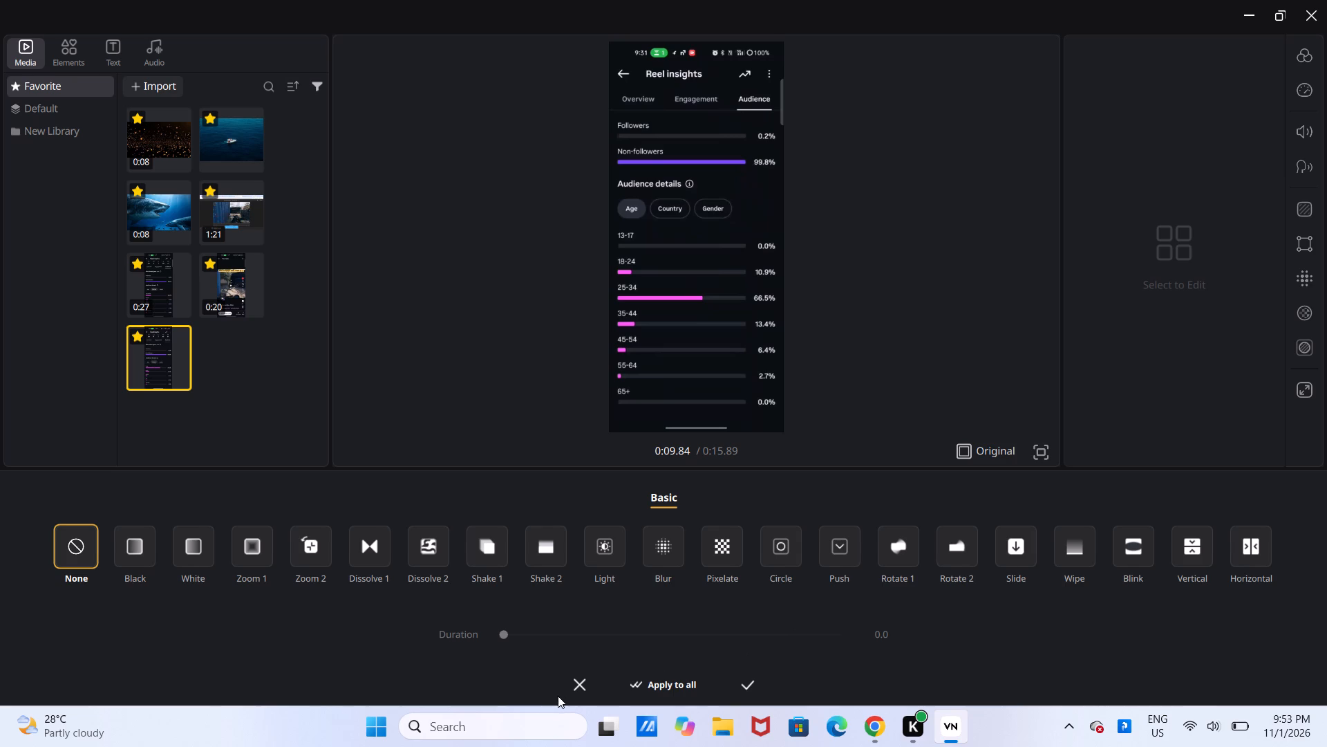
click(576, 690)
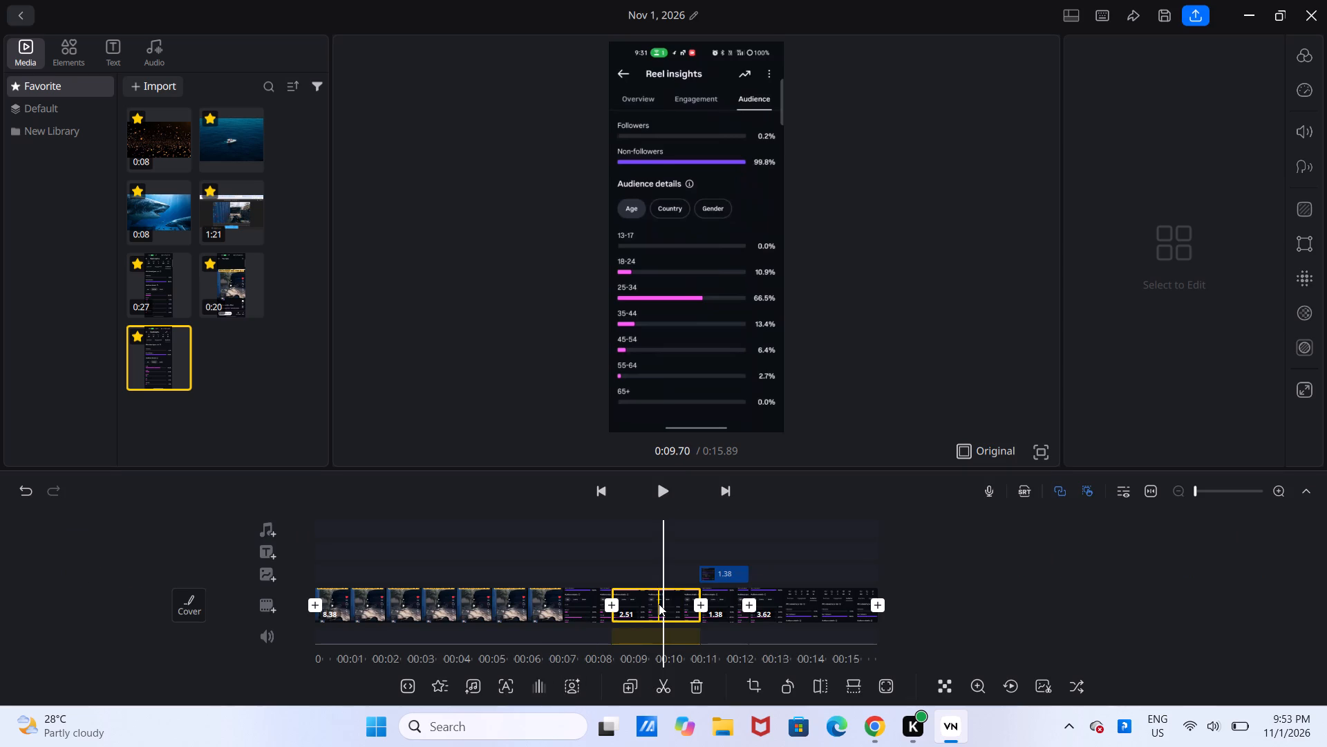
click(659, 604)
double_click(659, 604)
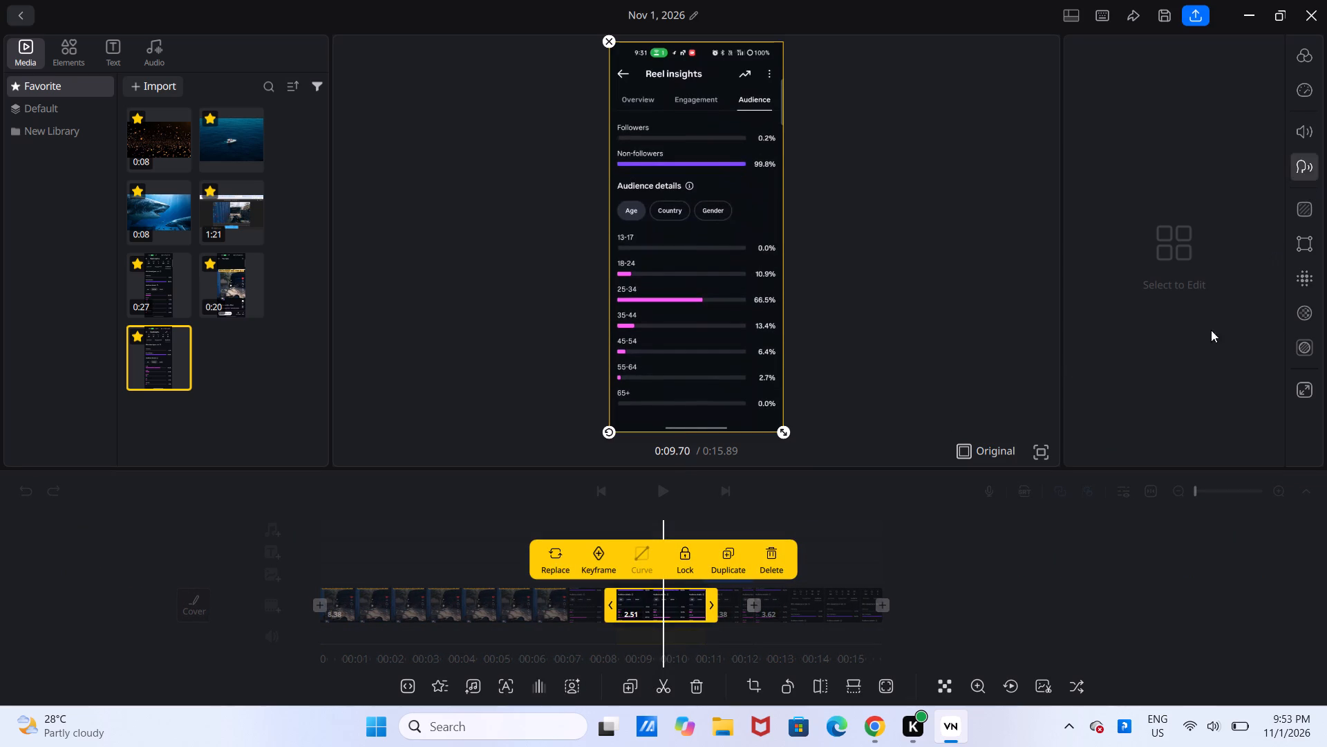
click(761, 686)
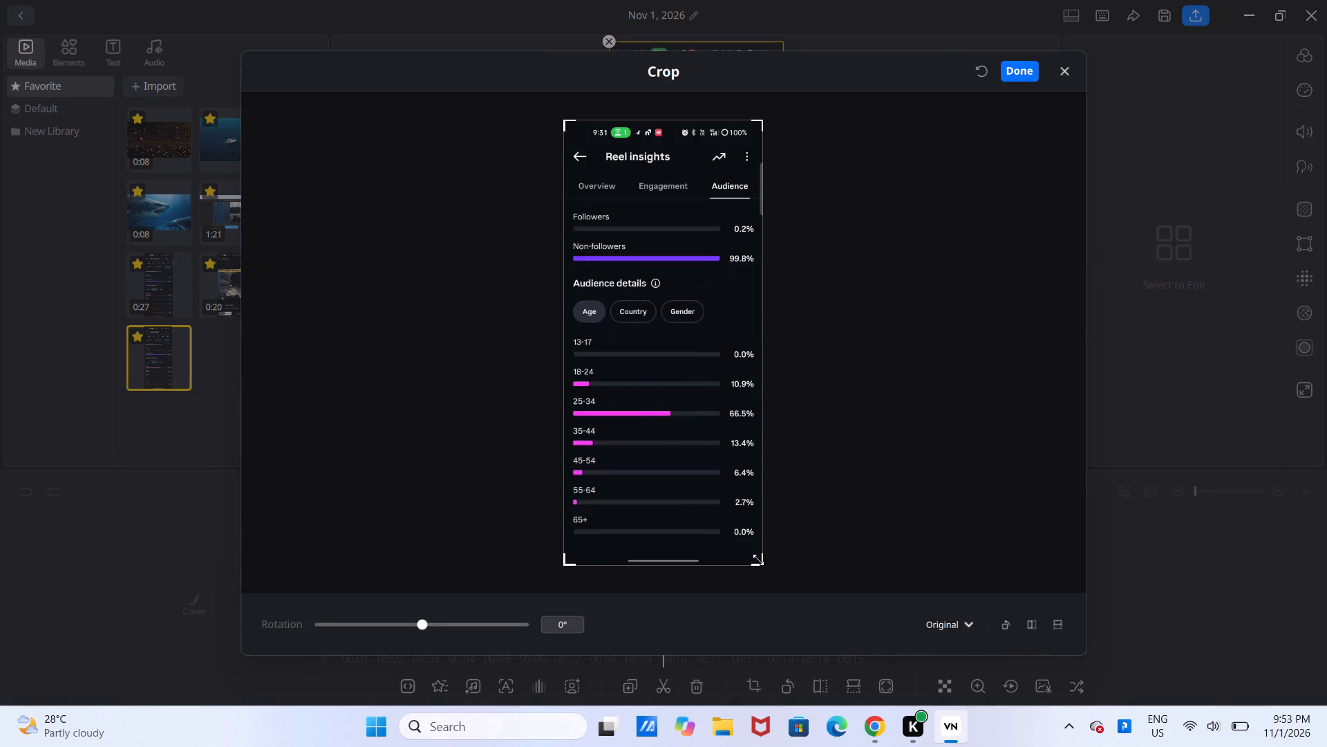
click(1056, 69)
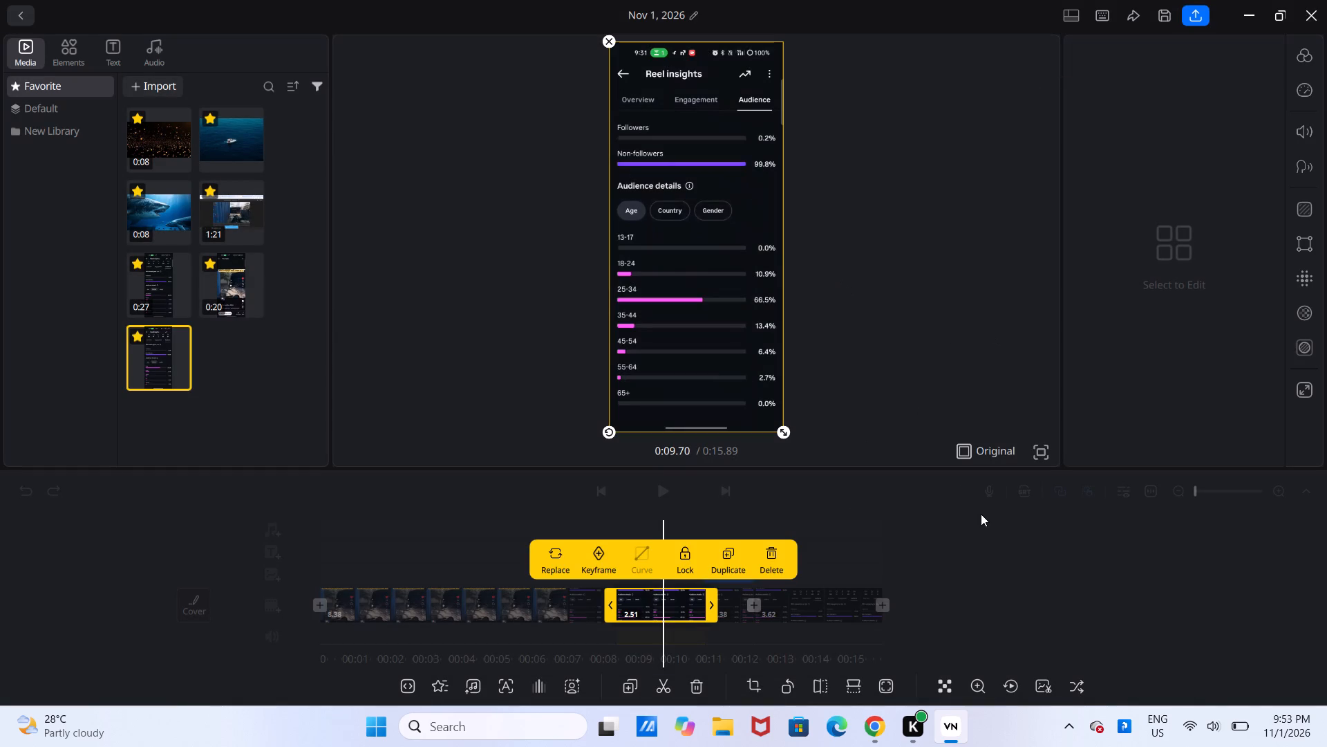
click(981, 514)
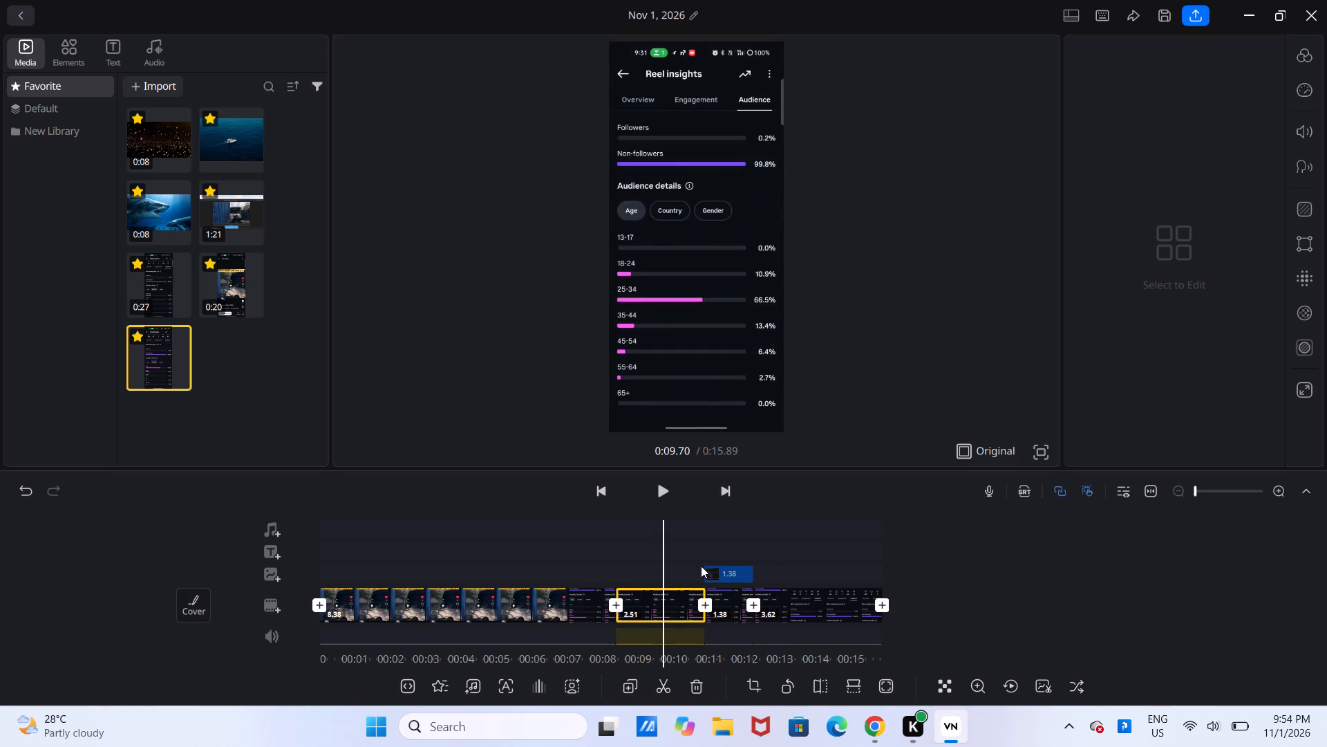
Play the video from about 0:09.70 to check the Age section leading into the Country cut.
click(663, 490)
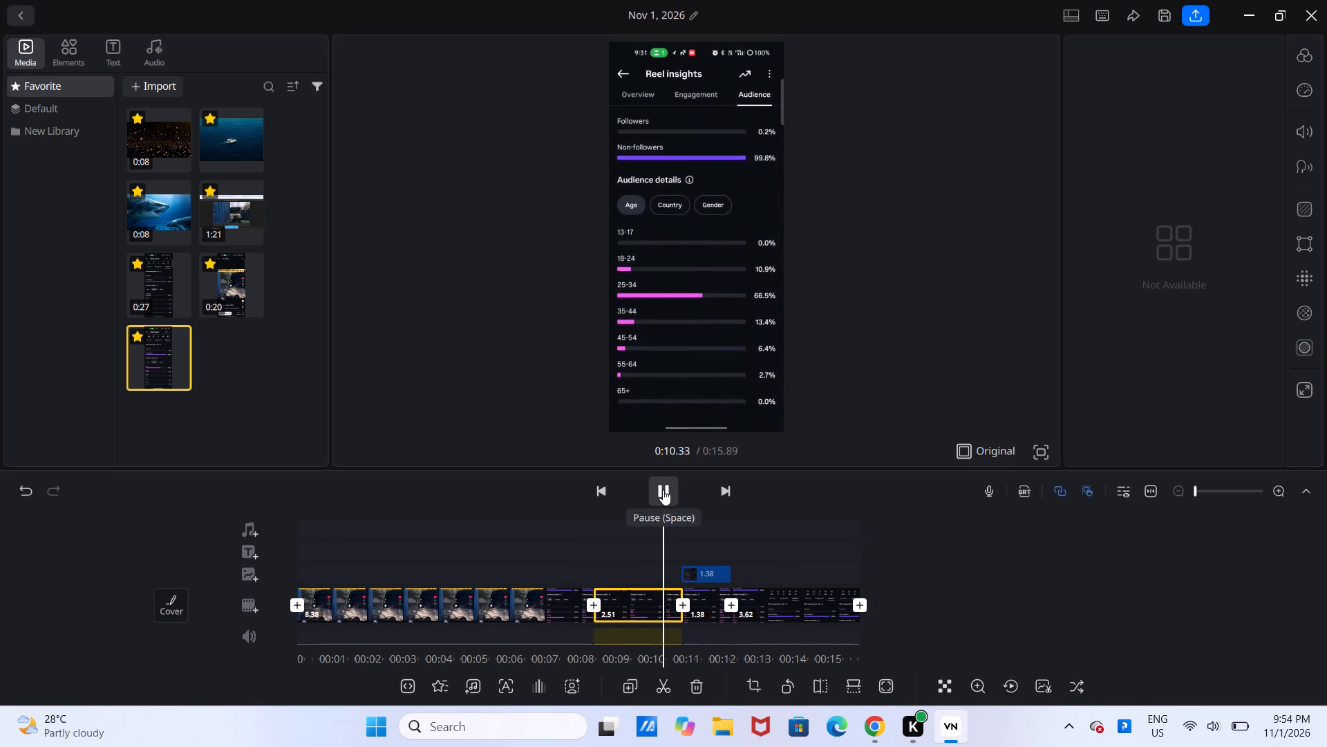
click(663, 490)
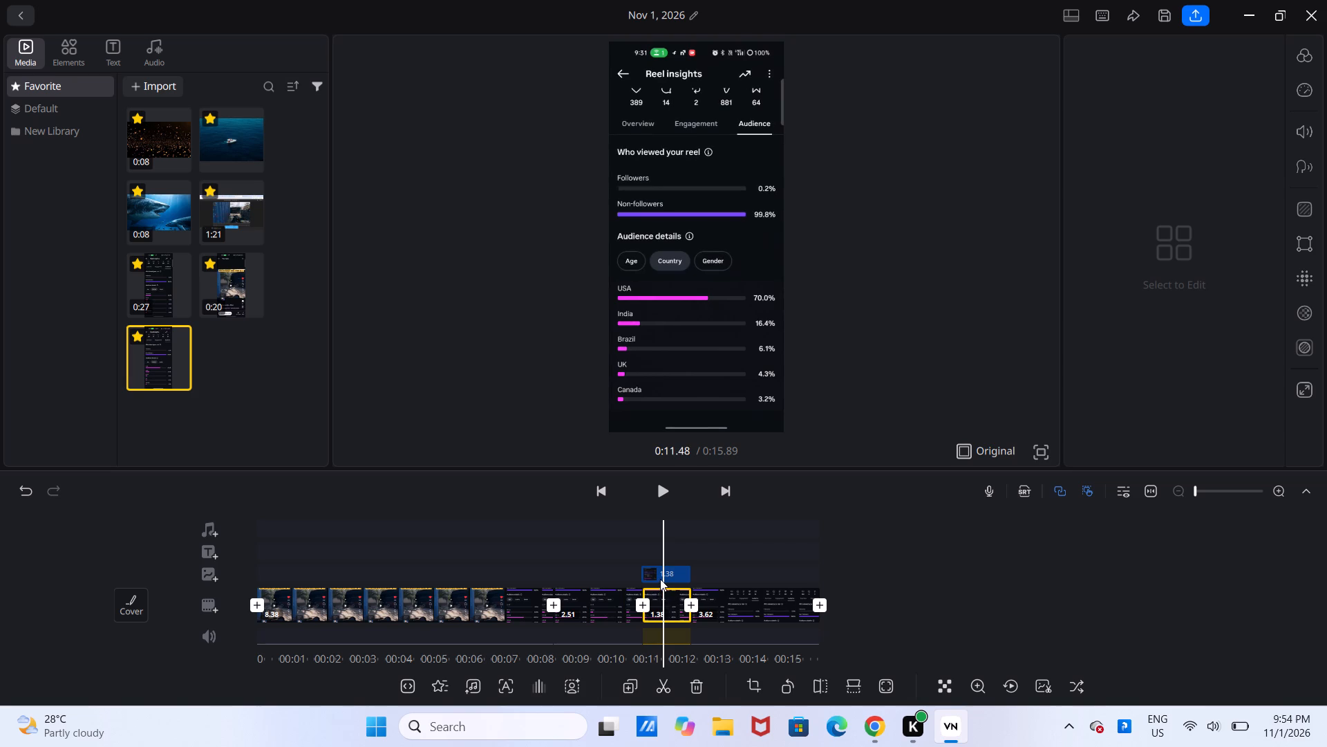
Move the USA breakdown overlay later on its track, clear of the Country clip, so it starts at about 0:13.
double_click(660, 578)
click(660, 578)
drag(660, 578, 695, 571)
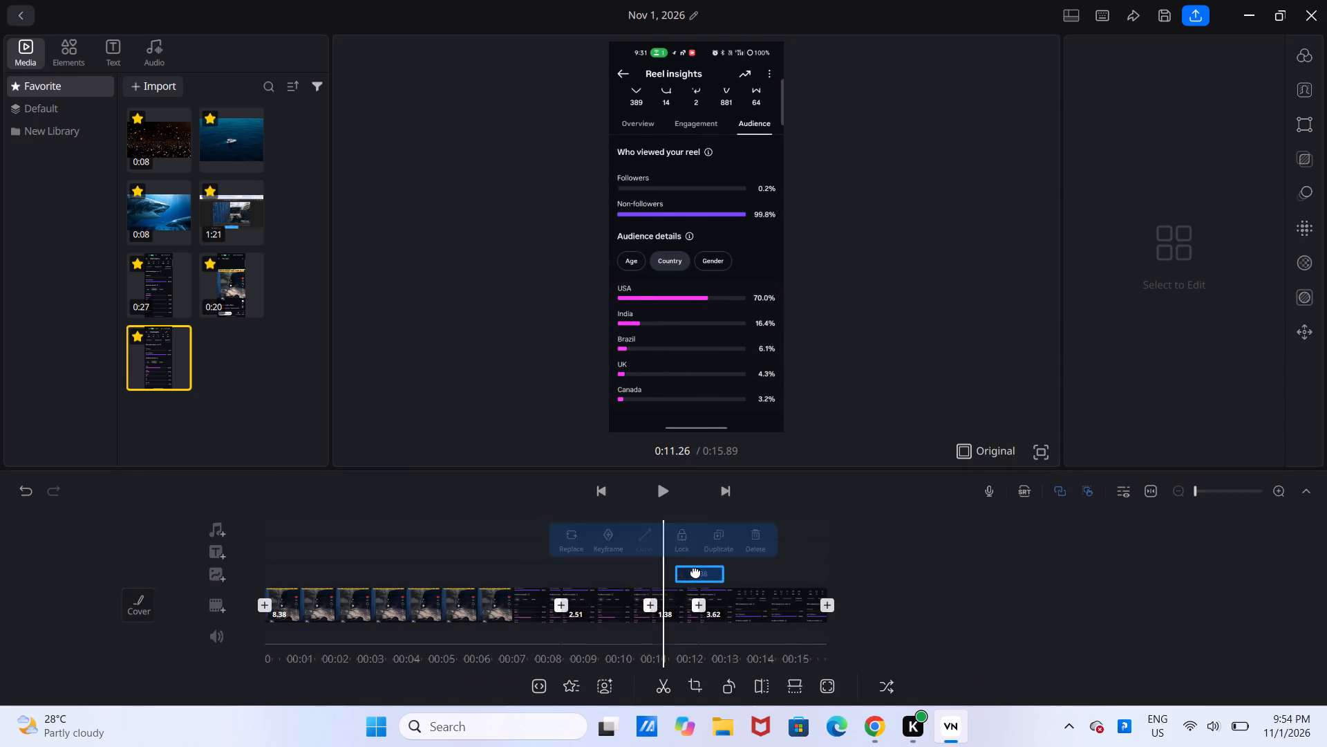
drag(695, 571, 750, 571)
click(679, 601)
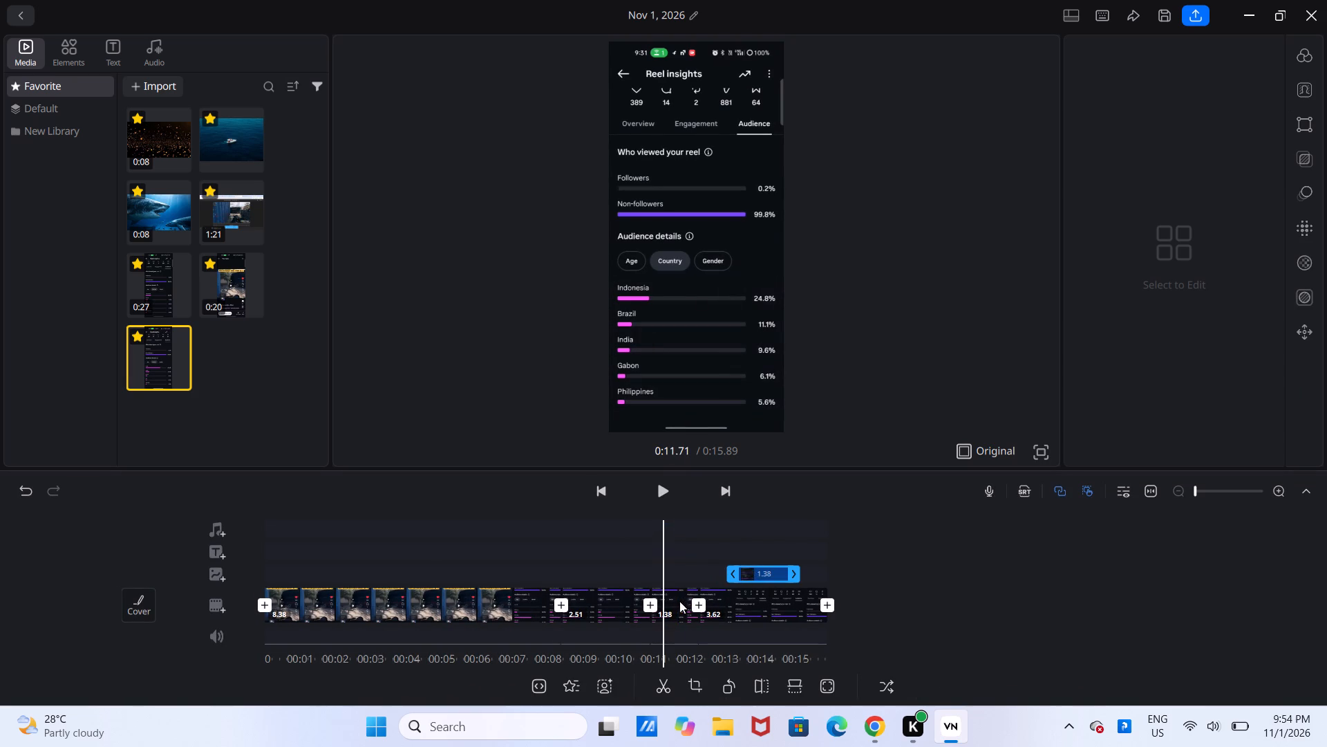
click(568, 686)
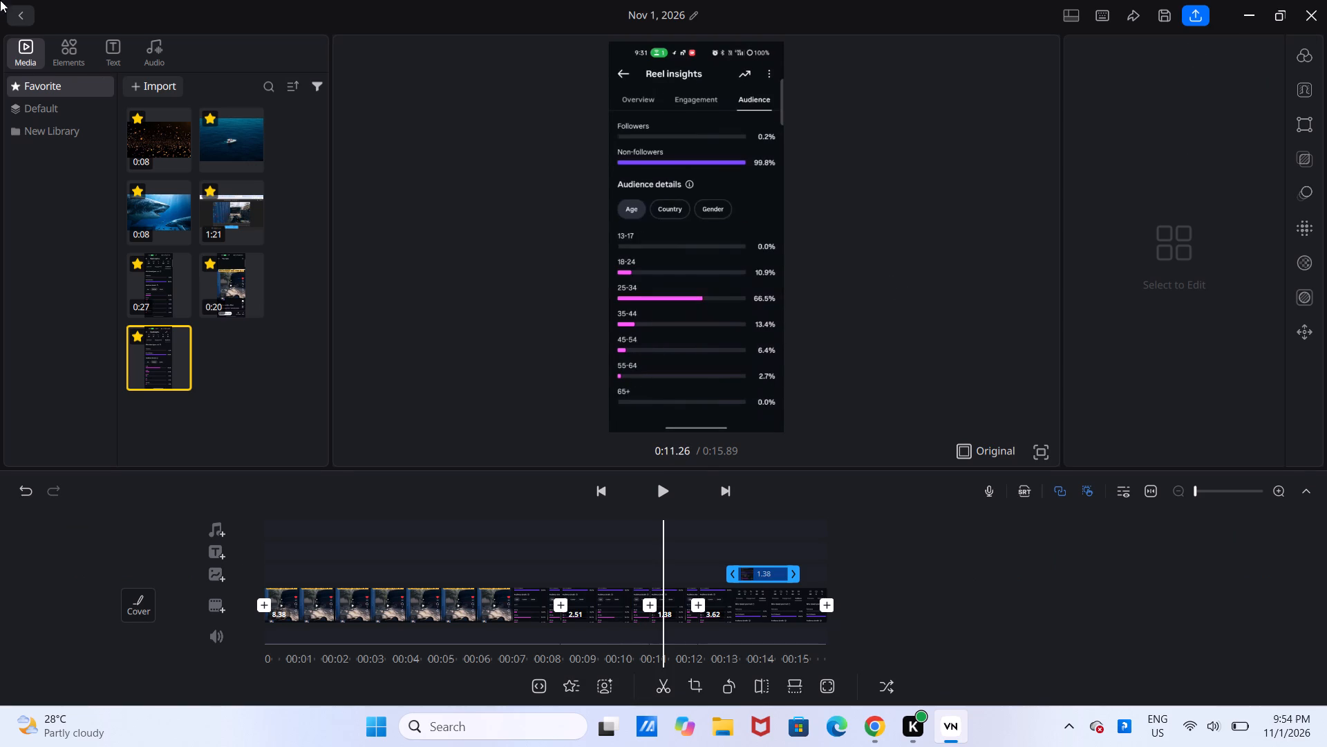
Leave the current project and create a new empty project.
click(22, 20)
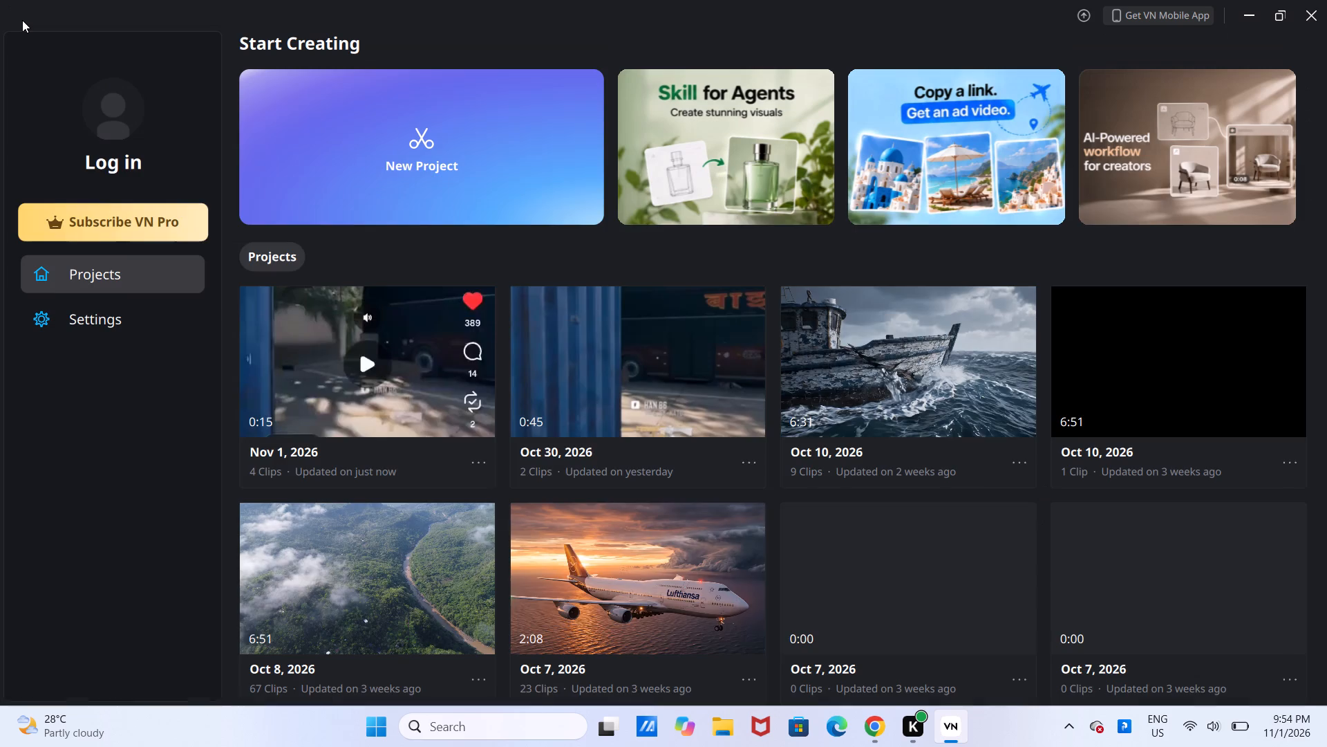
click(326, 129)
double_click(326, 129)
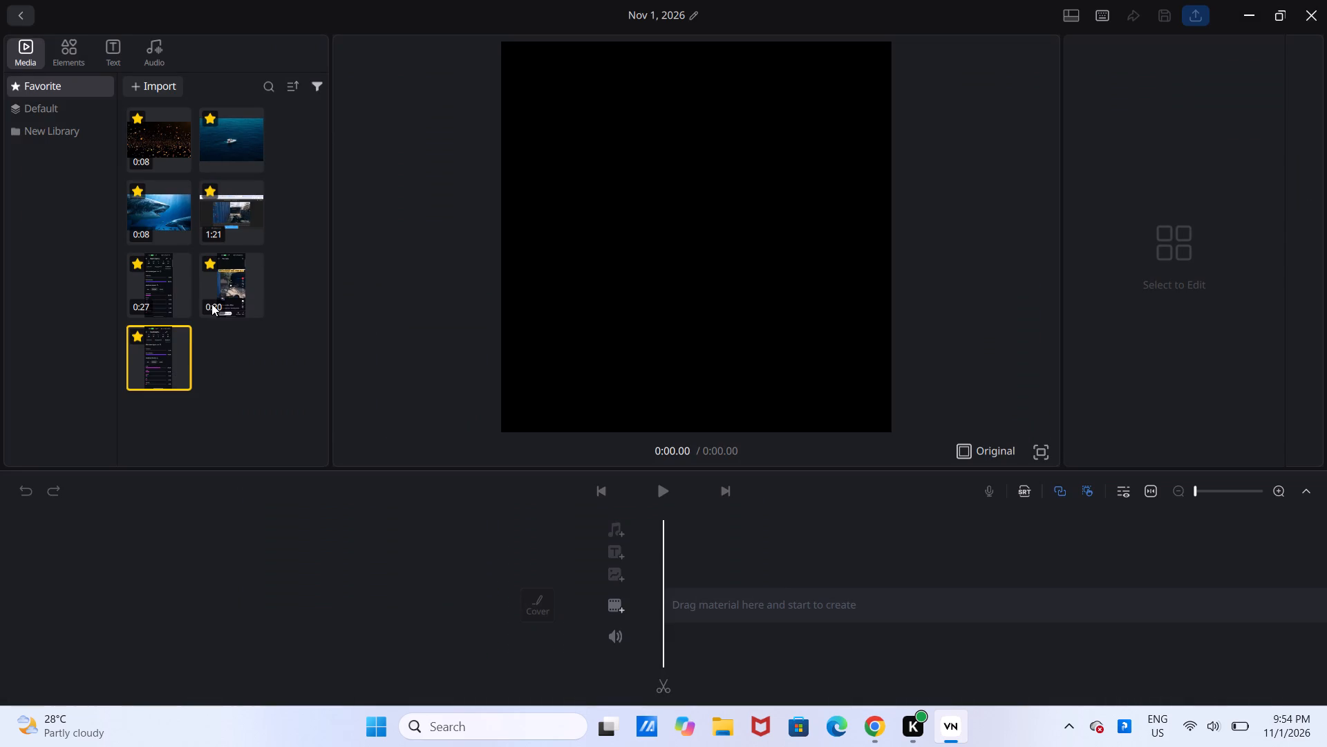
Preview the 0:20 Reel recording from the Favorite media and add it to the start of the empty main track.
double_click(211, 304)
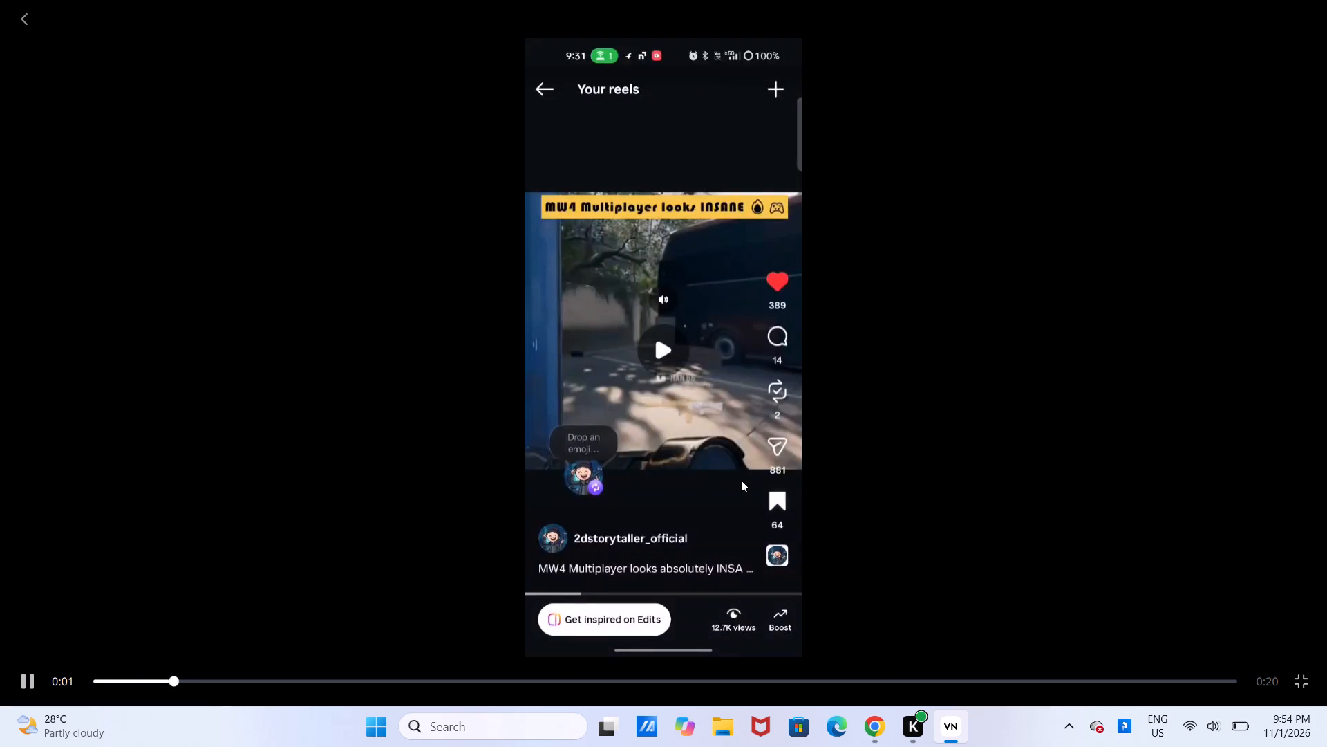
click(1299, 681)
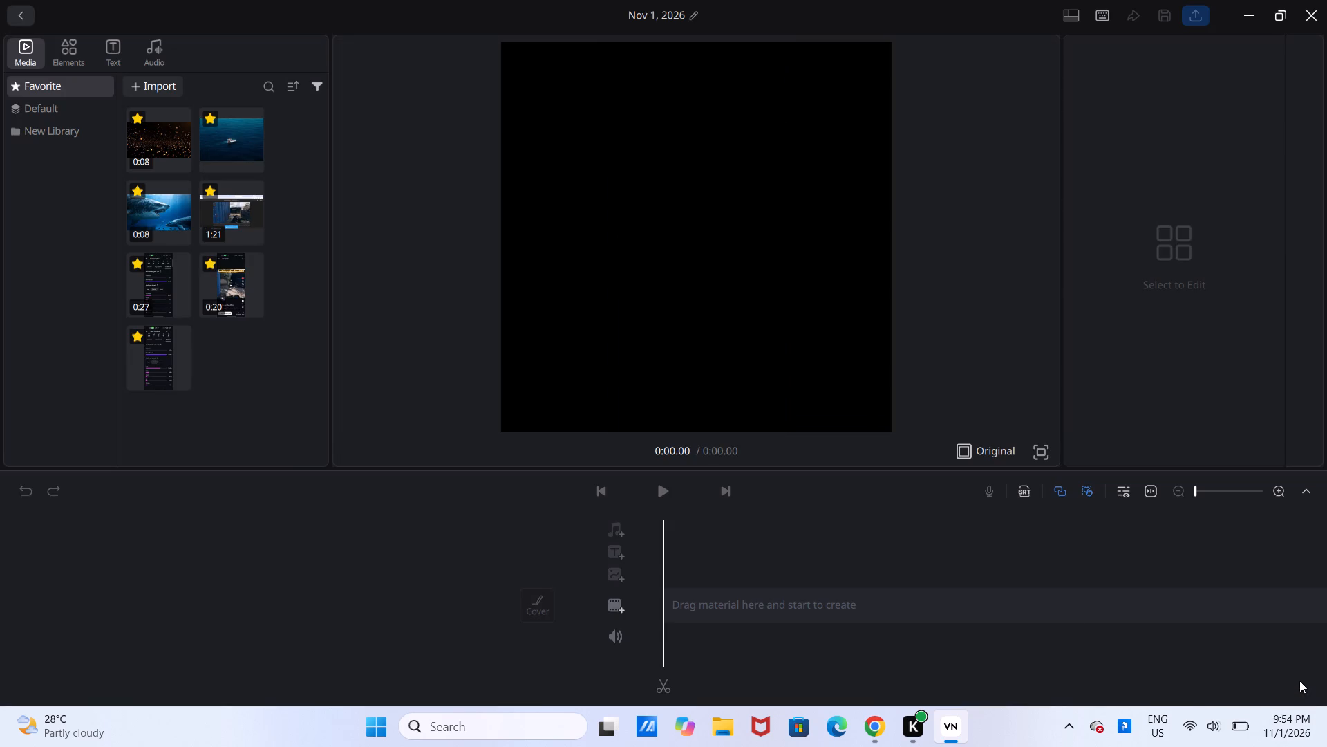
click(669, 491)
click(215, 301)
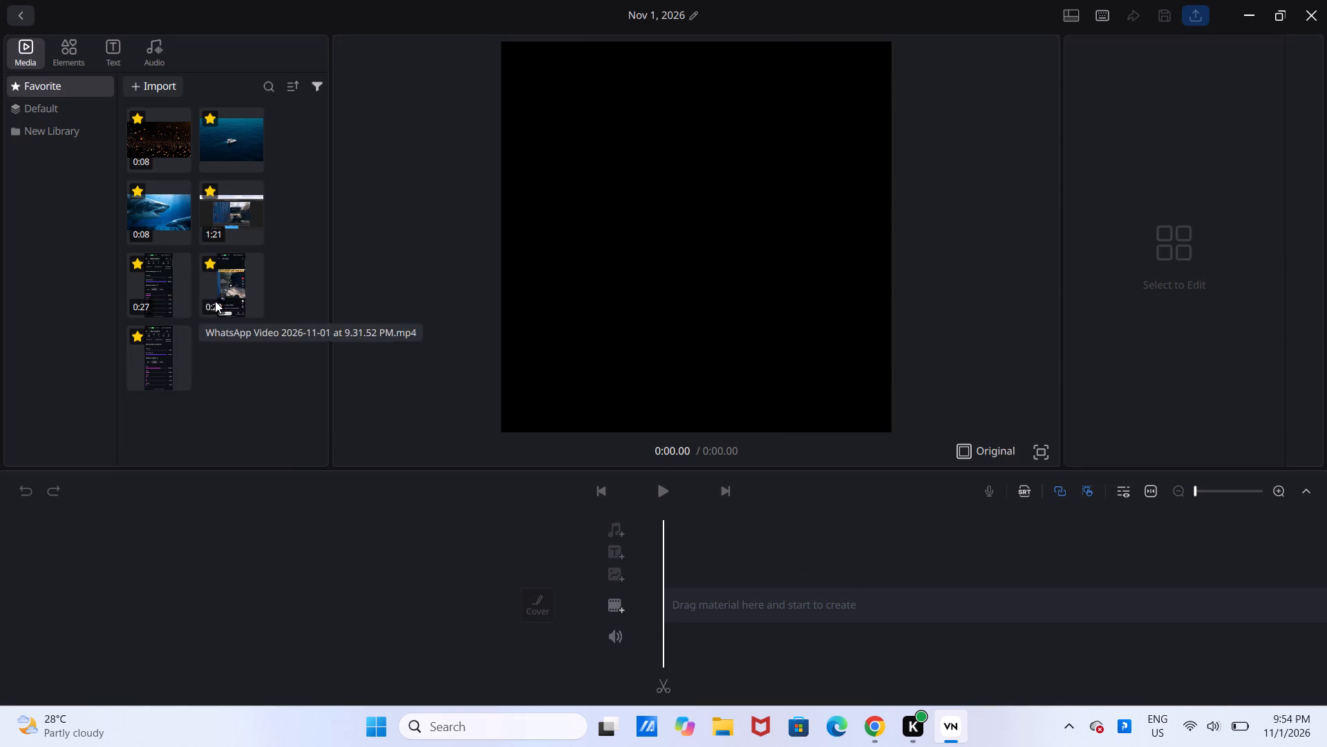
drag(215, 301, 661, 619)
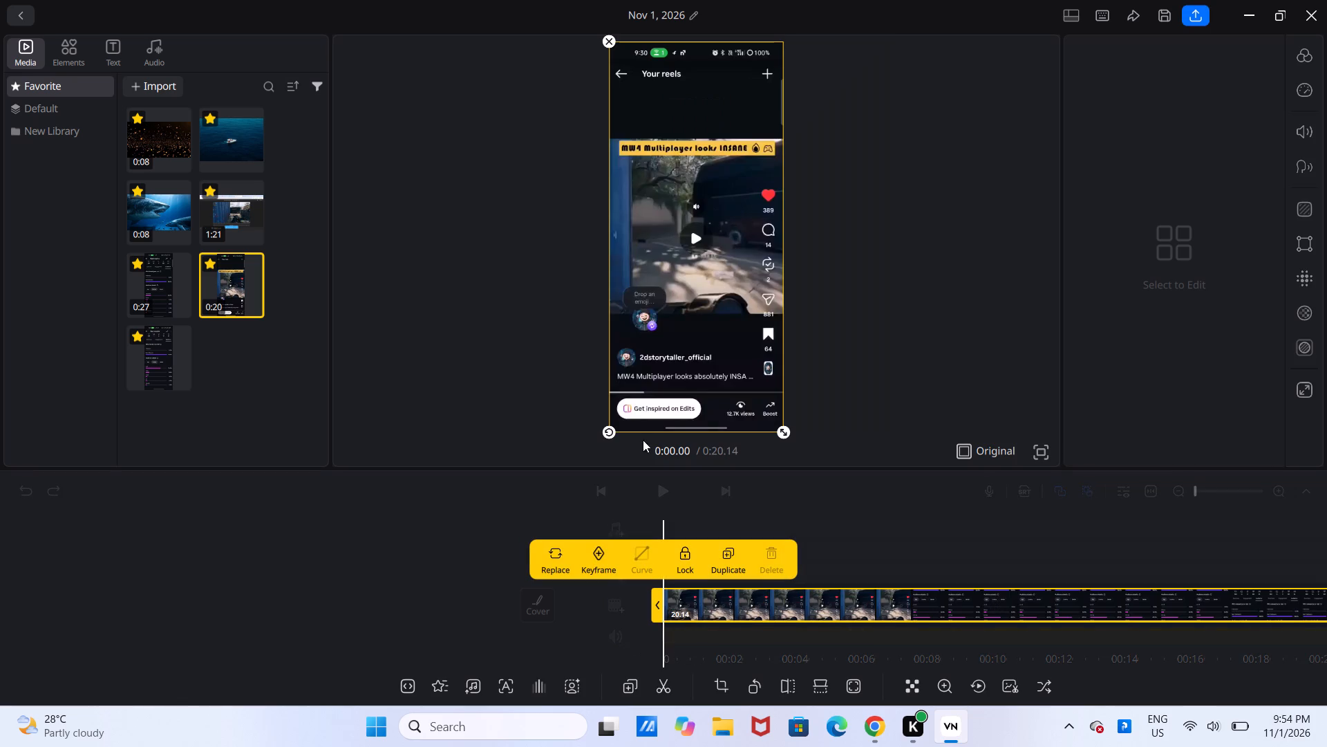
Play the unedited recording from the start into the Age breakdown, to about 0:10.4, to examine the original footage.
drag(672, 517, 666, 503)
triple_click(666, 503)
click(666, 503)
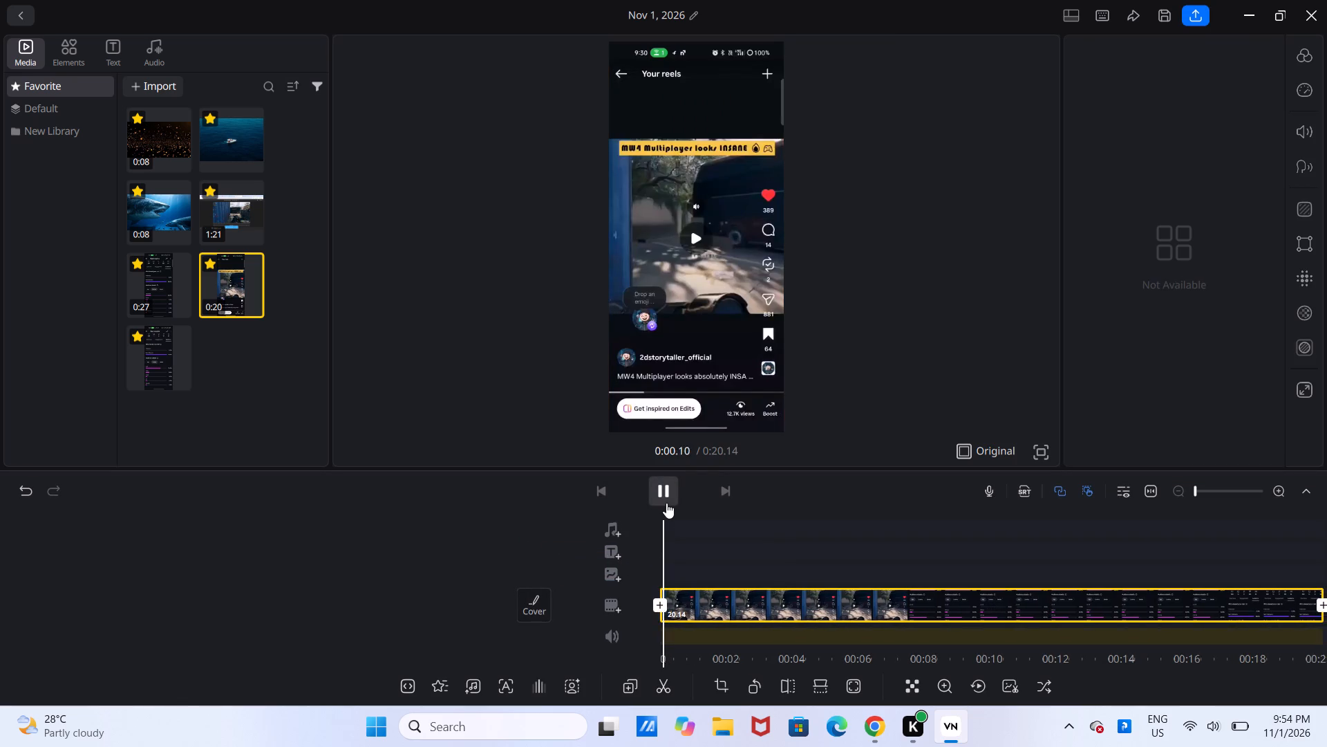
click(666, 503)
click(666, 503)
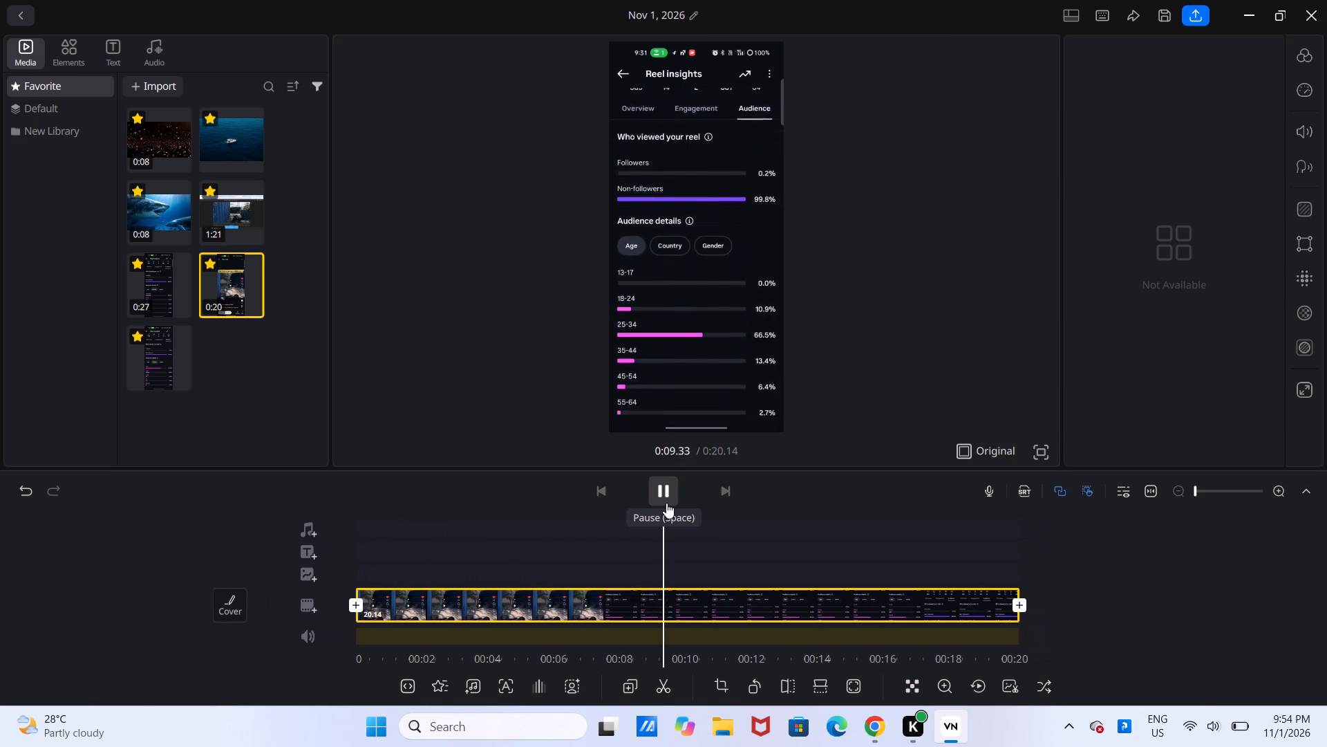
click(666, 503)
click(666, 503)
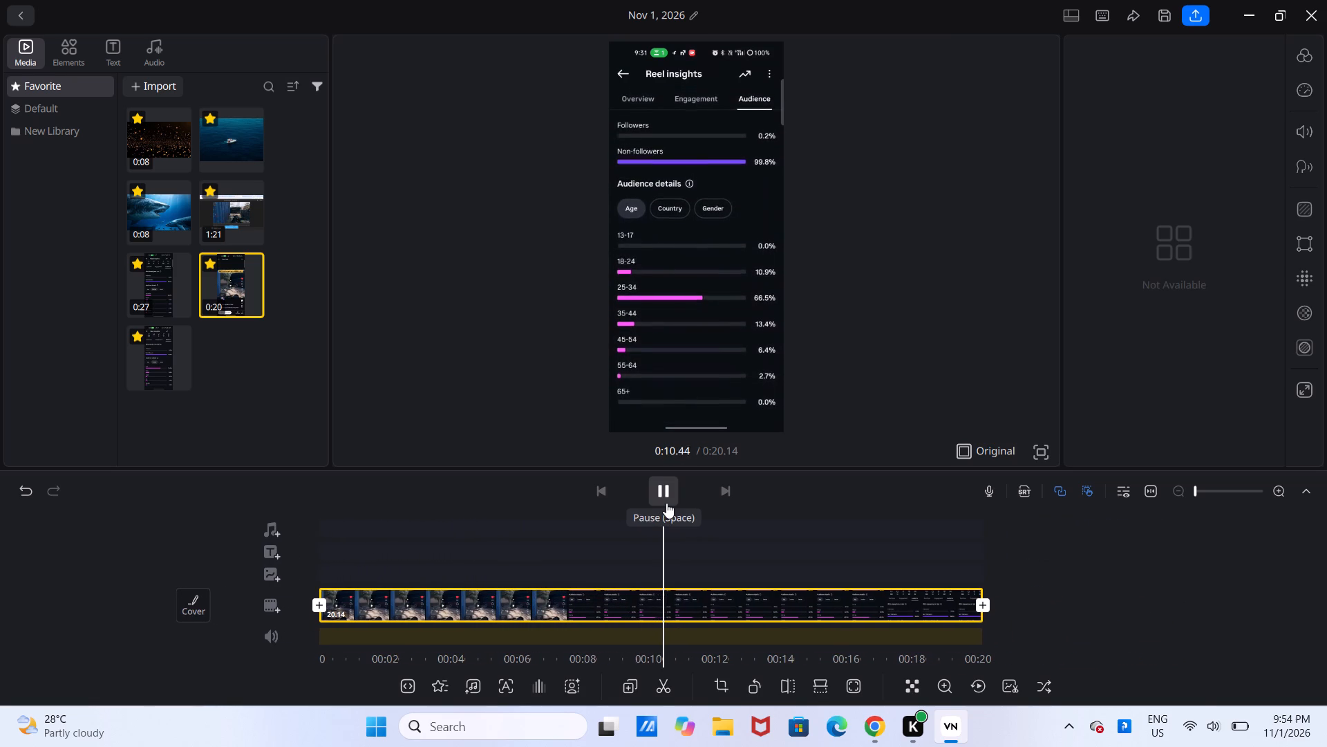
Split the full-length reel insights recording at 0:10.85, right before Age switches to Country.
click(666, 503)
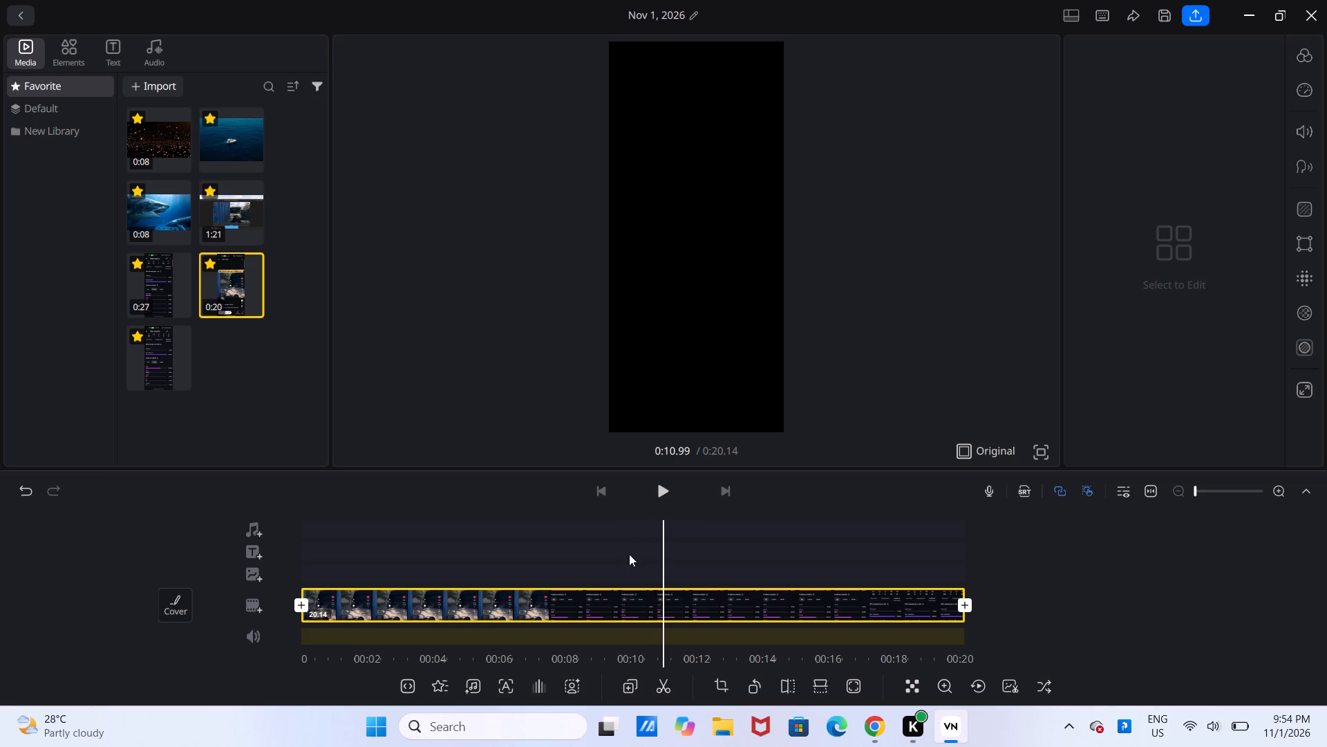
drag(620, 564, 643, 564)
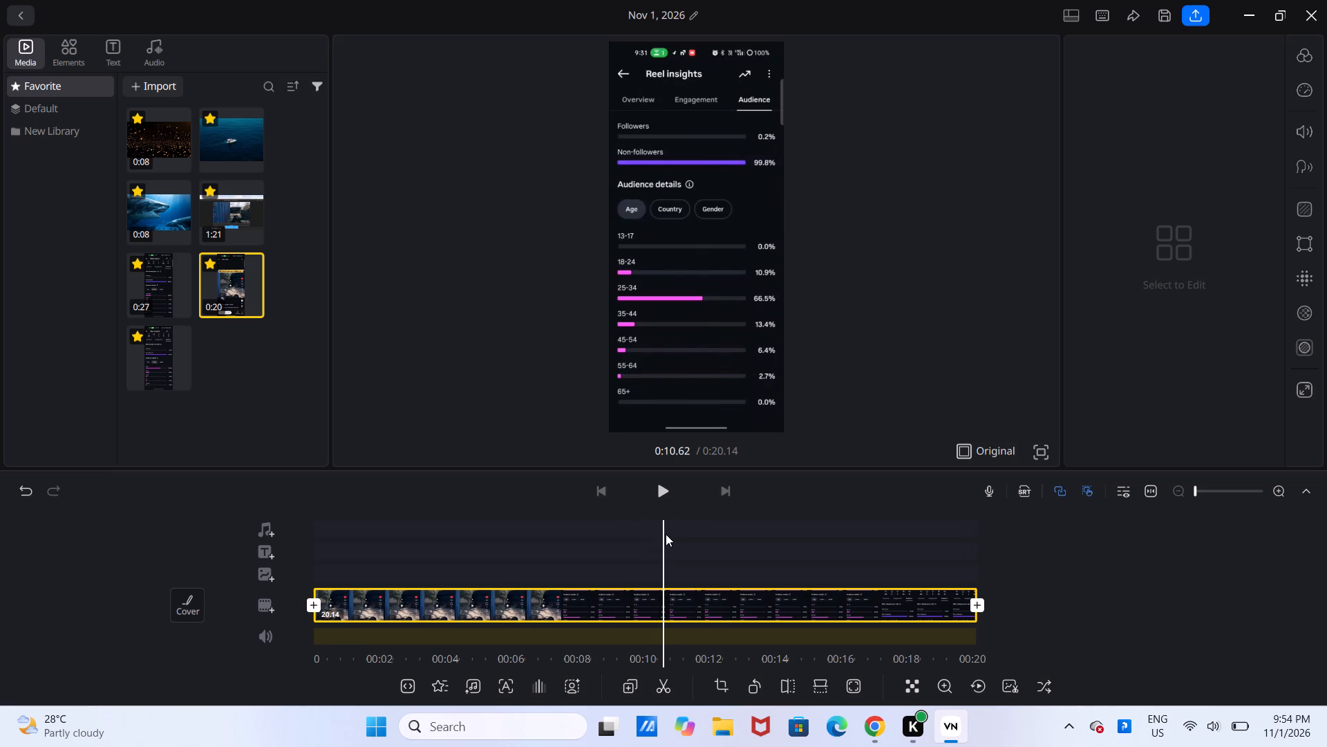
click(653, 494)
click(653, 494)
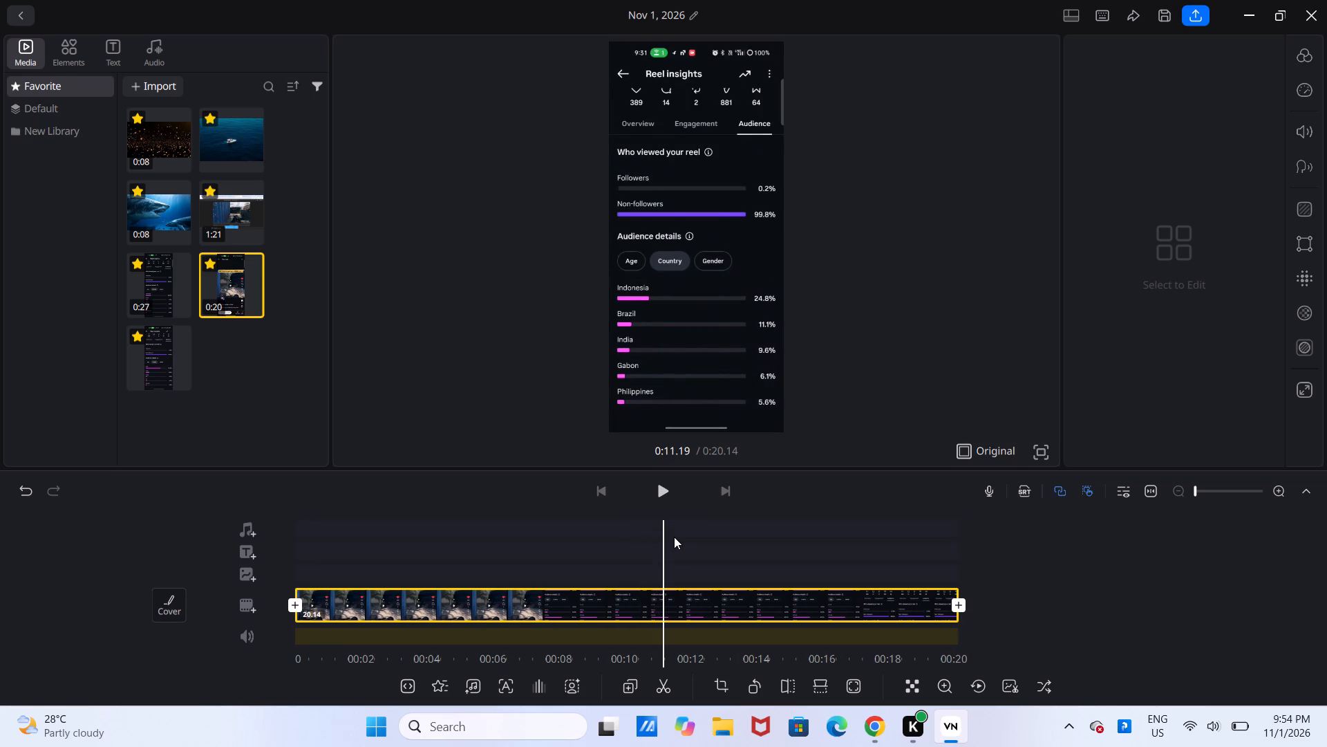
drag(674, 537, 689, 536)
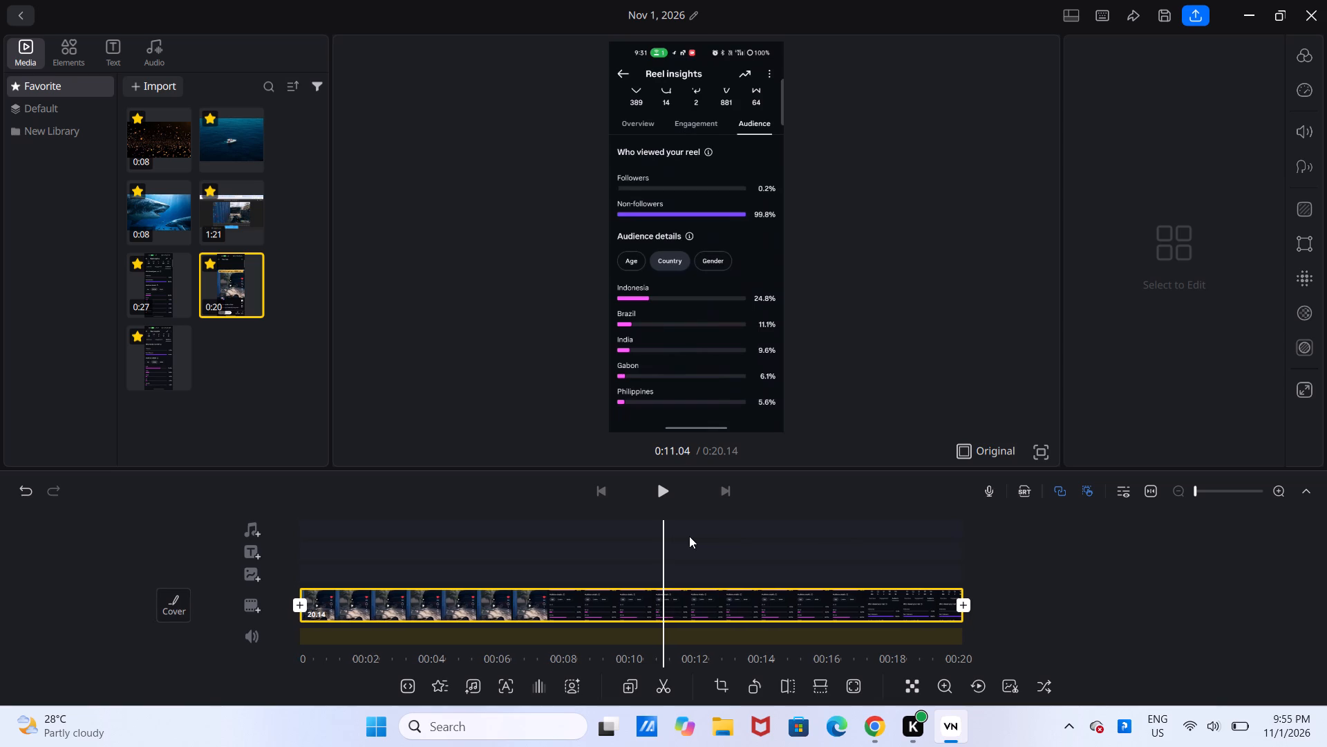
drag(689, 536, 705, 538)
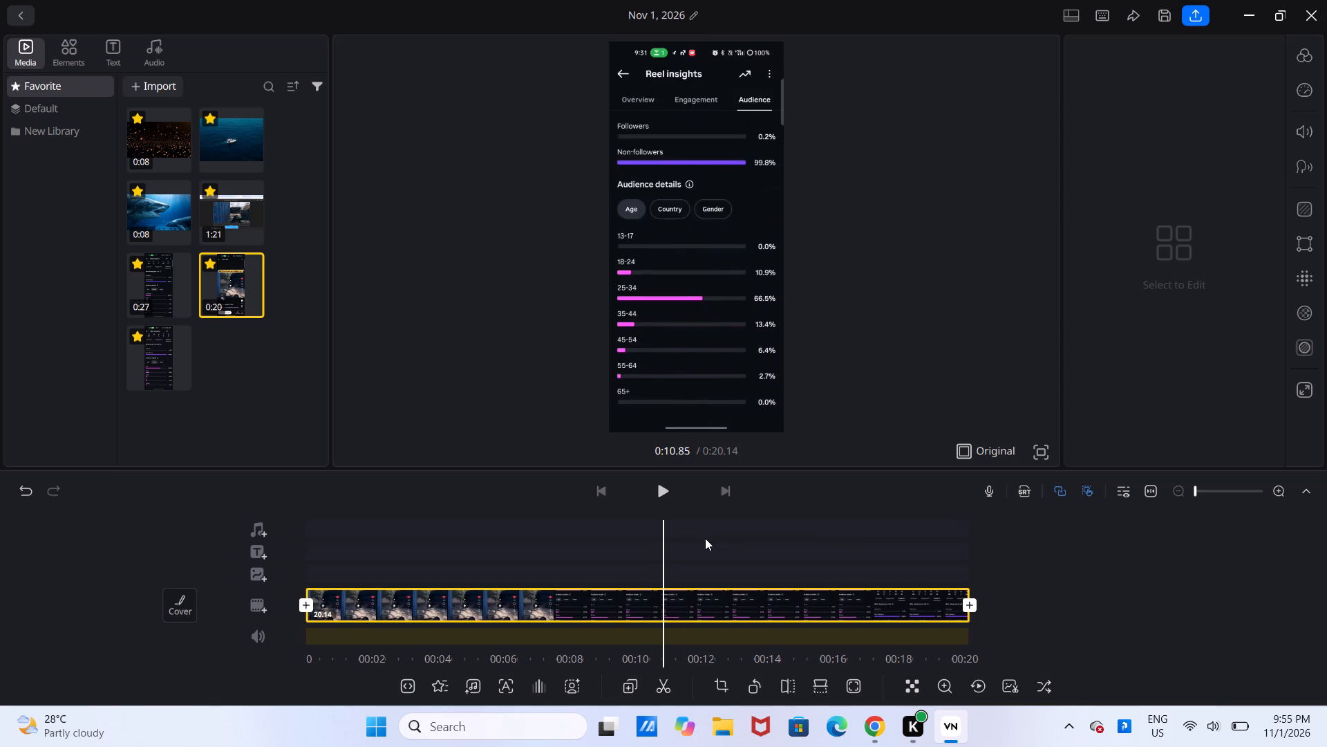
drag(705, 538, 704, 538)
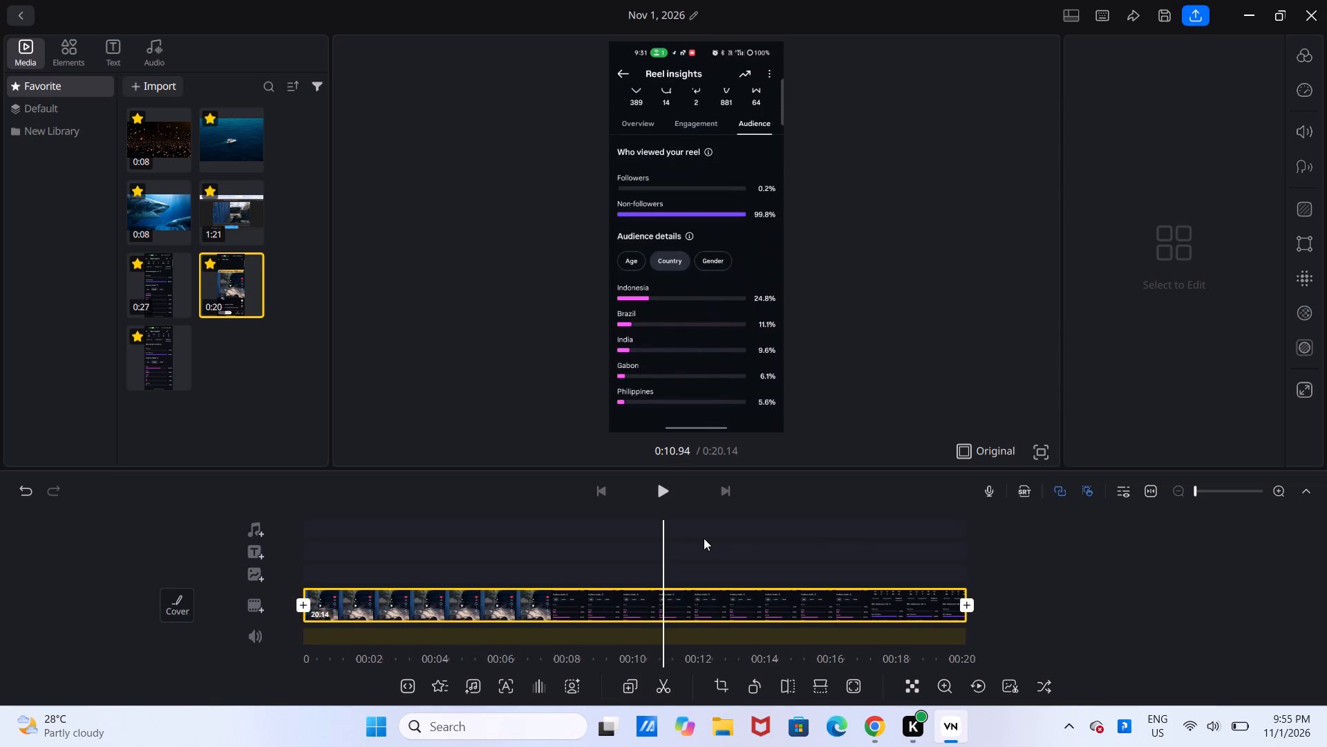
drag(704, 538, 706, 537)
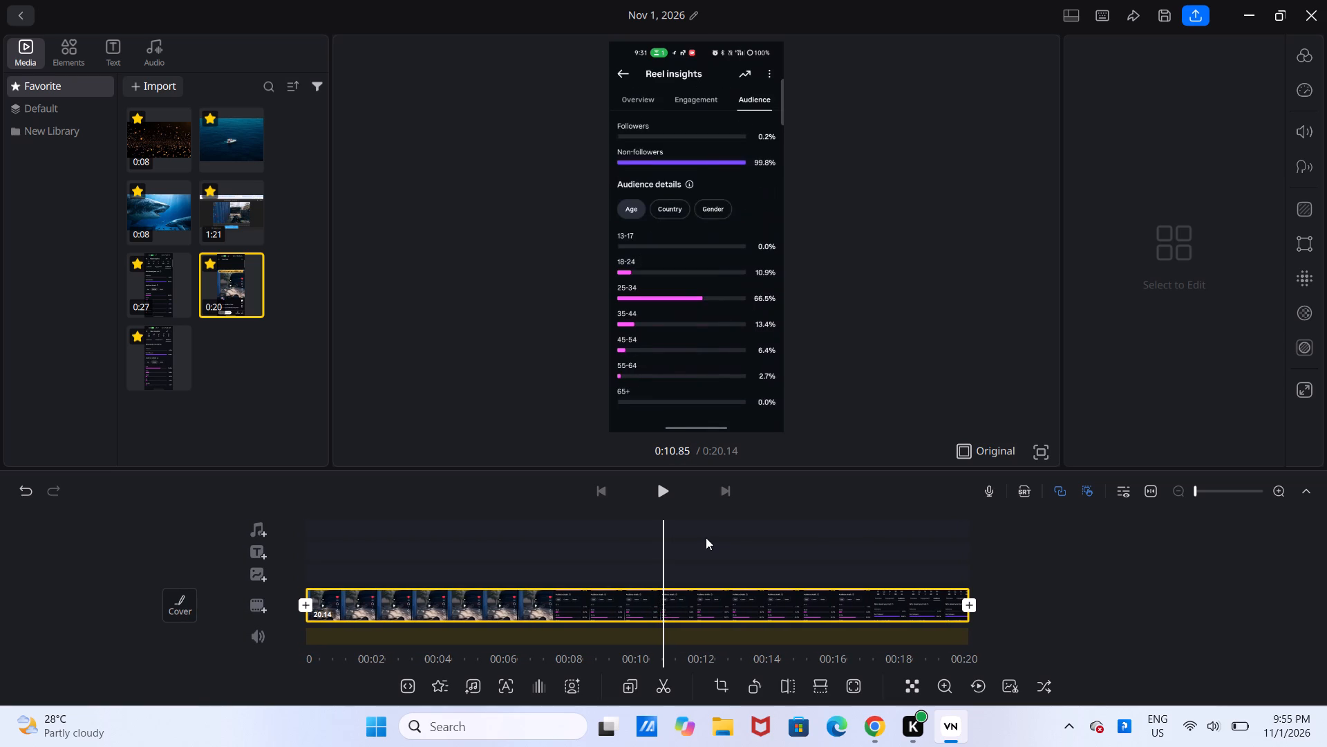
click(670, 687)
Open the clip after the split for cropping and place a 1:1 crop frame from the Overview/Audience tabs down to the Country filter.
double_click(743, 594)
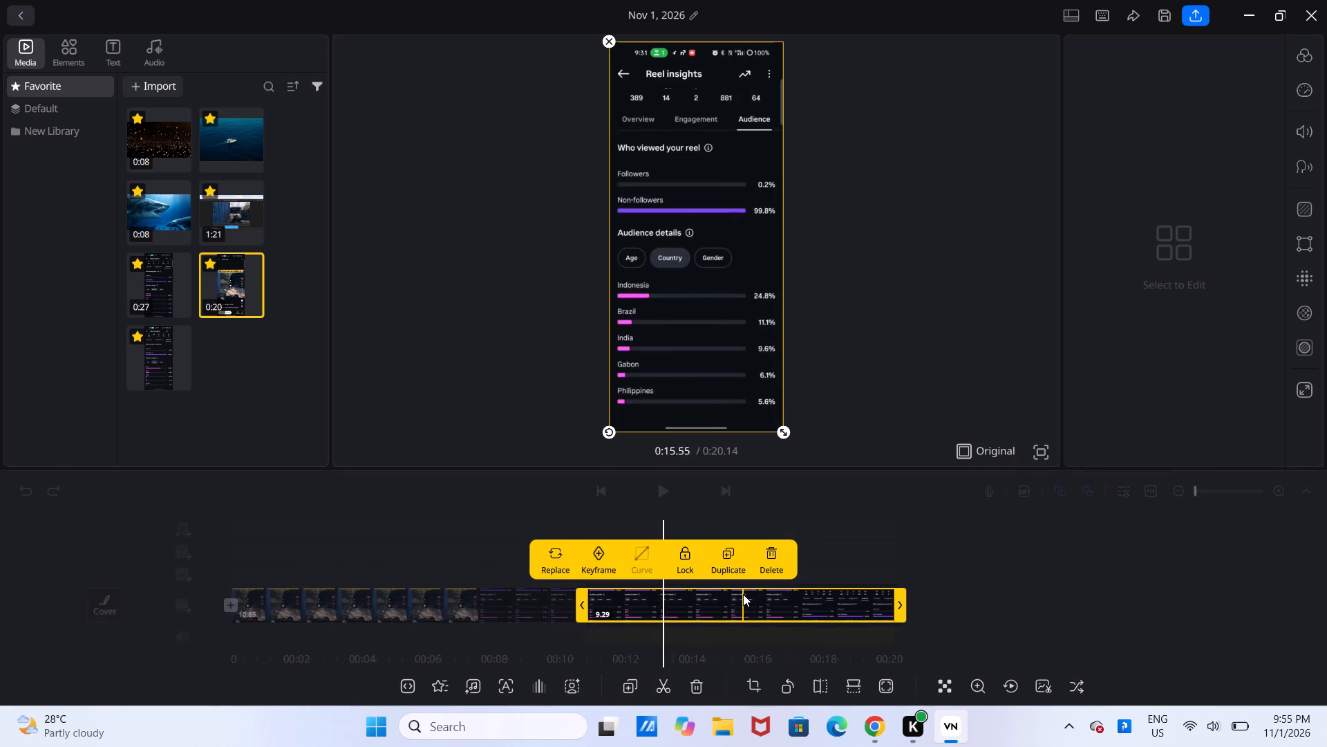
click(753, 673)
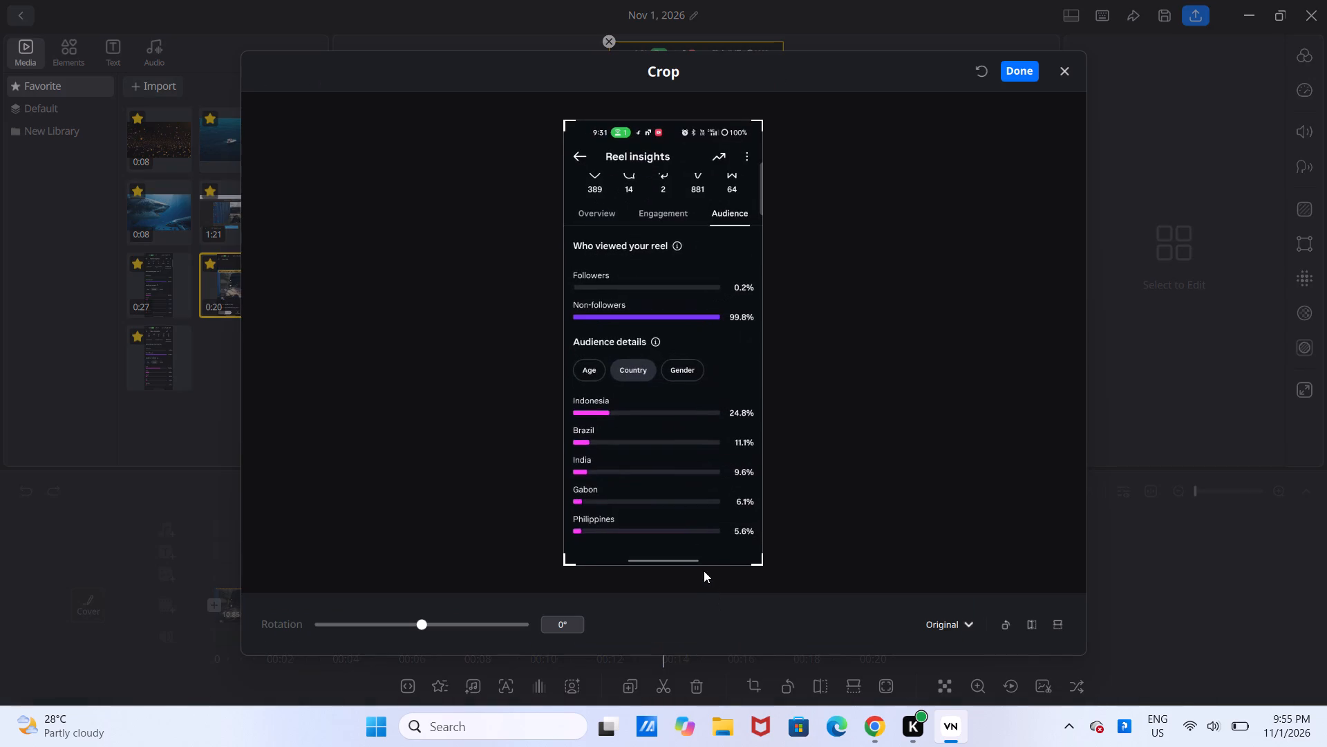
click(964, 622)
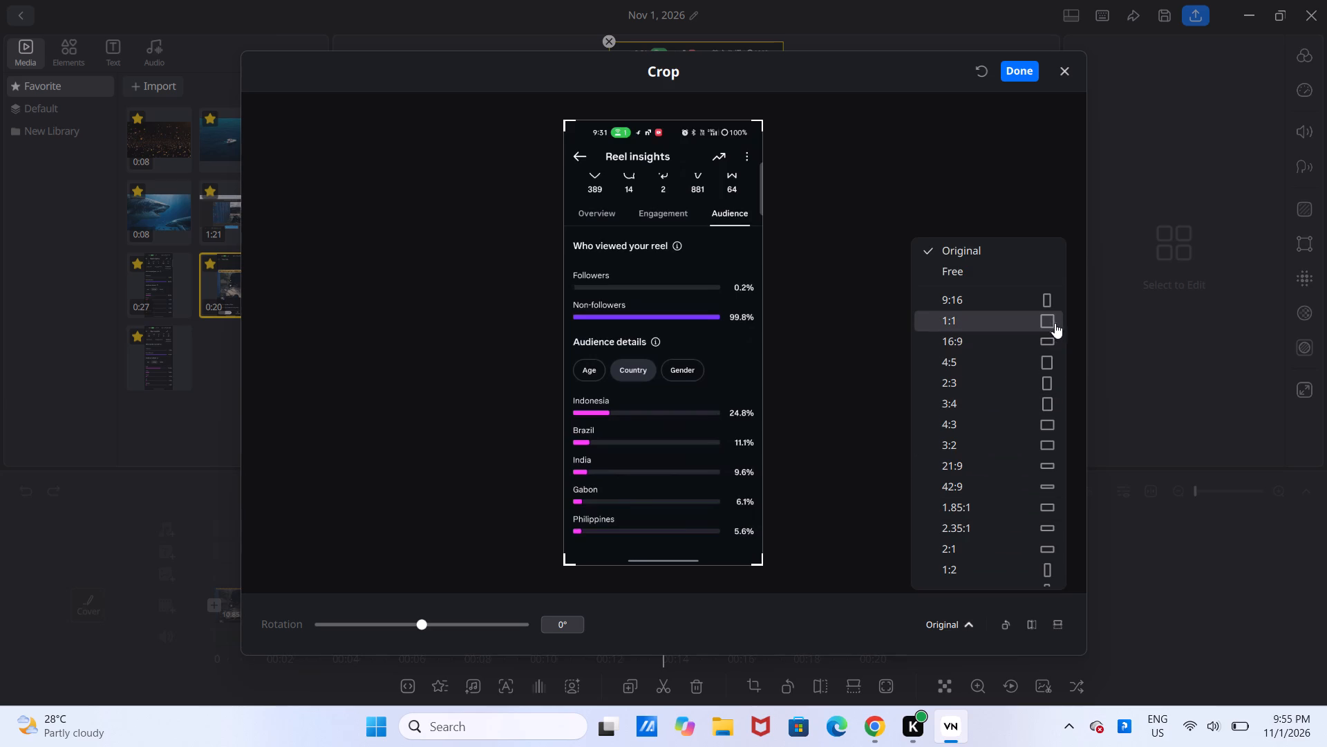
click(1051, 322)
drag(746, 284, 732, 252)
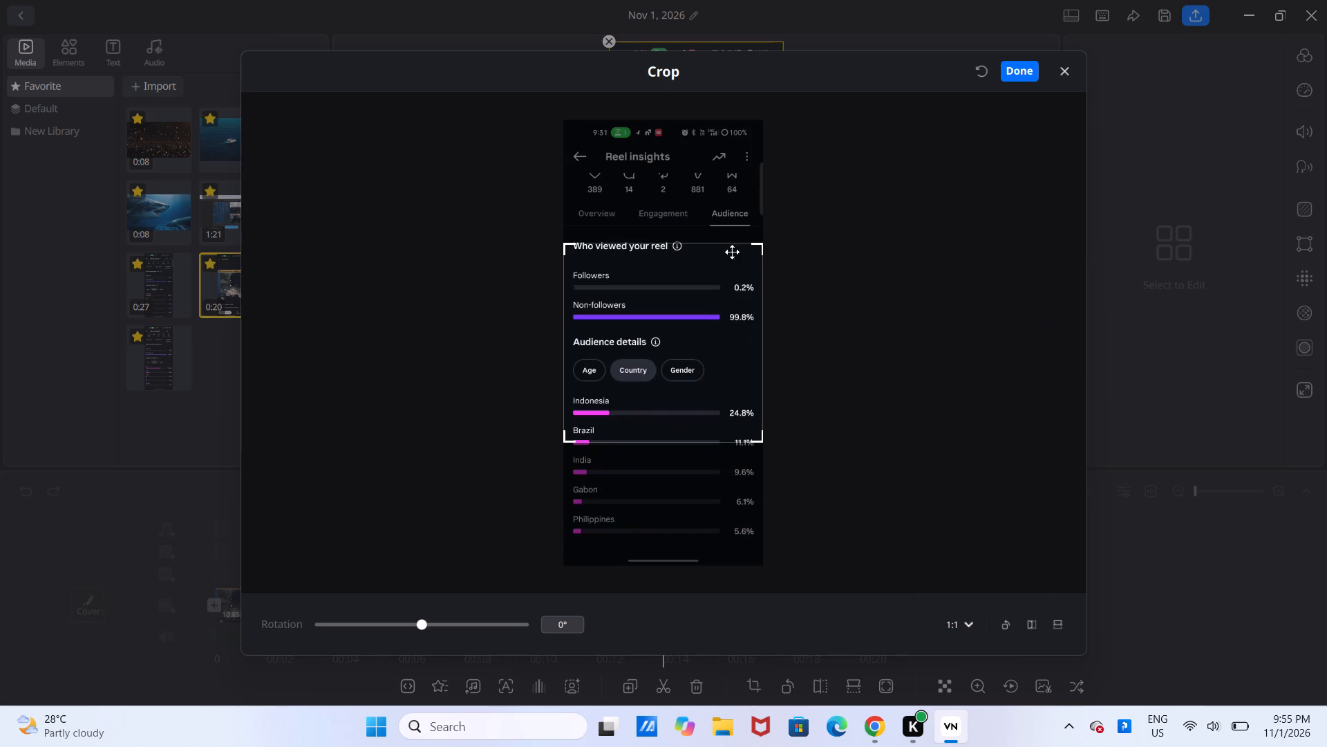
drag(732, 252, 708, 226)
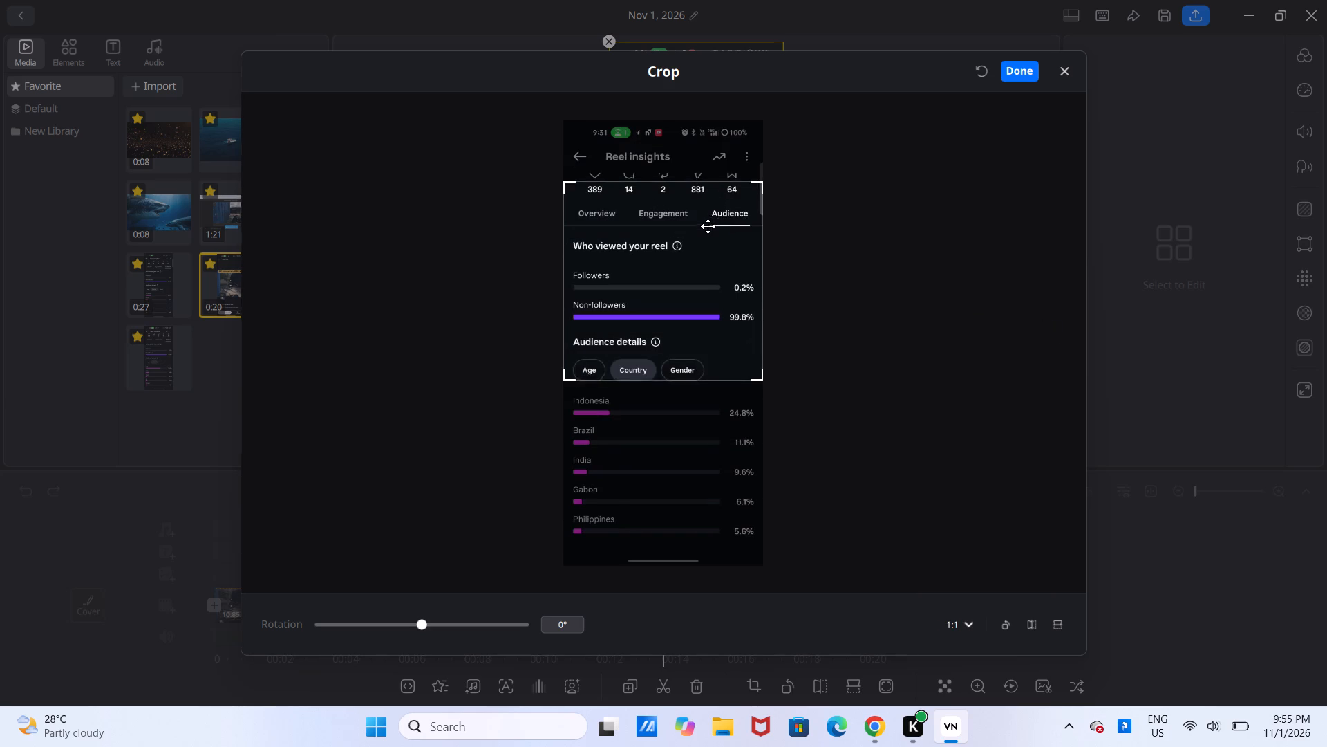
drag(708, 226, 708, 227)
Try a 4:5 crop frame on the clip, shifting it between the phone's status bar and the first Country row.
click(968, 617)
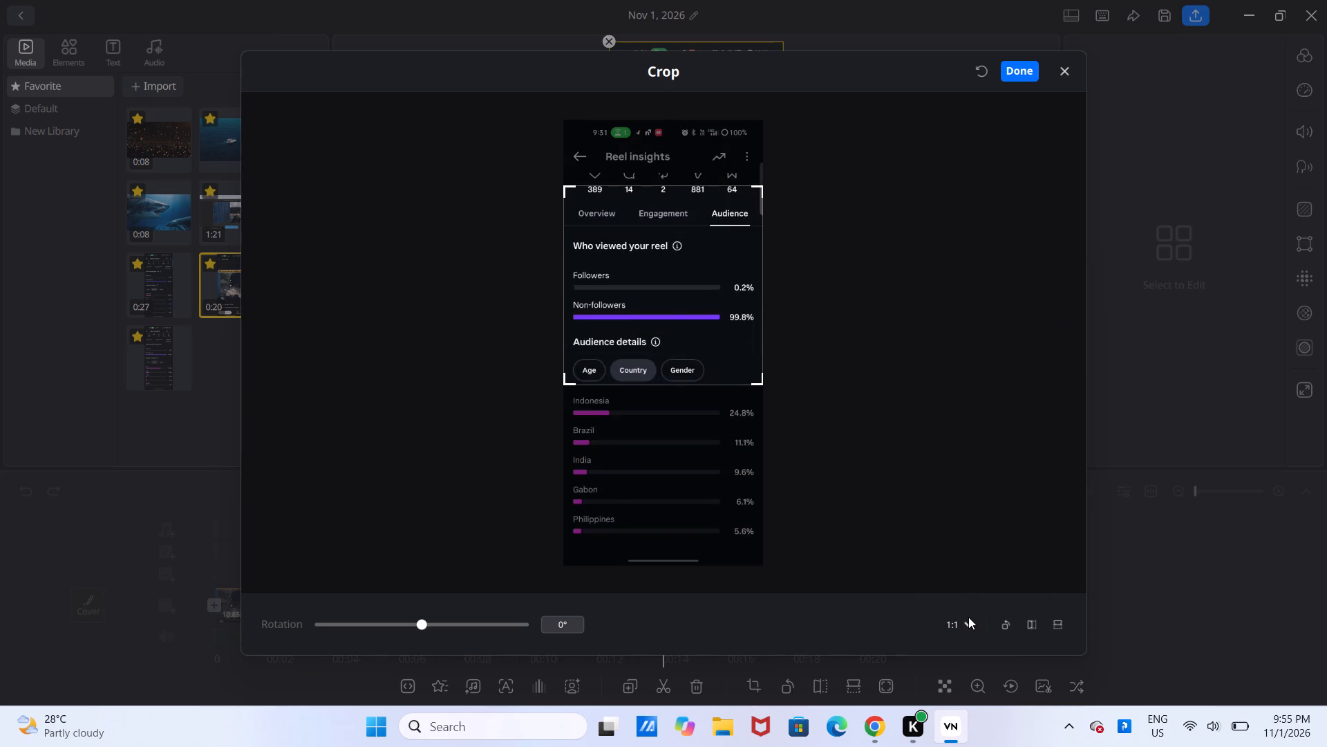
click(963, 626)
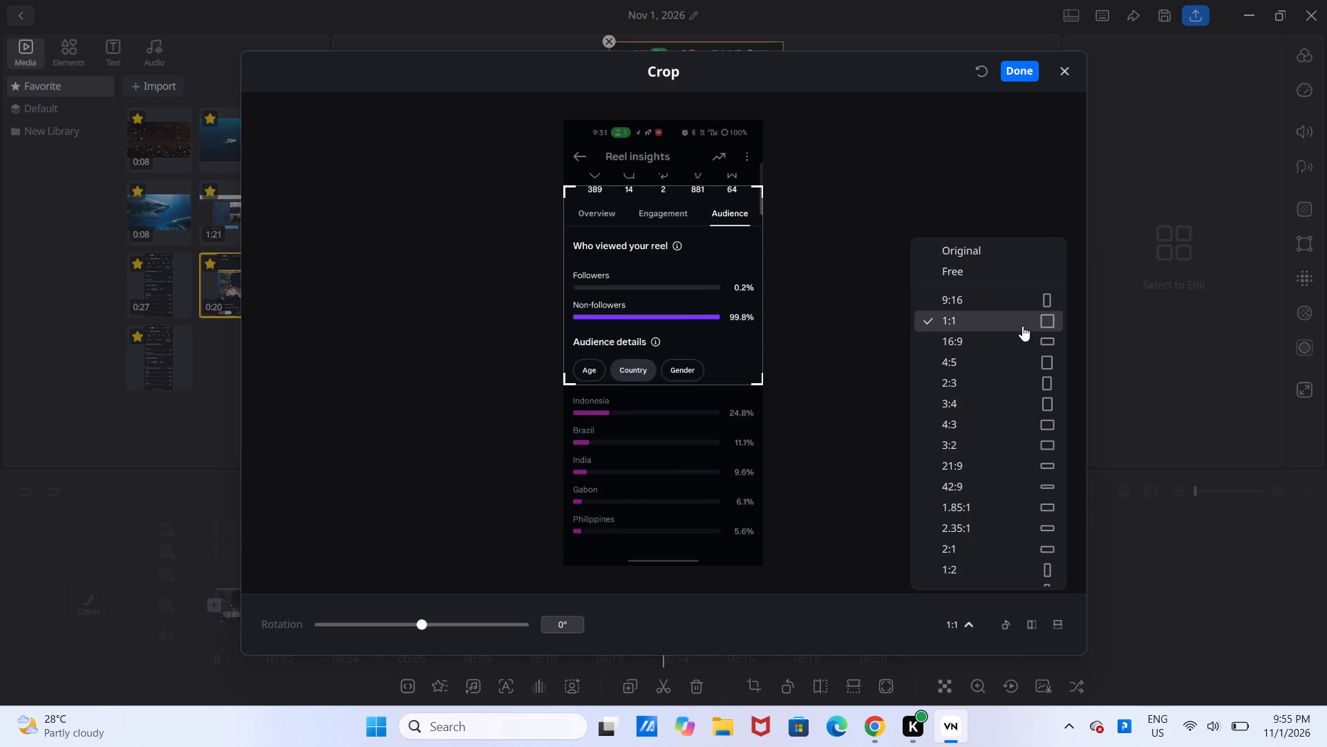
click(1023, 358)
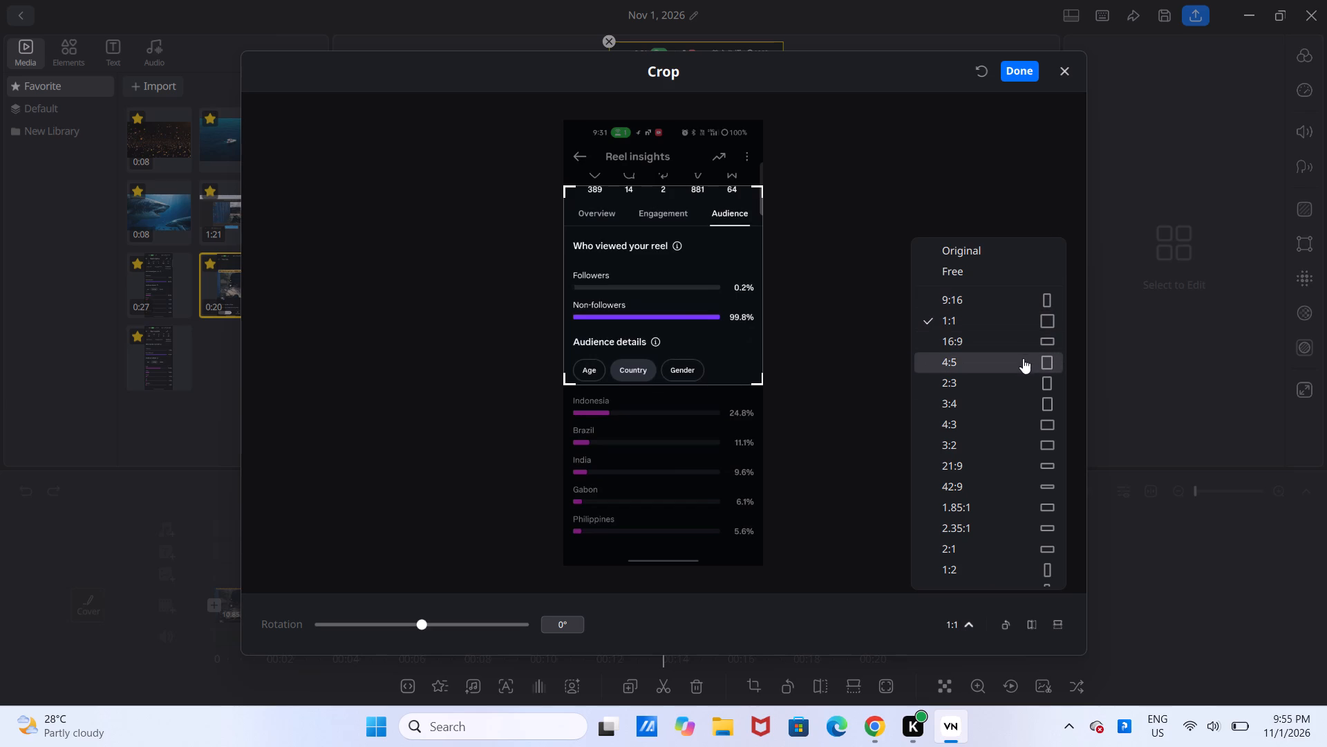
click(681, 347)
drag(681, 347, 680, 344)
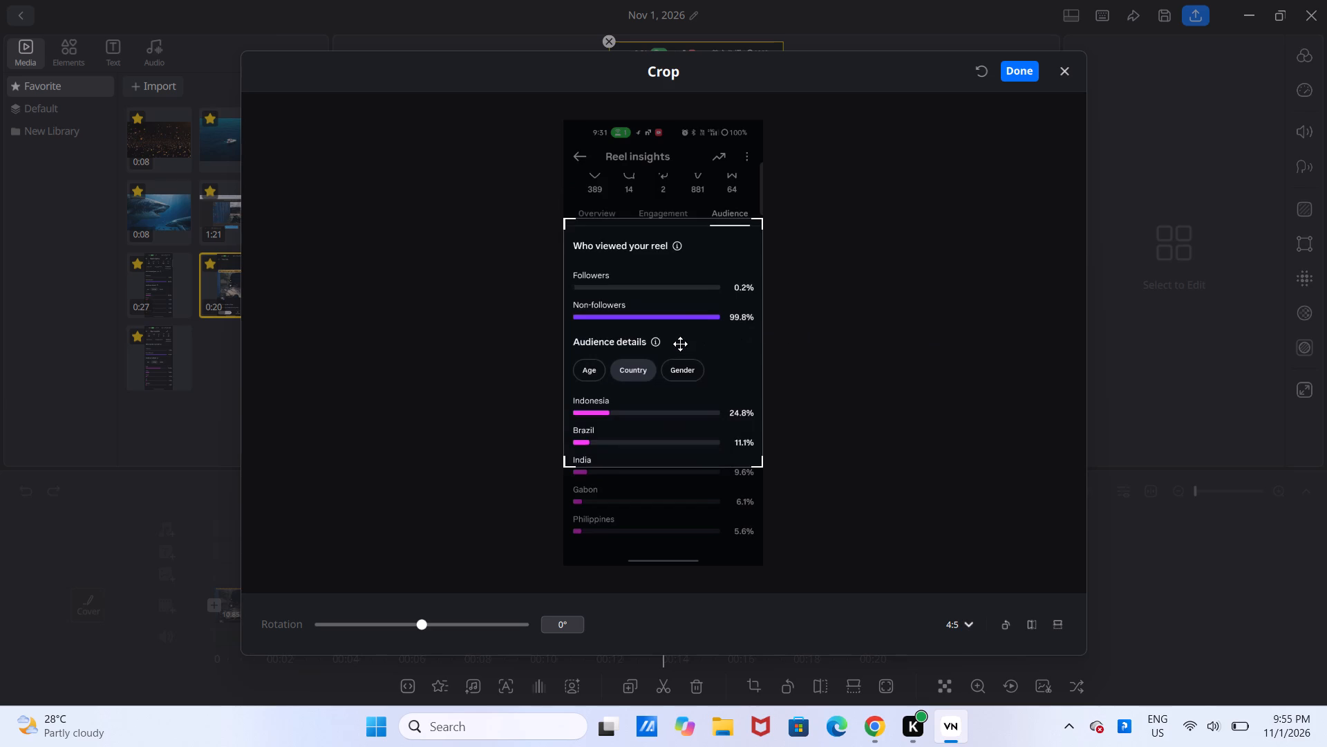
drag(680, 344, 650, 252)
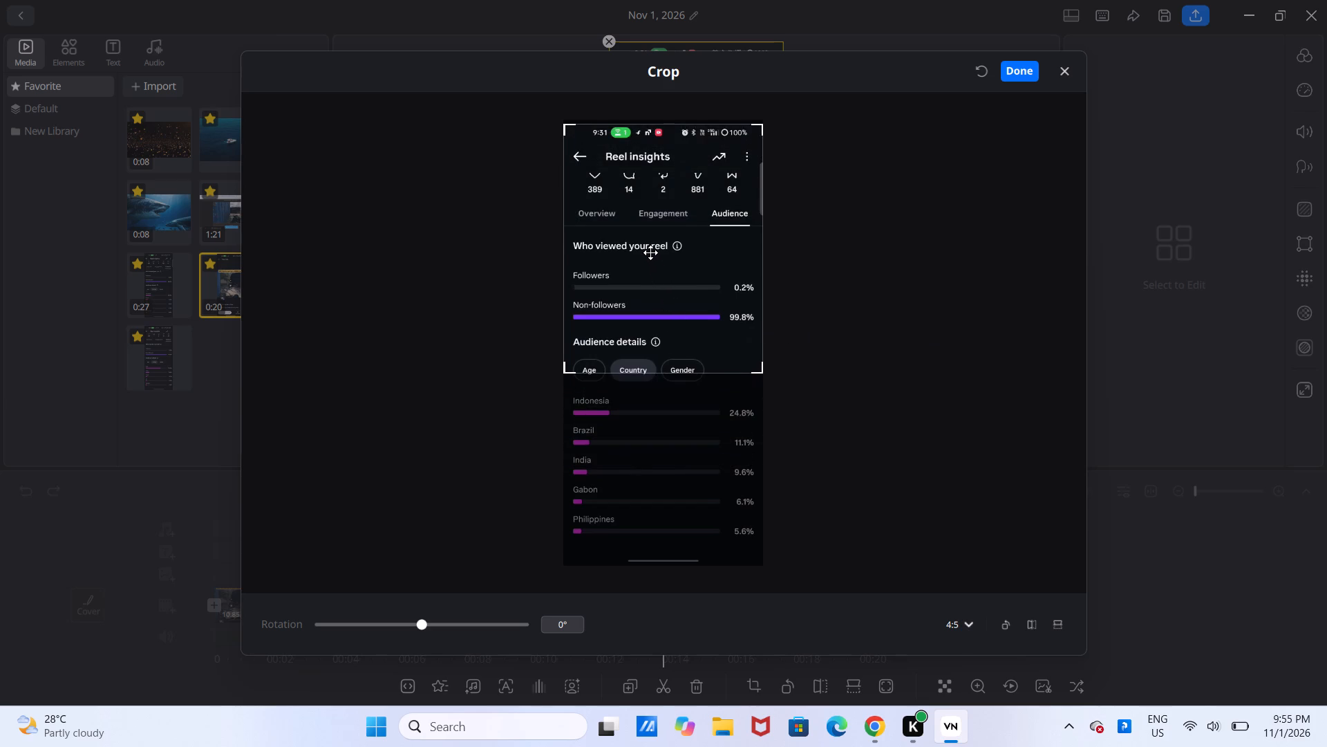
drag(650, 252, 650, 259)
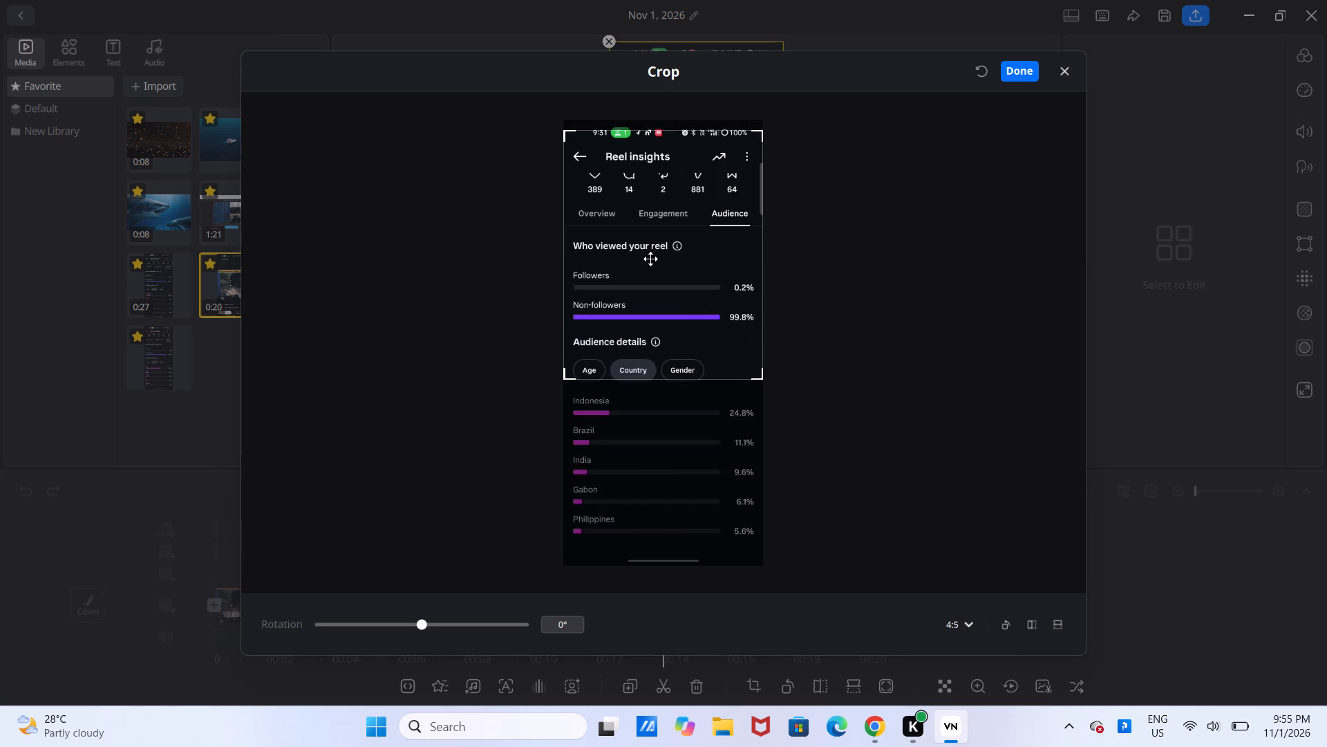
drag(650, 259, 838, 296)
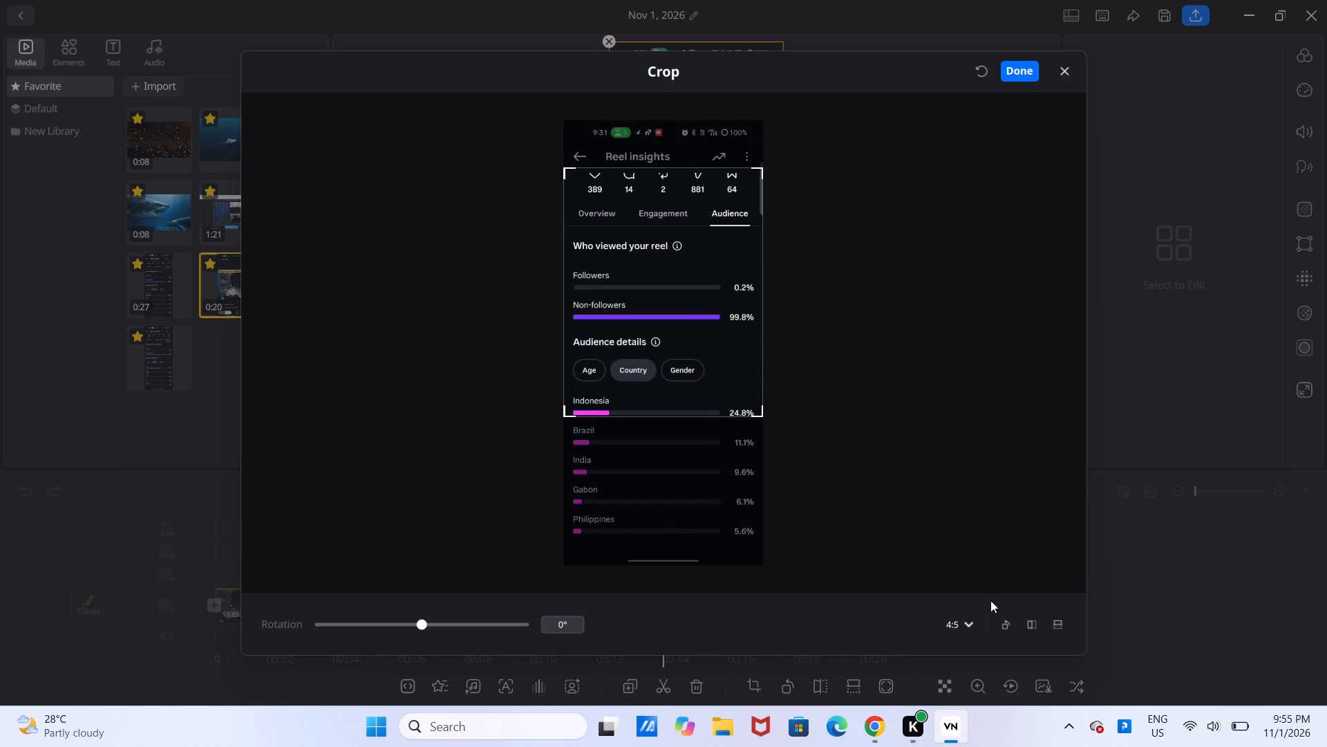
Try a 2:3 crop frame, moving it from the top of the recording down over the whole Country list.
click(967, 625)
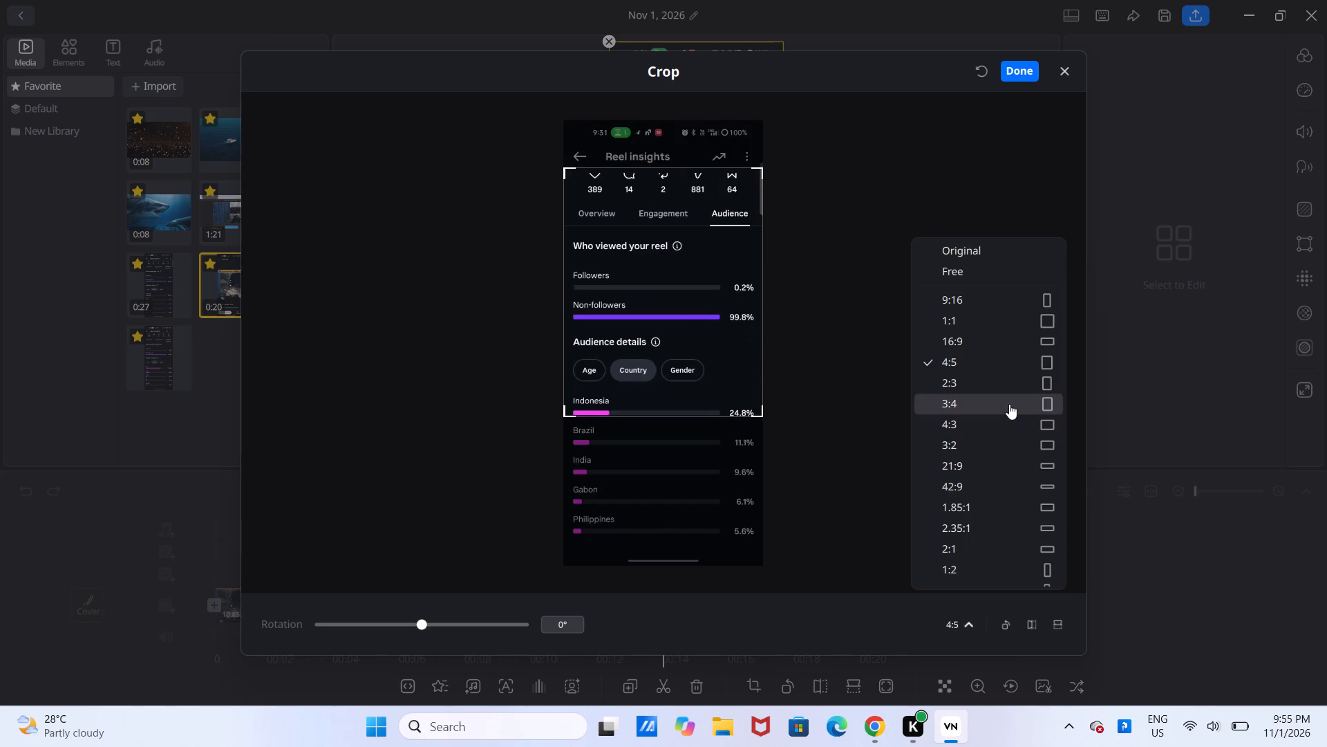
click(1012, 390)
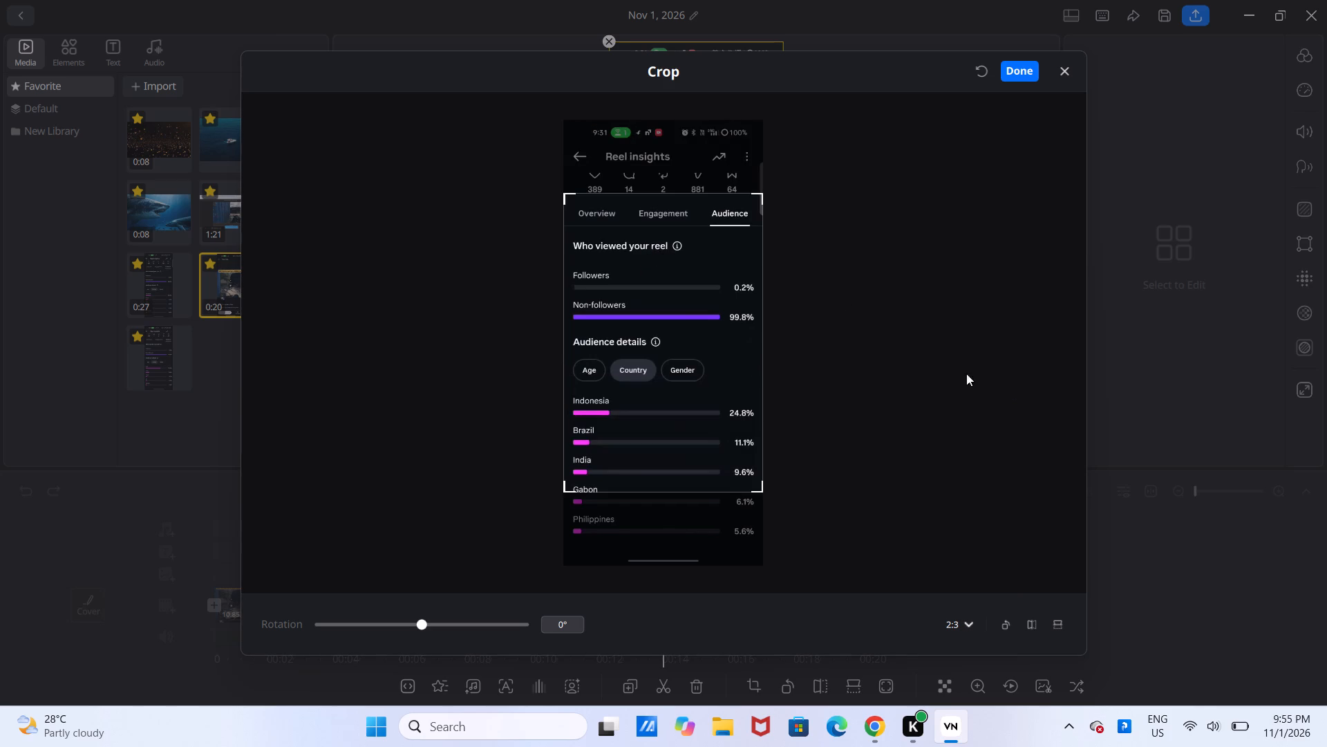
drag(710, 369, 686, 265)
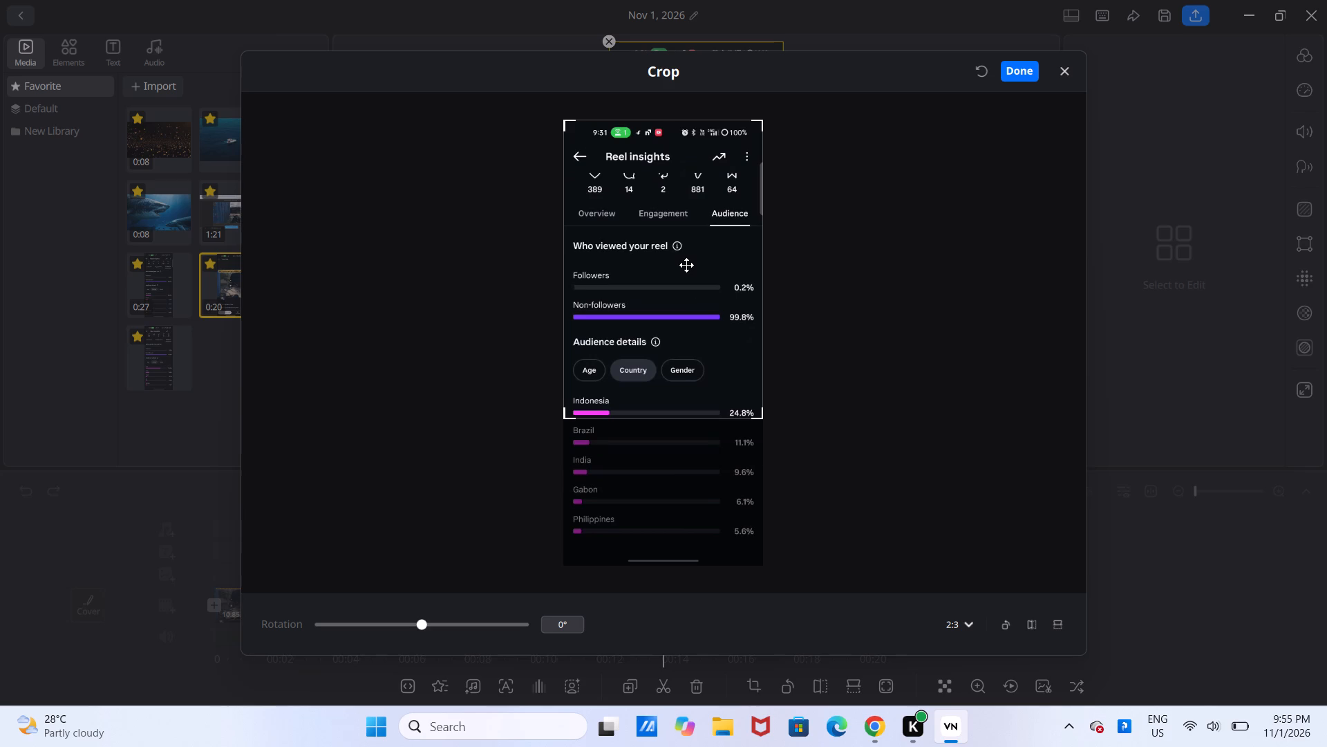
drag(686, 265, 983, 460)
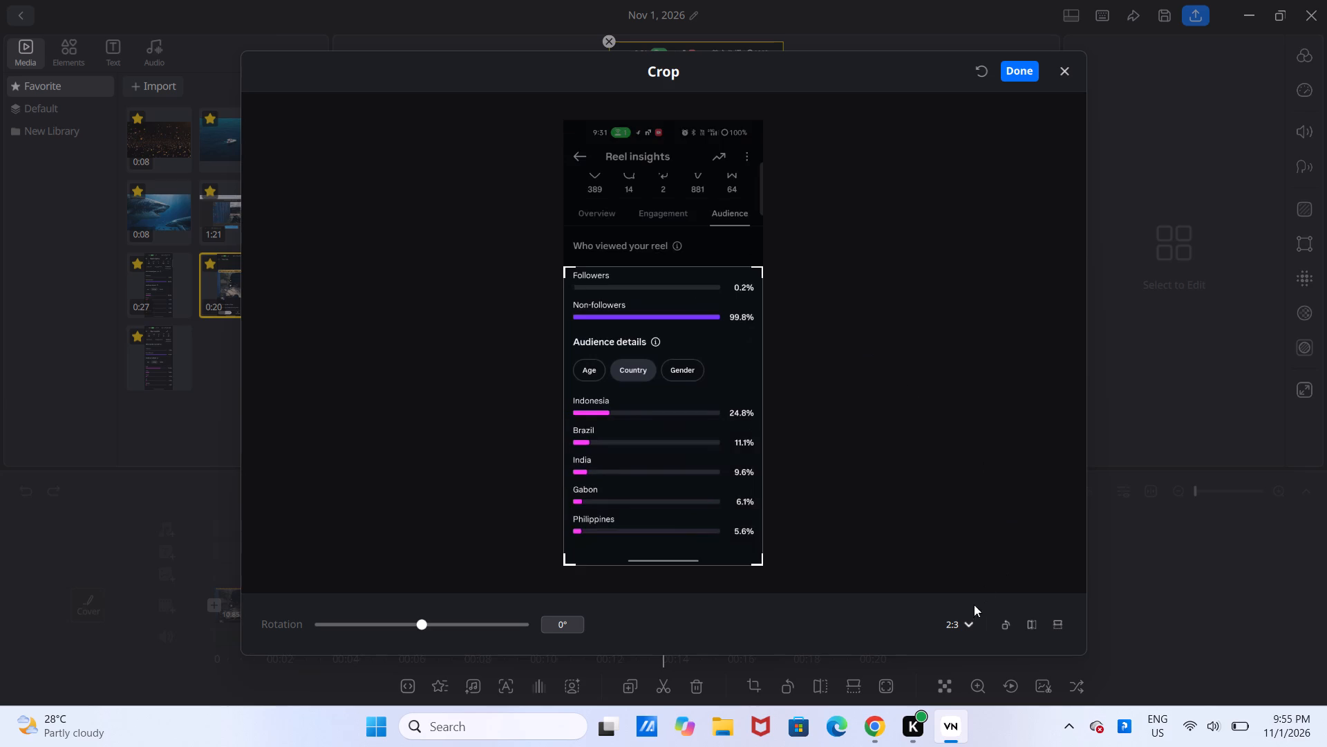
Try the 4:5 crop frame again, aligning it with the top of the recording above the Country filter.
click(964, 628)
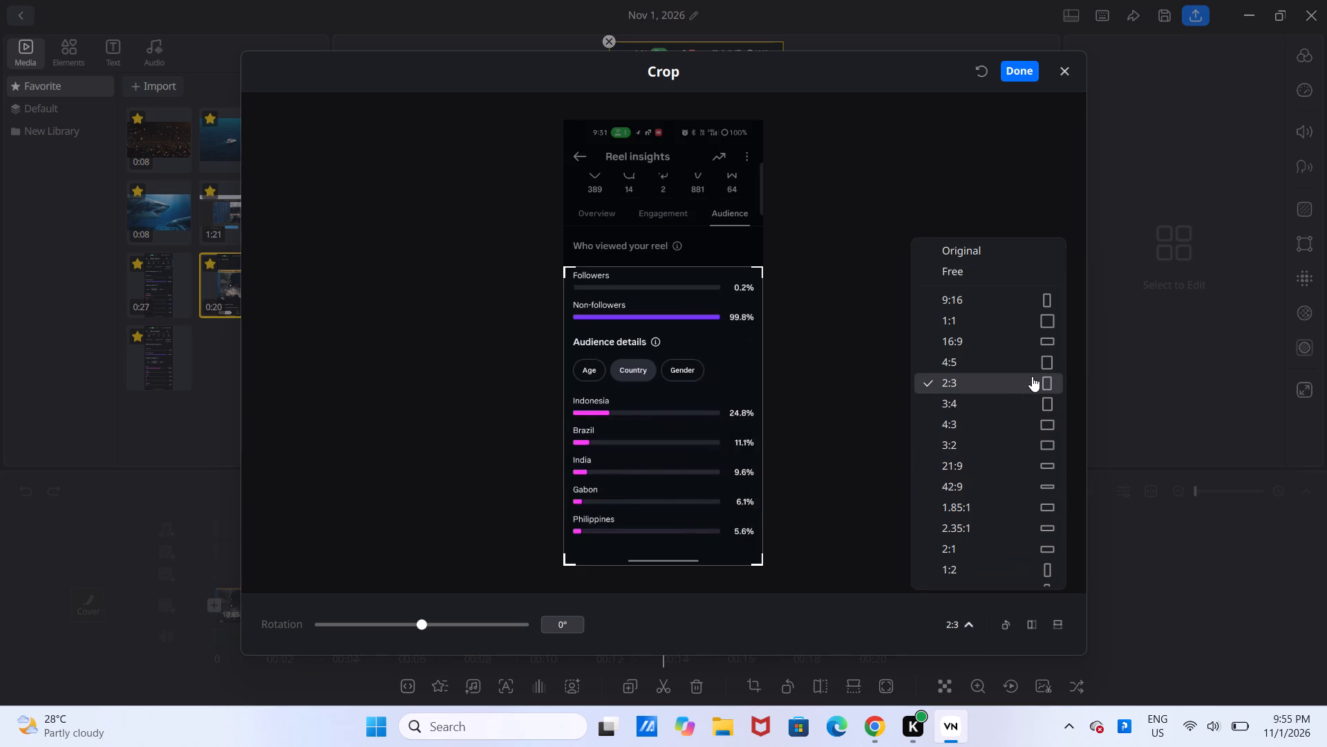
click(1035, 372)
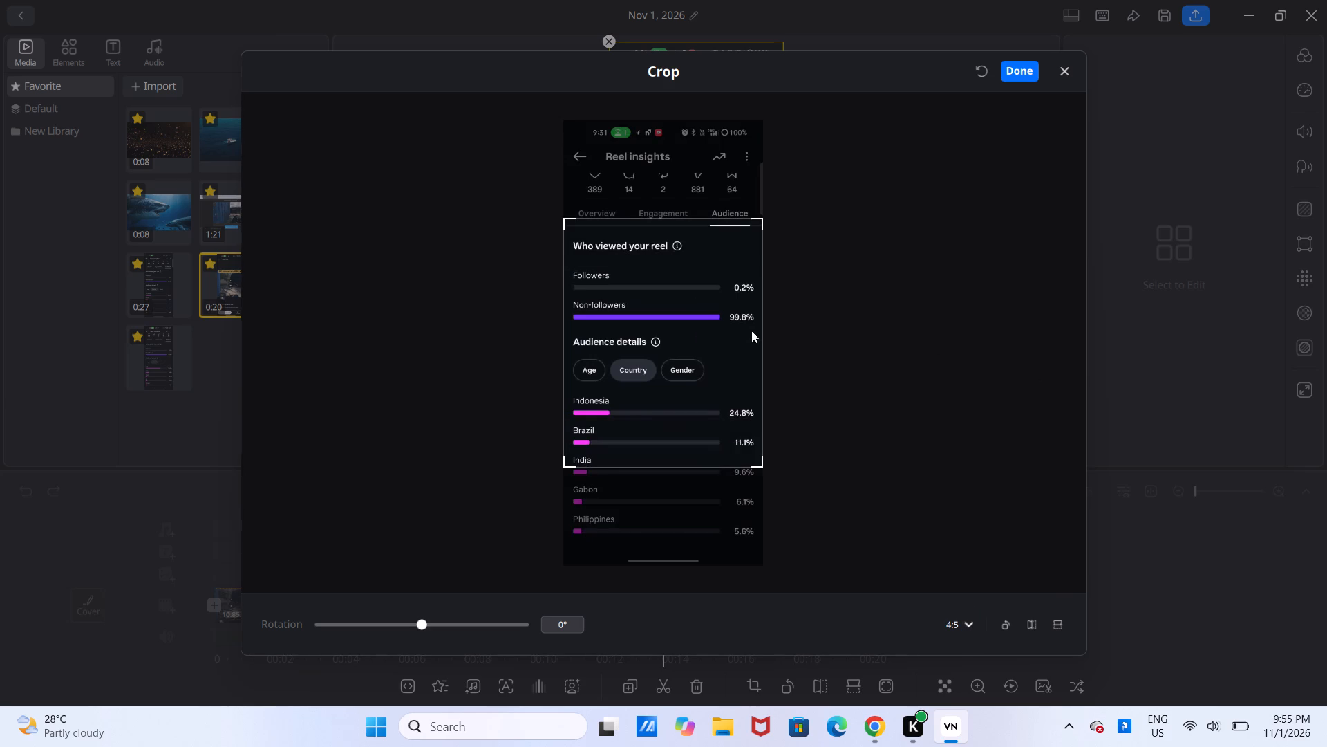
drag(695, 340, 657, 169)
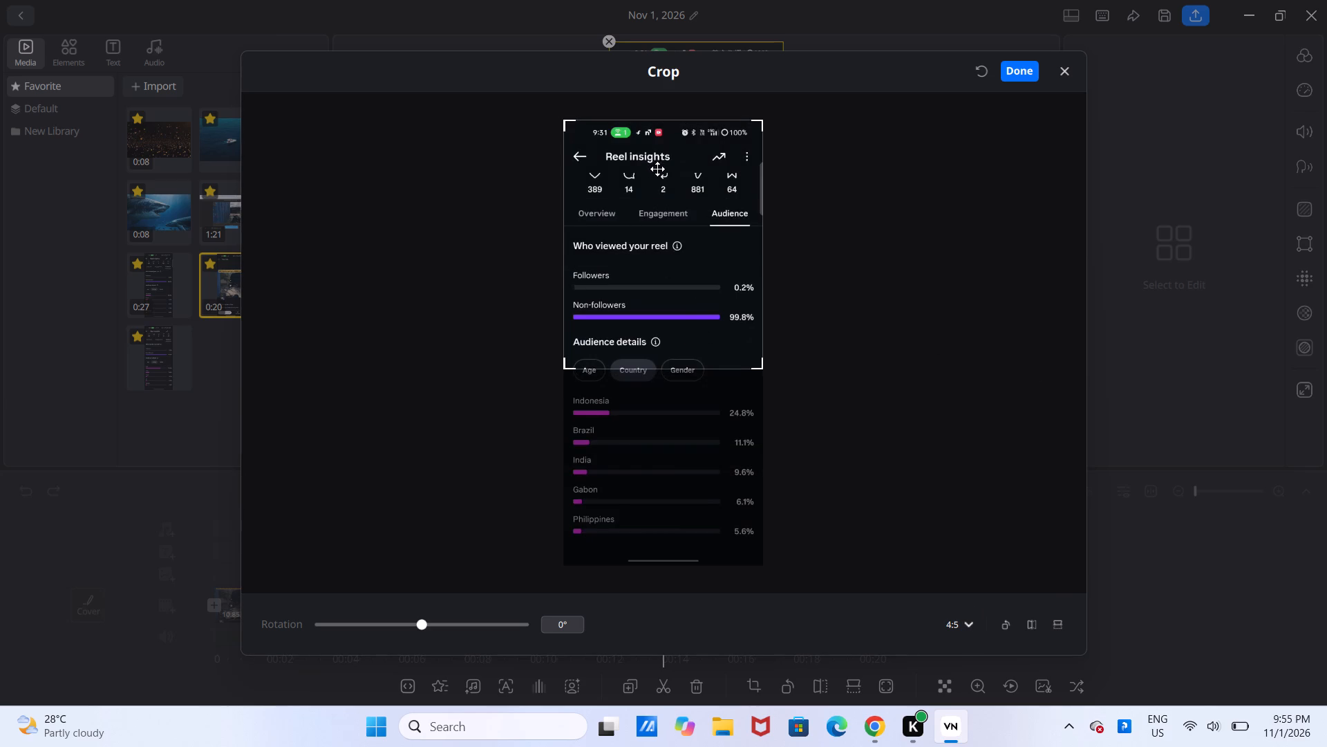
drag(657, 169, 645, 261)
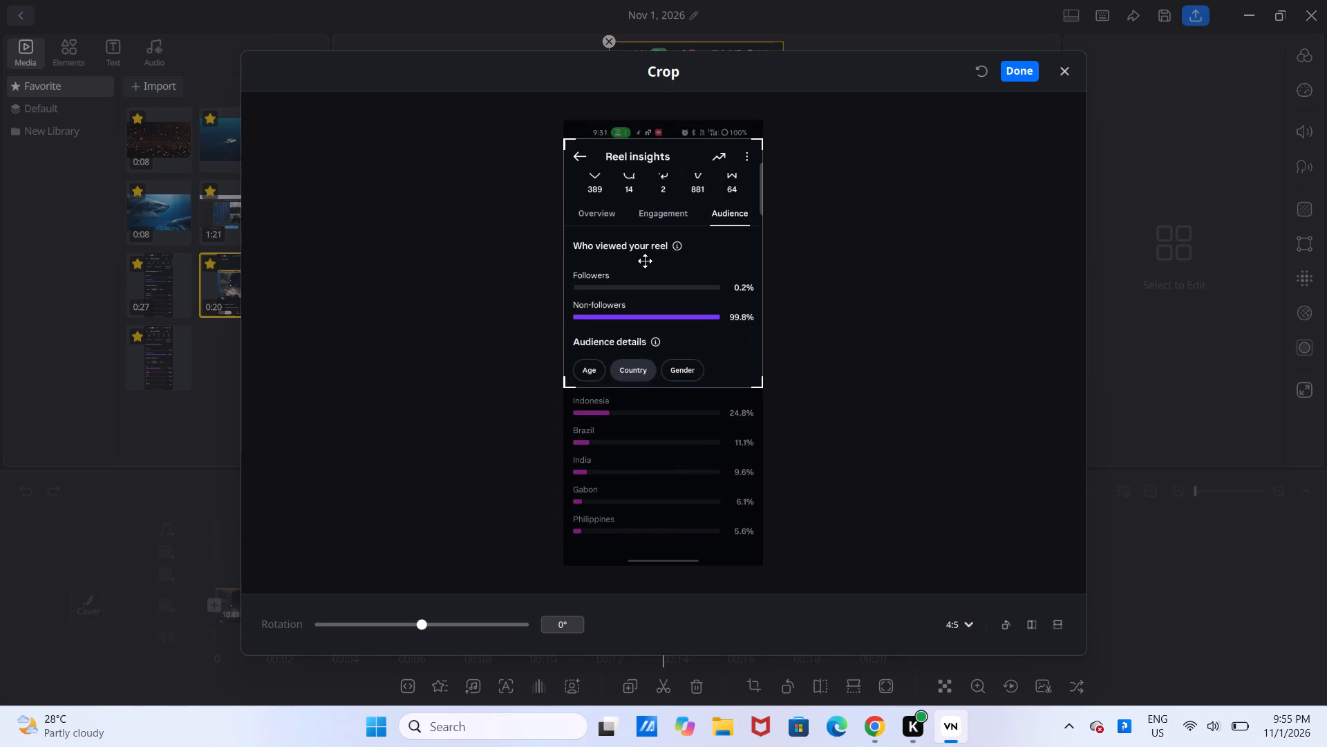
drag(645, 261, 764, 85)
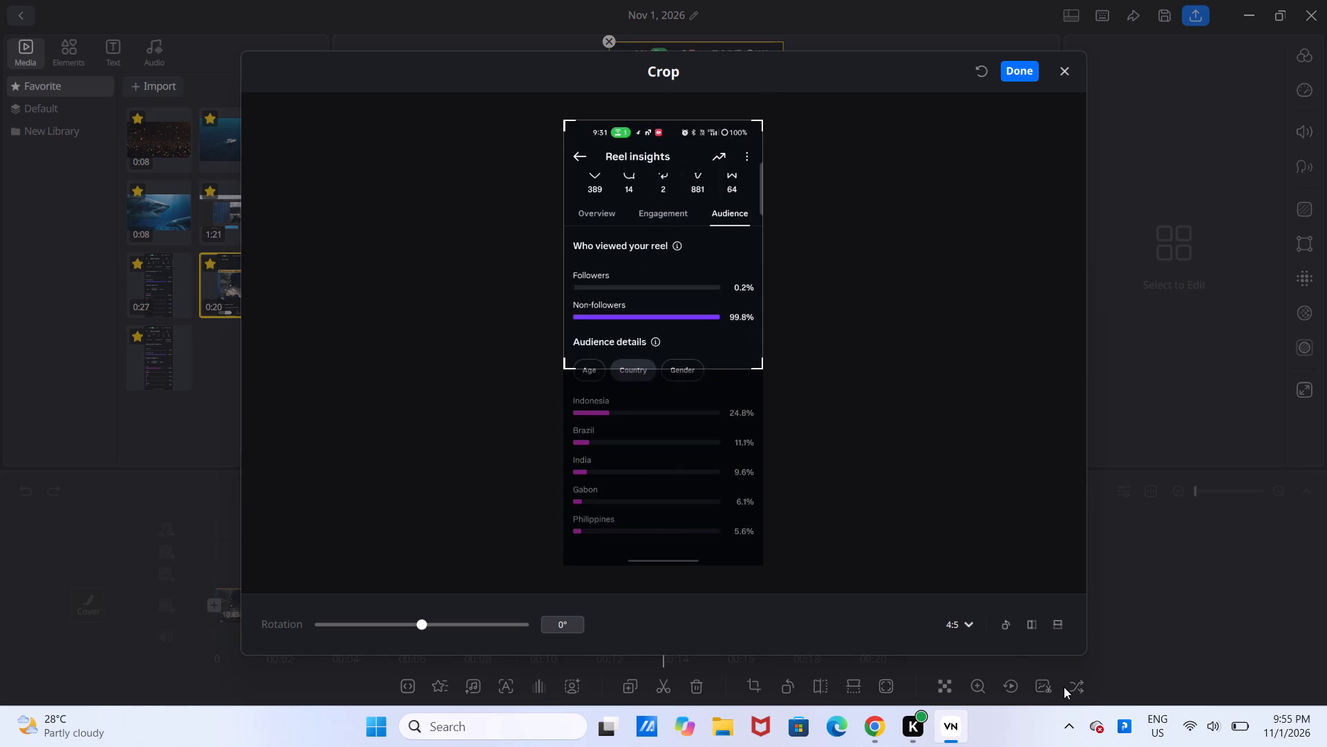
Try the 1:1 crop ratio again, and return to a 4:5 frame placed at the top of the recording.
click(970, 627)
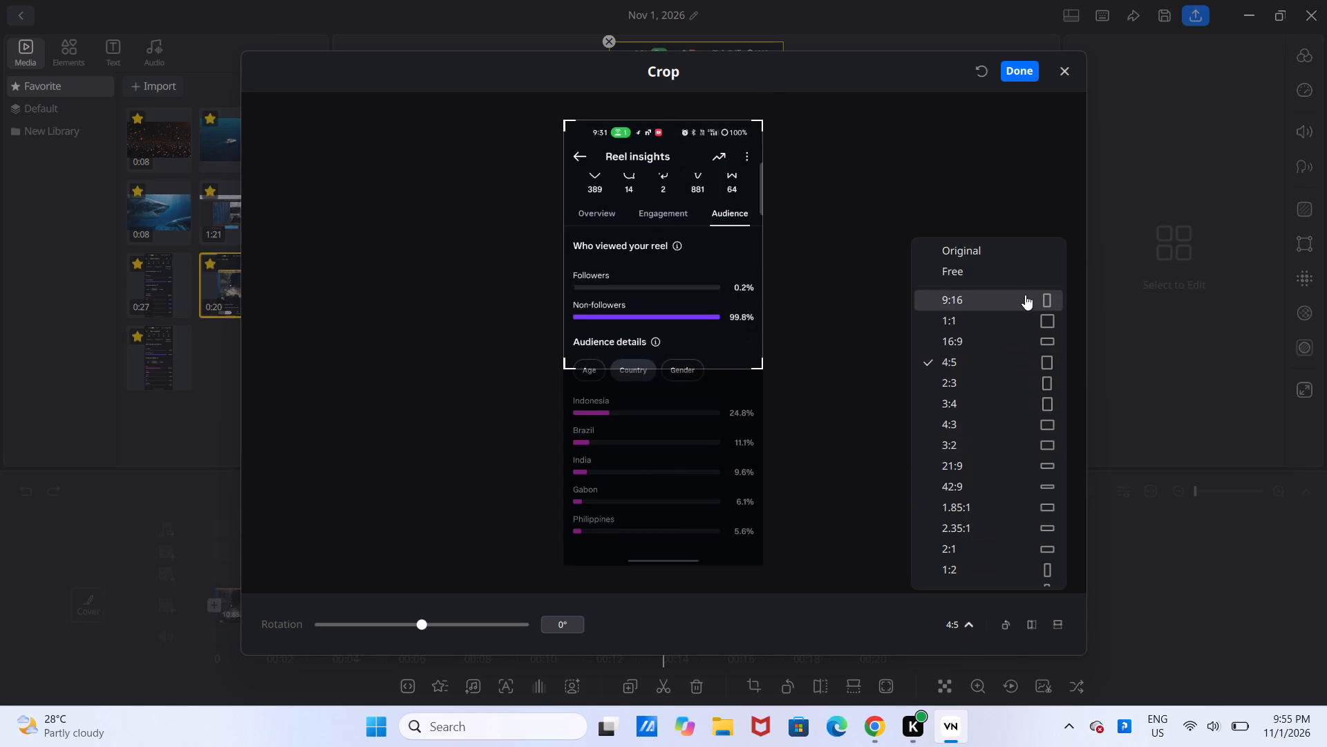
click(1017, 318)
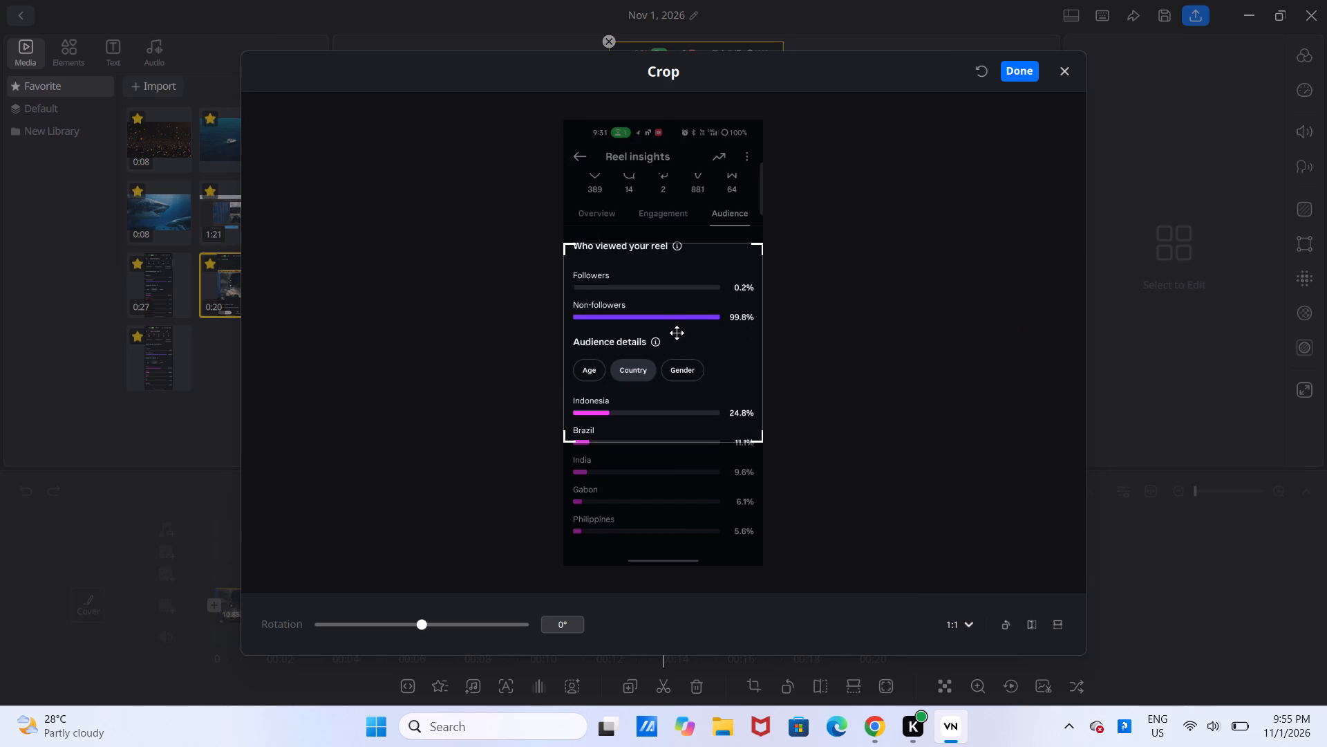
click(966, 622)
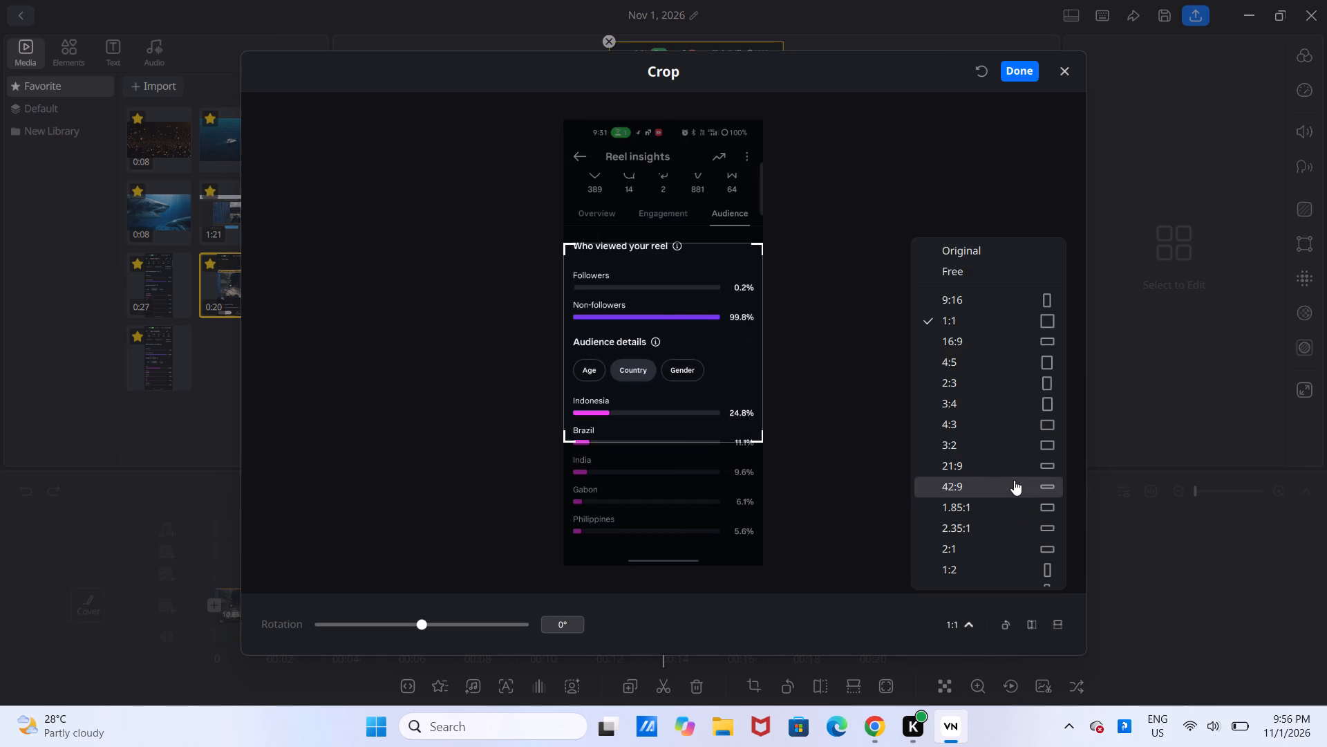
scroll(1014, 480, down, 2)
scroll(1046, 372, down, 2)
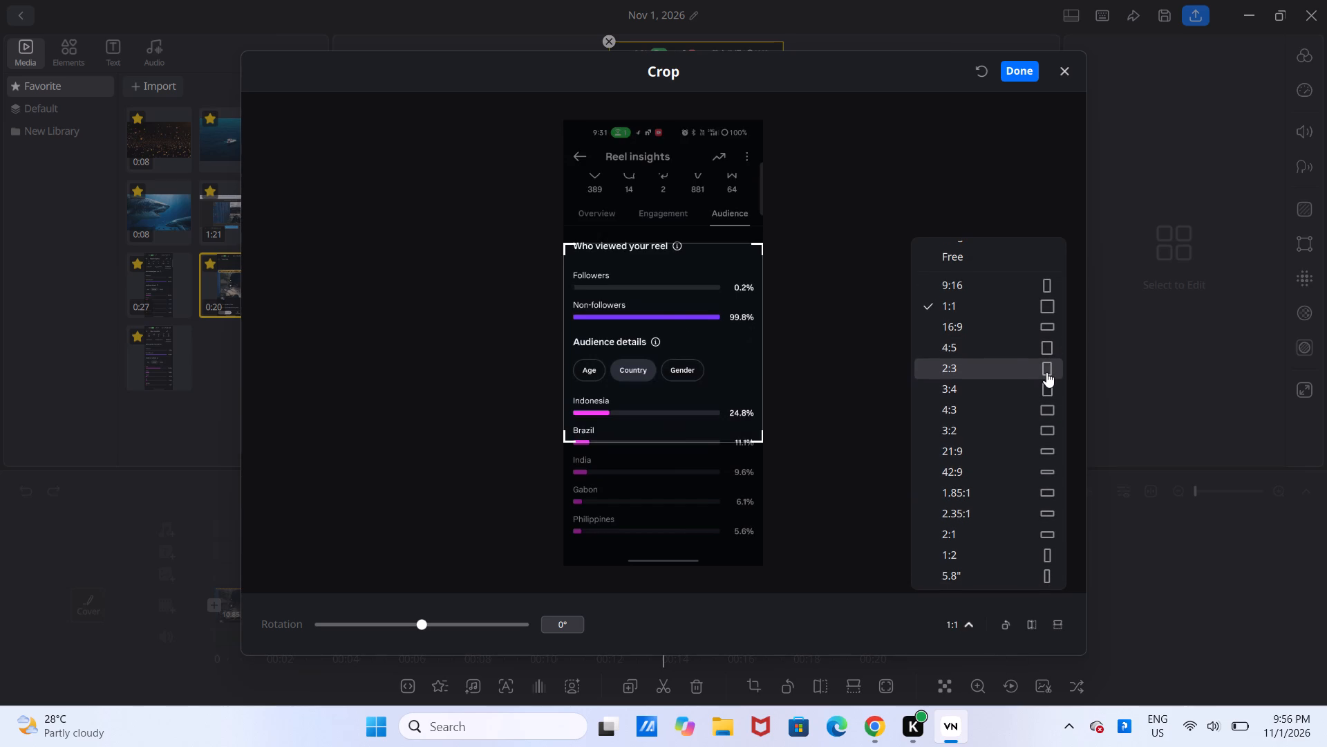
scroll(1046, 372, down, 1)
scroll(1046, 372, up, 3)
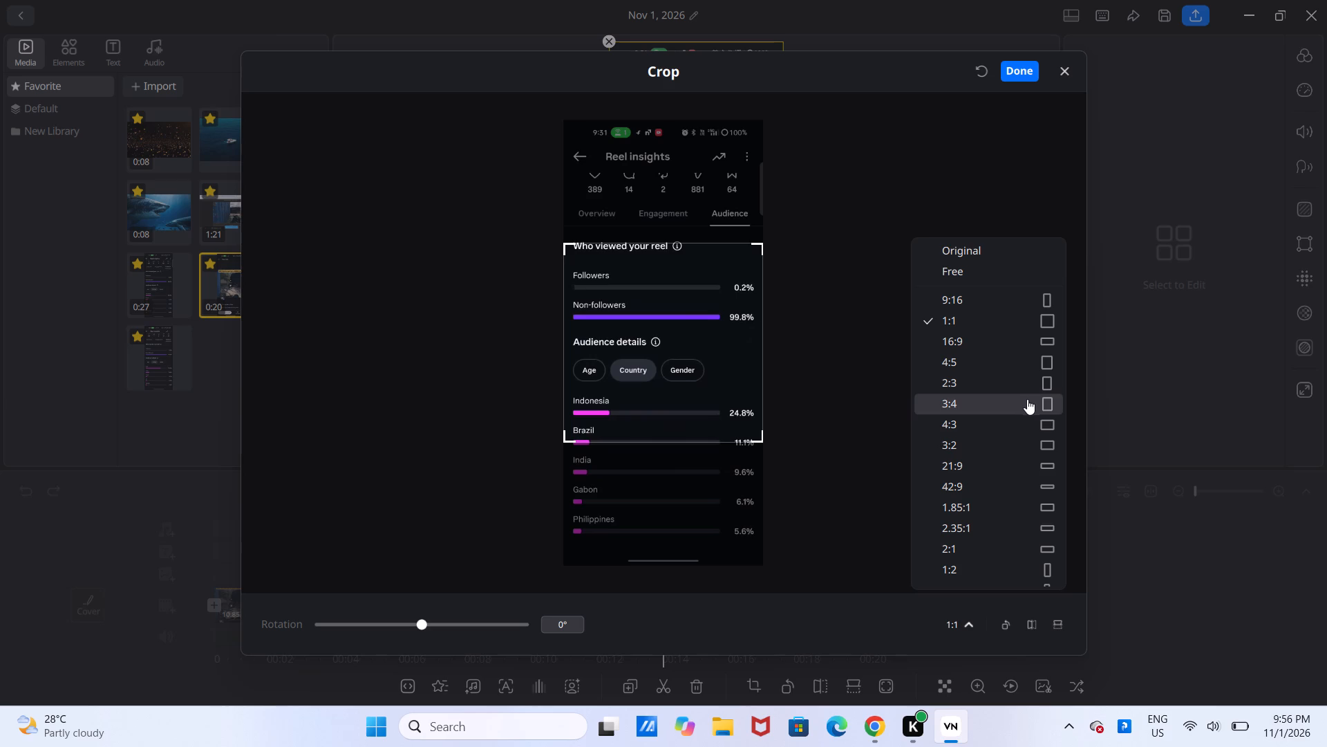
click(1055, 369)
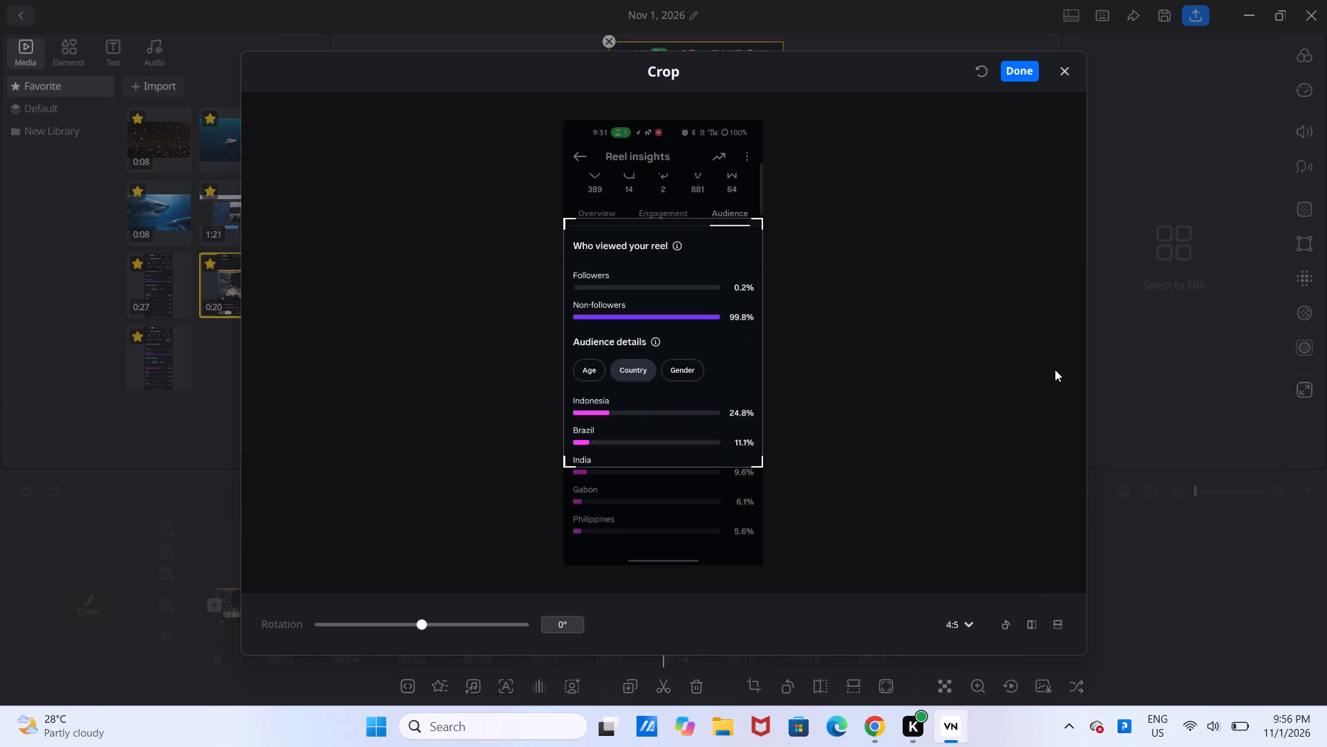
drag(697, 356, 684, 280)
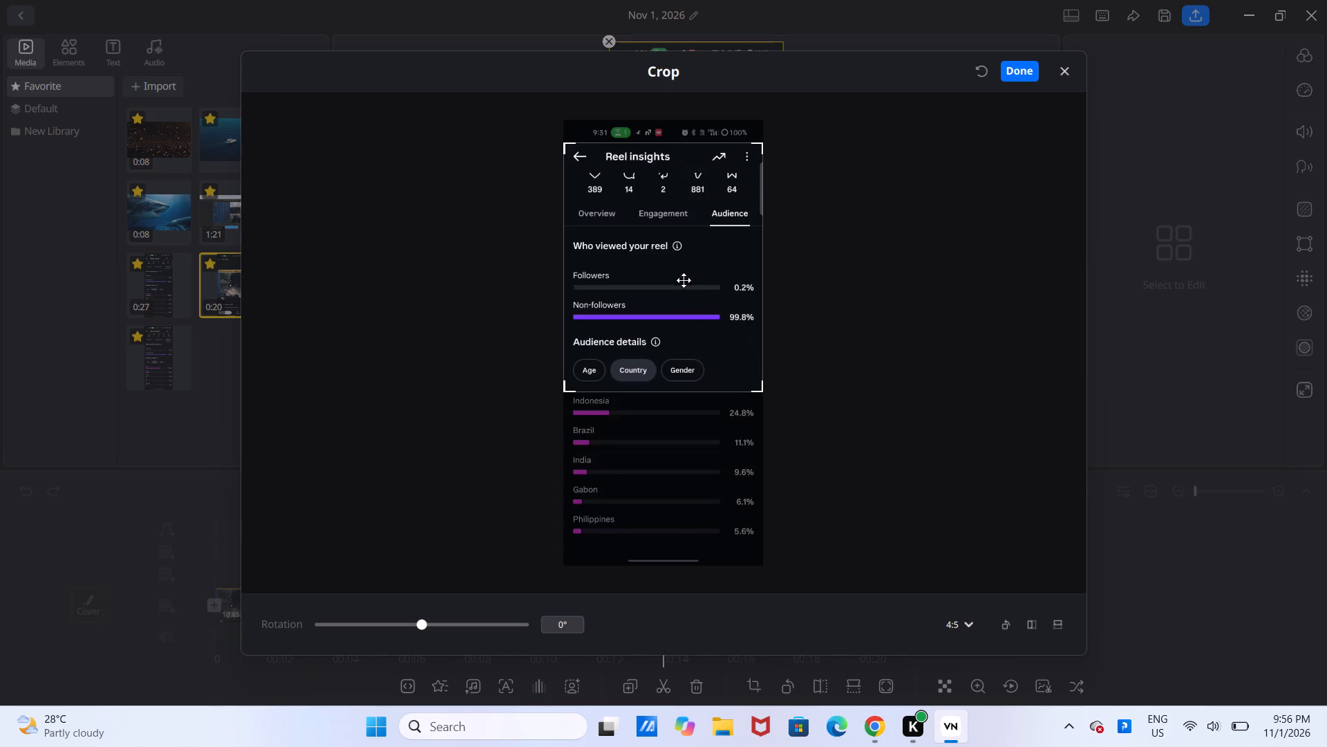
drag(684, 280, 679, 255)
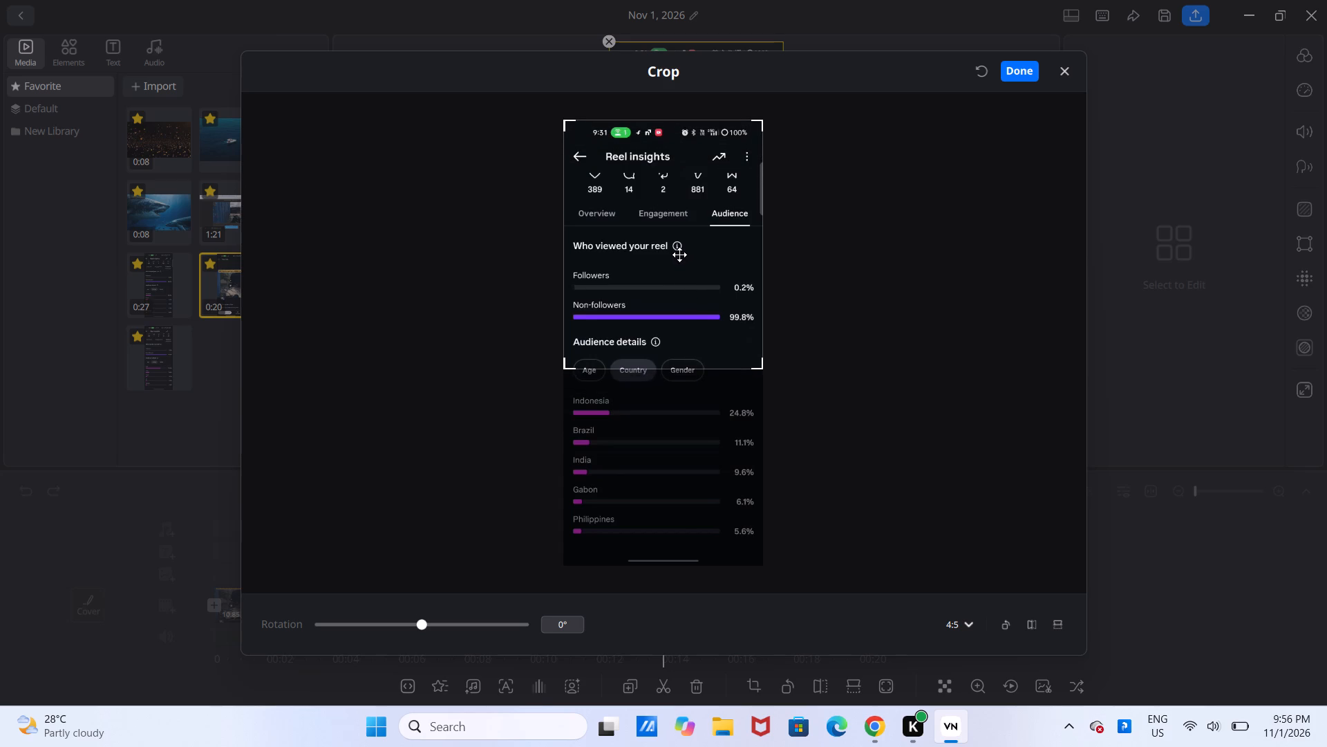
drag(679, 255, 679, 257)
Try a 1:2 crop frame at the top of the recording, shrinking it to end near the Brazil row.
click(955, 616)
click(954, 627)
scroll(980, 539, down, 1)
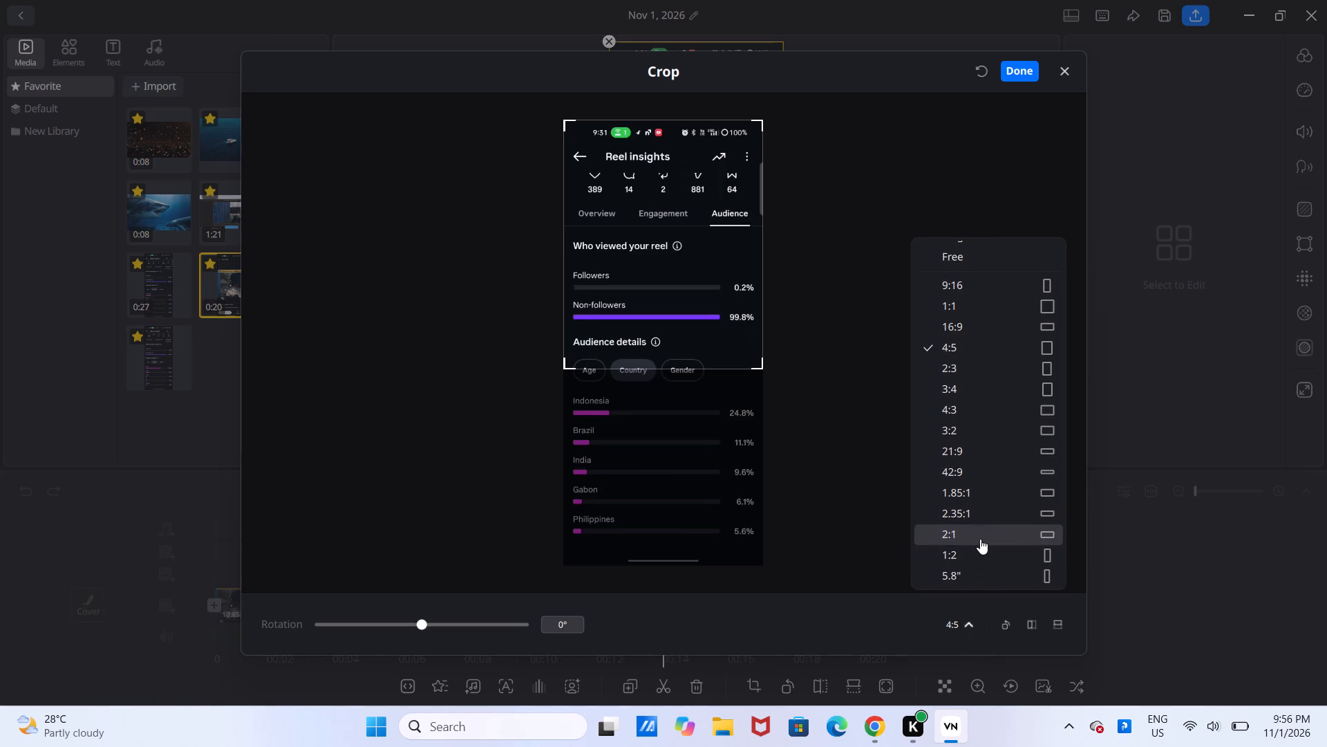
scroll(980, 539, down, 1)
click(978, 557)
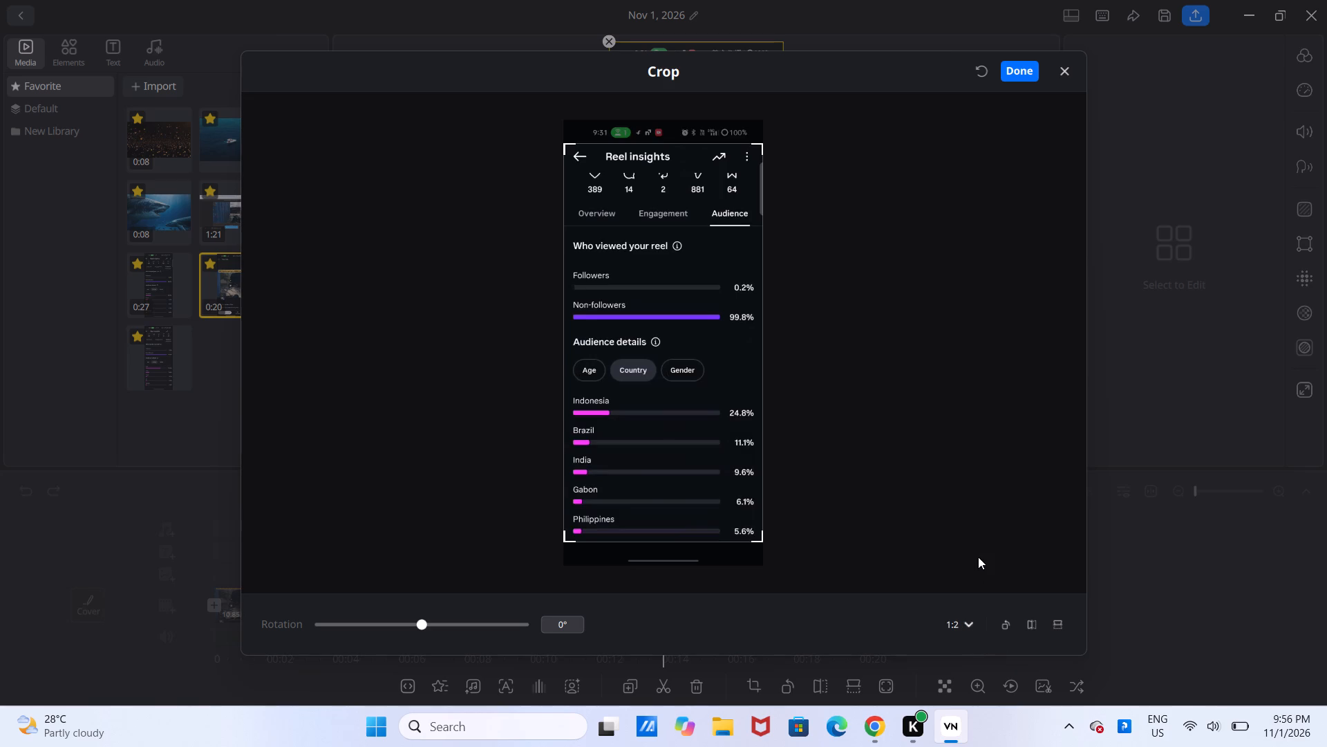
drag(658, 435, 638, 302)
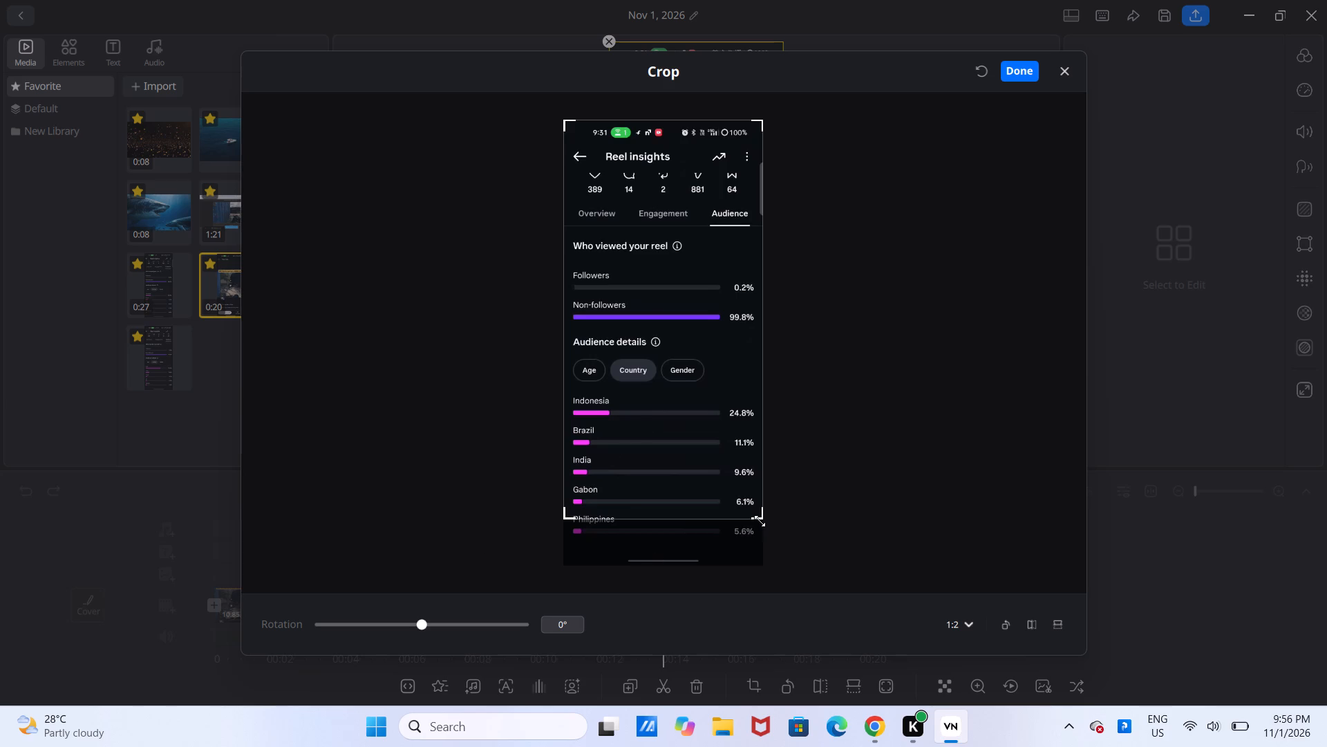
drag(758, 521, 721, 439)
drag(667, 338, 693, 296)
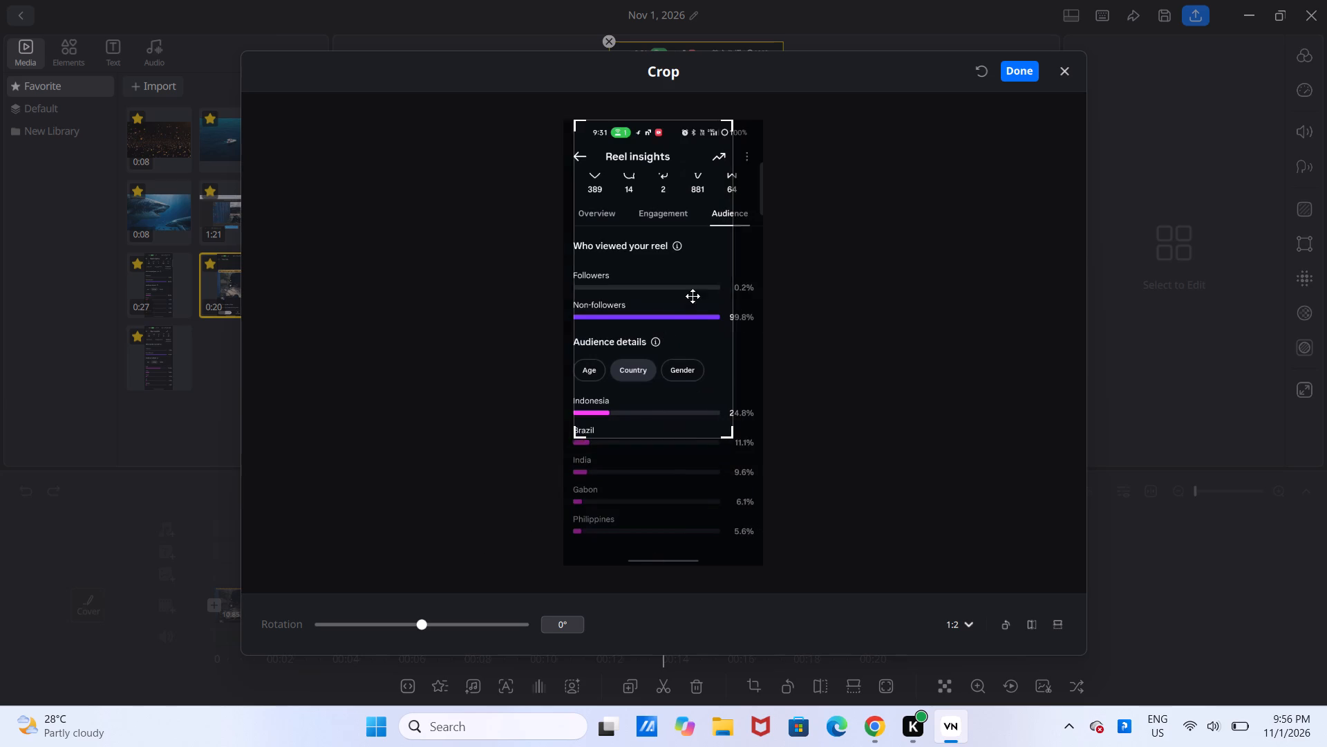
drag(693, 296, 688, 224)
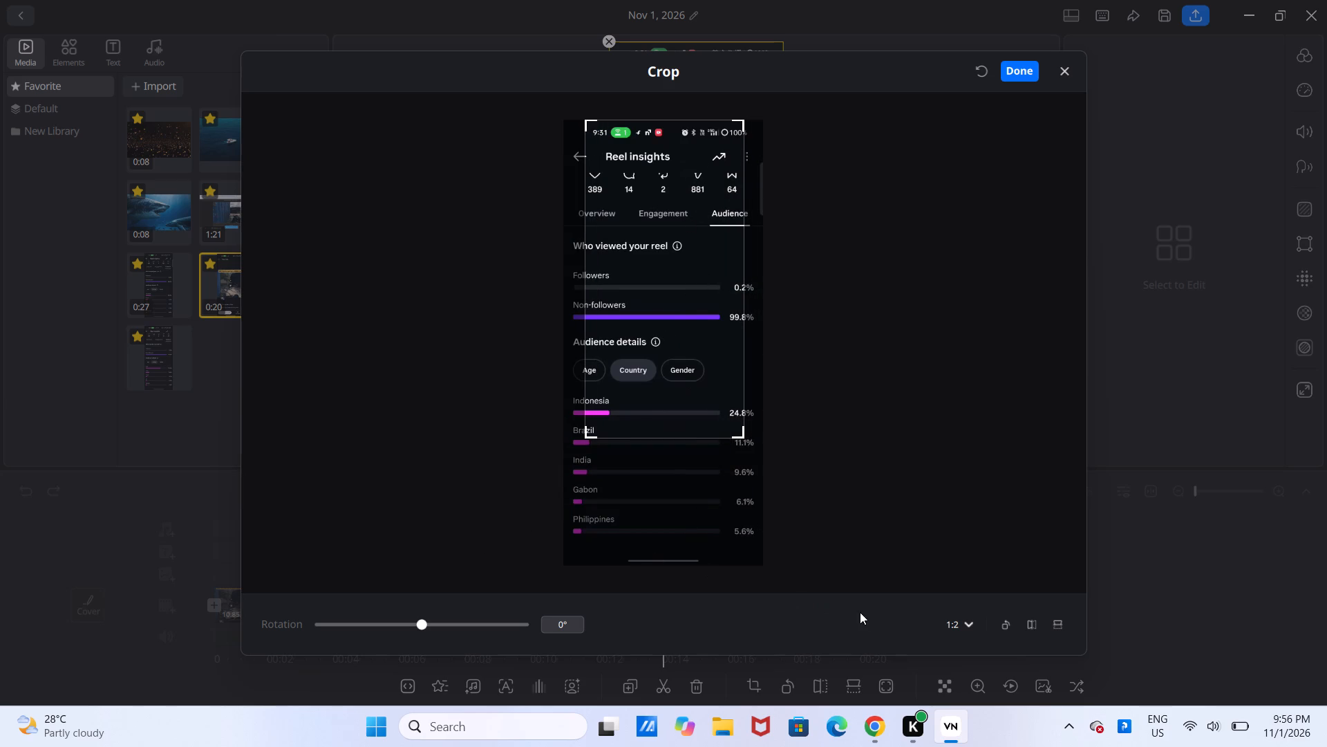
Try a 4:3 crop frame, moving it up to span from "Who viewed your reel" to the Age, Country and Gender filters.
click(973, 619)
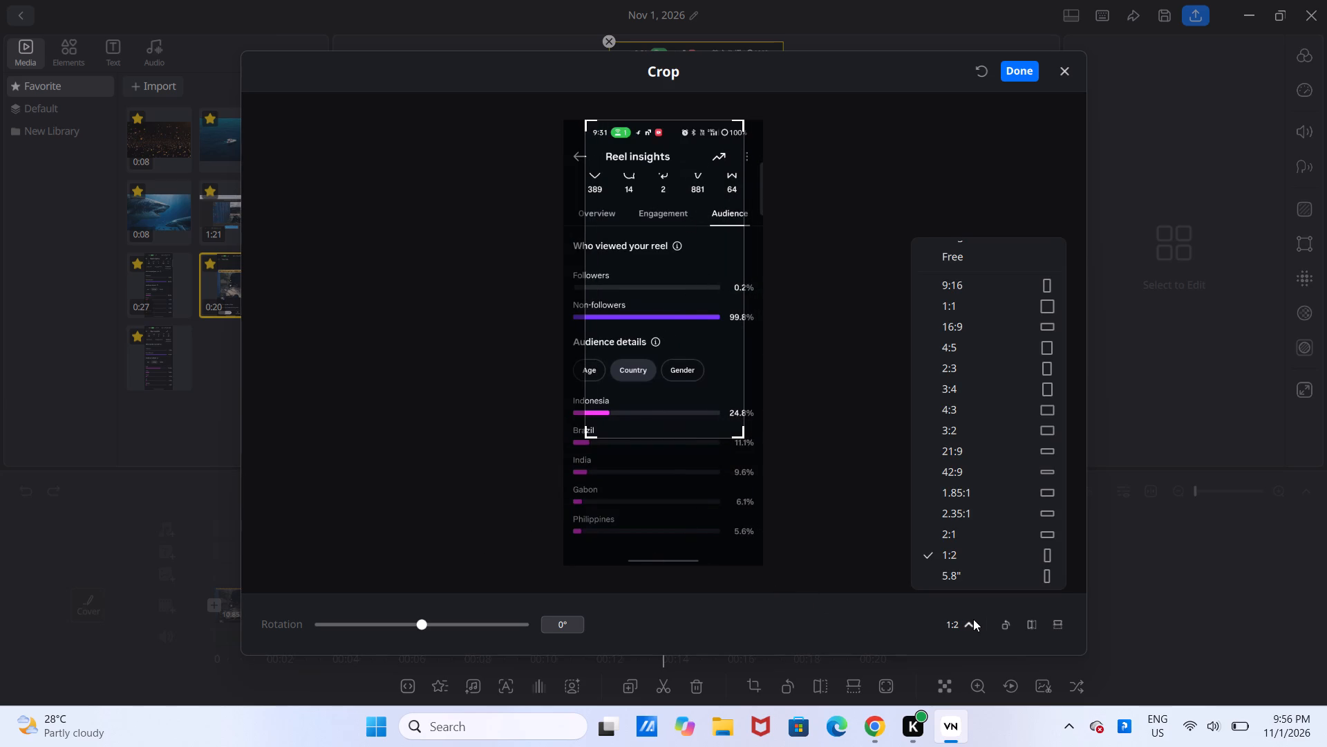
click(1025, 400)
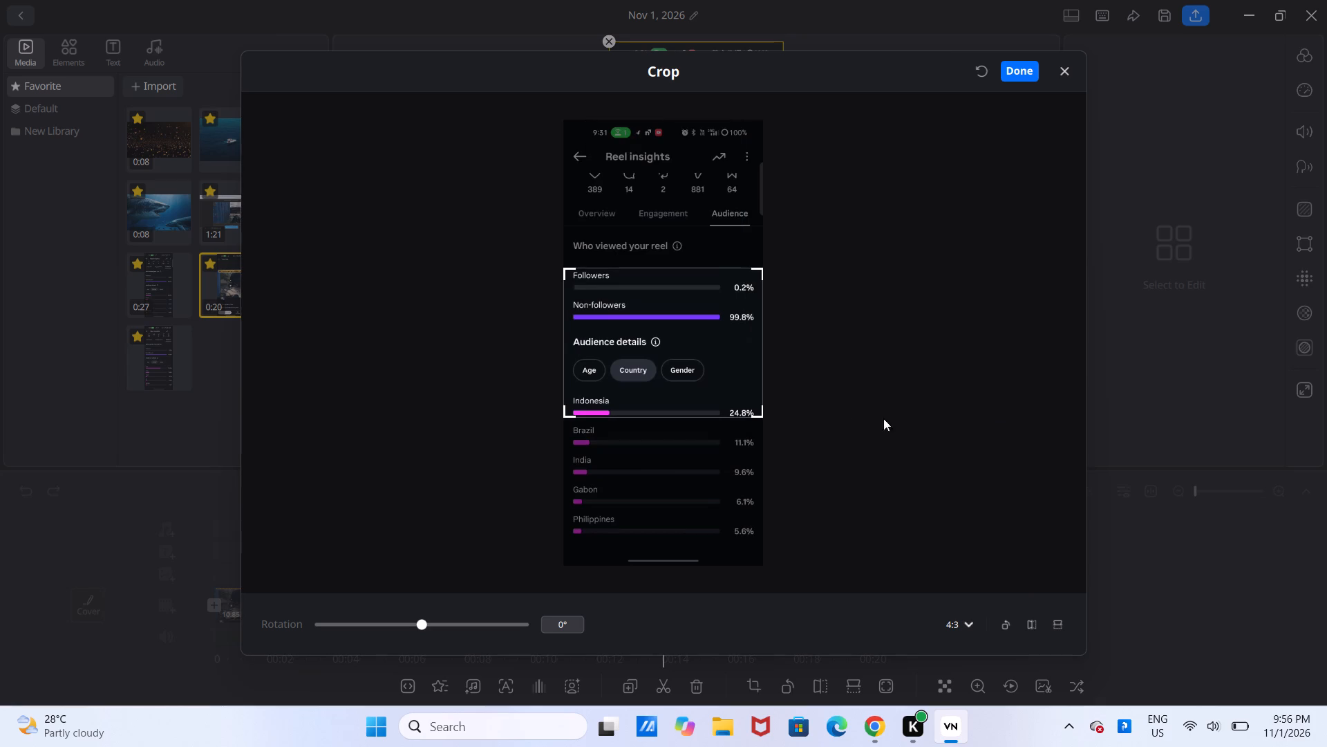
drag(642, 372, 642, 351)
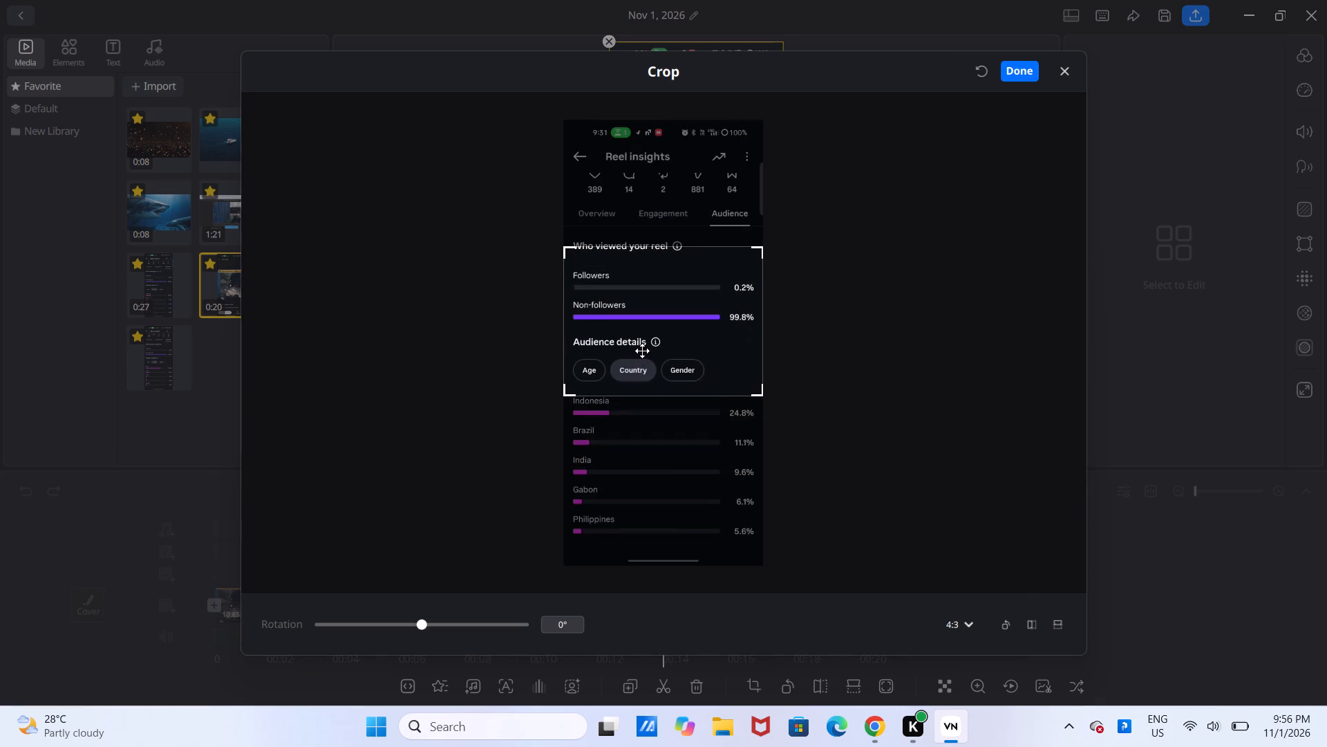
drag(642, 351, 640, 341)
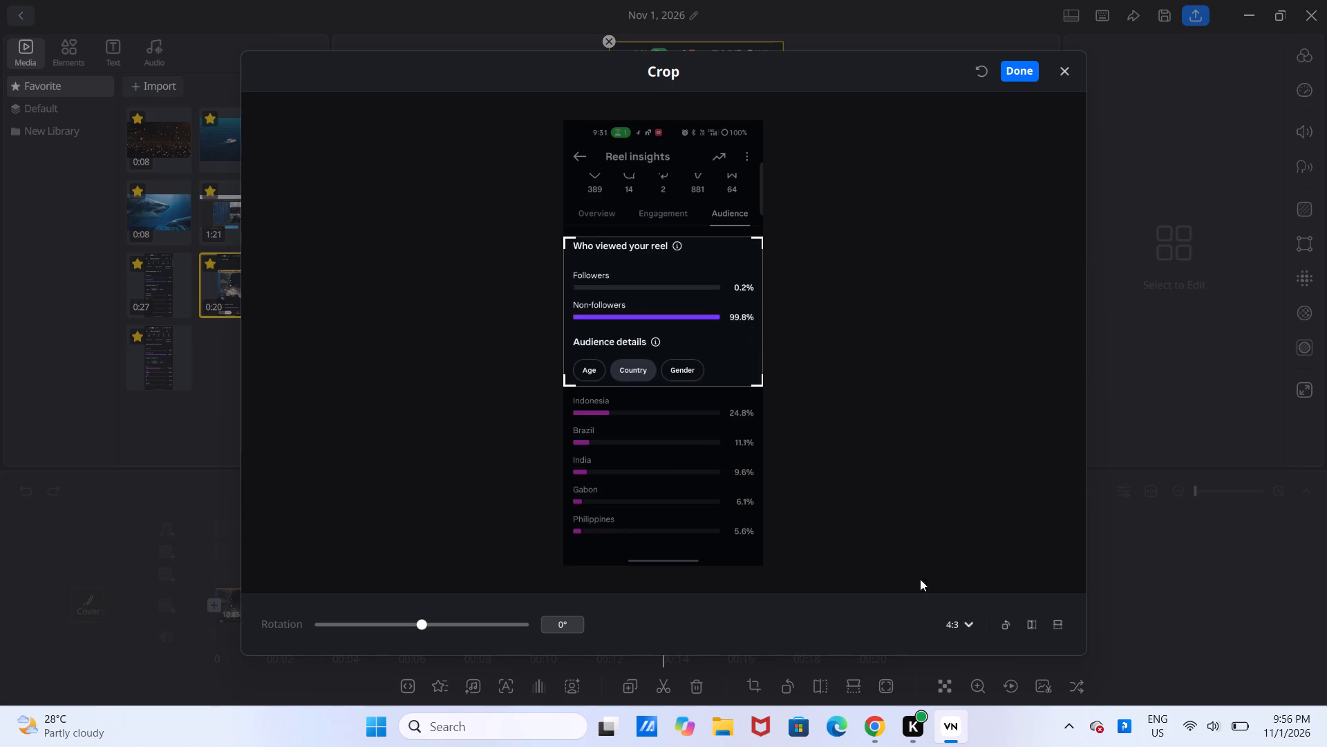
Crop the clip with a Free ratio frame running from the recording's top to just below the Age, Country and Gender filters.
click(950, 623)
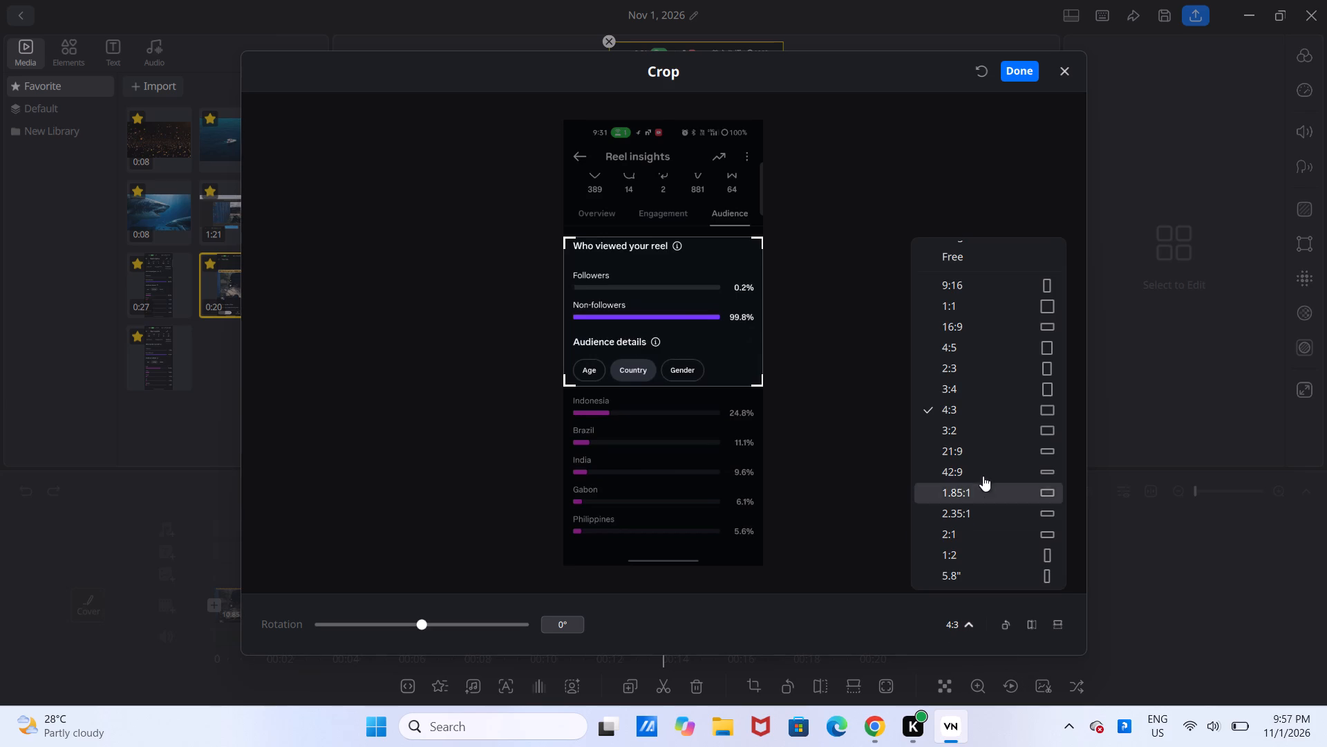
scroll(983, 476, down, 2)
scroll(983, 476, up, 3)
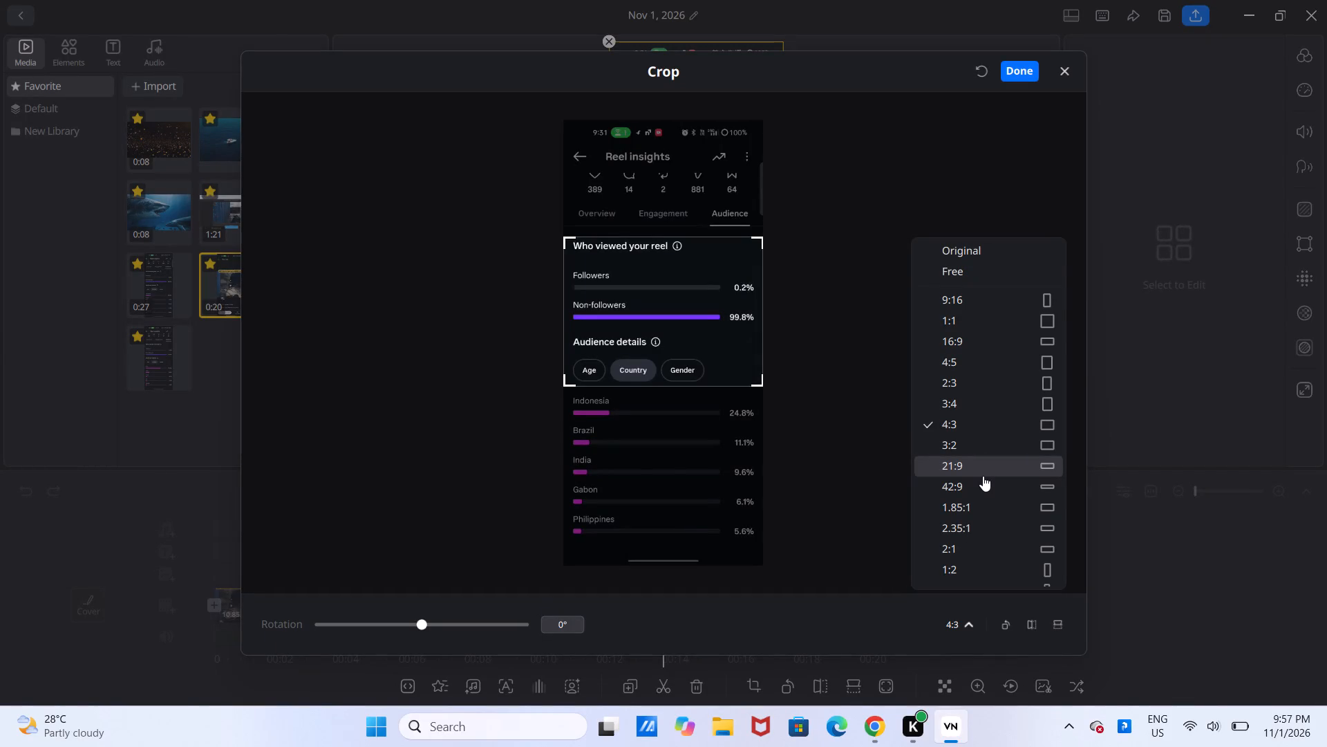
click(962, 267)
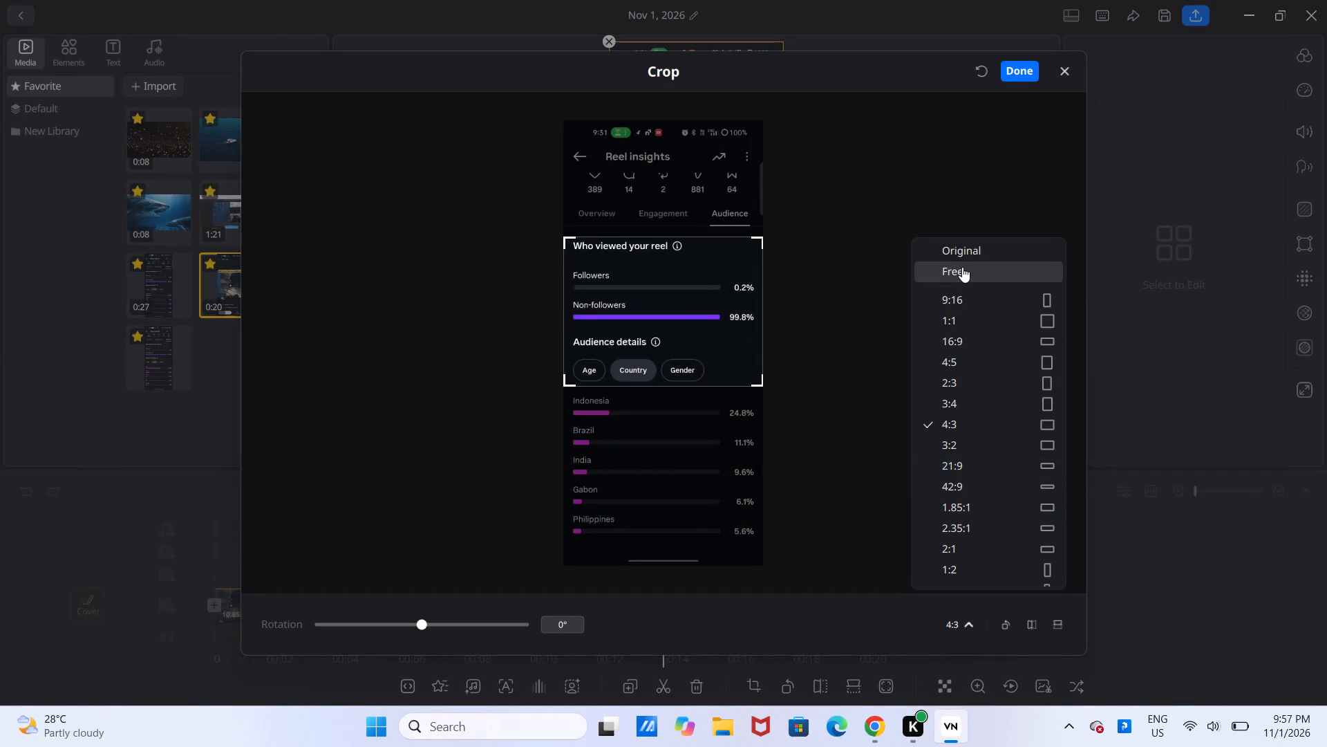
click(951, 623)
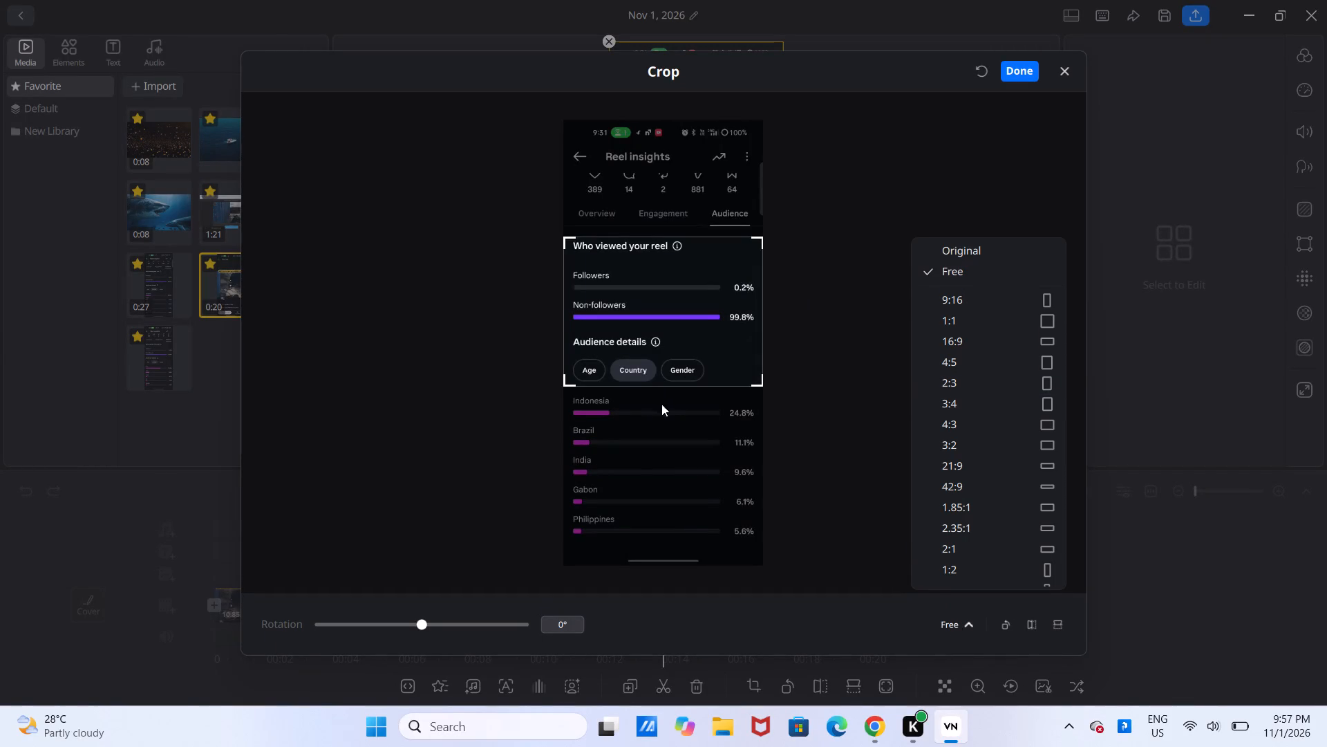
click(761, 385)
click(759, 381)
drag(759, 381, 788, 461)
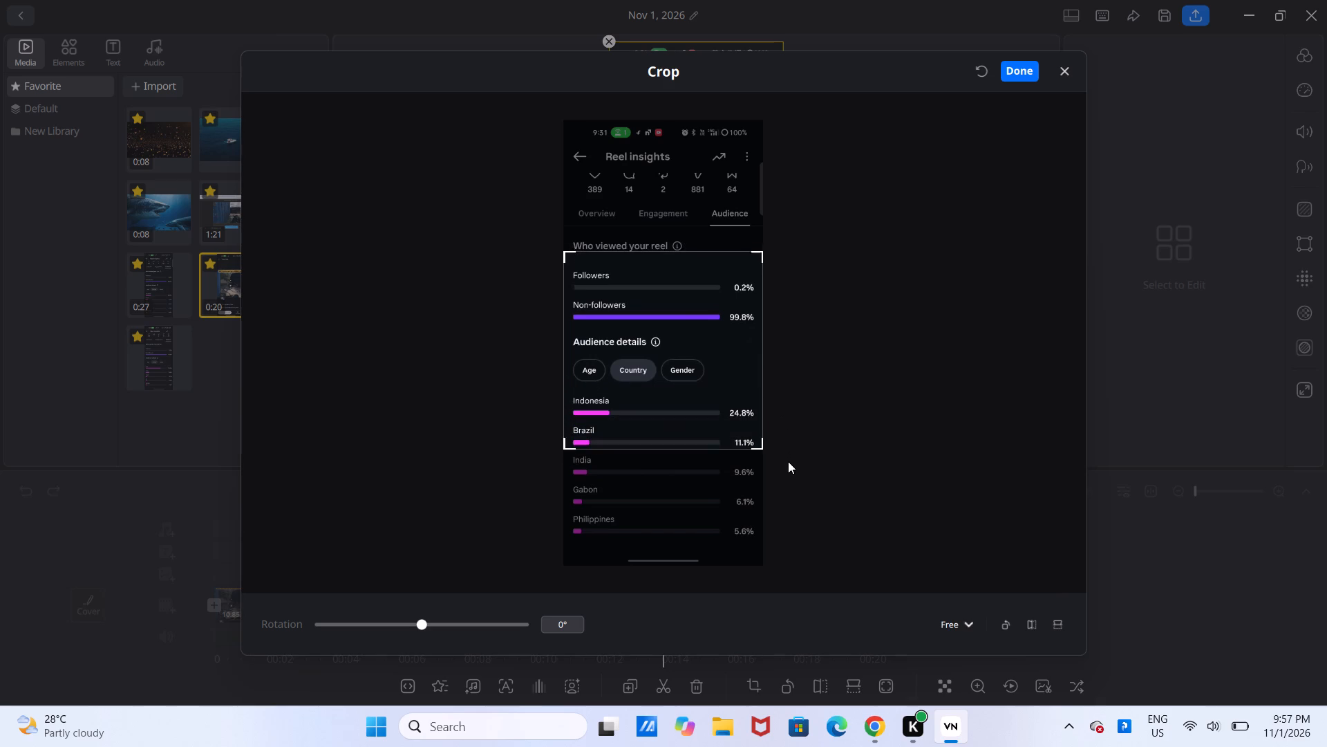
drag(788, 461, 788, 463)
drag(686, 388, 652, 173)
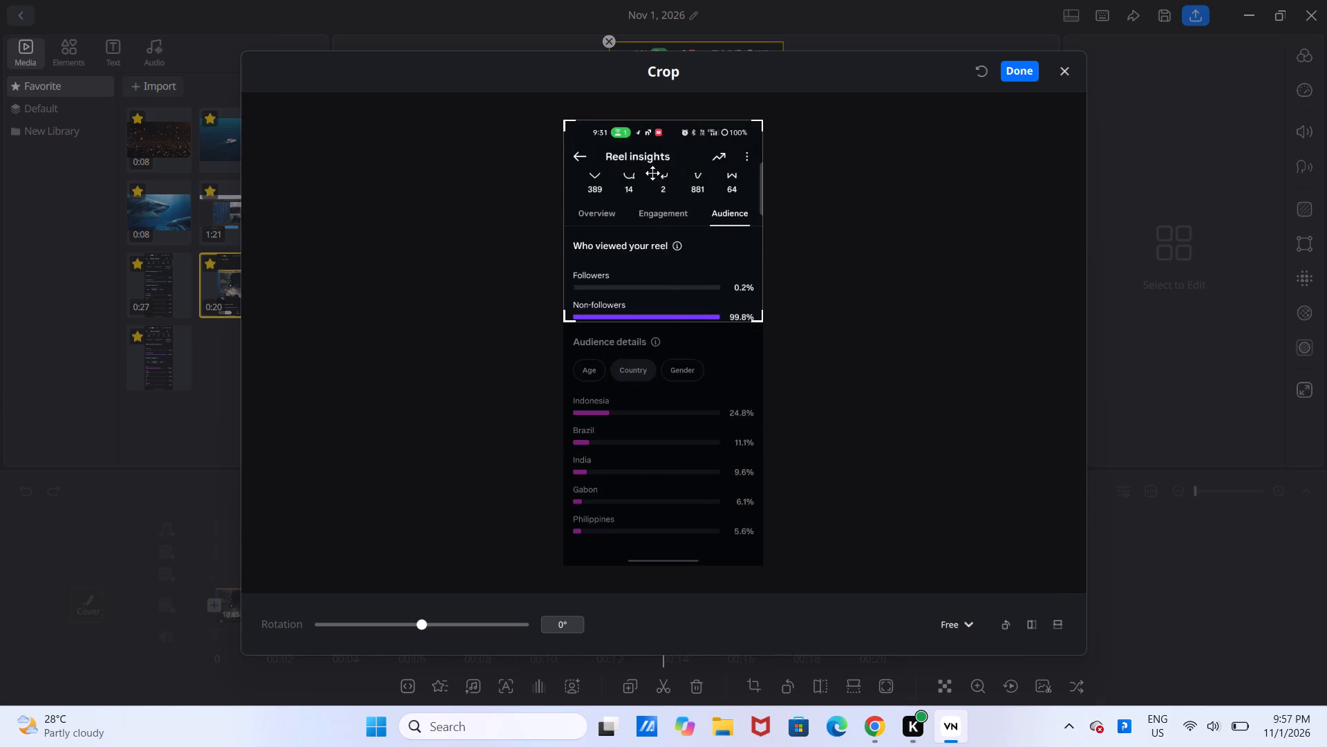
click(759, 322)
drag(759, 322, 762, 342)
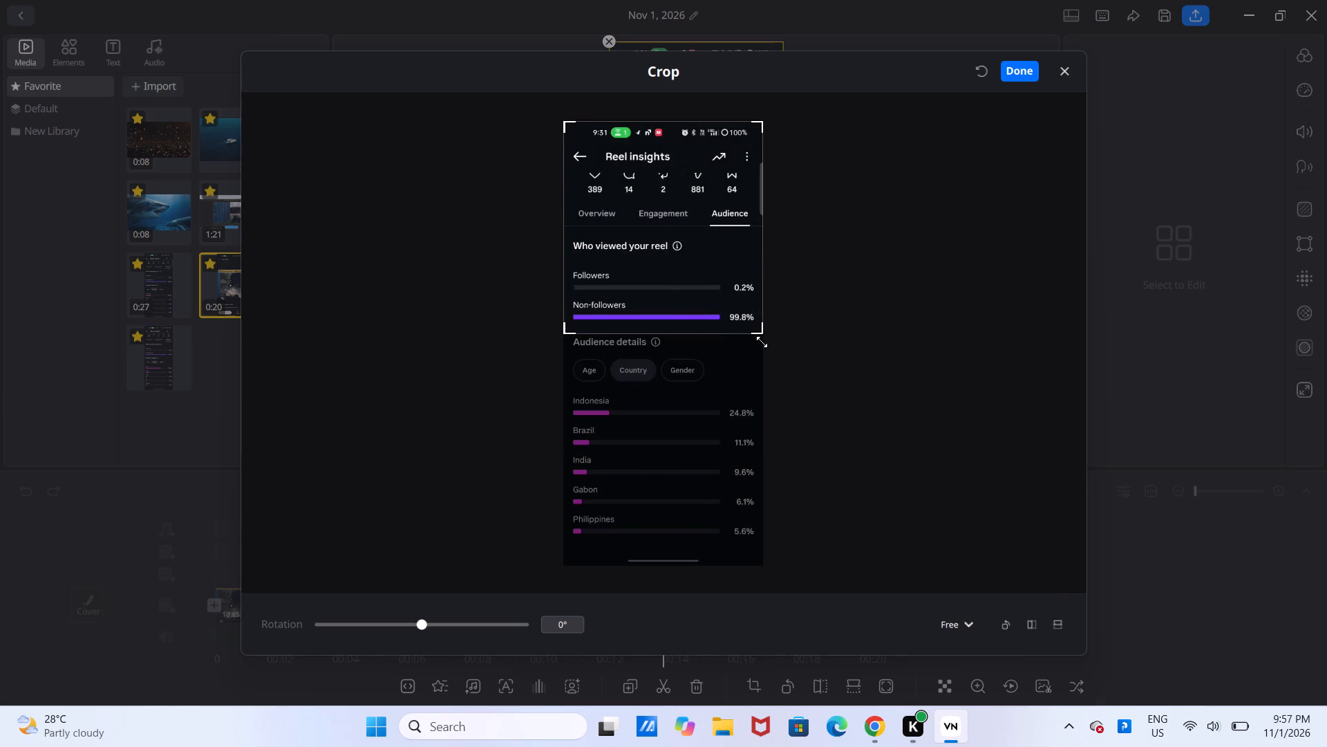
drag(762, 342, 769, 404)
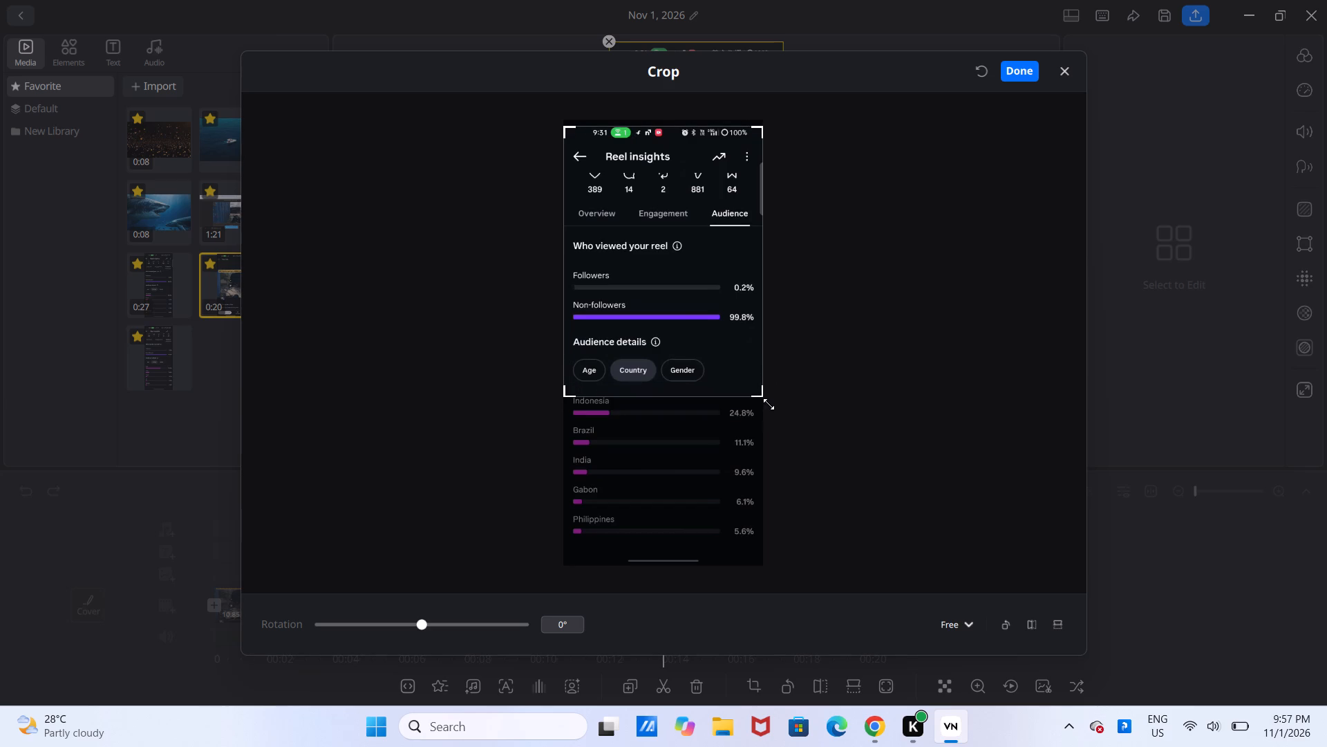
click(1019, 75)
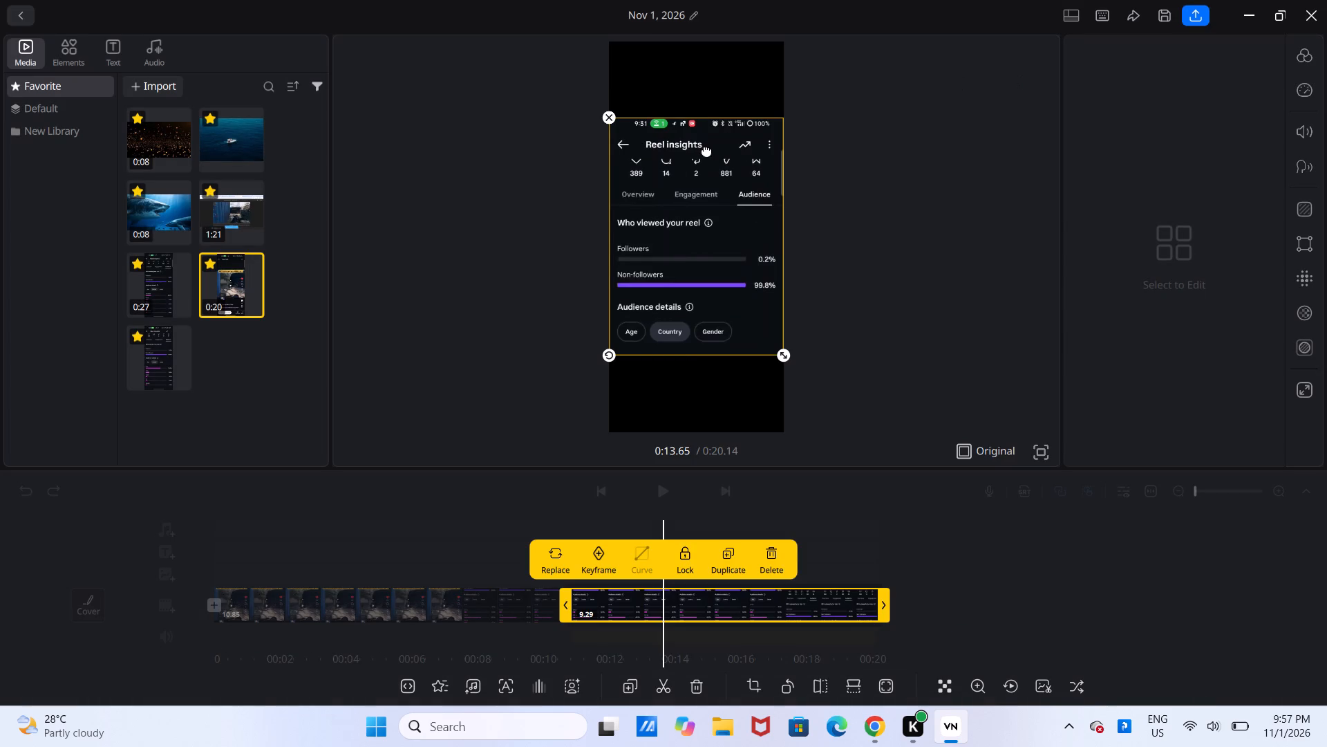
Move the cropped clip up to the top edge of the canvas, centred horizontally.
drag(706, 150, 705, 79)
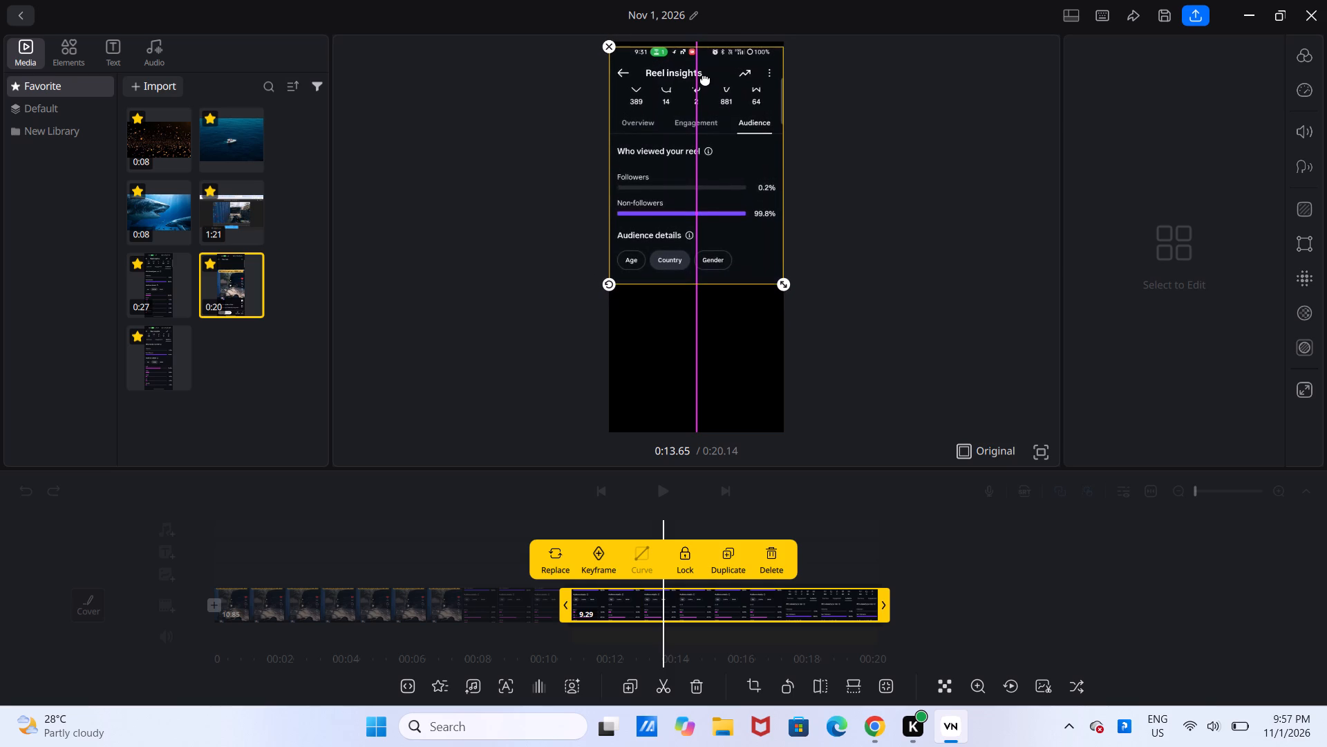
drag(705, 79, 706, 75)
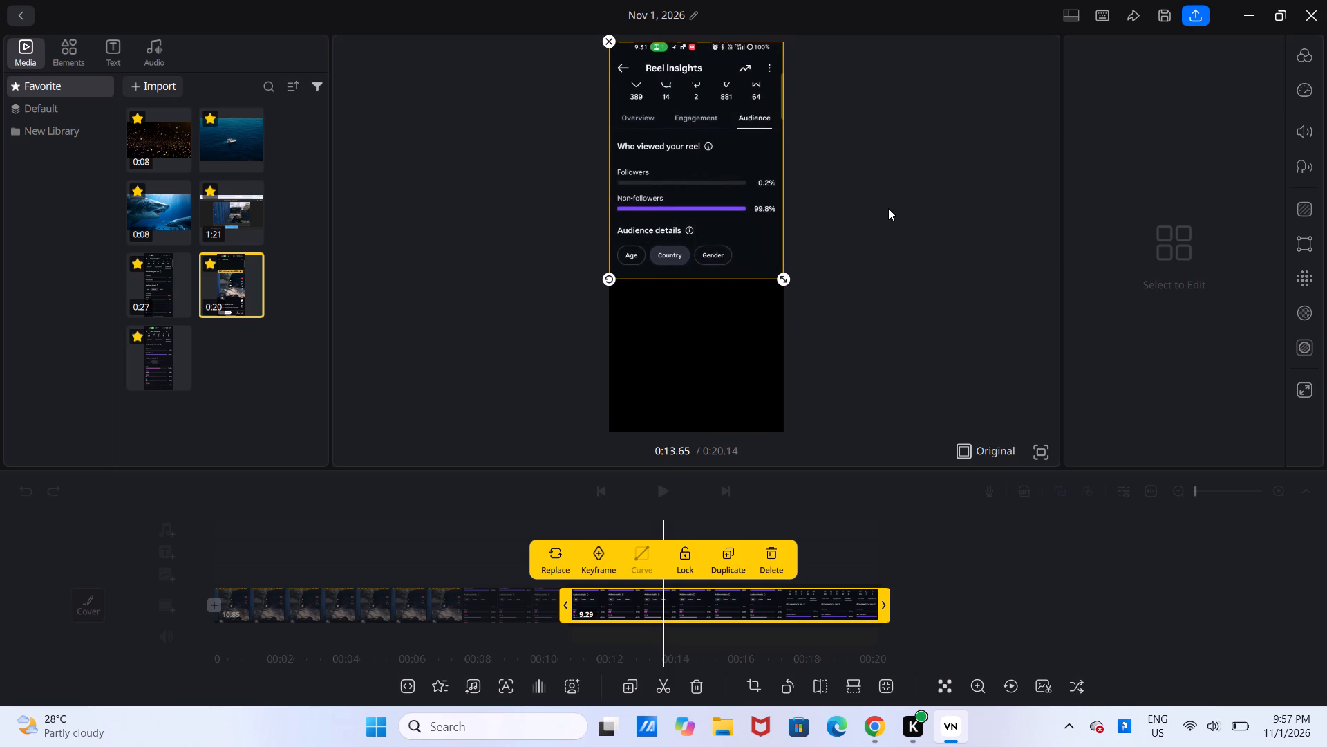
click(888, 208)
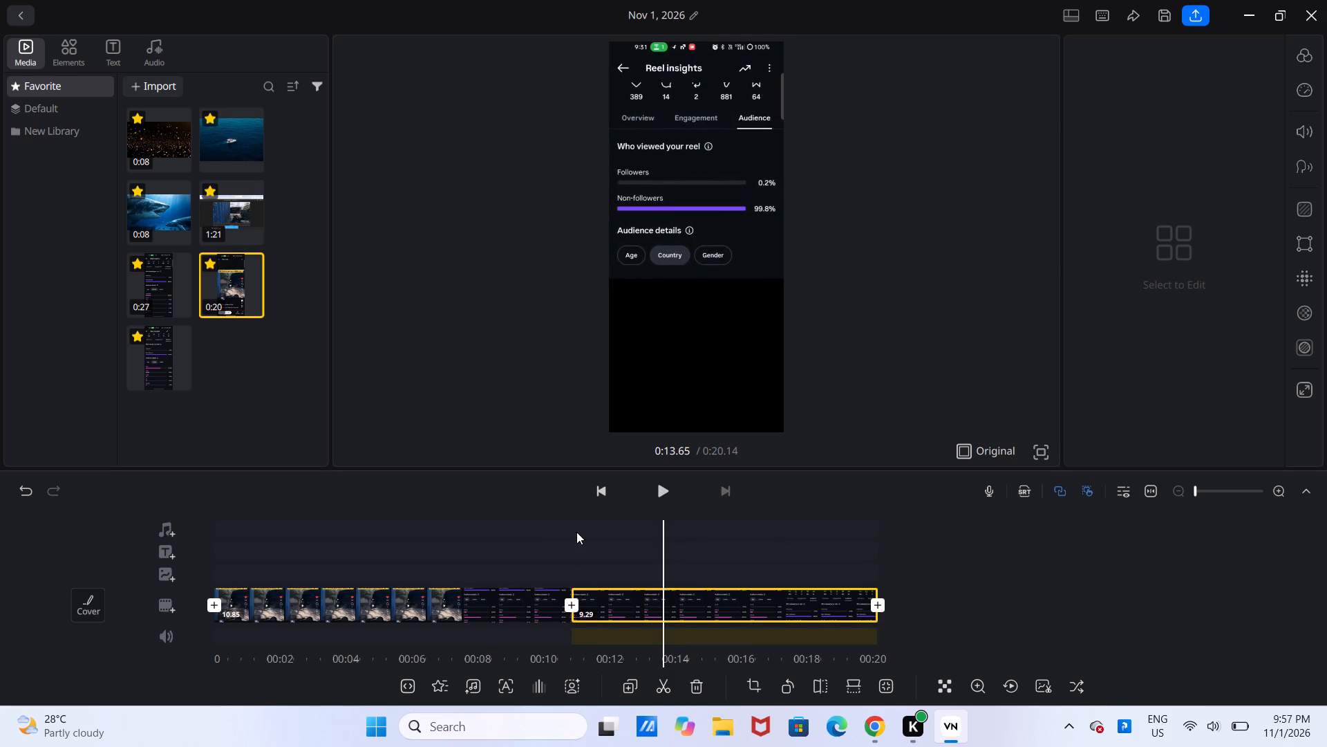
Compare the cropped clip with the preceding clip around the split and realign it flush with the canvas's top edge.
drag(576, 532, 732, 522)
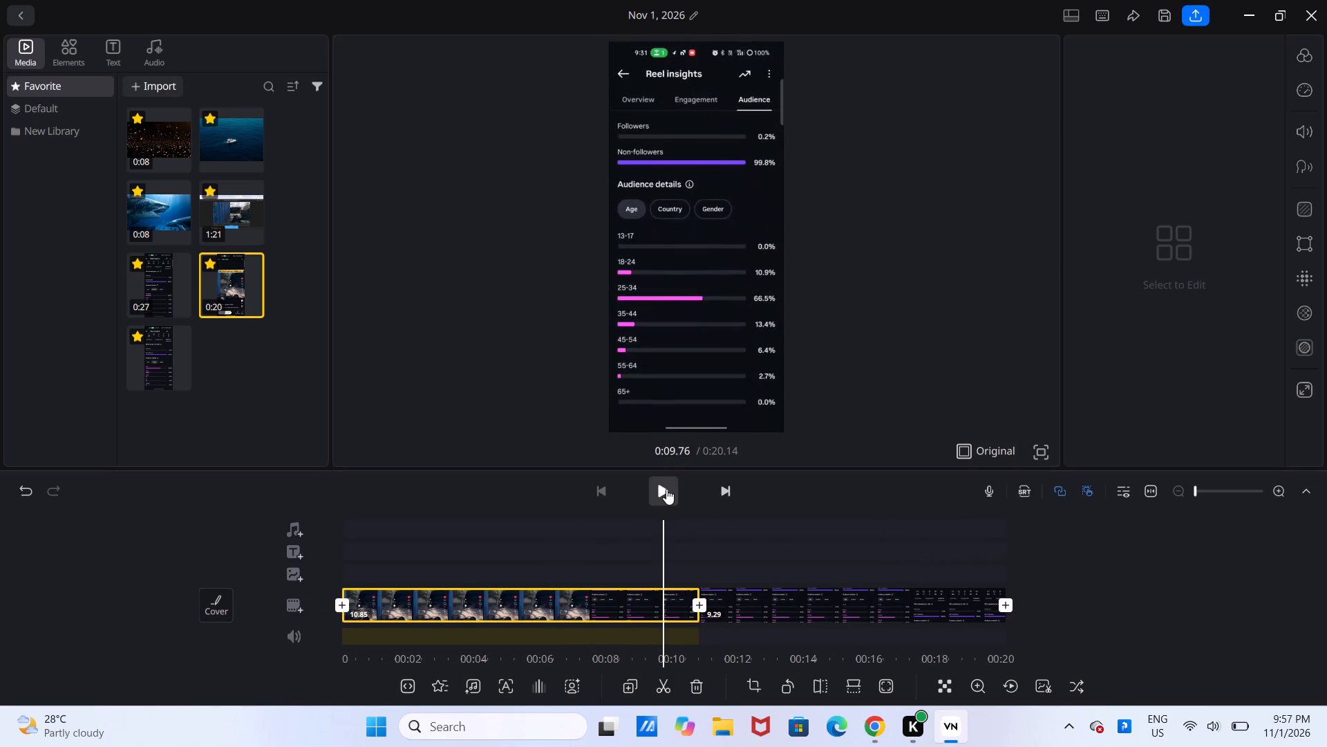
click(661, 487)
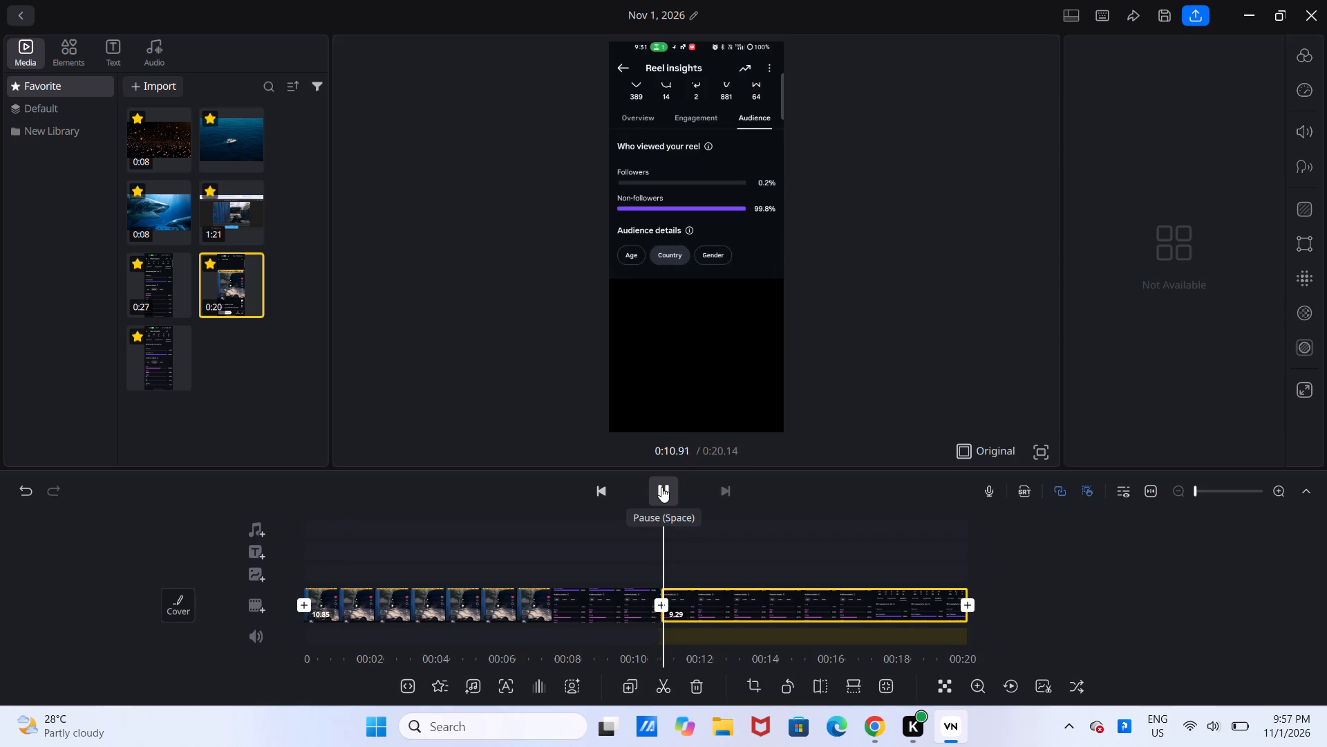
click(661, 487)
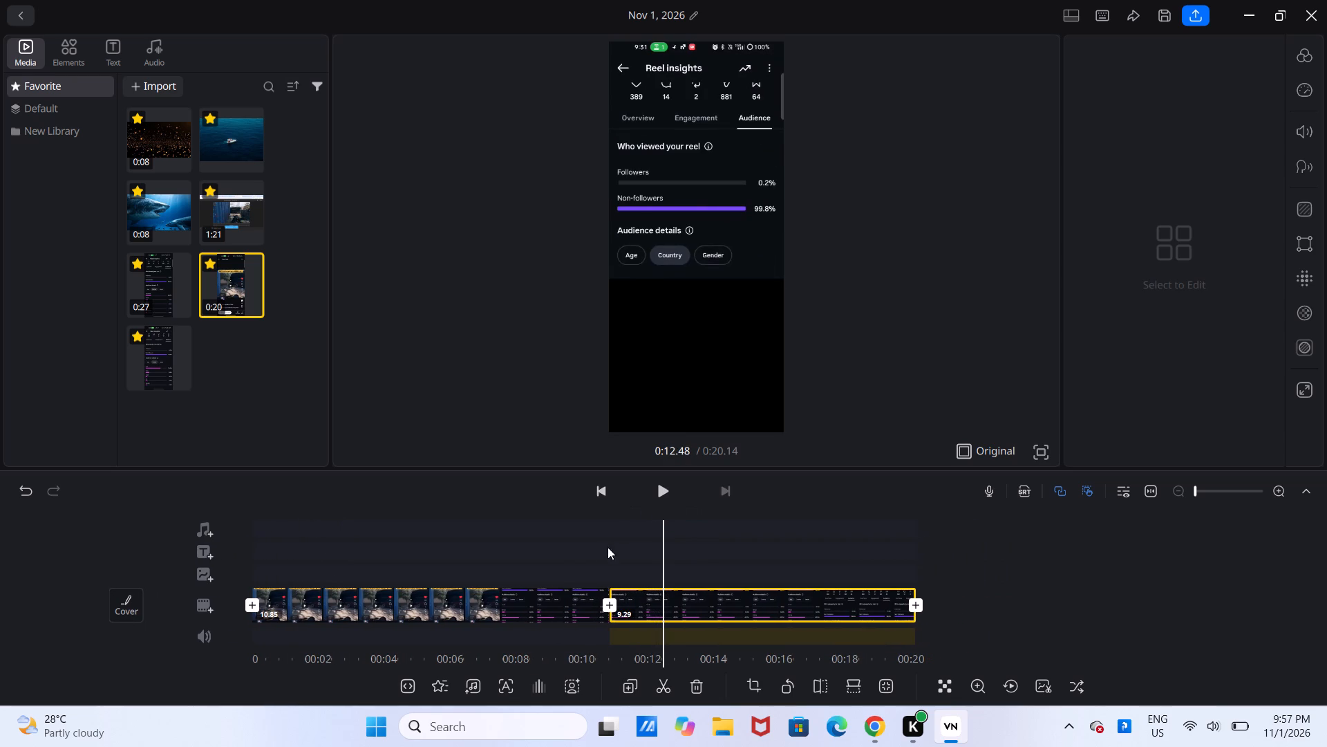
drag(573, 557, 668, 553)
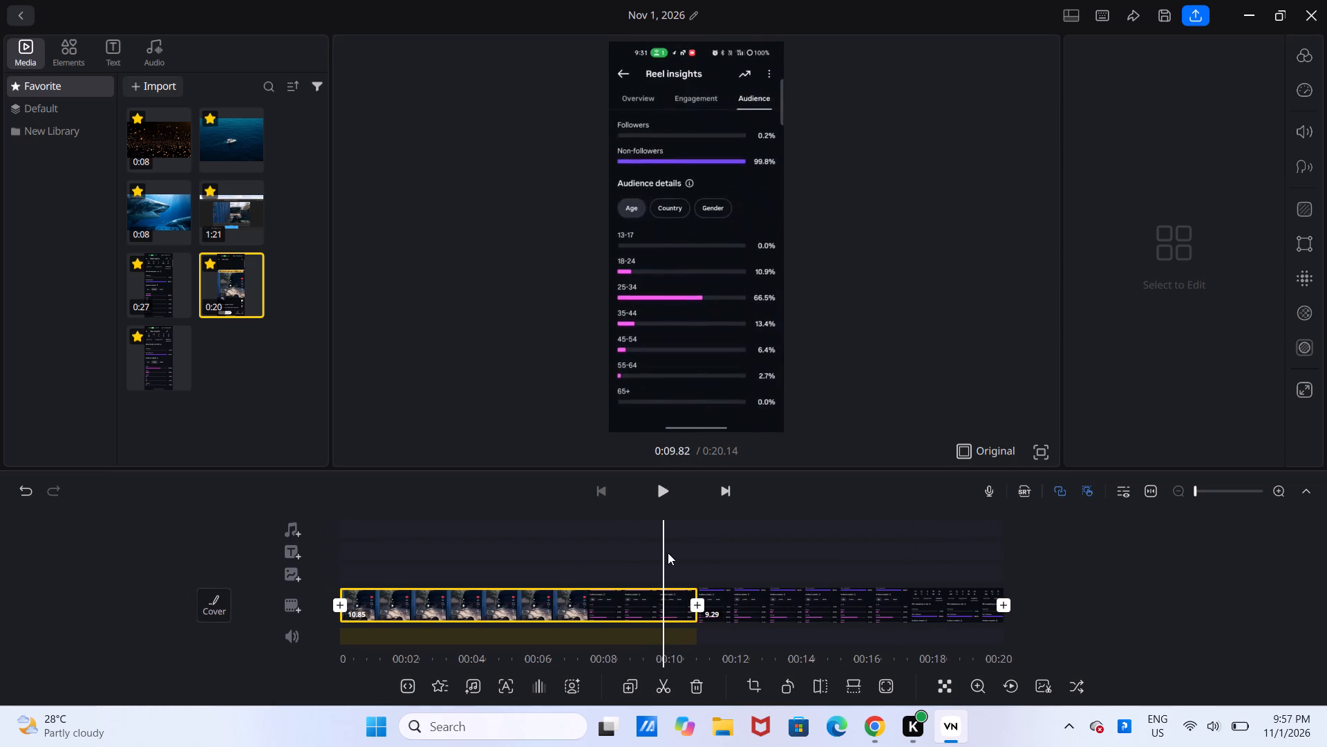
drag(668, 553, 632, 549)
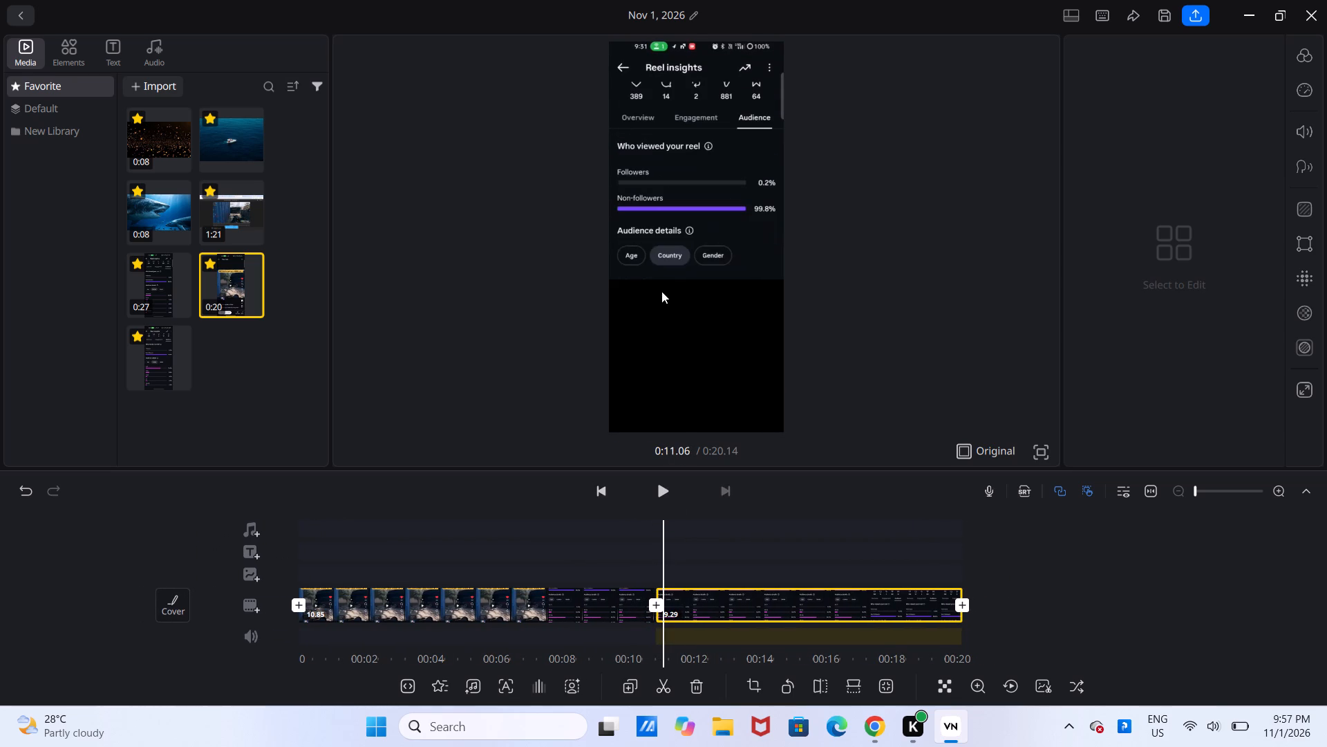
double_click(677, 225)
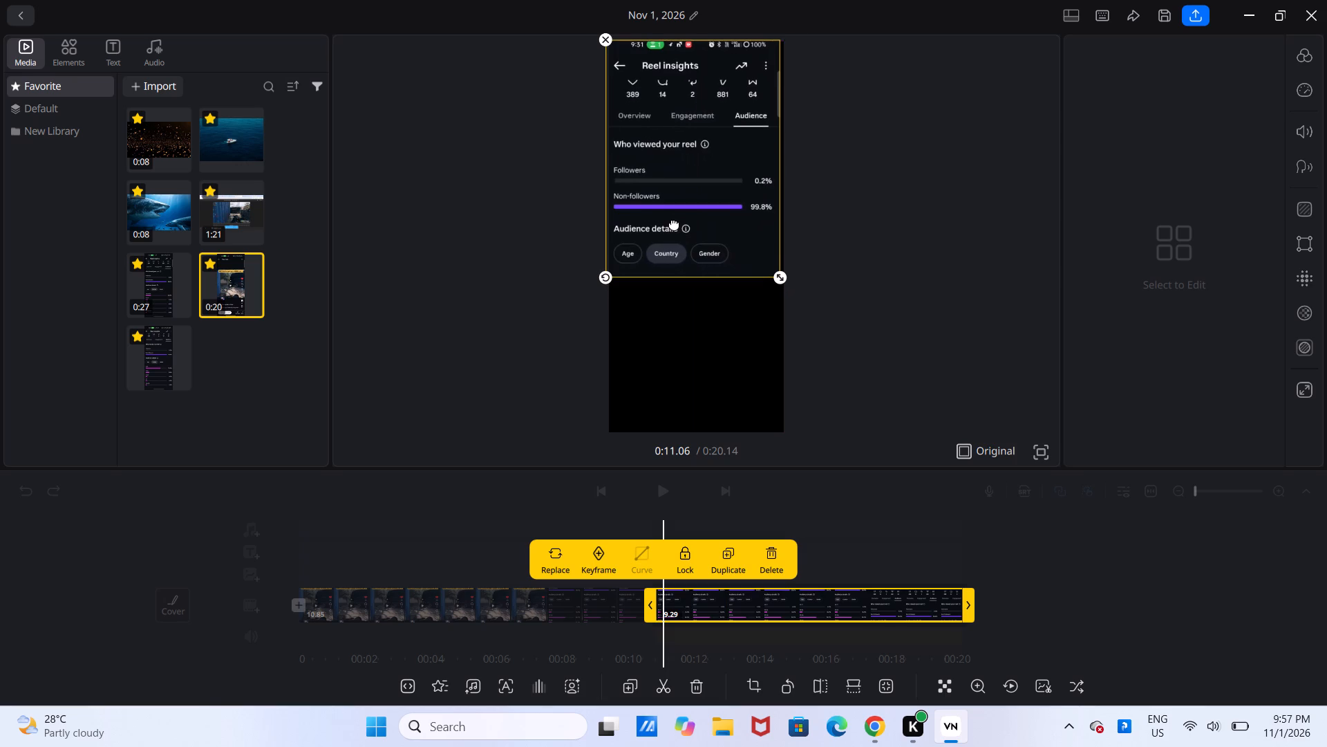
click(831, 259)
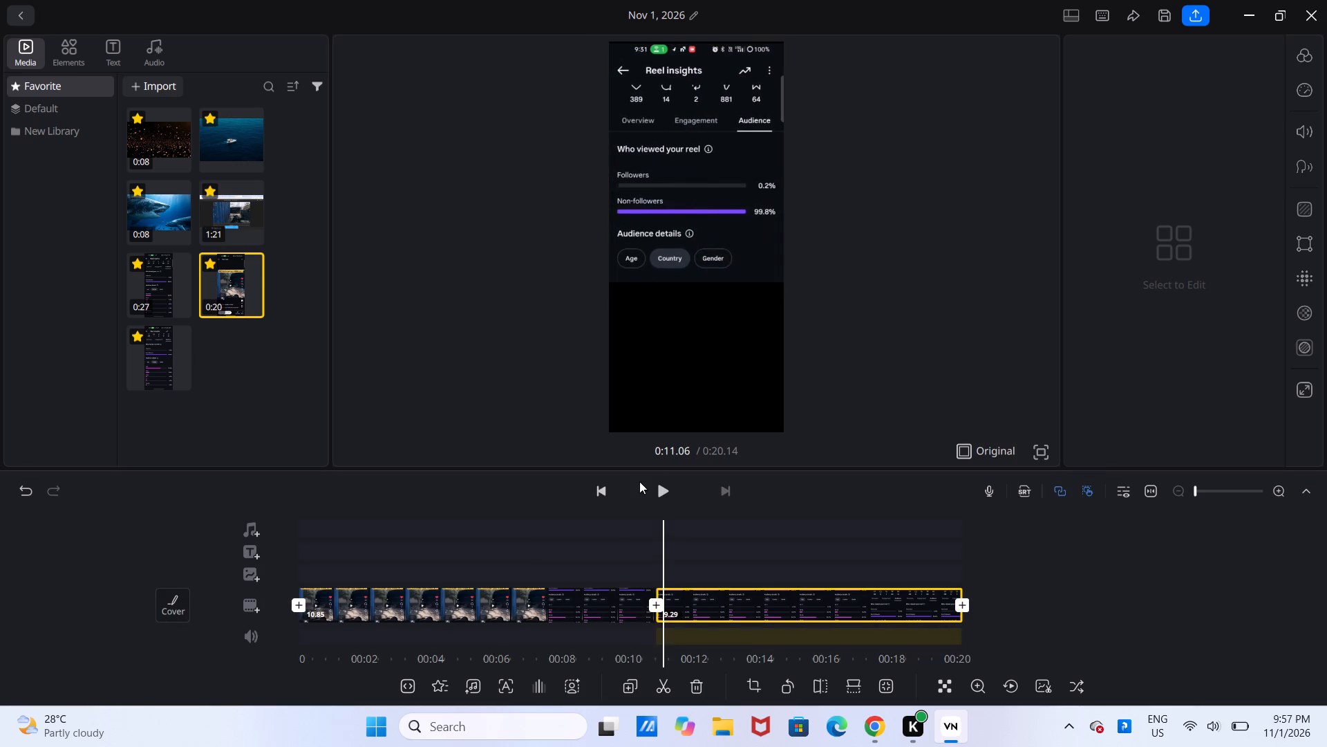
drag(628, 524, 659, 531)
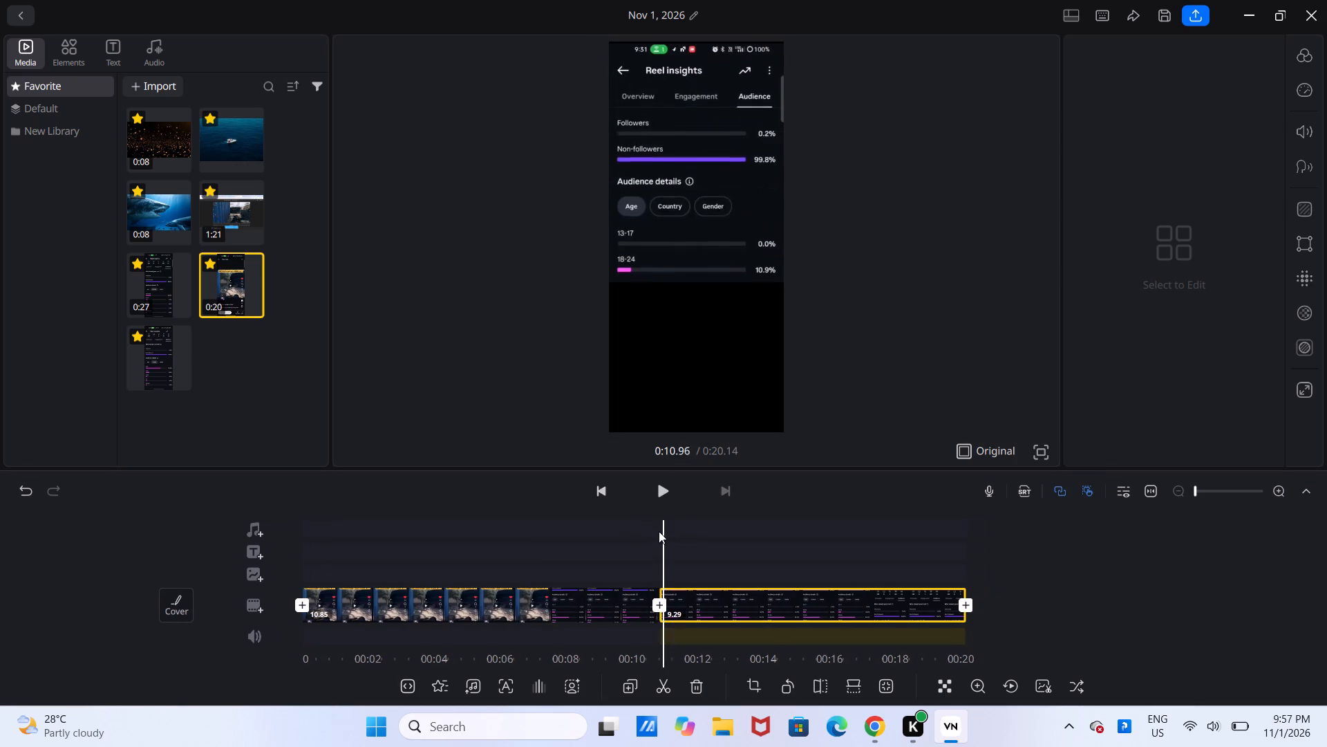
drag(659, 531, 656, 531)
click(676, 200)
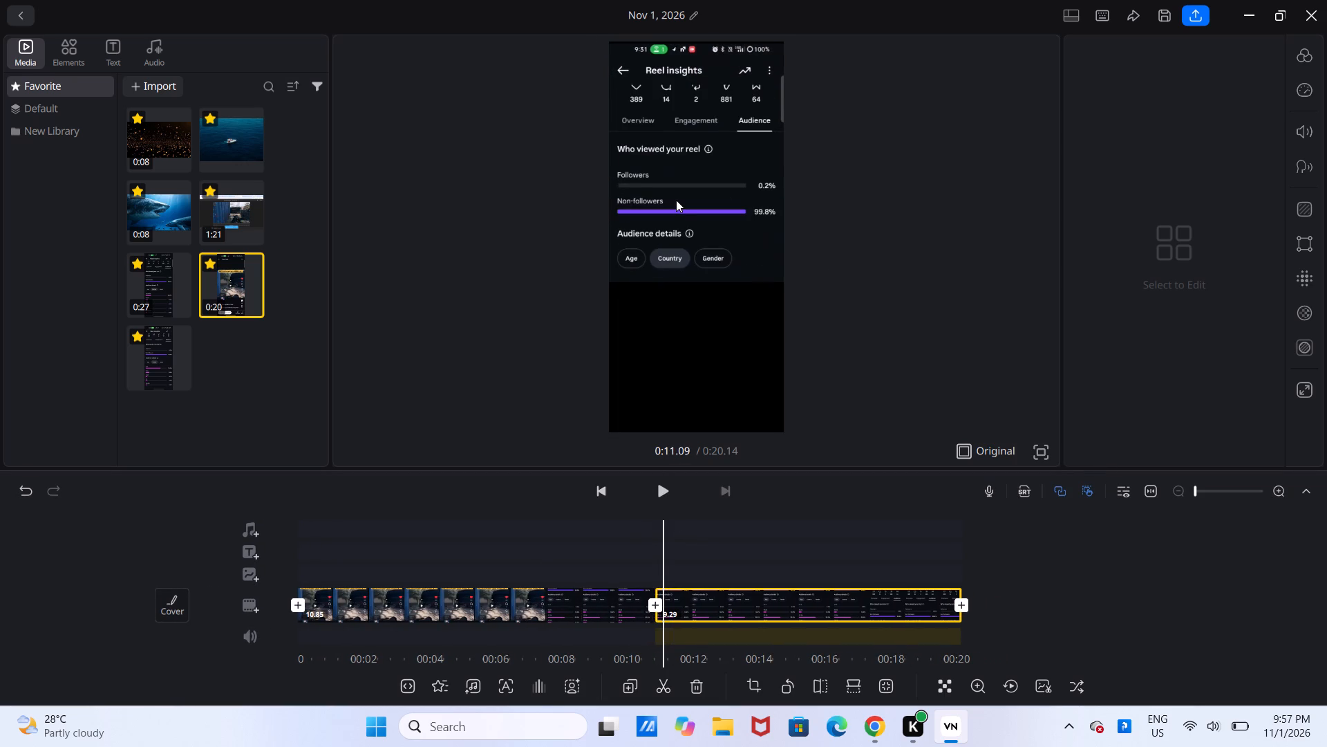
click(676, 204)
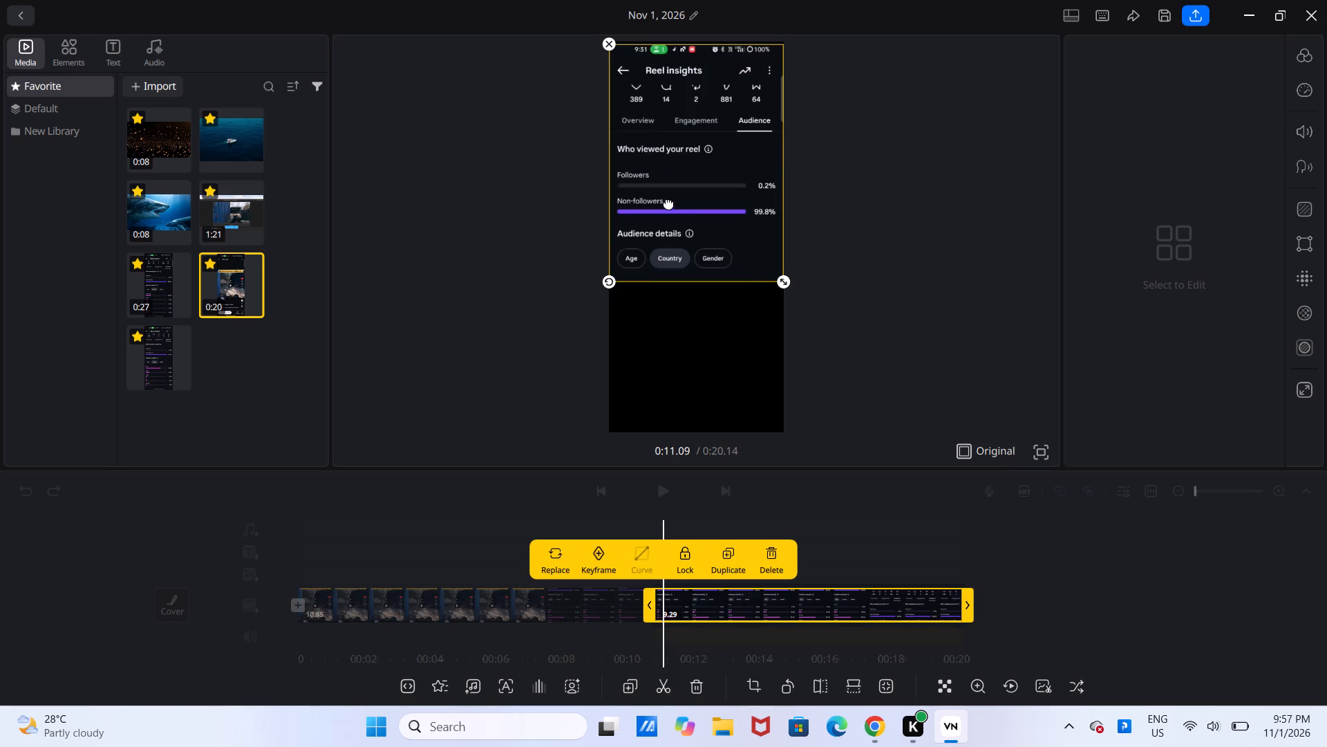
click(660, 198)
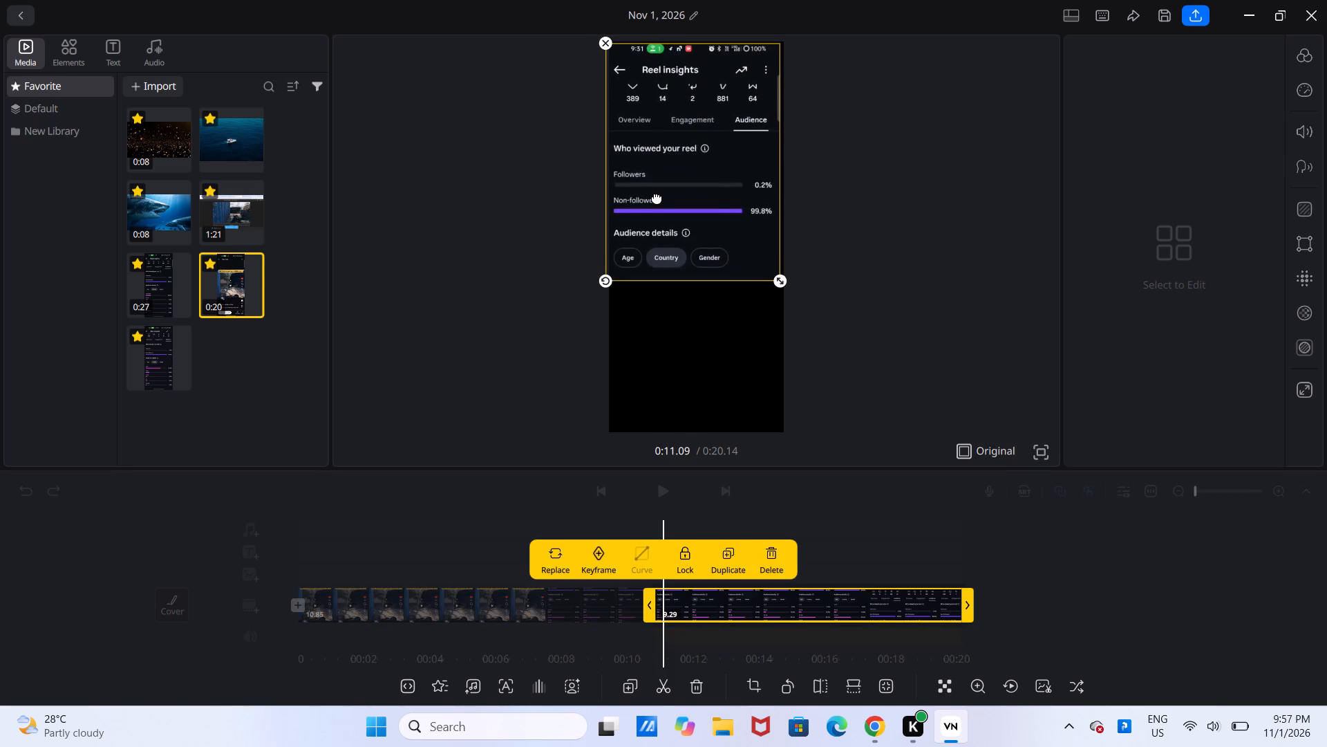
click(657, 197)
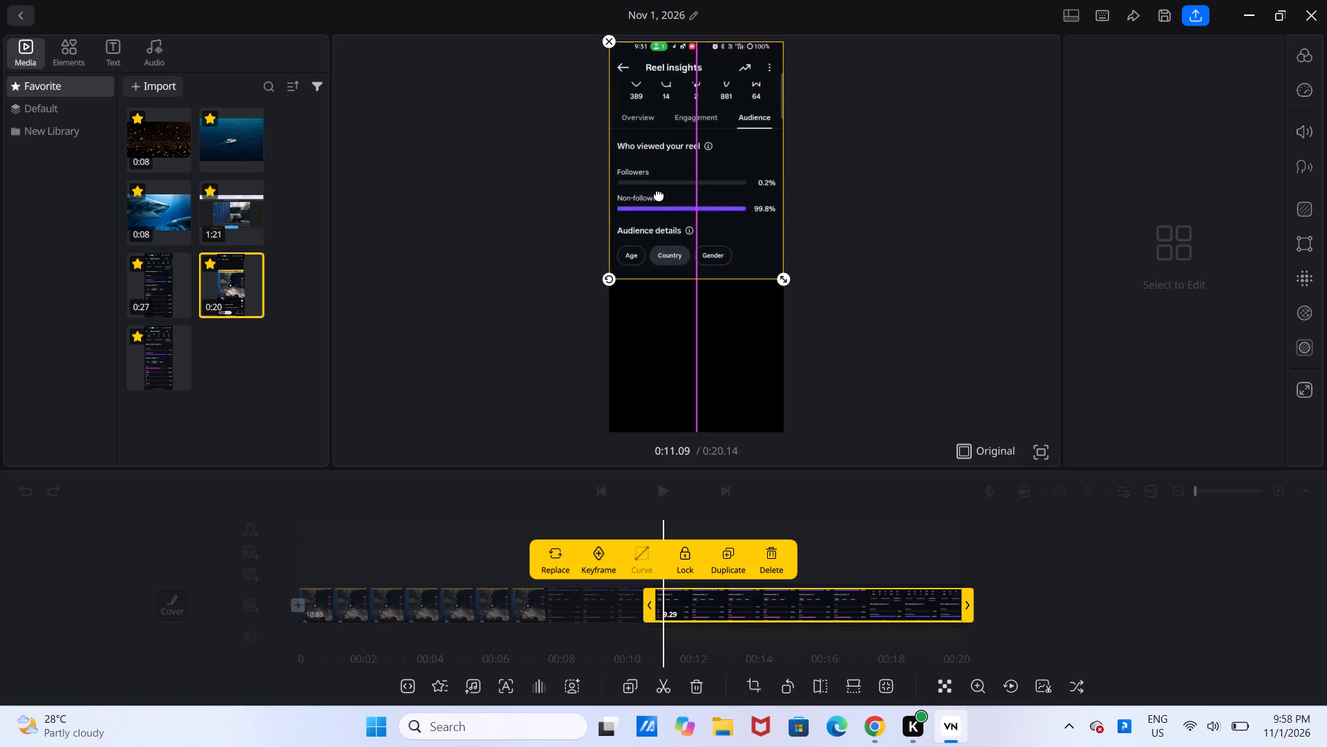
click(877, 207)
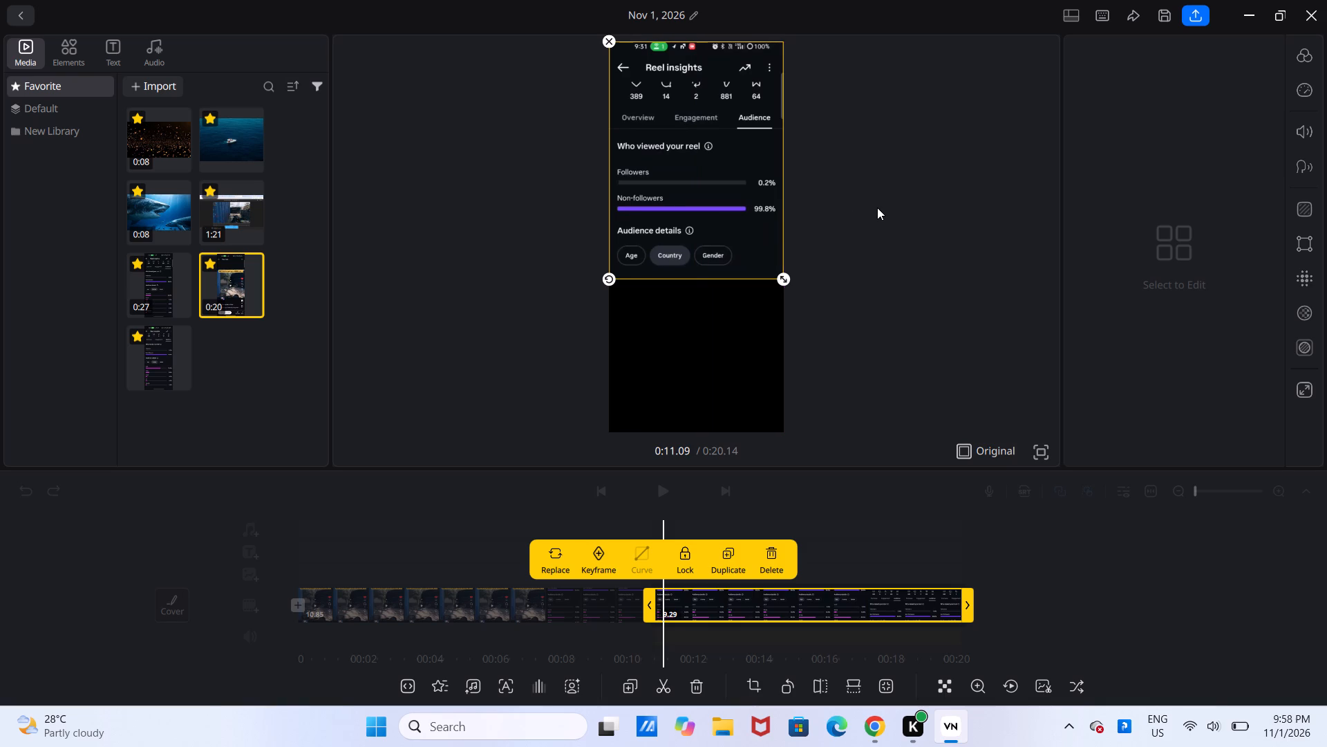
Check the cropped clip's alignment against the preceding clip by scrubbing back and forth across the split.
drag(547, 503, 659, 536)
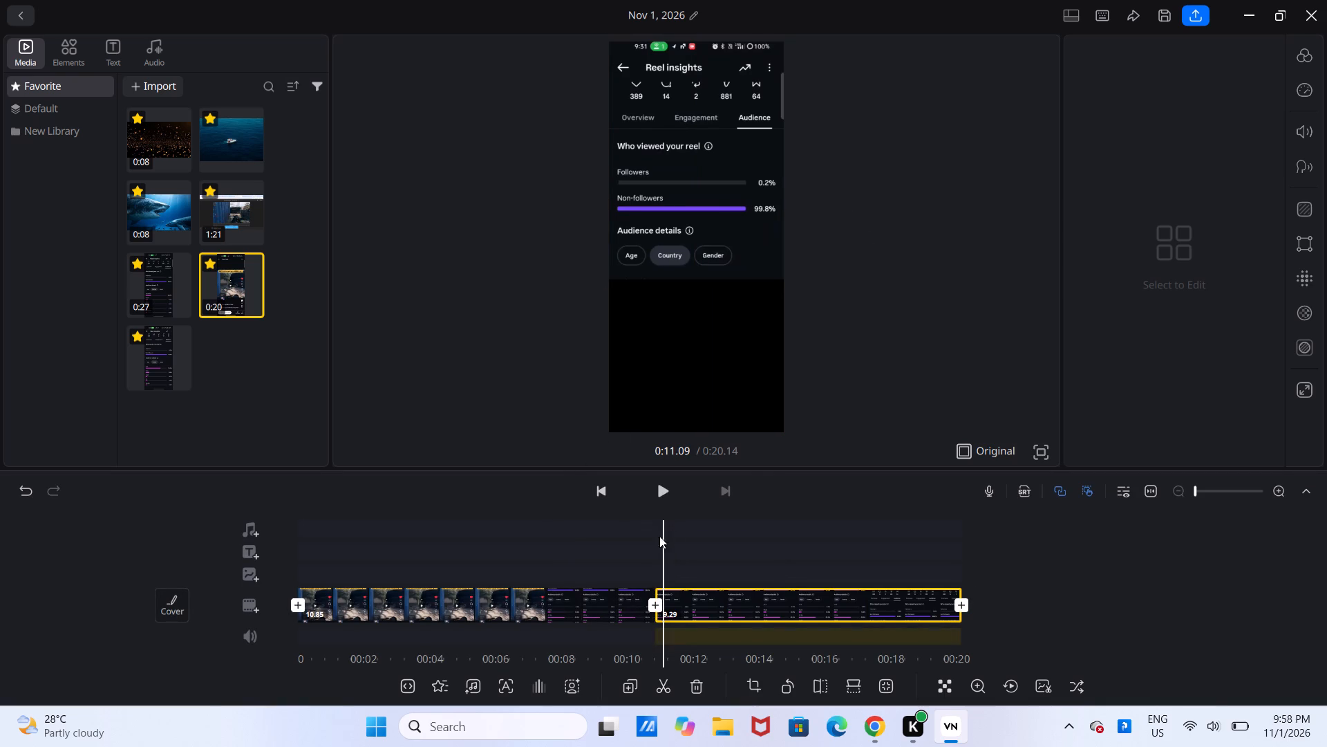
drag(659, 536, 627, 548)
drag(627, 548, 659, 553)
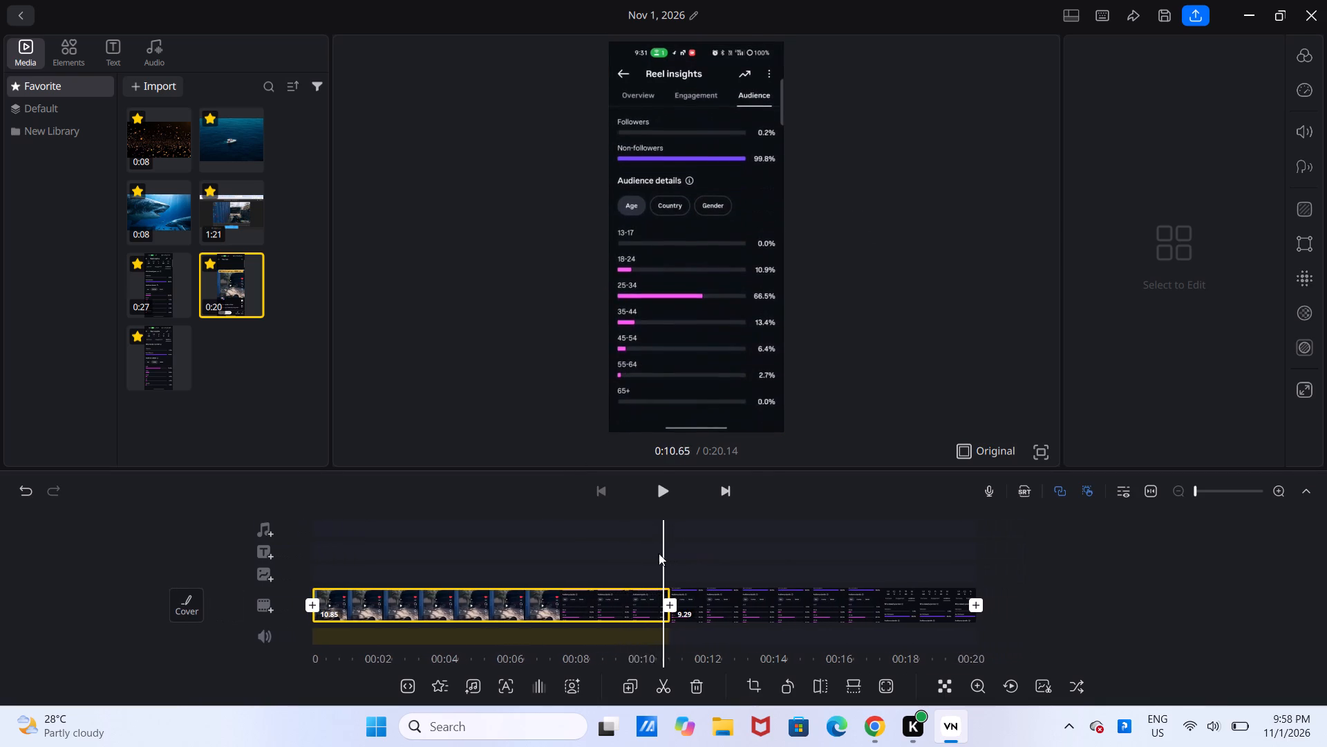
drag(659, 553, 640, 551)
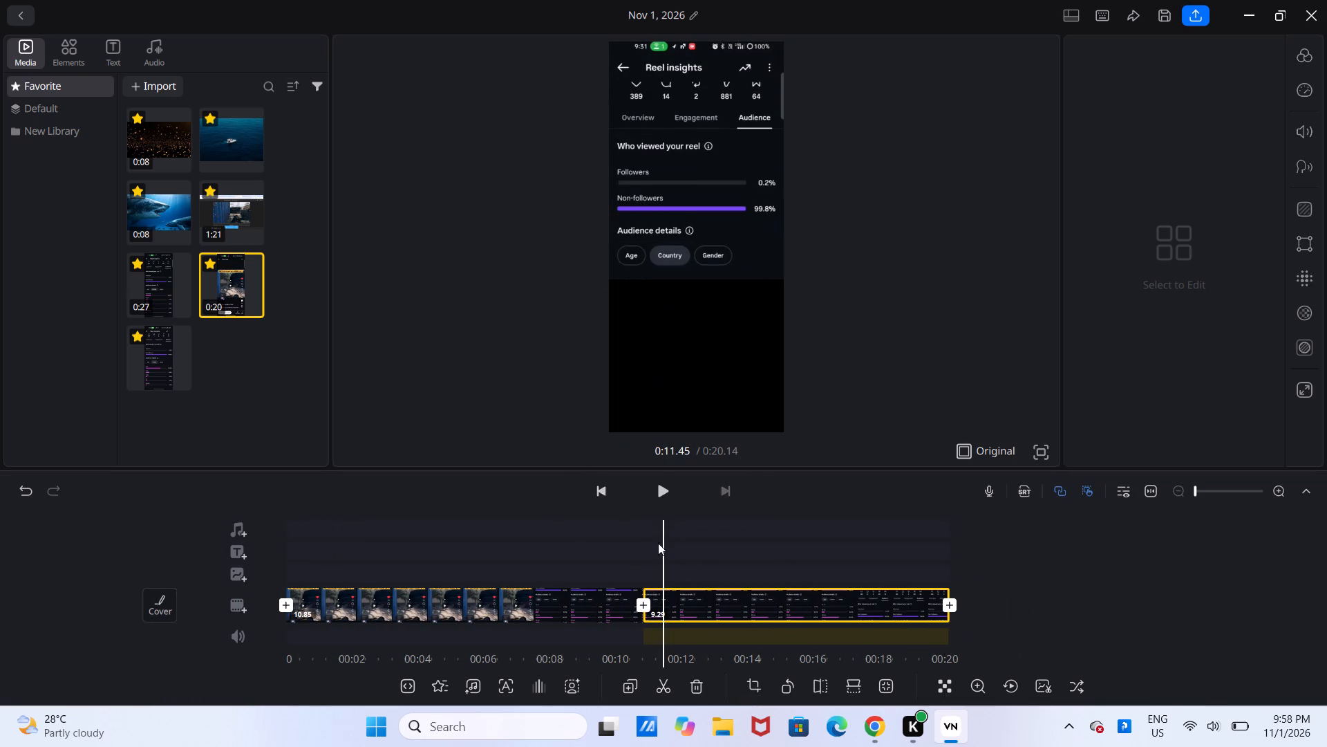
double_click(592, 528)
Preview the last favourite media clip, the recording with the USA audience breakdown.
double_click(165, 355)
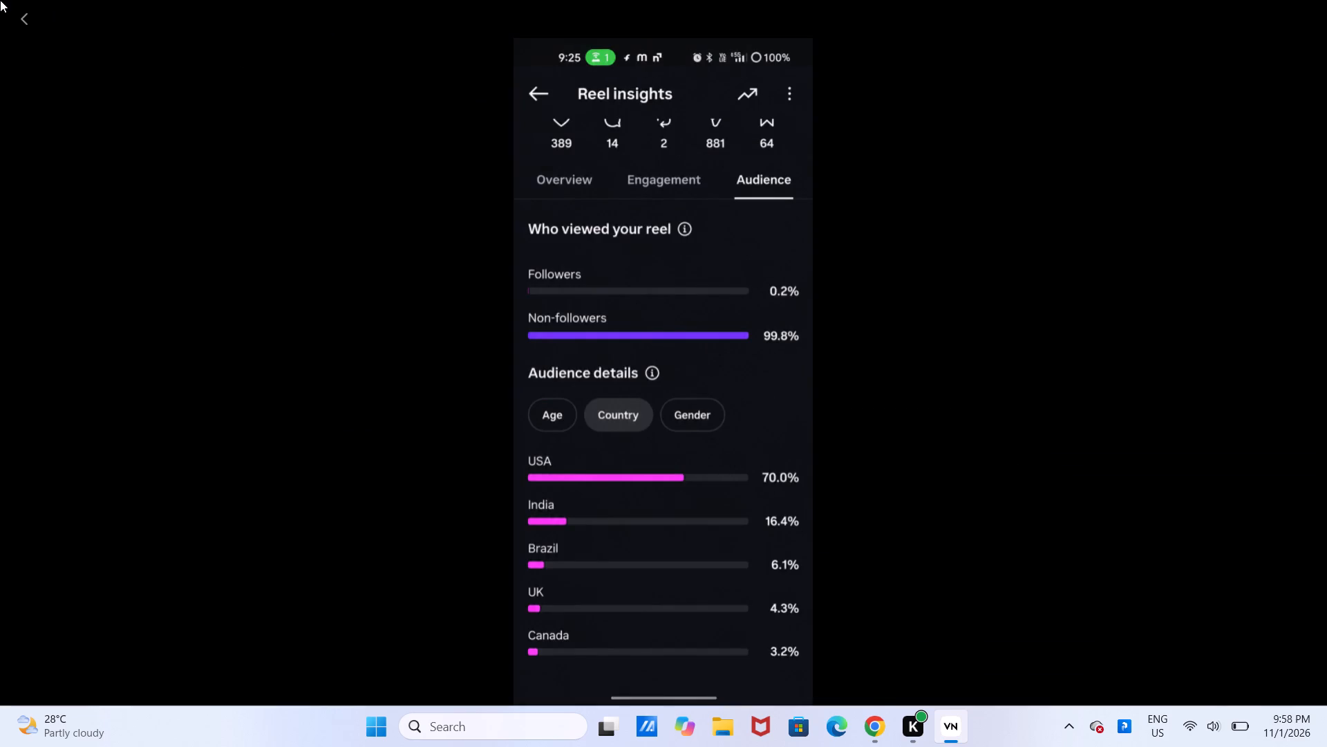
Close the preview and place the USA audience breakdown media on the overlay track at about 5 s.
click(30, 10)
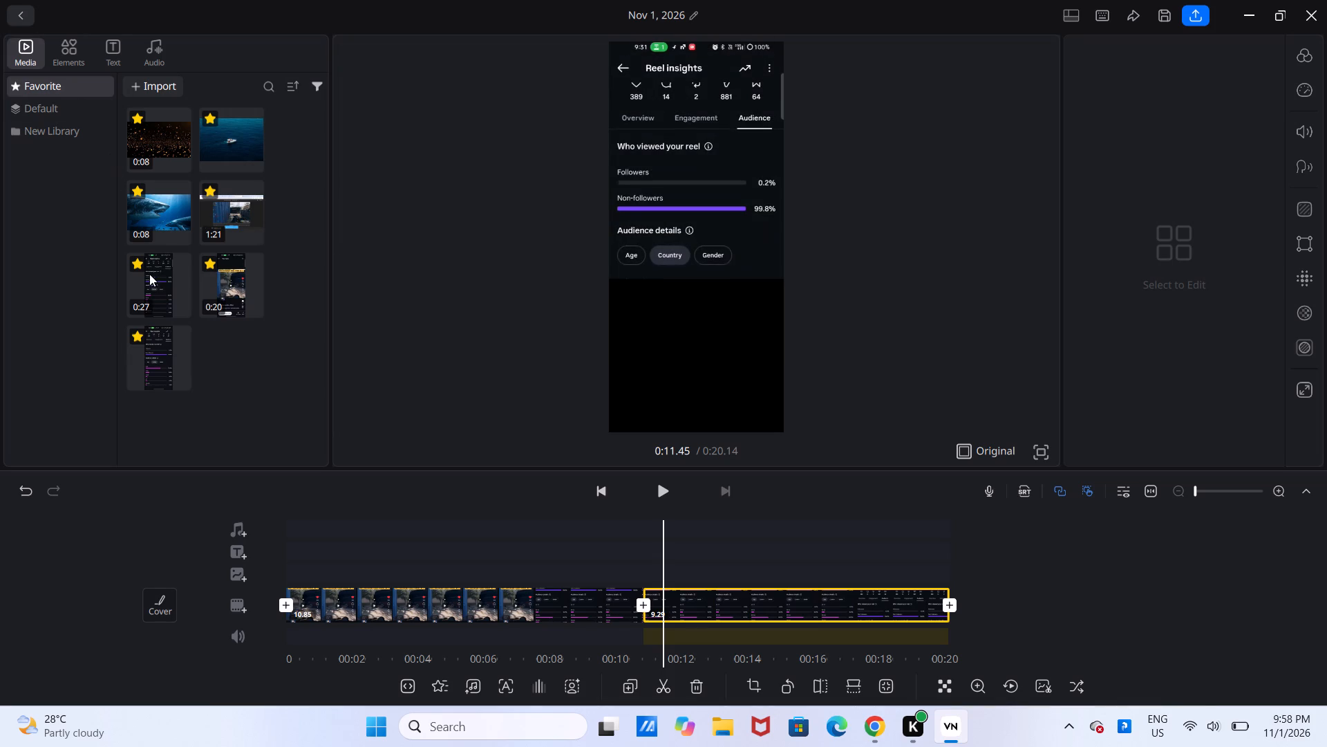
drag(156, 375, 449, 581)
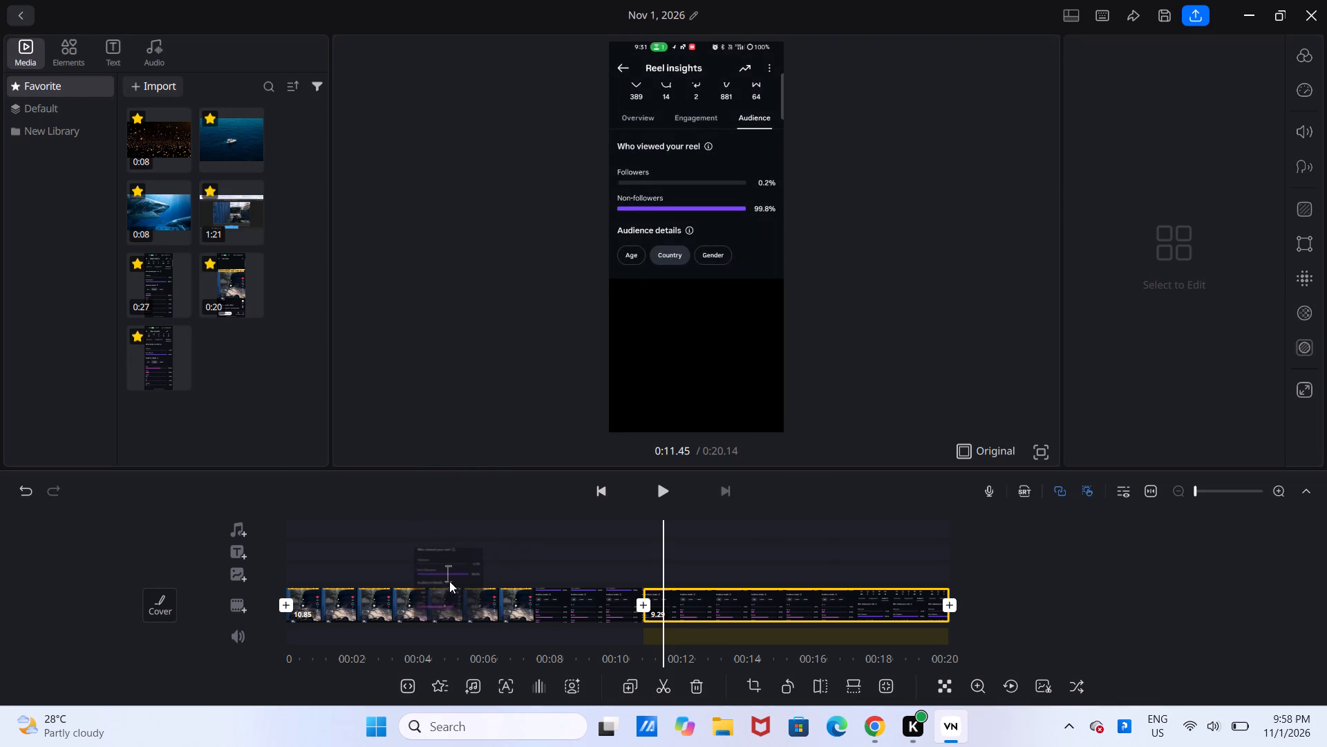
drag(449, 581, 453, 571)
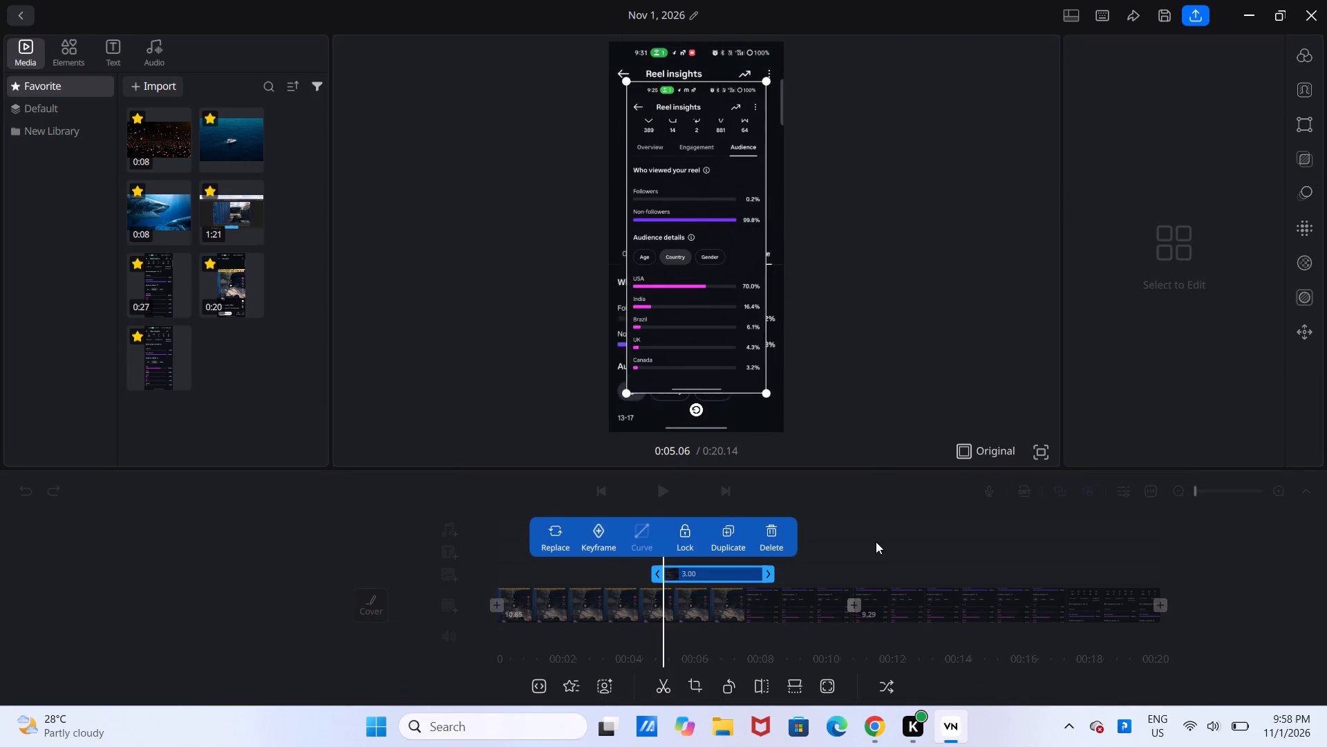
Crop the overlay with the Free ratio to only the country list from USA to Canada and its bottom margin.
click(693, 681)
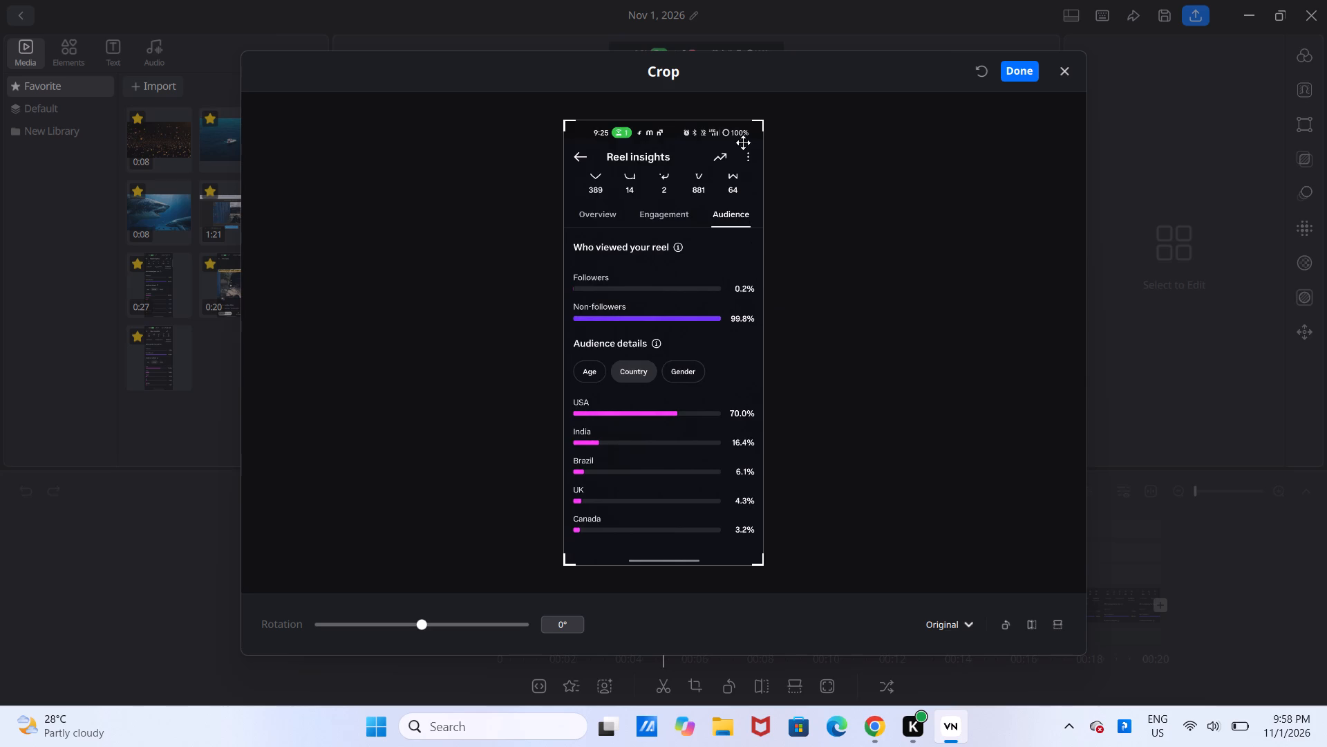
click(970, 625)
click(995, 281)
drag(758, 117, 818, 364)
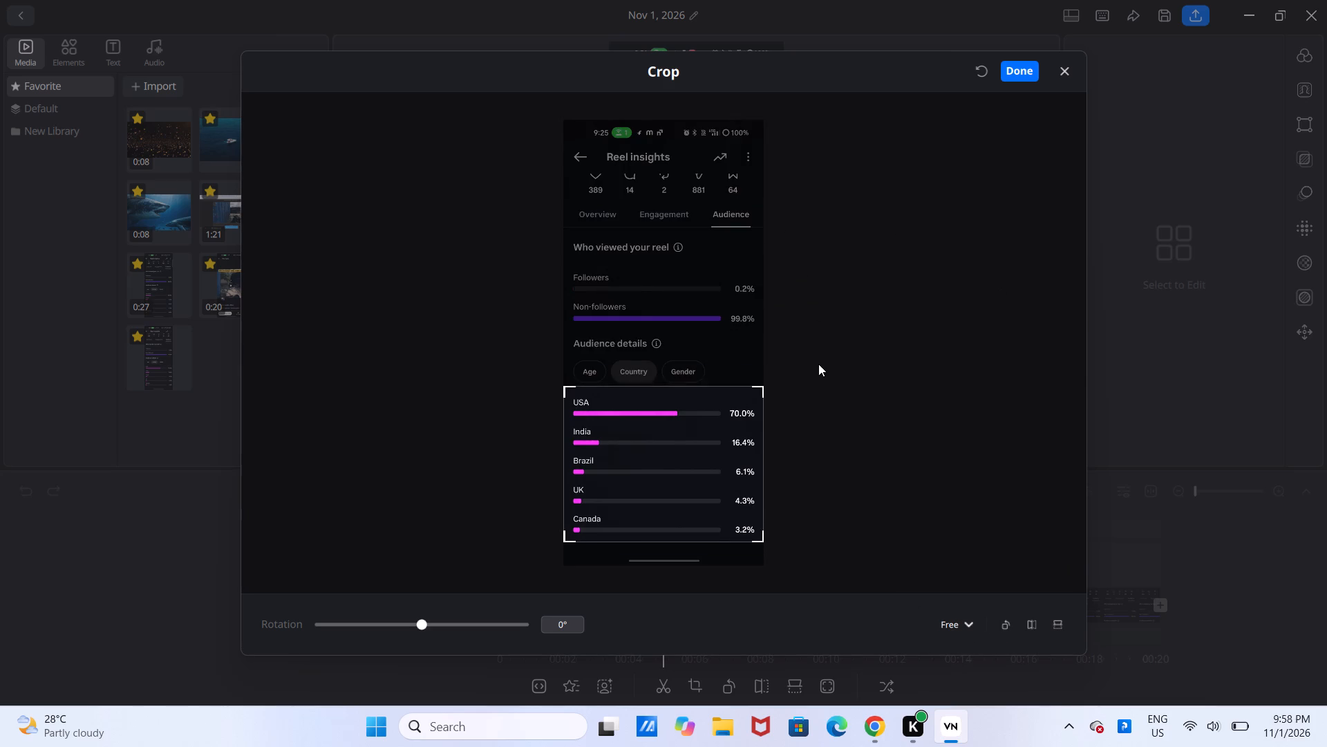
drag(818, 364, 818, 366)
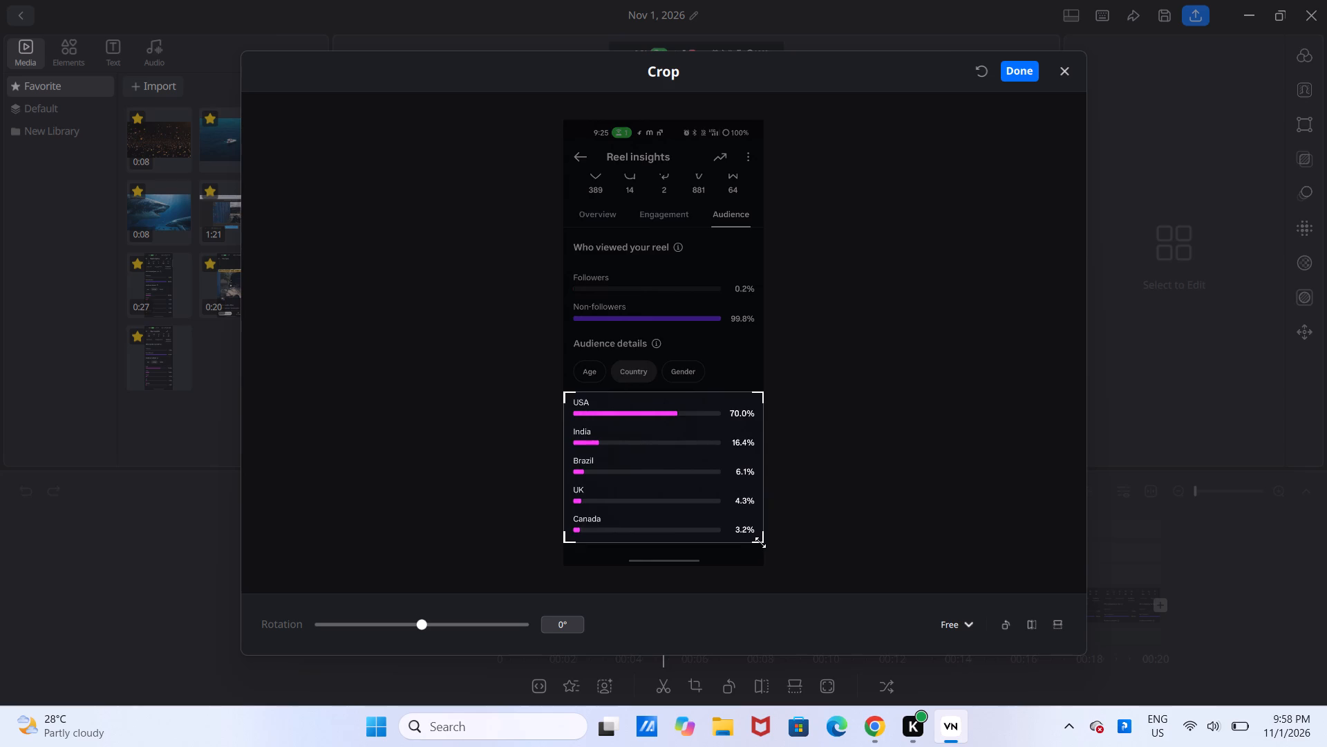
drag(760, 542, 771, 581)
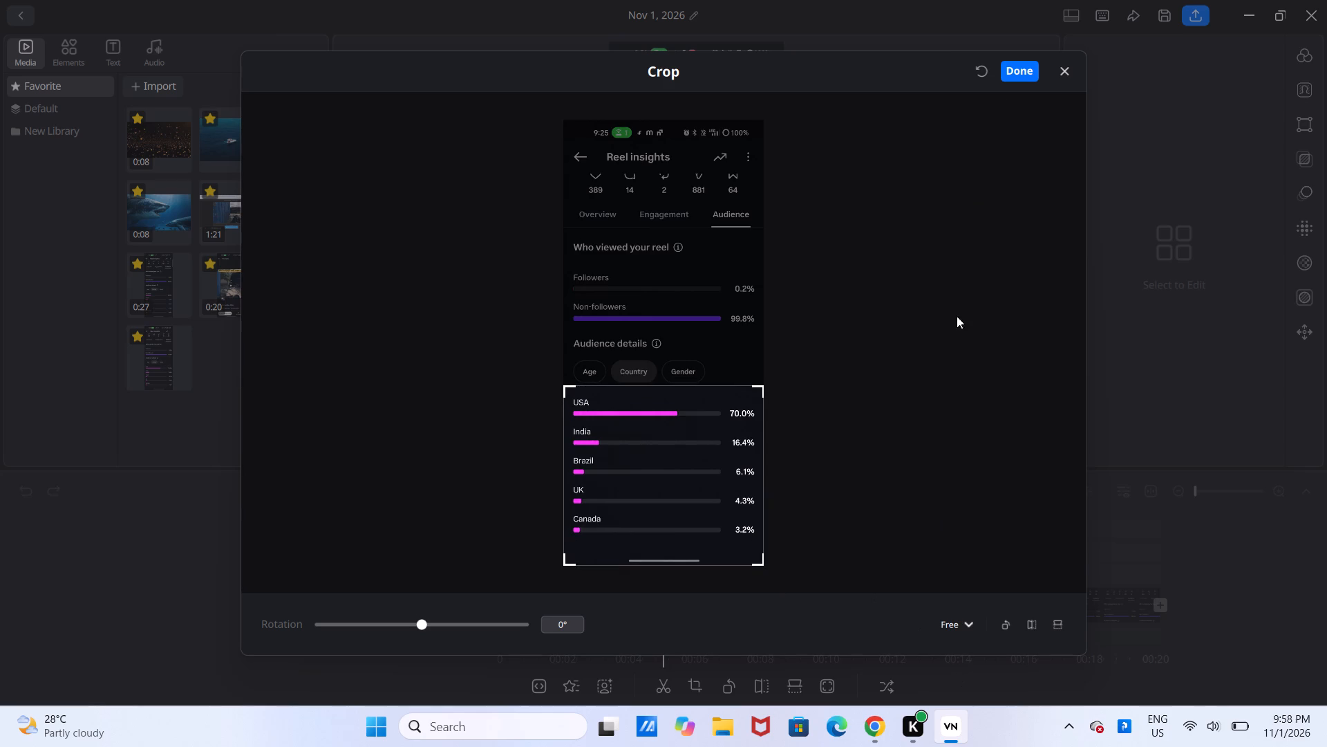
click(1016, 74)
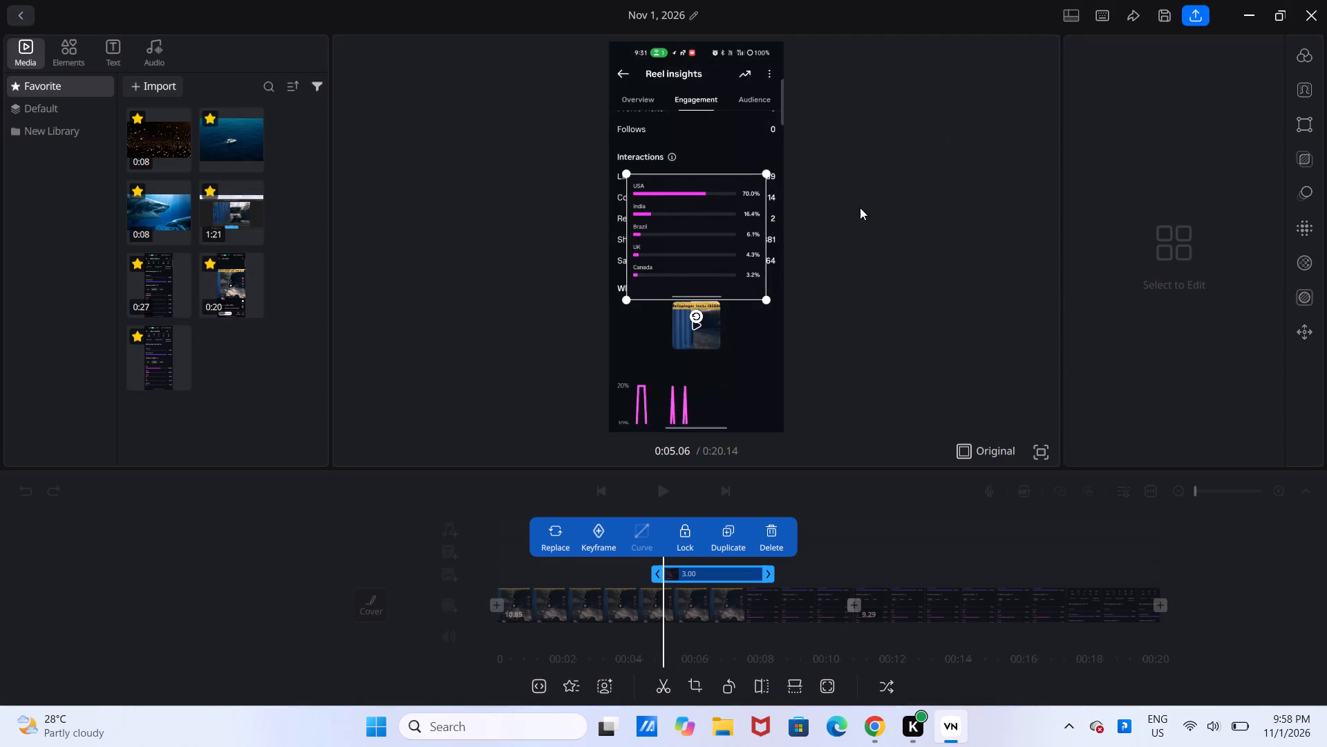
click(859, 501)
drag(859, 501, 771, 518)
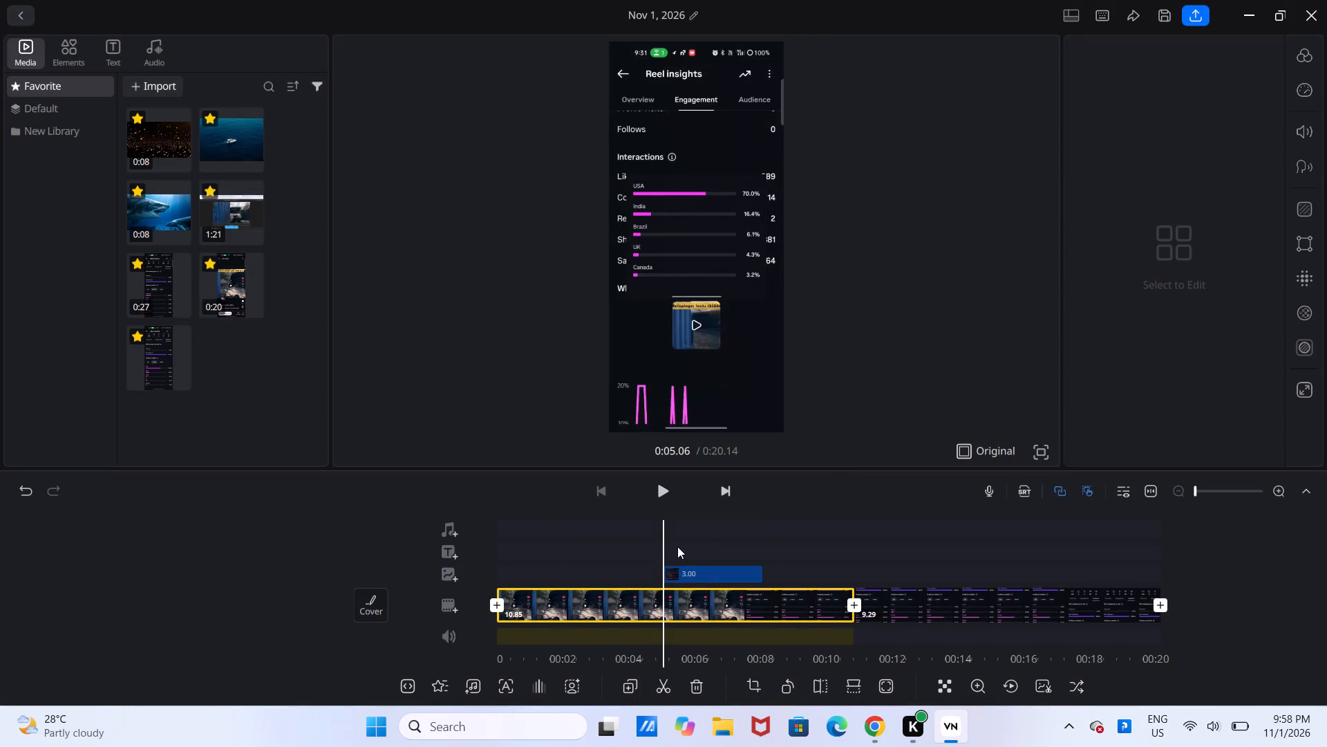
Undo the overlay edits along with the second timeline clip's repositioning and crop, restoring its full frame.
drag(699, 573, 666, 596)
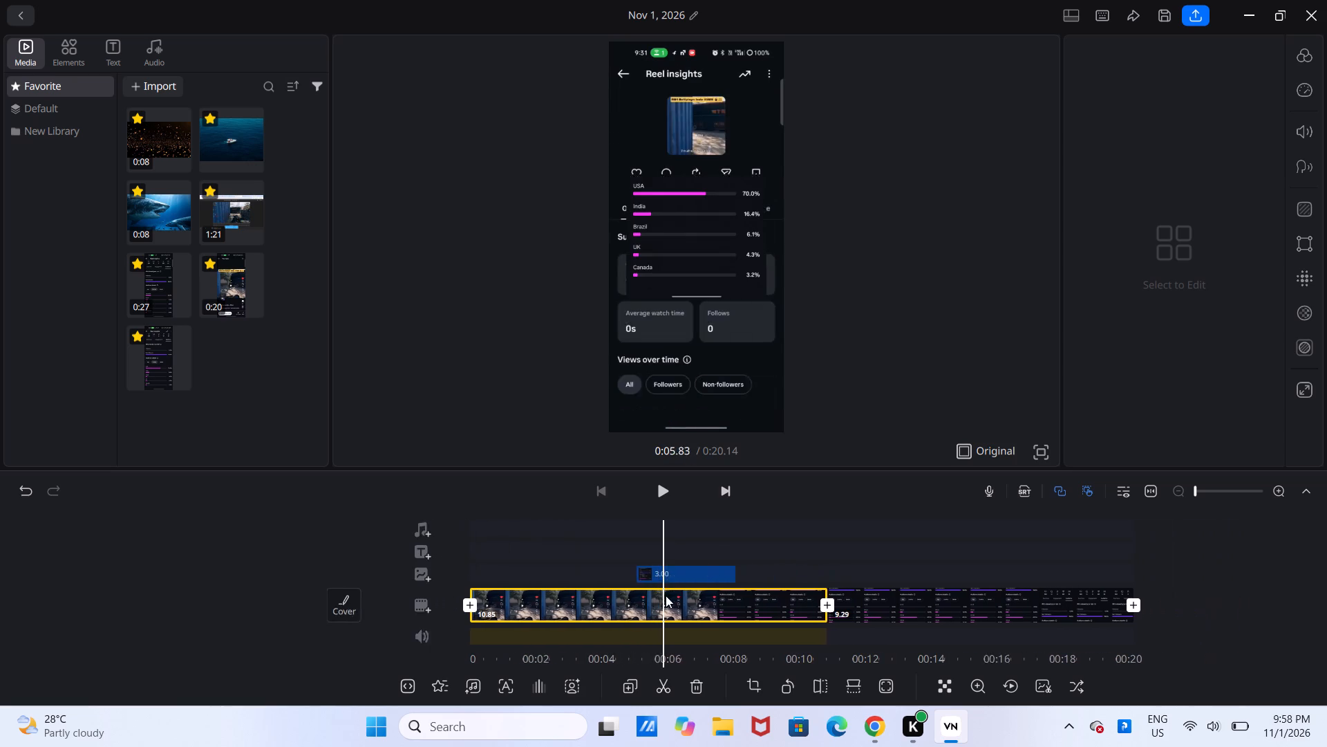
drag(666, 596, 507, 625)
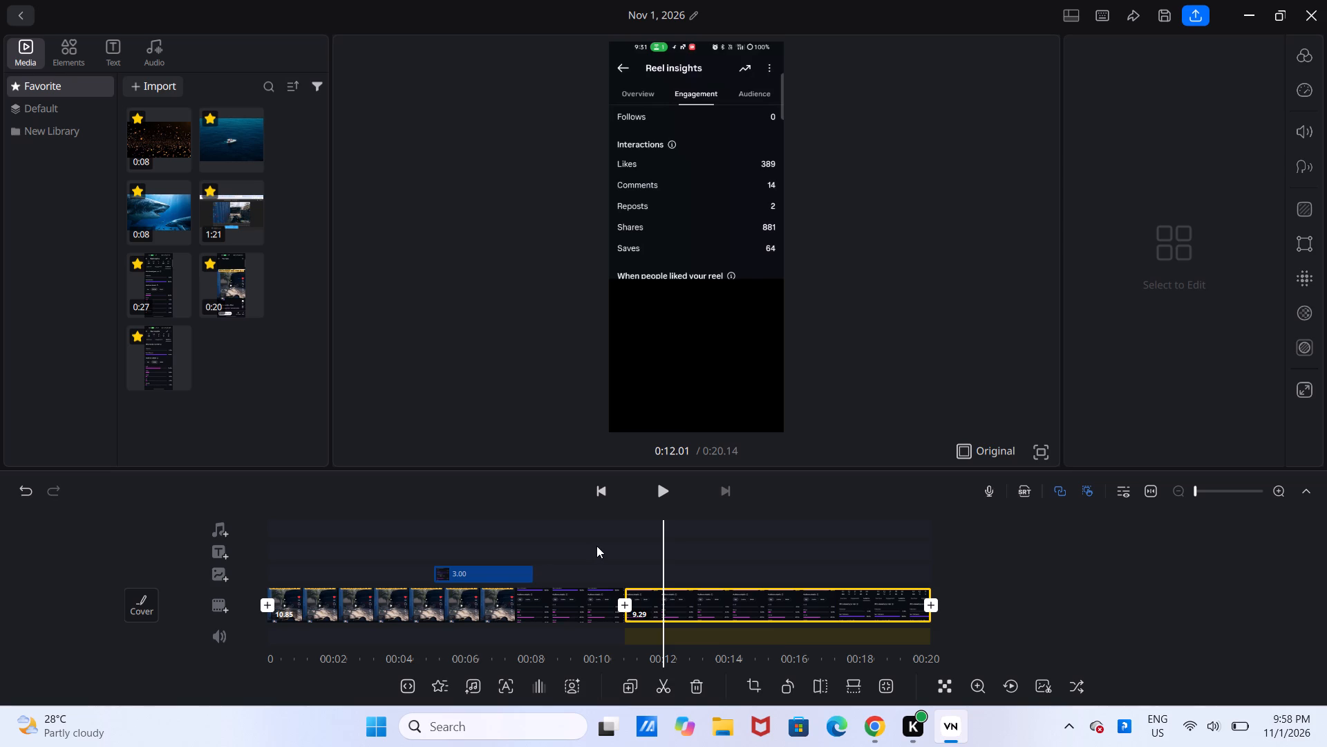
key(ctrl+z)
key(ctrl+z)
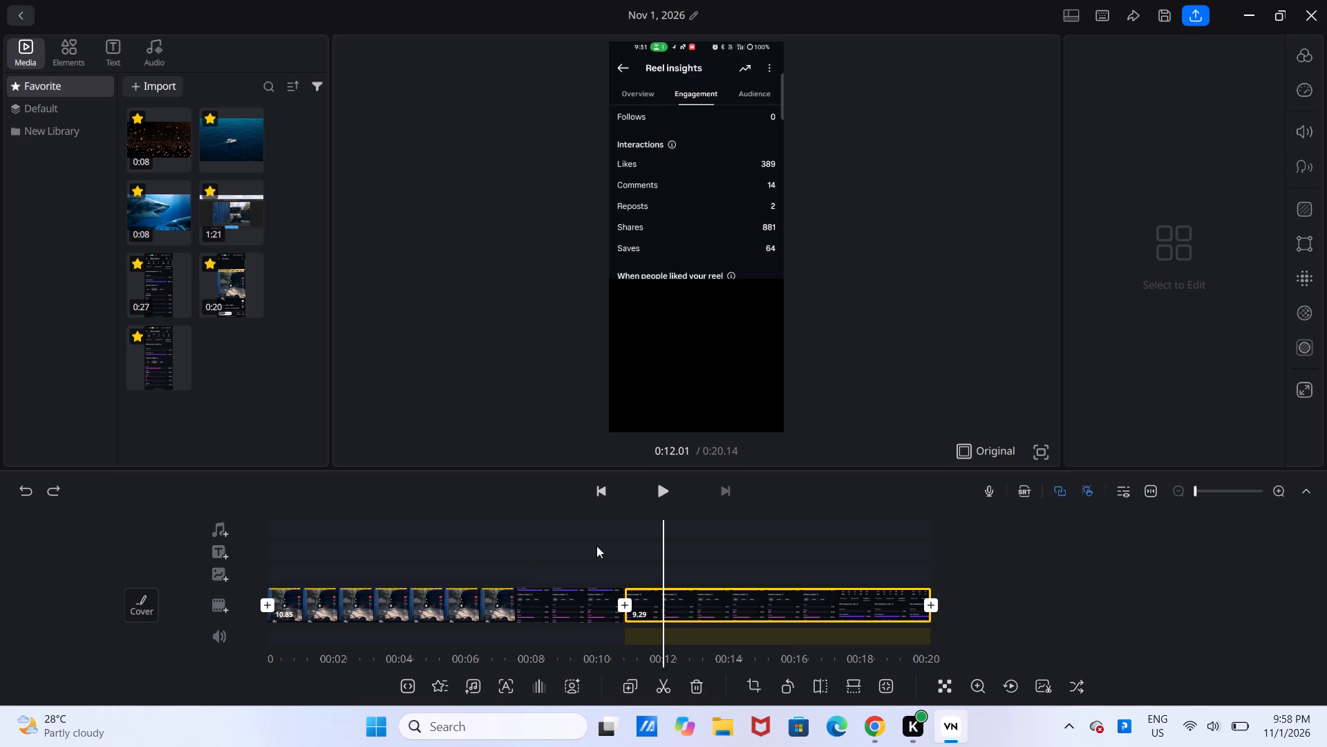
key(ctrl+z)
key(ctrl+z)
key(ctrl+z)
key(ctrl+z)
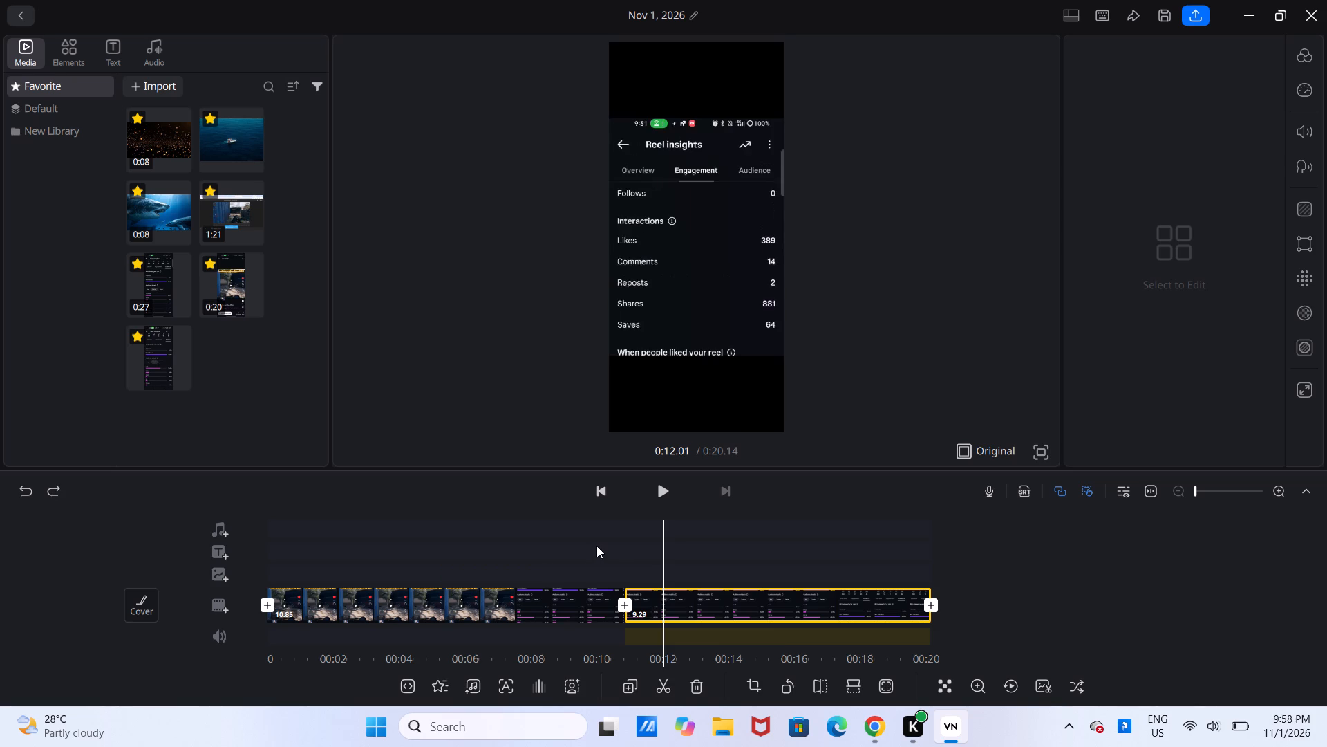
key(ctrl+z)
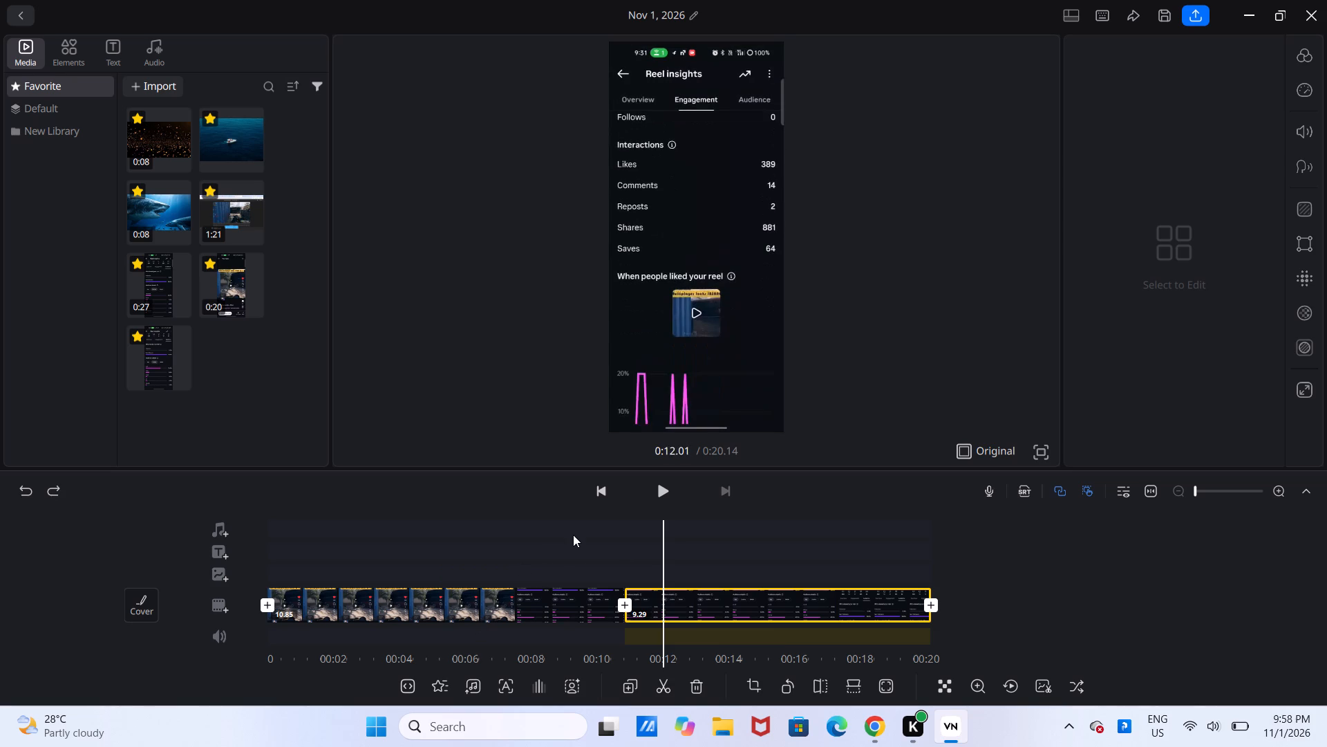
Split the second timeline clip at 0:16.83, where the audience details switch from Country to Gender.
click(573, 535)
drag(573, 535, 602, 544)
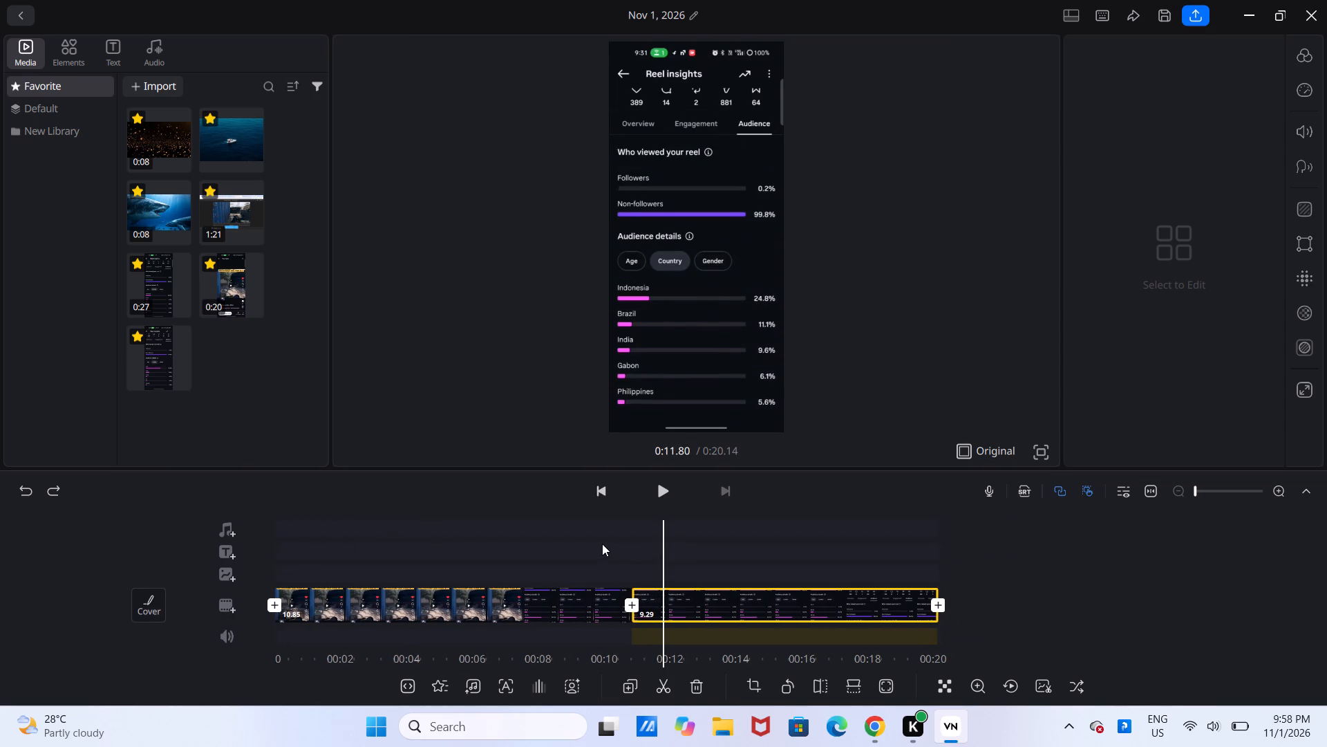
drag(602, 544, 579, 544)
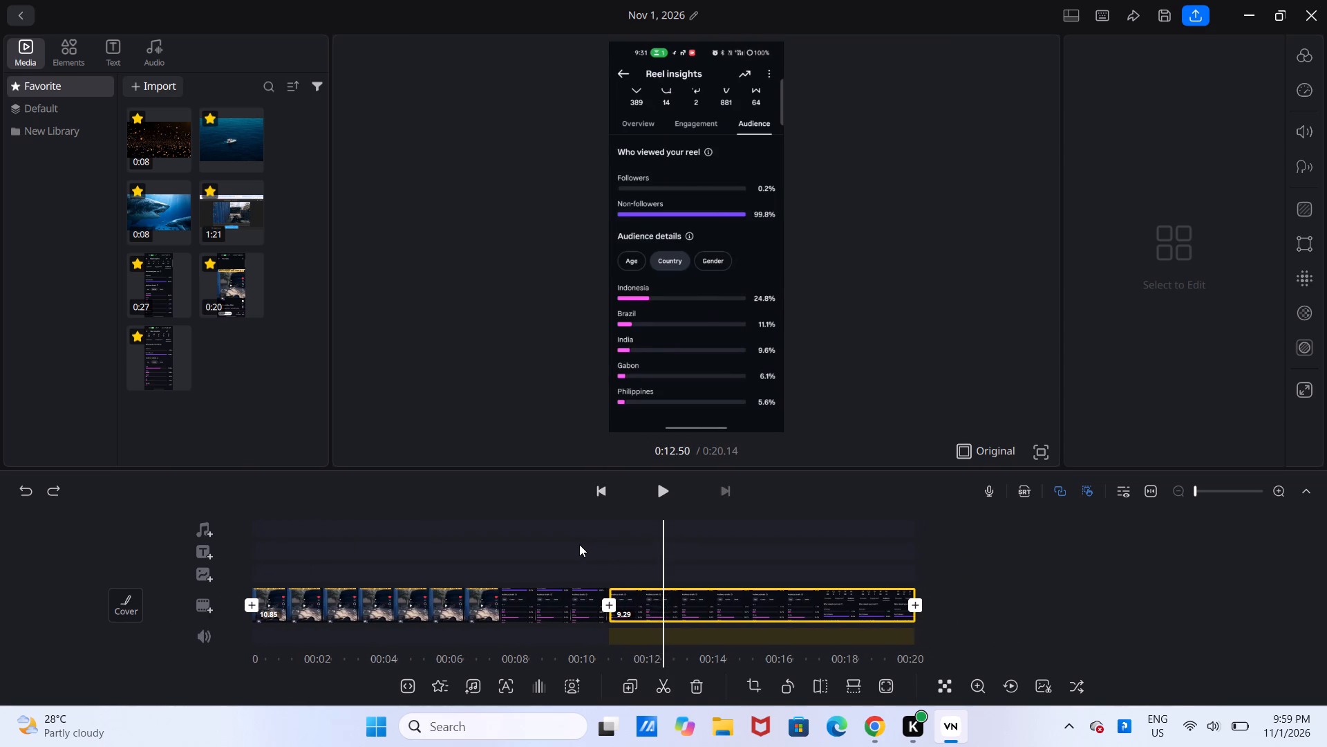
drag(579, 544, 558, 544)
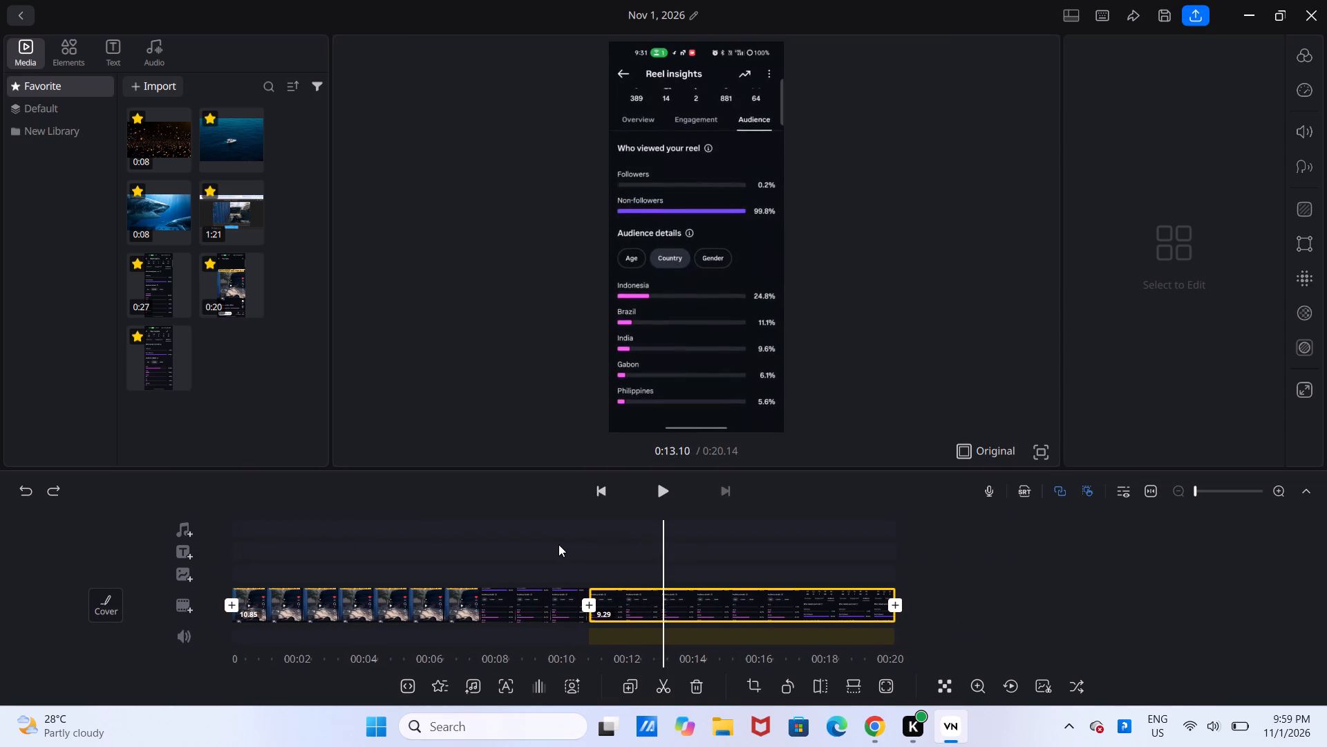
drag(558, 544, 537, 546)
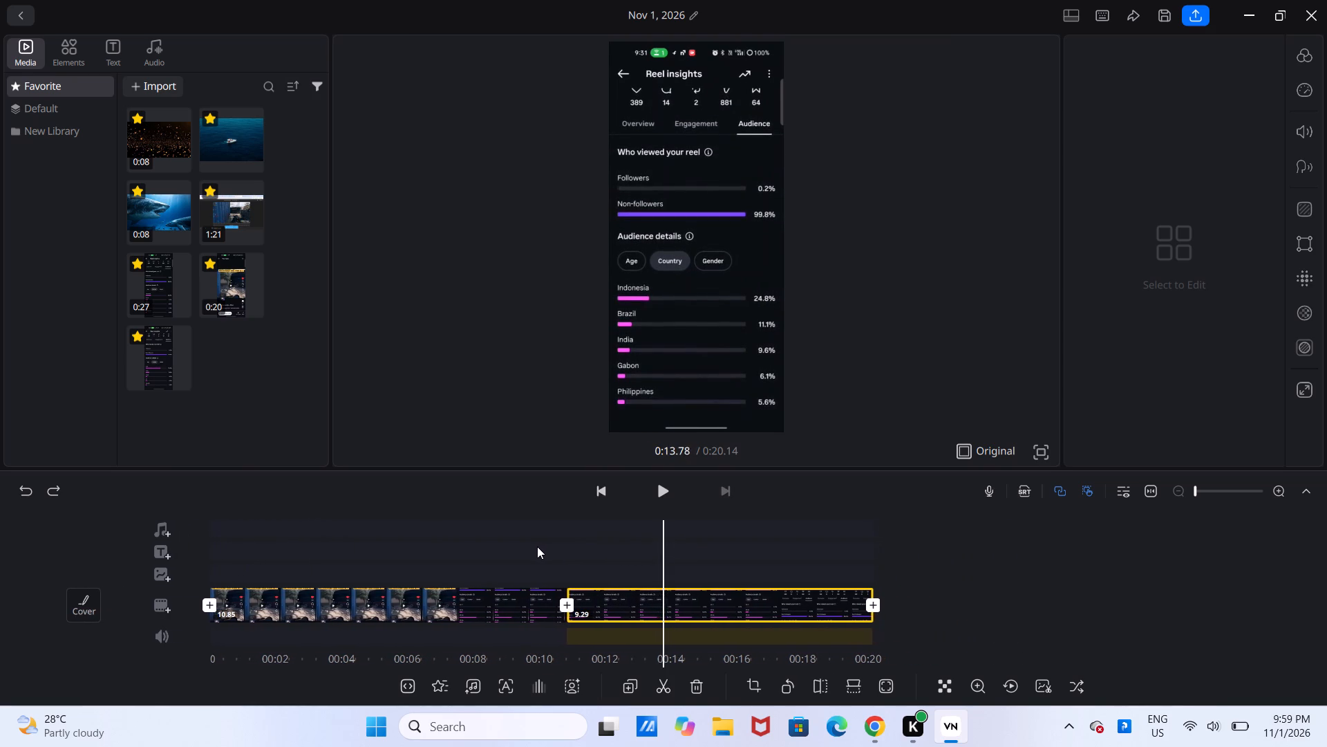
drag(537, 546, 515, 547)
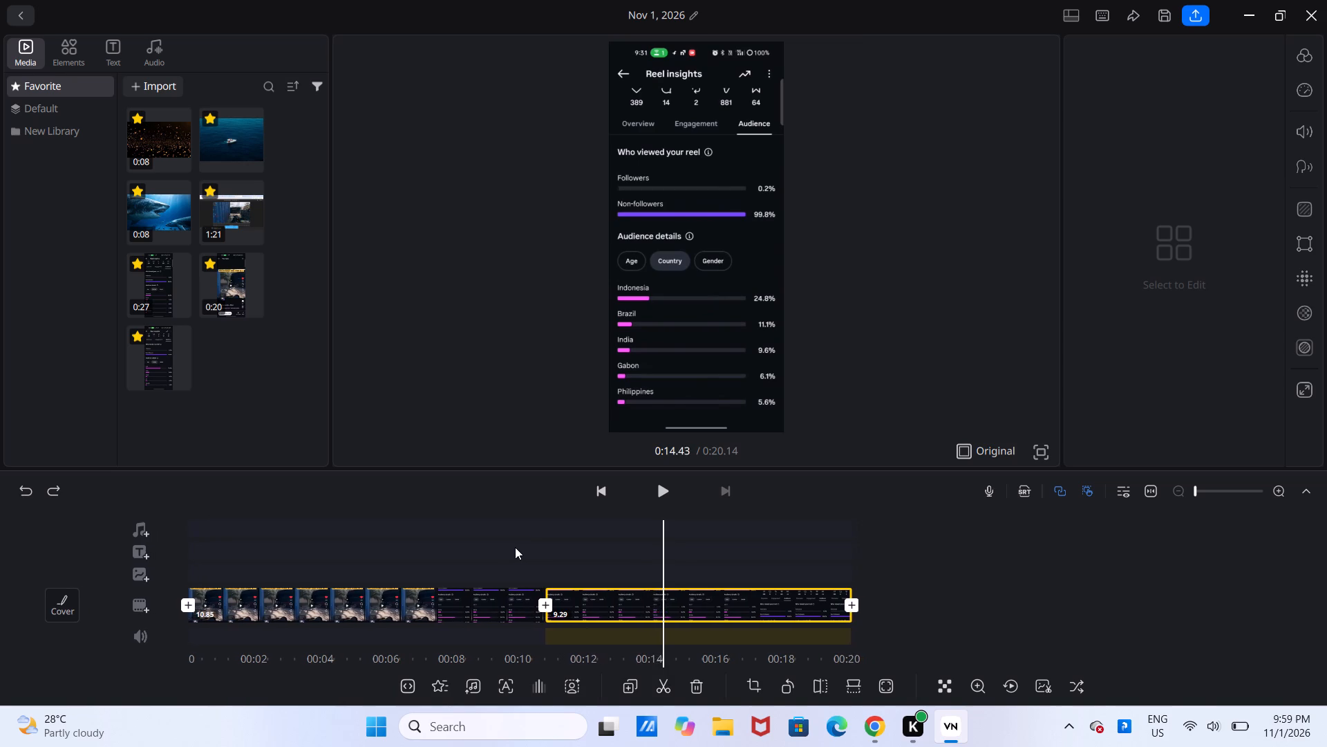
drag(515, 547, 507, 547)
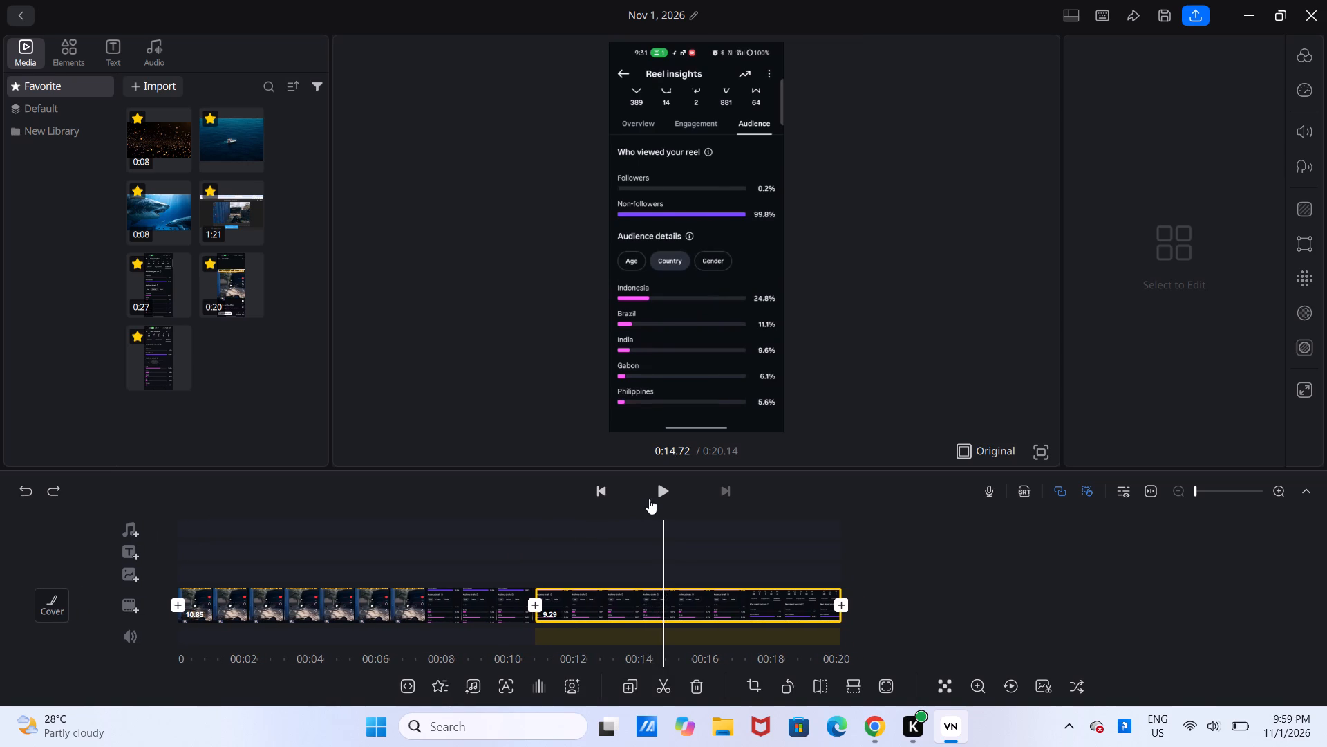
click(655, 497)
triple_click(655, 497)
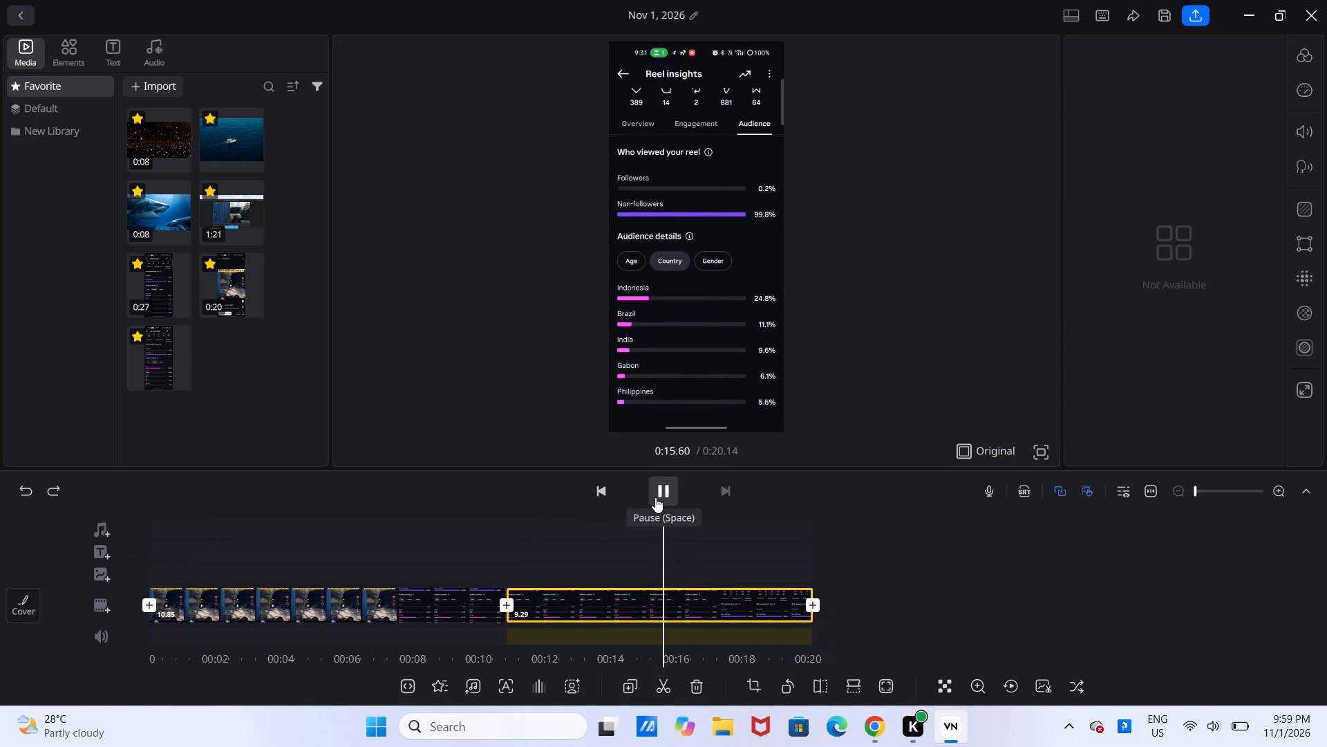
click(655, 497)
click(655, 497)
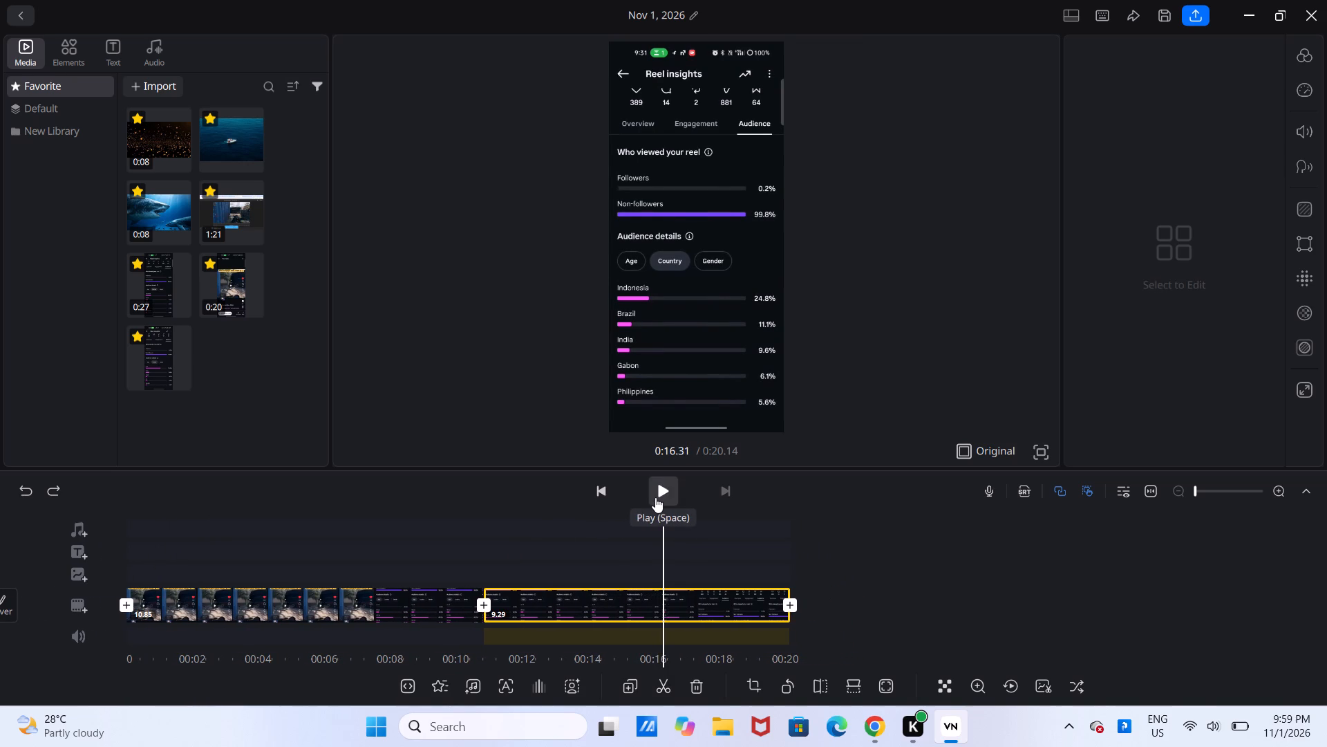
triple_click(655, 497)
click(655, 497)
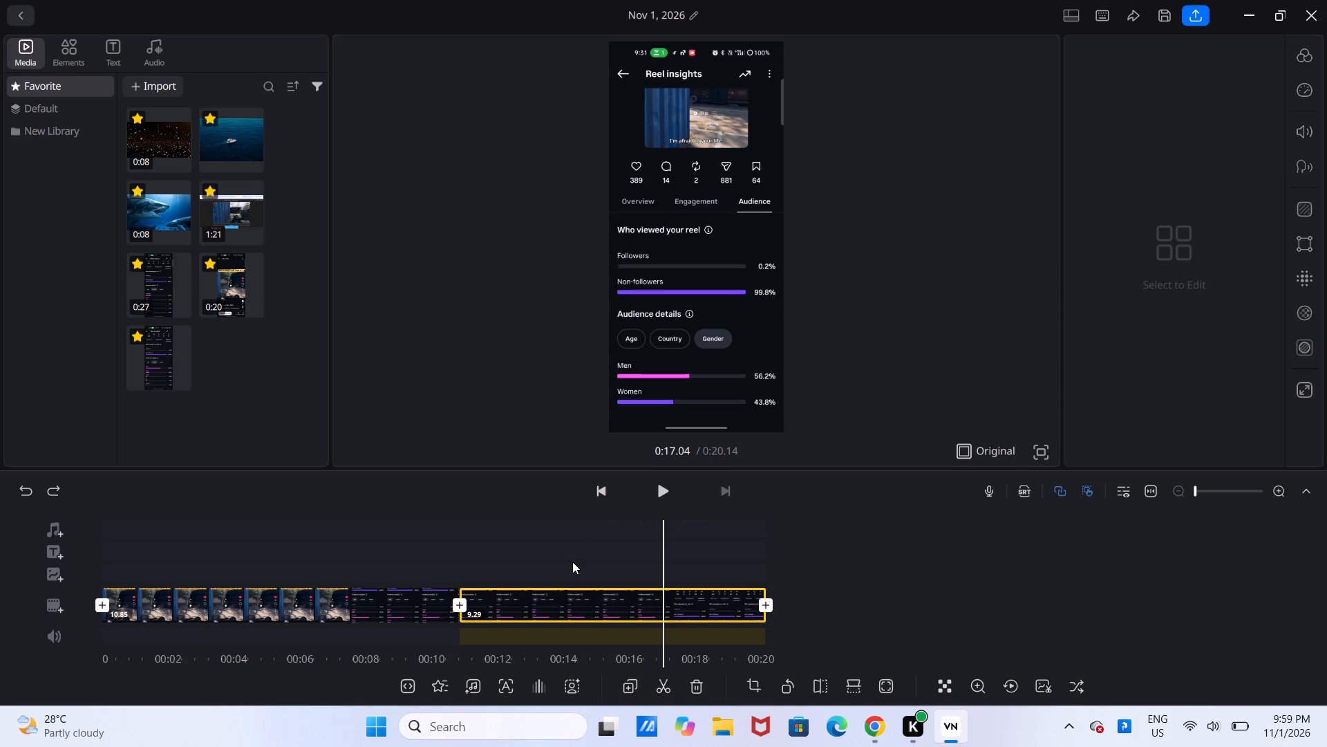
drag(572, 562, 606, 554)
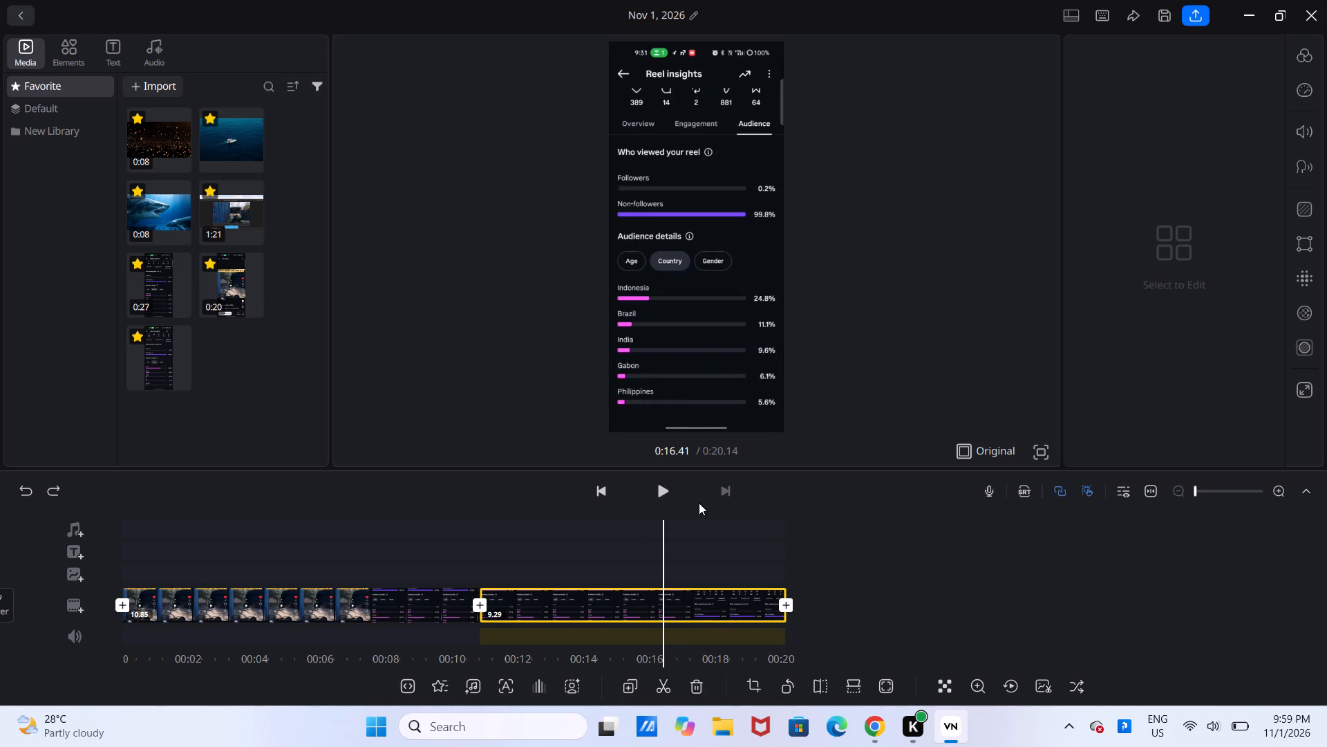
click(657, 490)
click(657, 490)
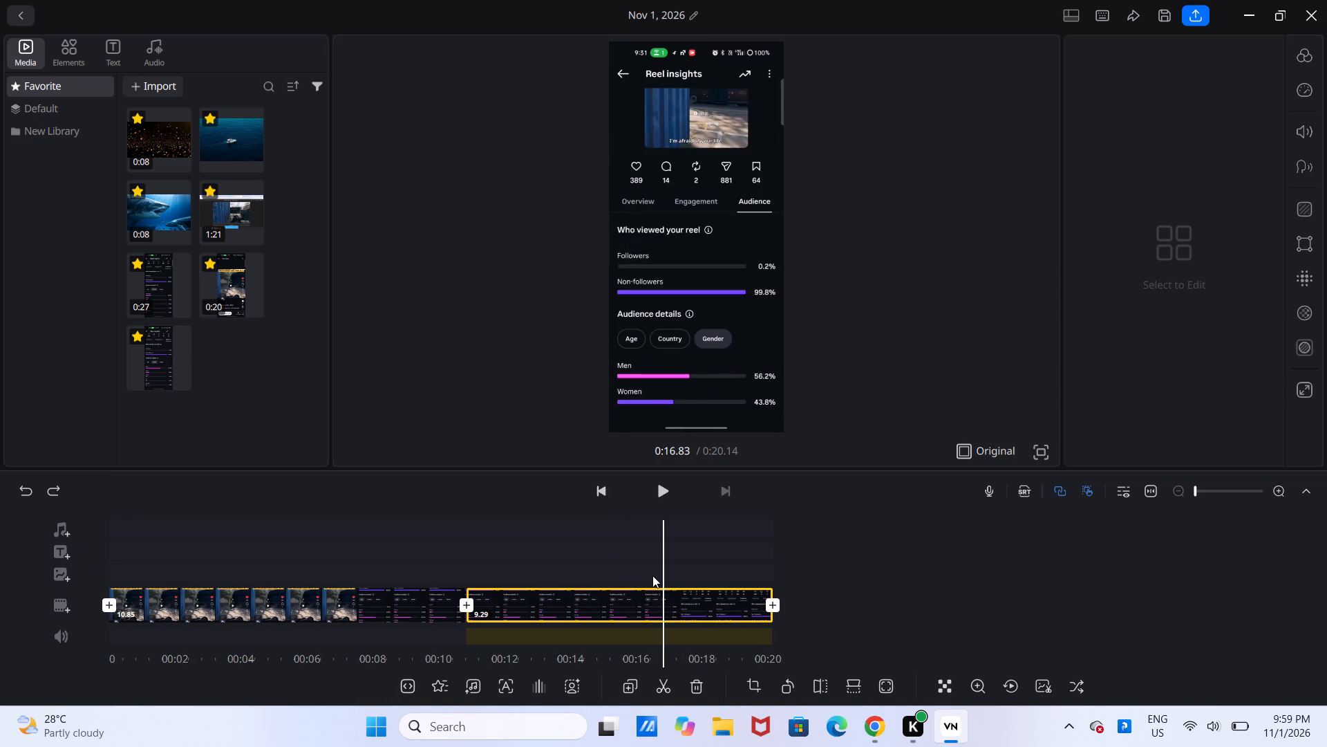
click(670, 684)
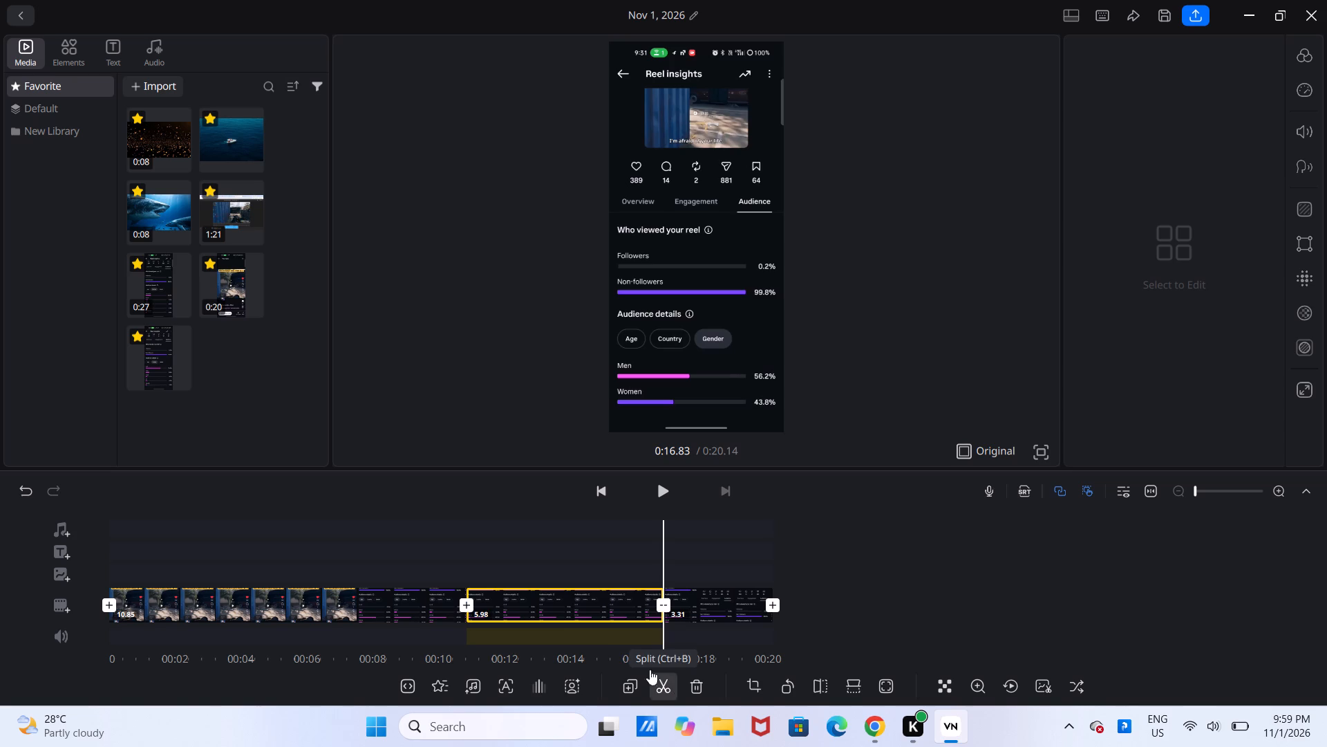
Crop the middle Country clip with the Free ratio, keeping everything from the status bar down to the Age, Country and Gender buttons.
click(621, 610)
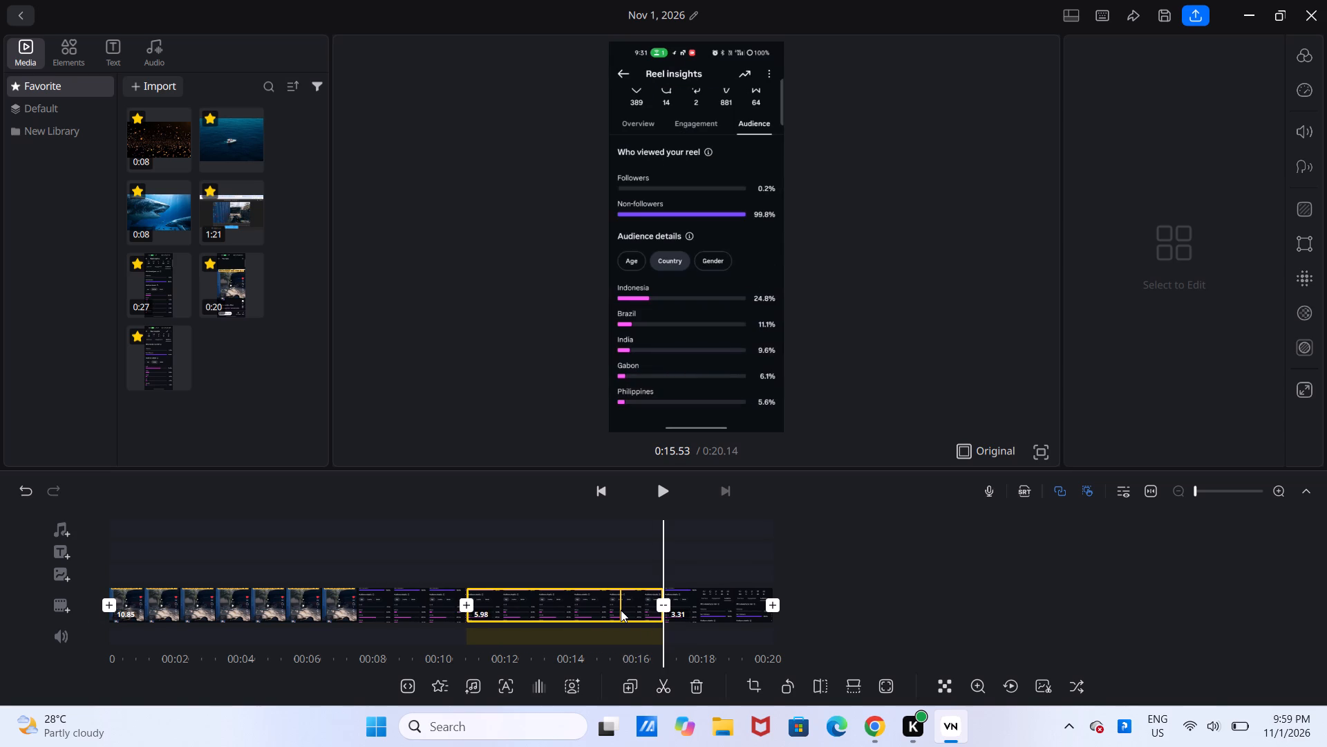
double_click(621, 610)
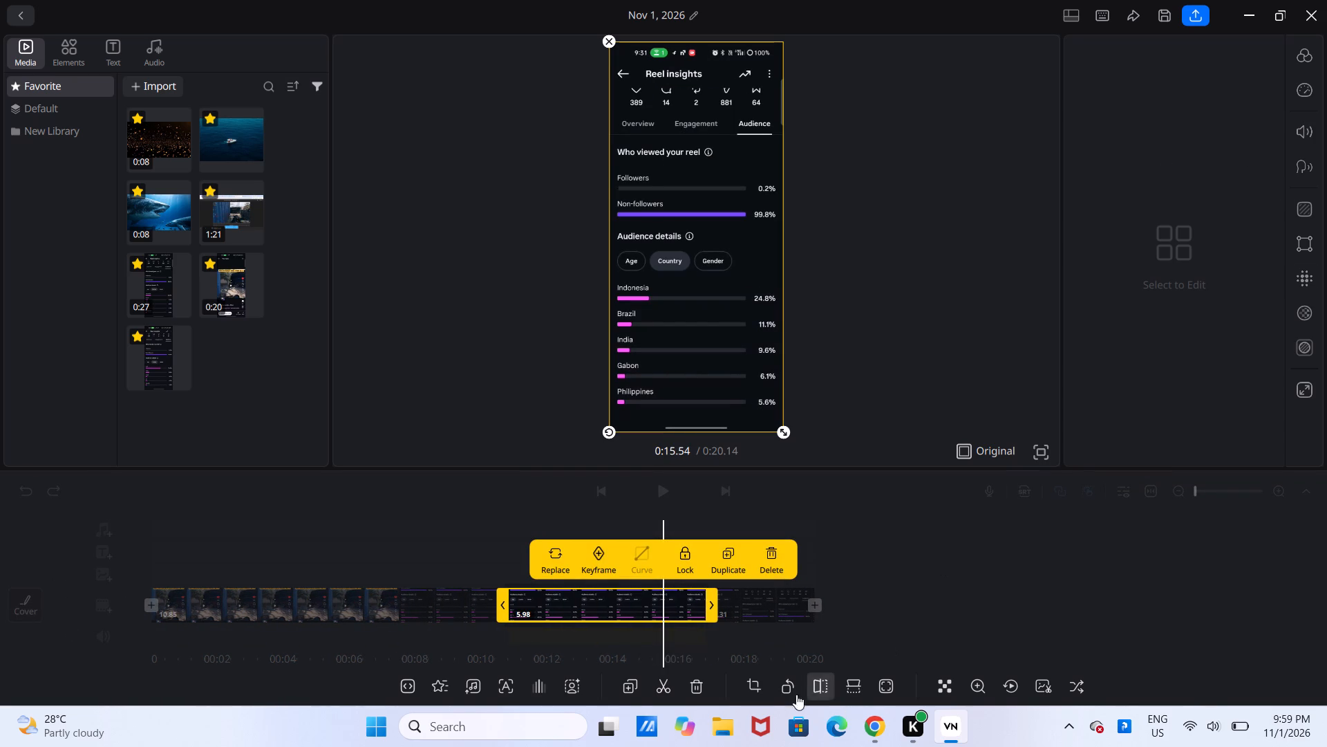
drag(738, 693, 749, 688)
click(749, 688)
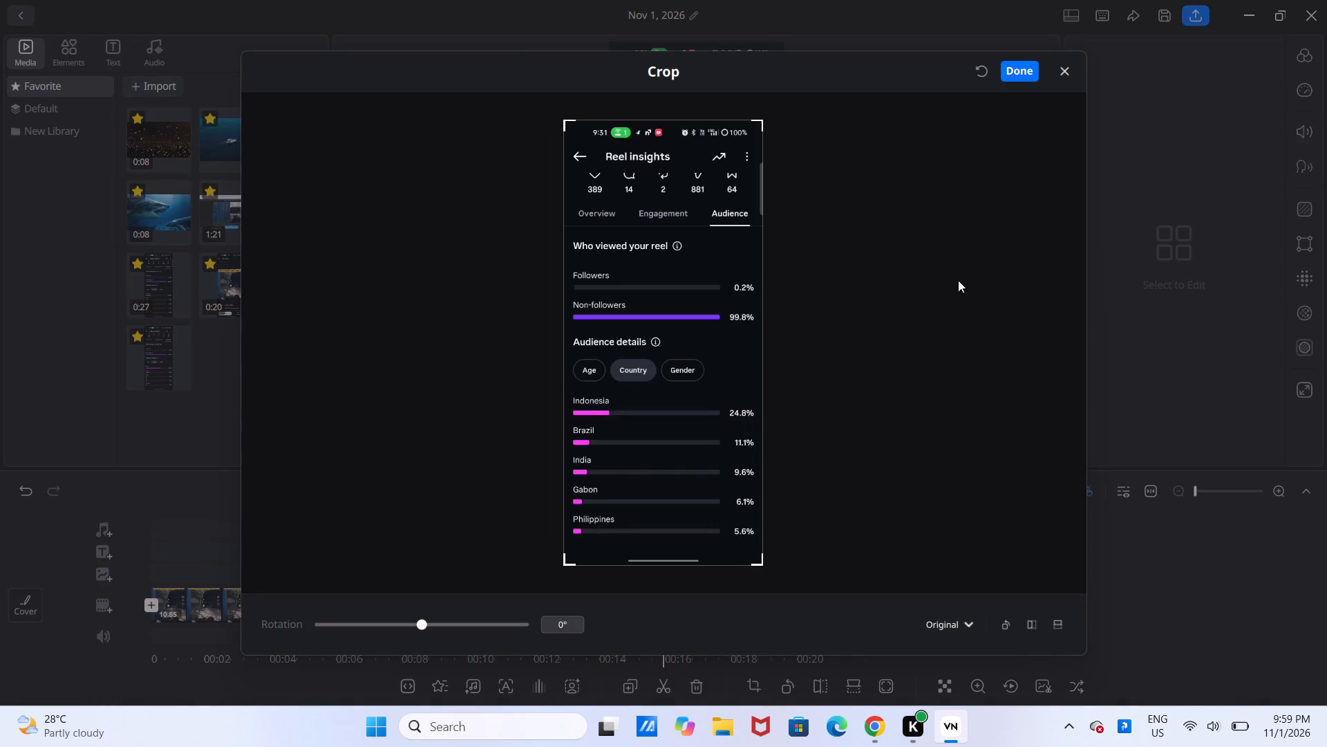
click(935, 627)
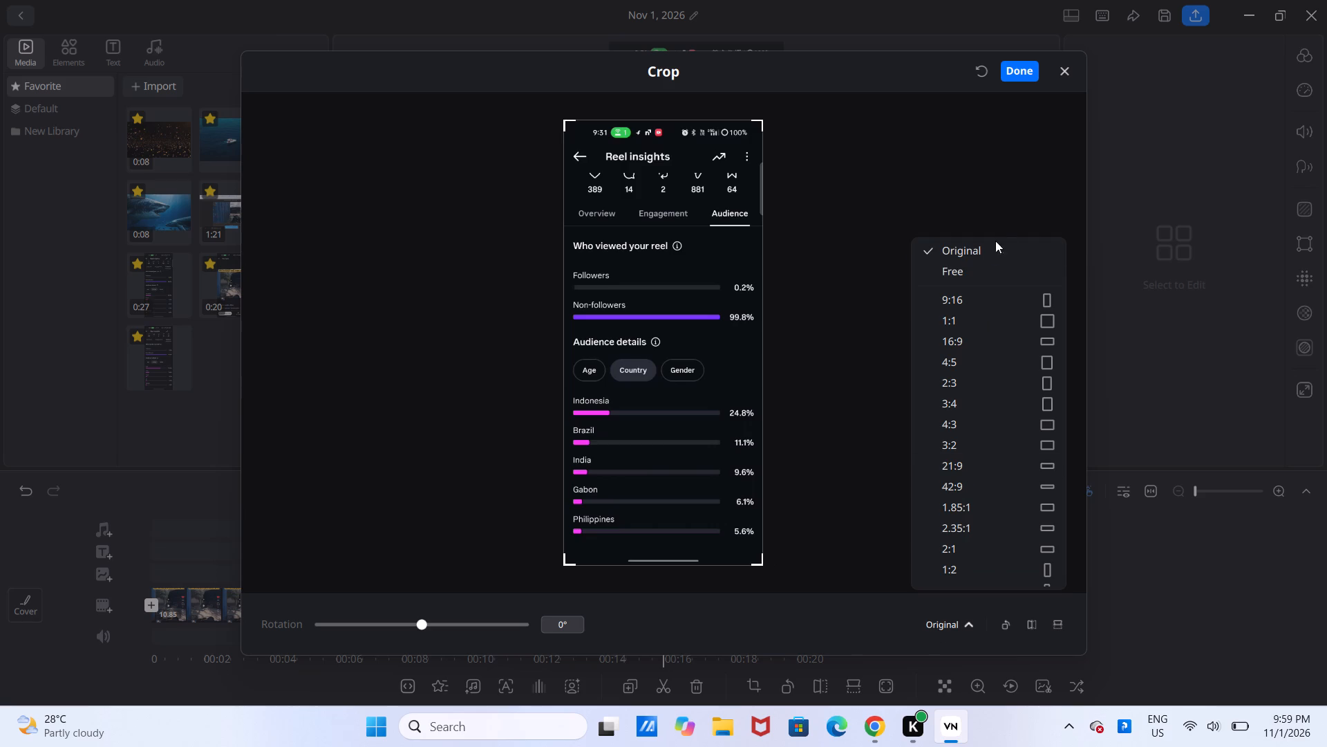
click(981, 273)
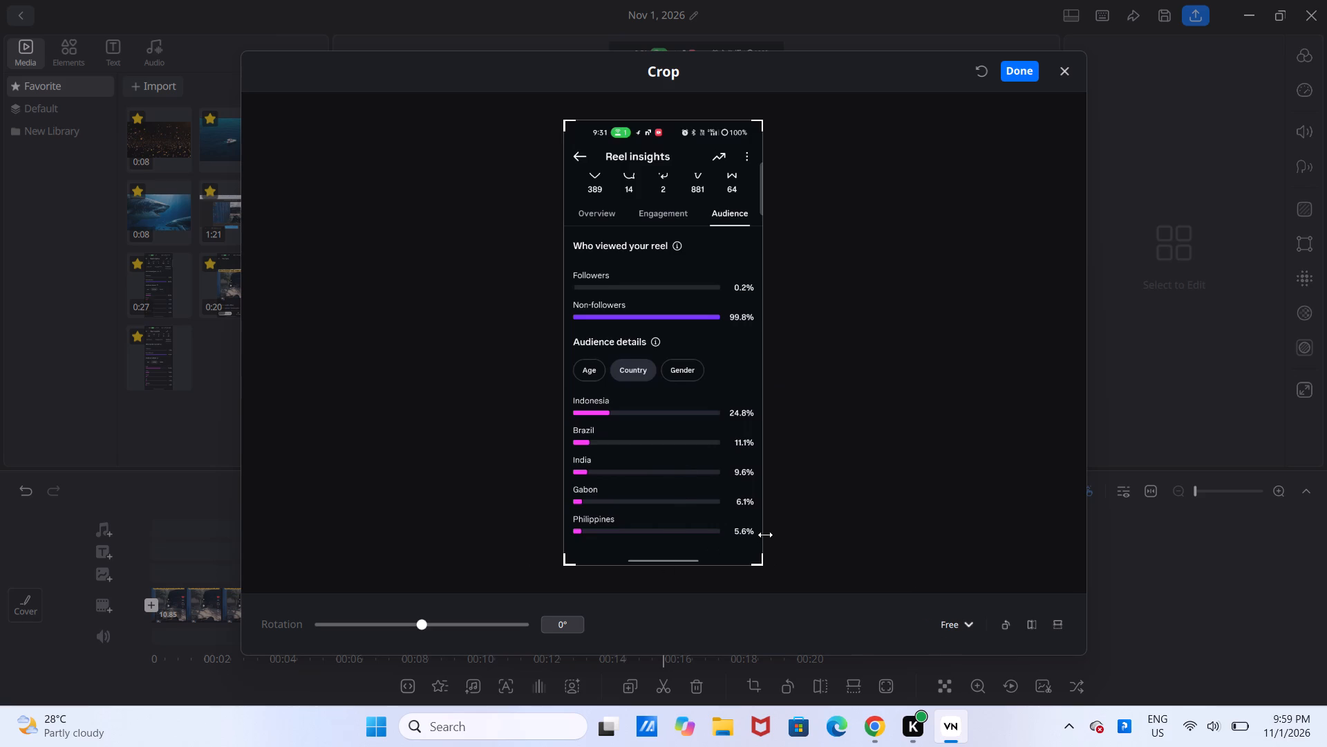
drag(759, 564, 796, 376)
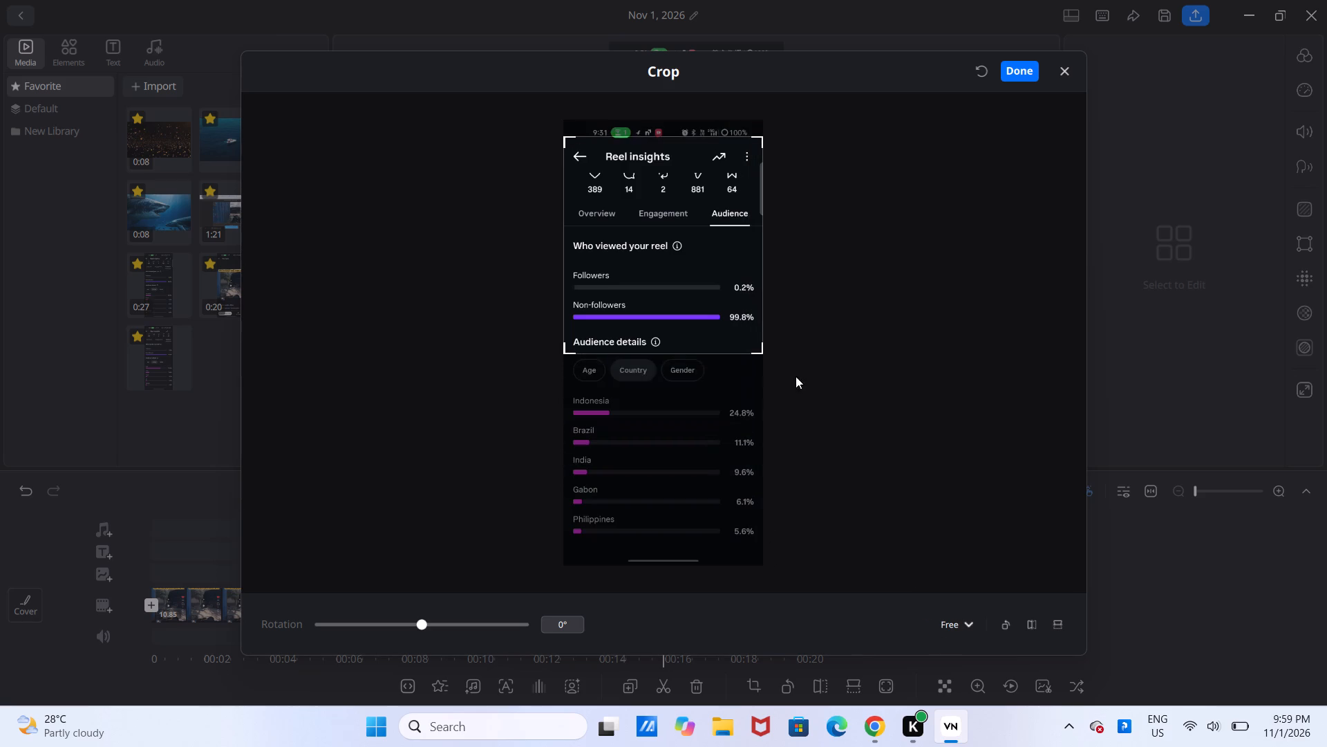
drag(796, 376, 797, 414)
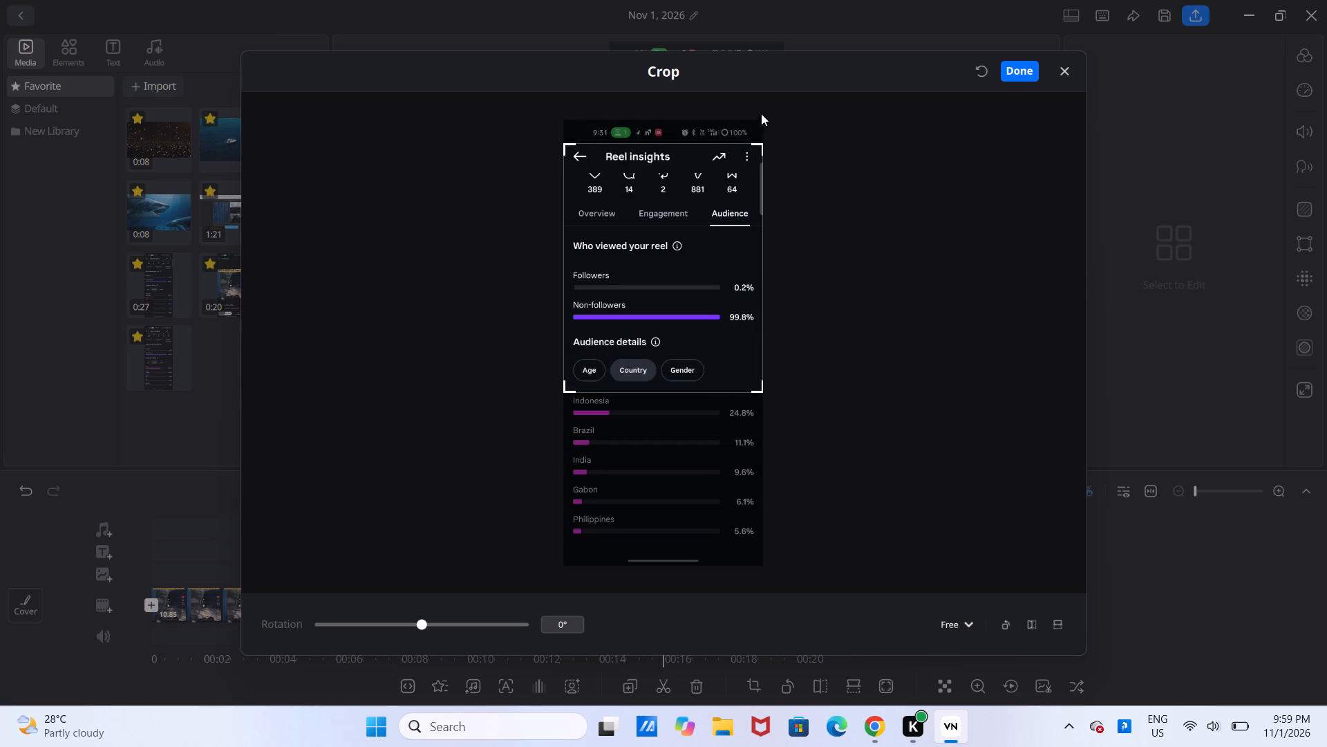
drag(763, 147, 780, 103)
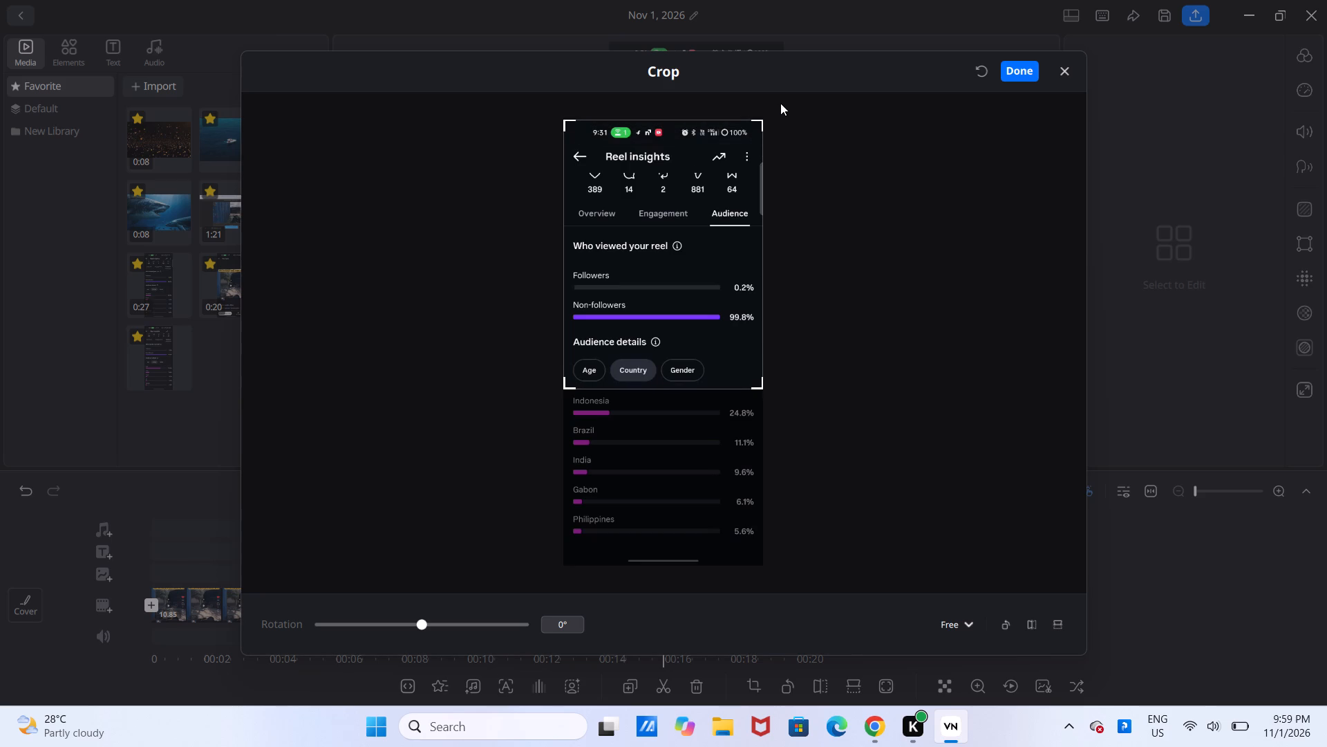
click(1022, 68)
Move the cropped Country clip up to the top of the video frame, leaving the space below it empty.
drag(670, 178, 670, 171)
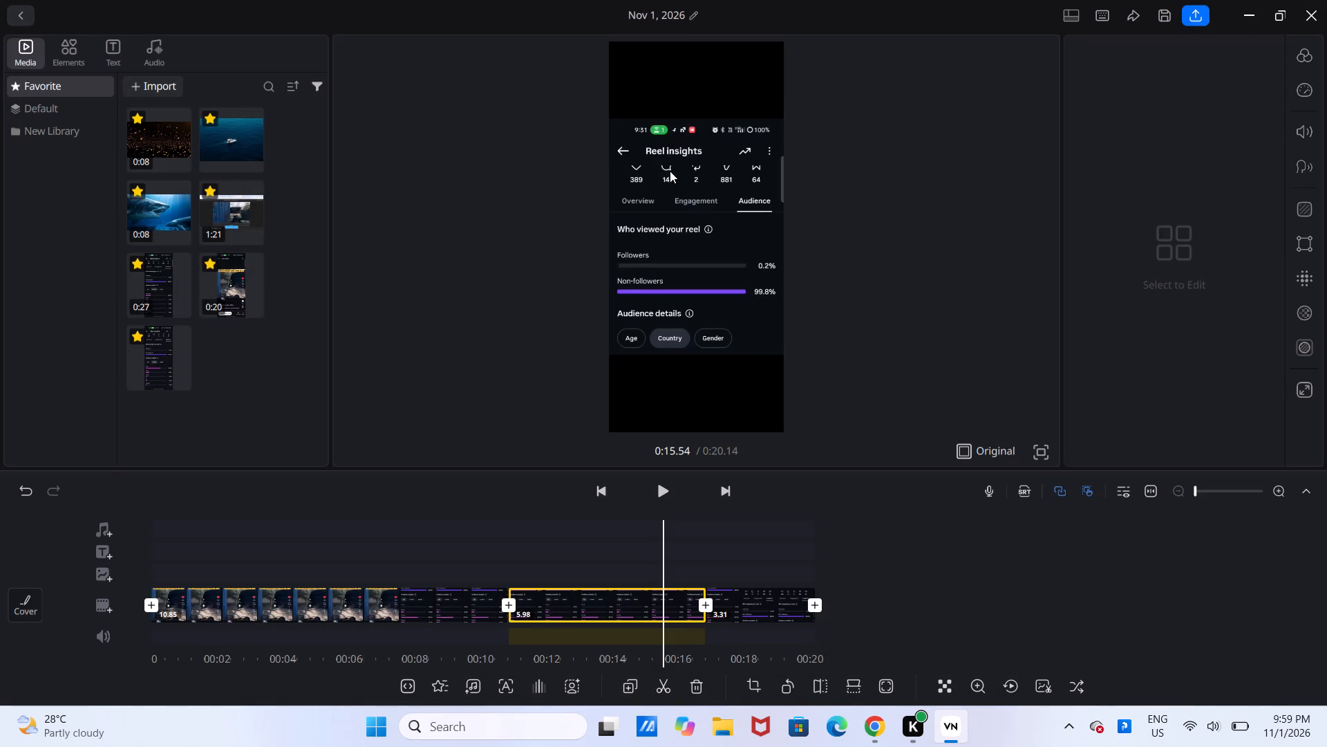
drag(670, 171, 668, 138)
drag(669, 173, 668, 167)
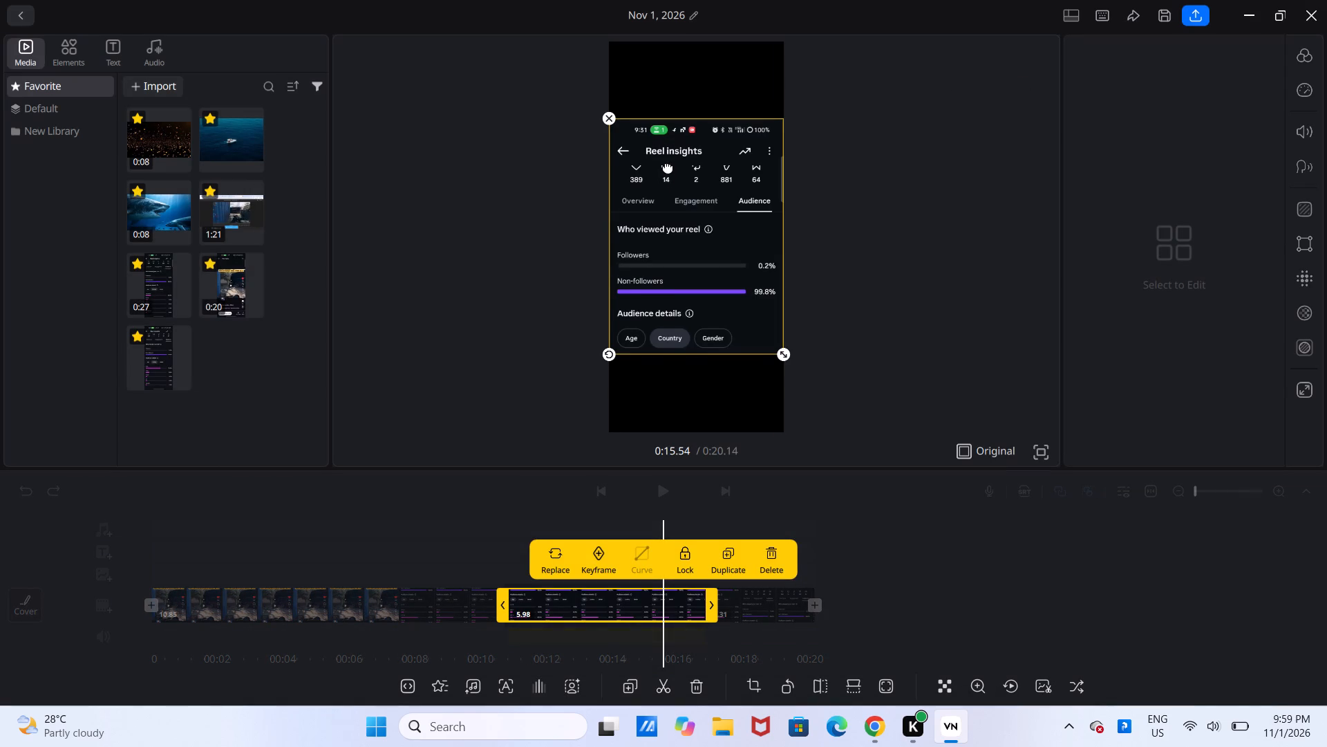
drag(668, 167, 667, 100)
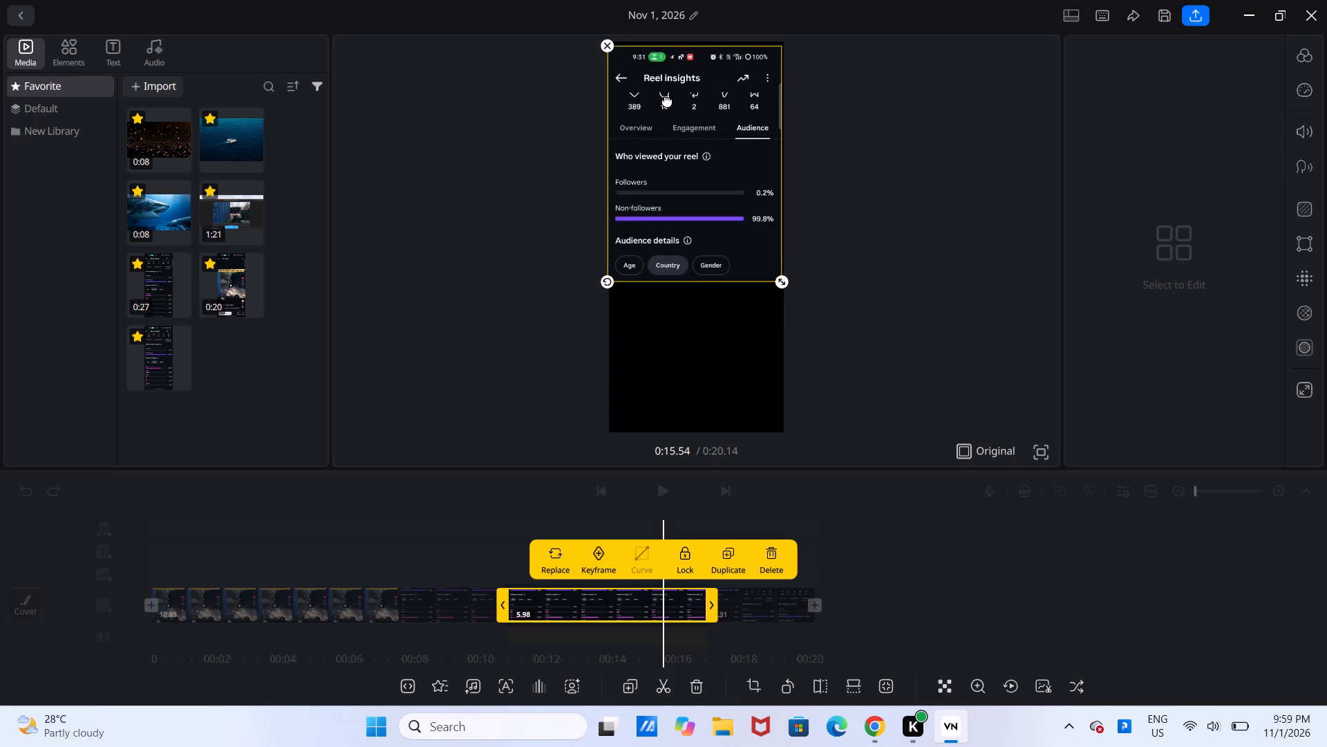
drag(667, 100, 668, 94)
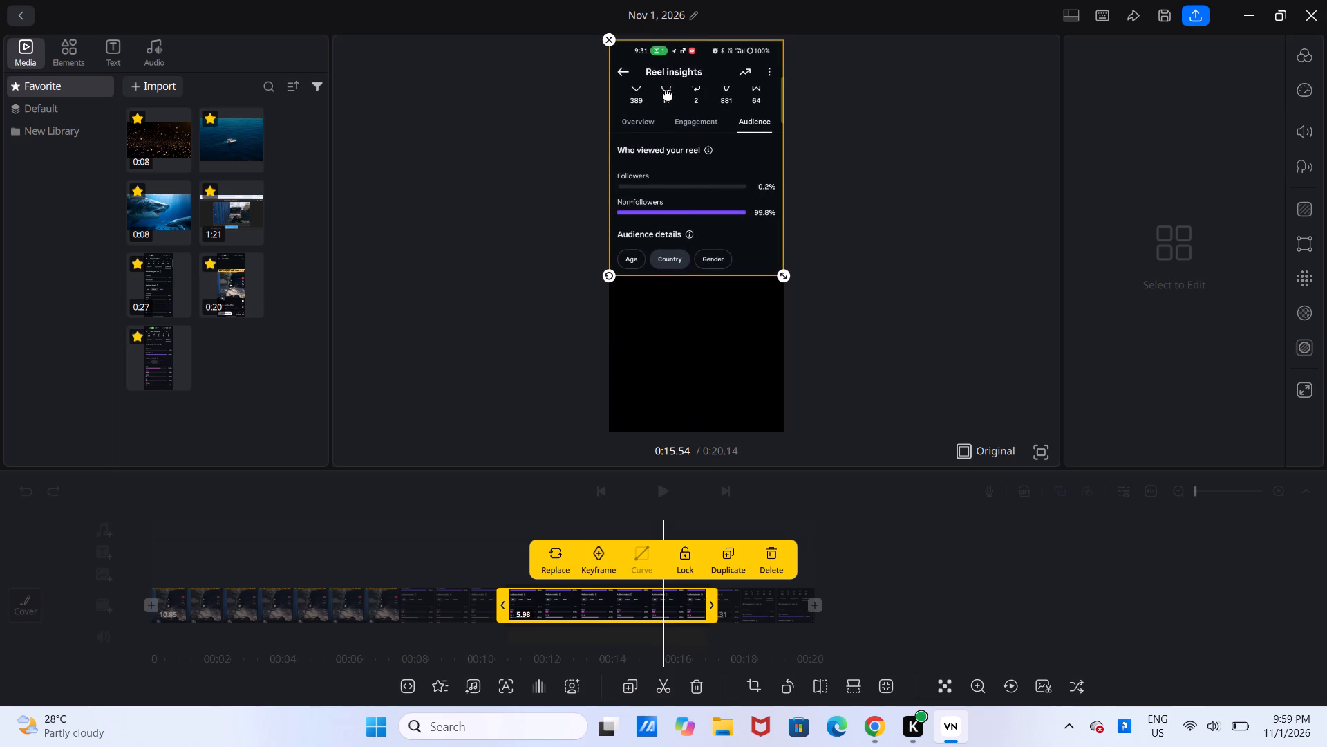
click(860, 271)
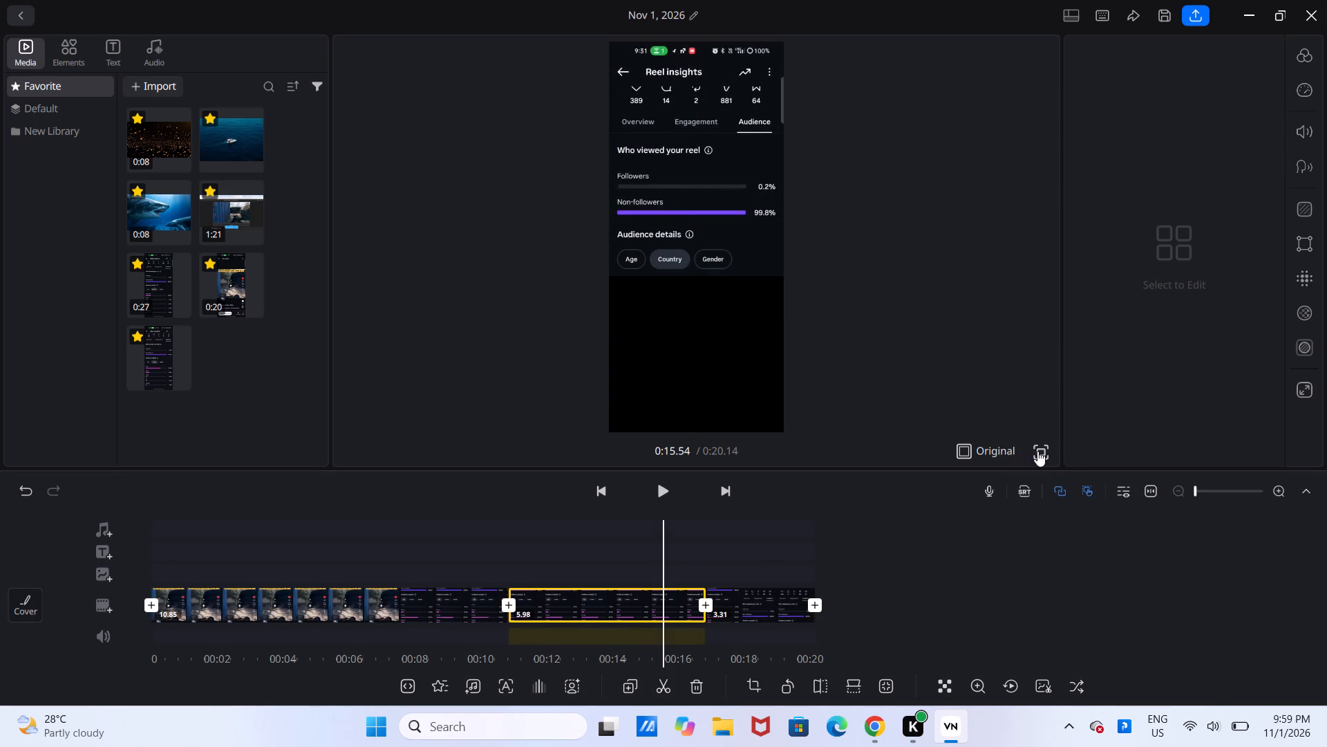
Preview the video full screen from about 0:06 to 0:11 to check the transition into the cropped Country clip.
click(1037, 451)
double_click(704, 318)
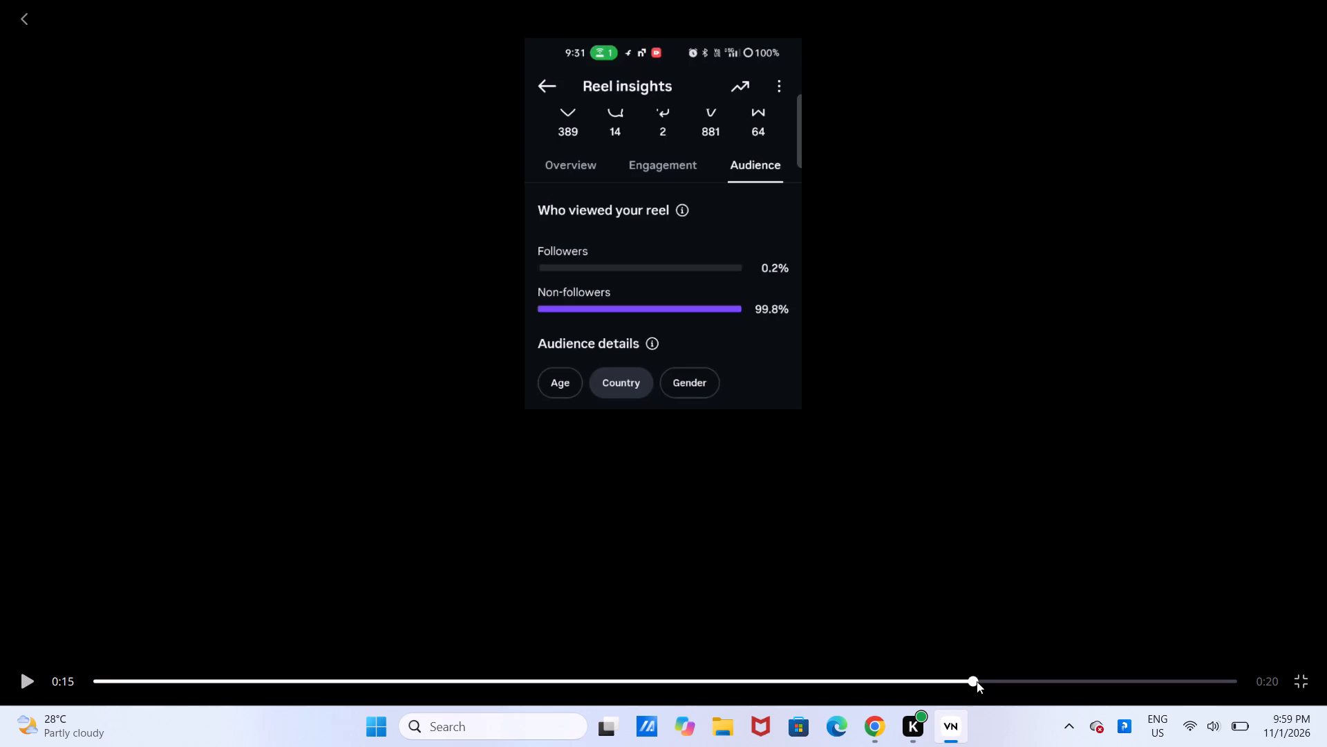
drag(977, 681, 455, 746)
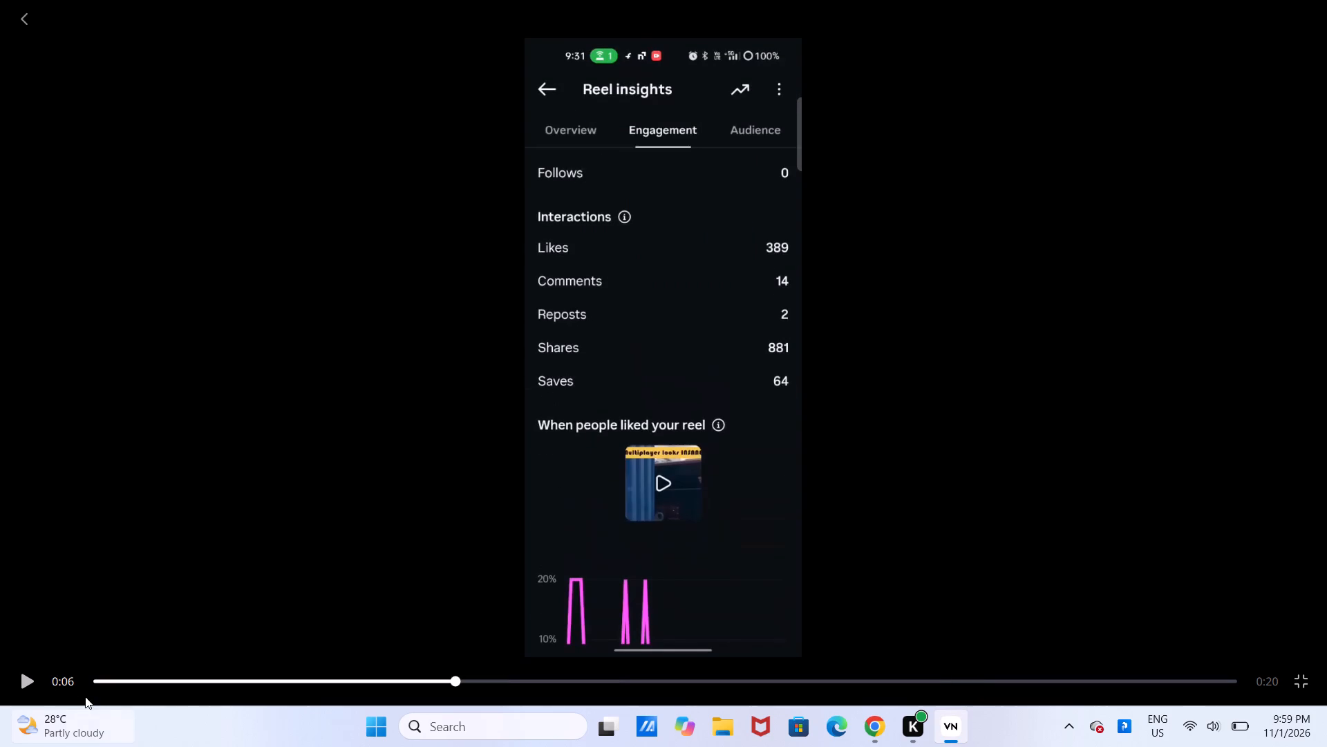
click(26, 675)
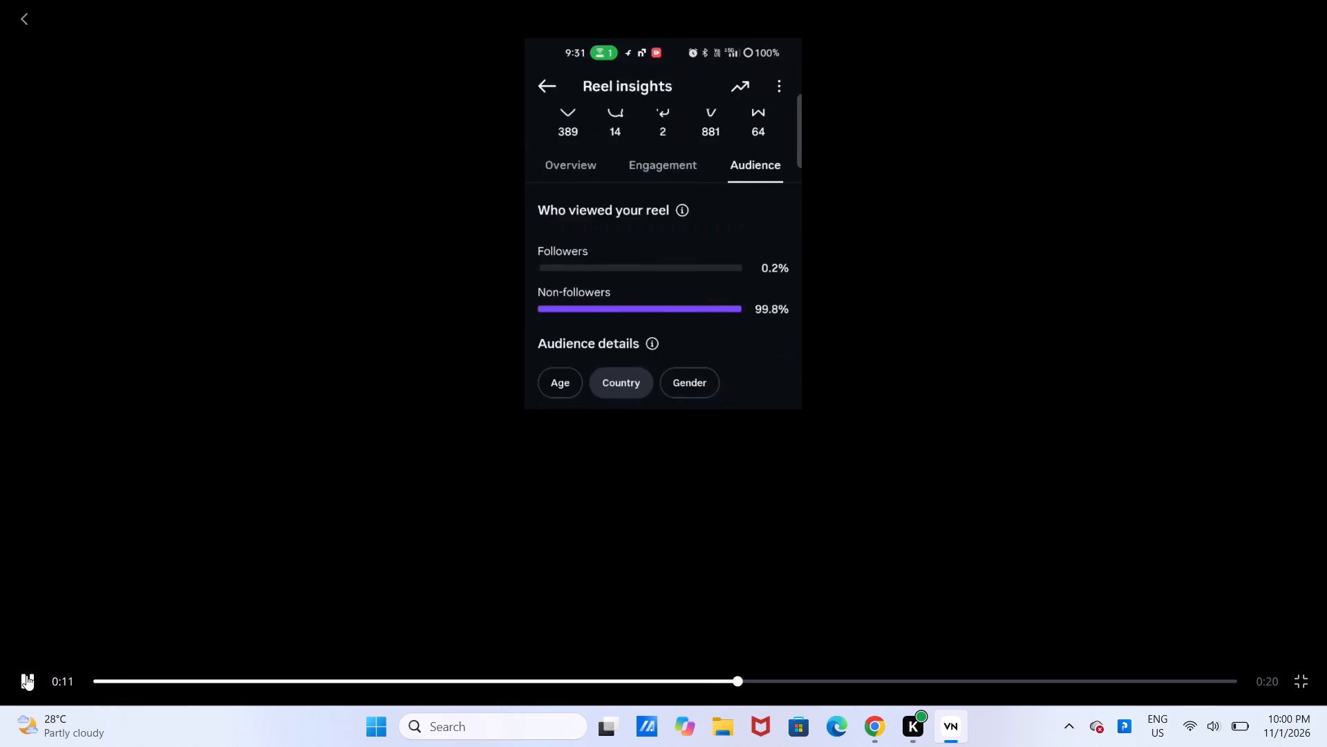
click(26, 675)
click(1306, 683)
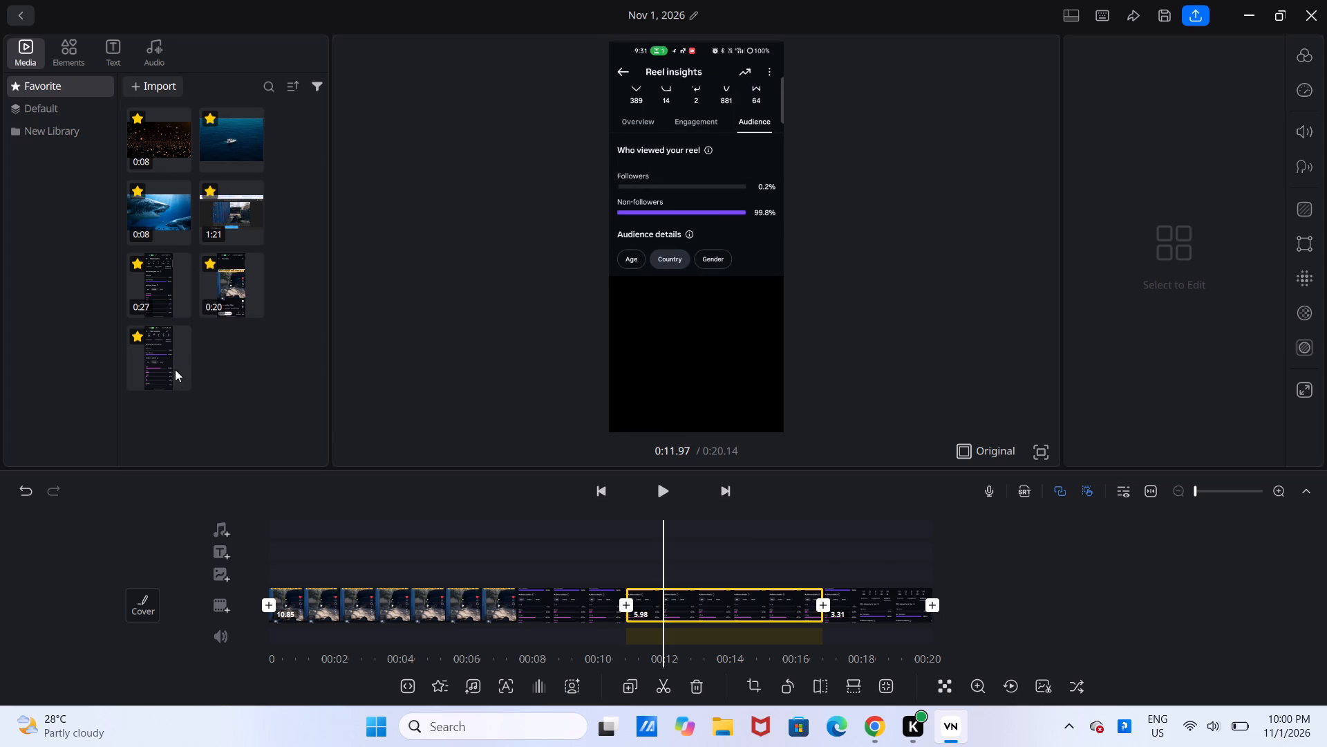
Place the USA audience breakdown media on the overlay track, starting at the beginning of the cropped Country clip.
drag(173, 367, 369, 578)
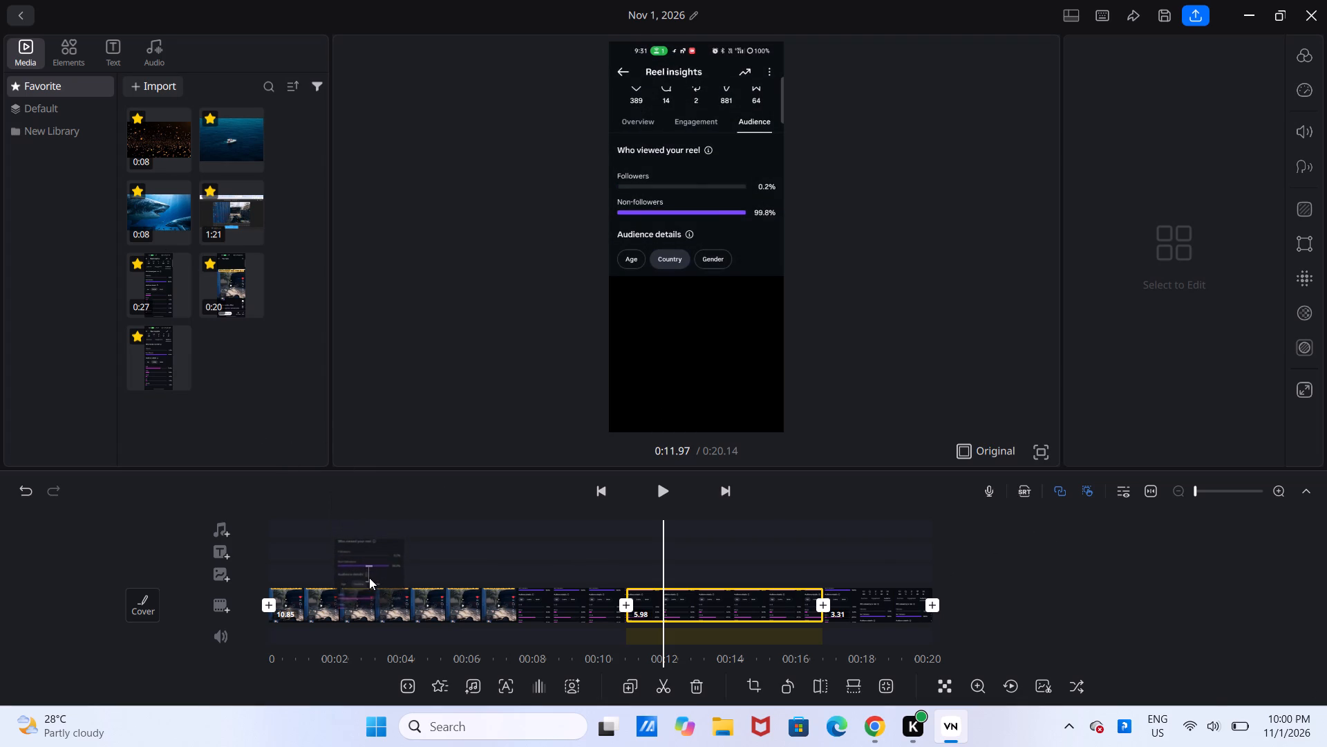
drag(369, 578, 368, 584)
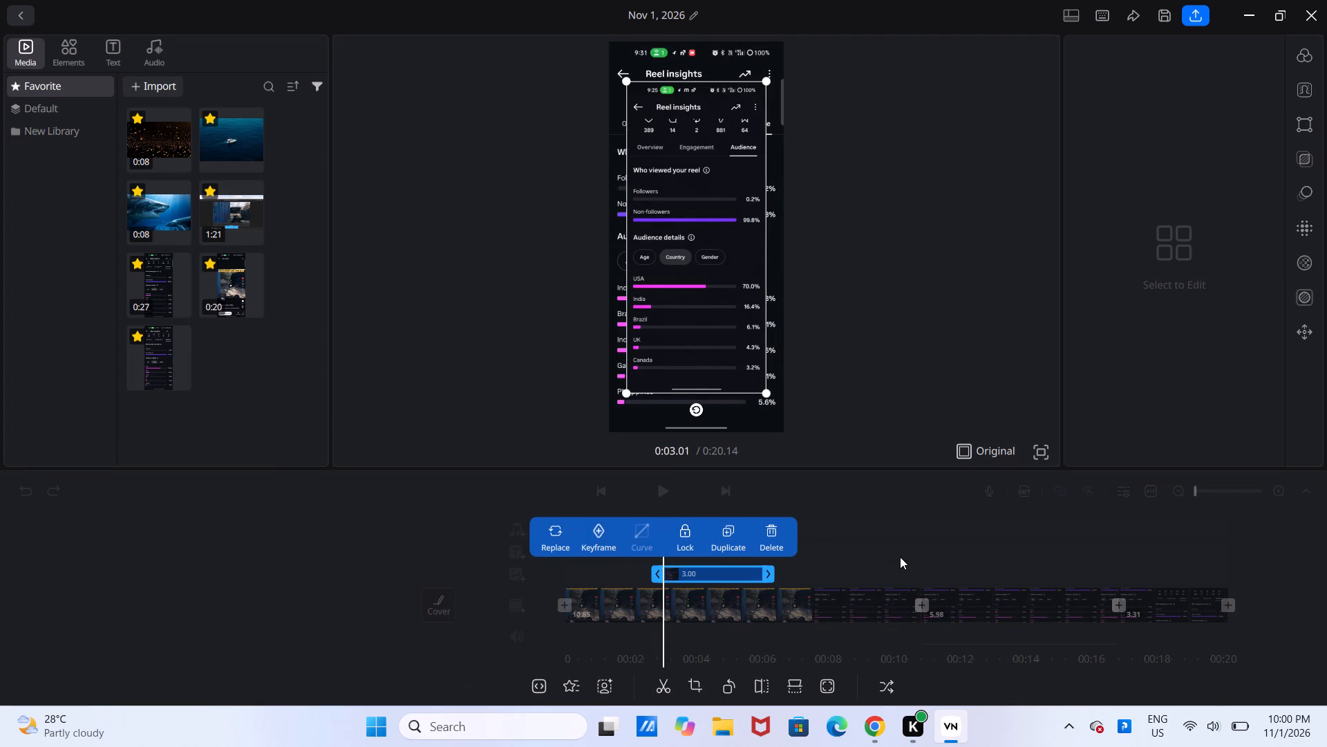
click(900, 557)
drag(900, 557, 617, 584)
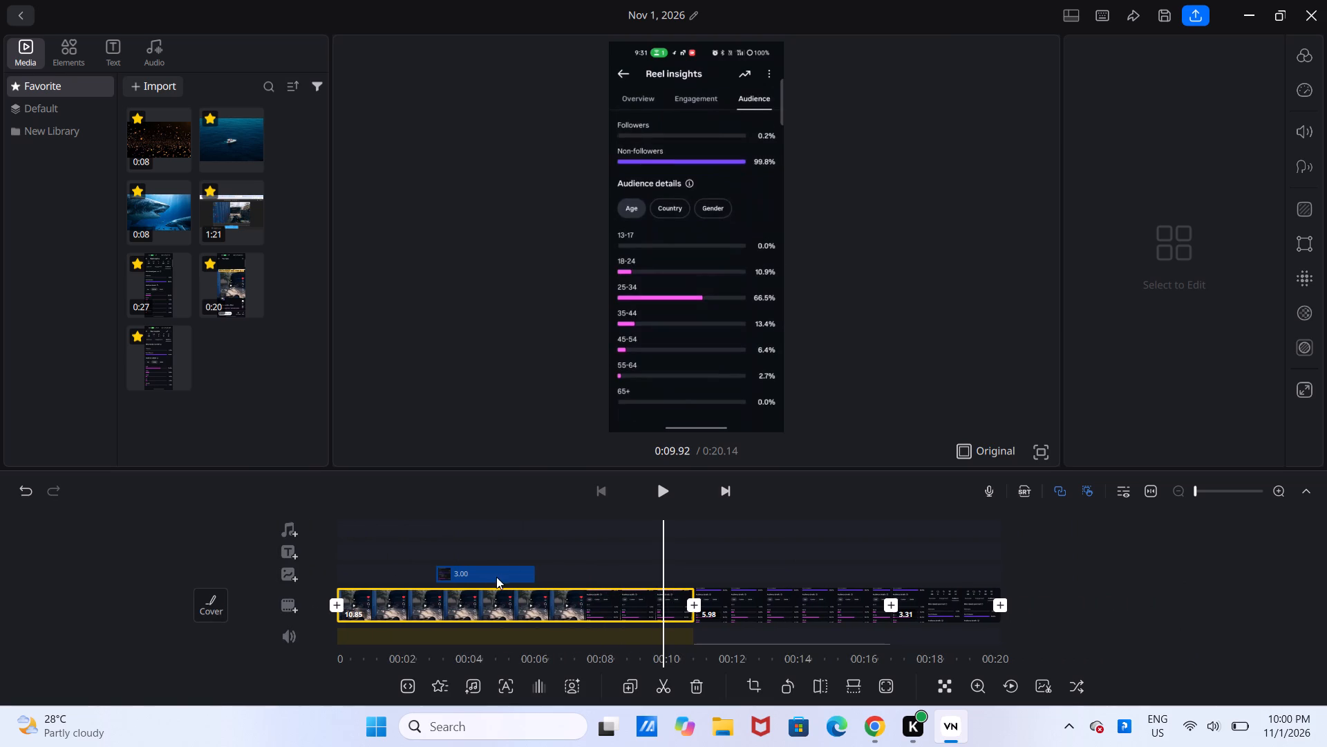
drag(491, 575, 568, 576)
click(568, 576)
drag(568, 576, 729, 564)
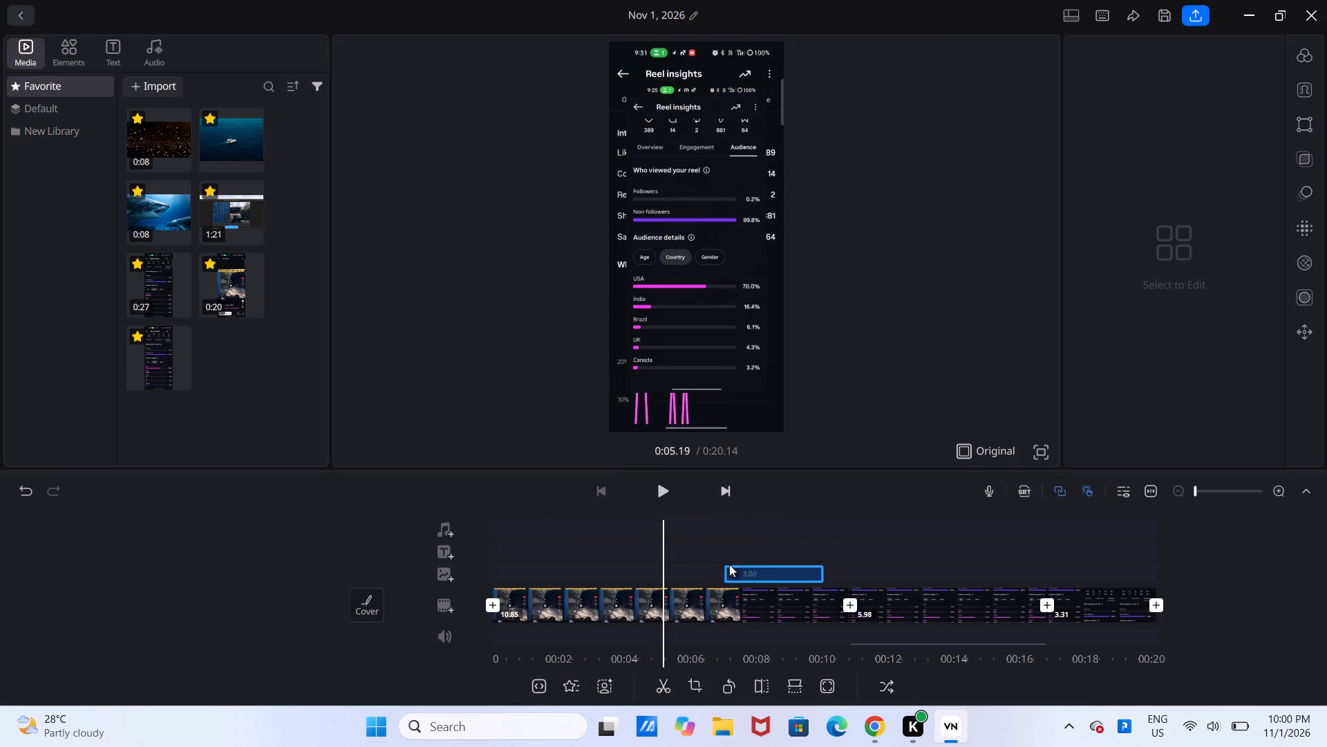
drag(729, 564, 826, 562)
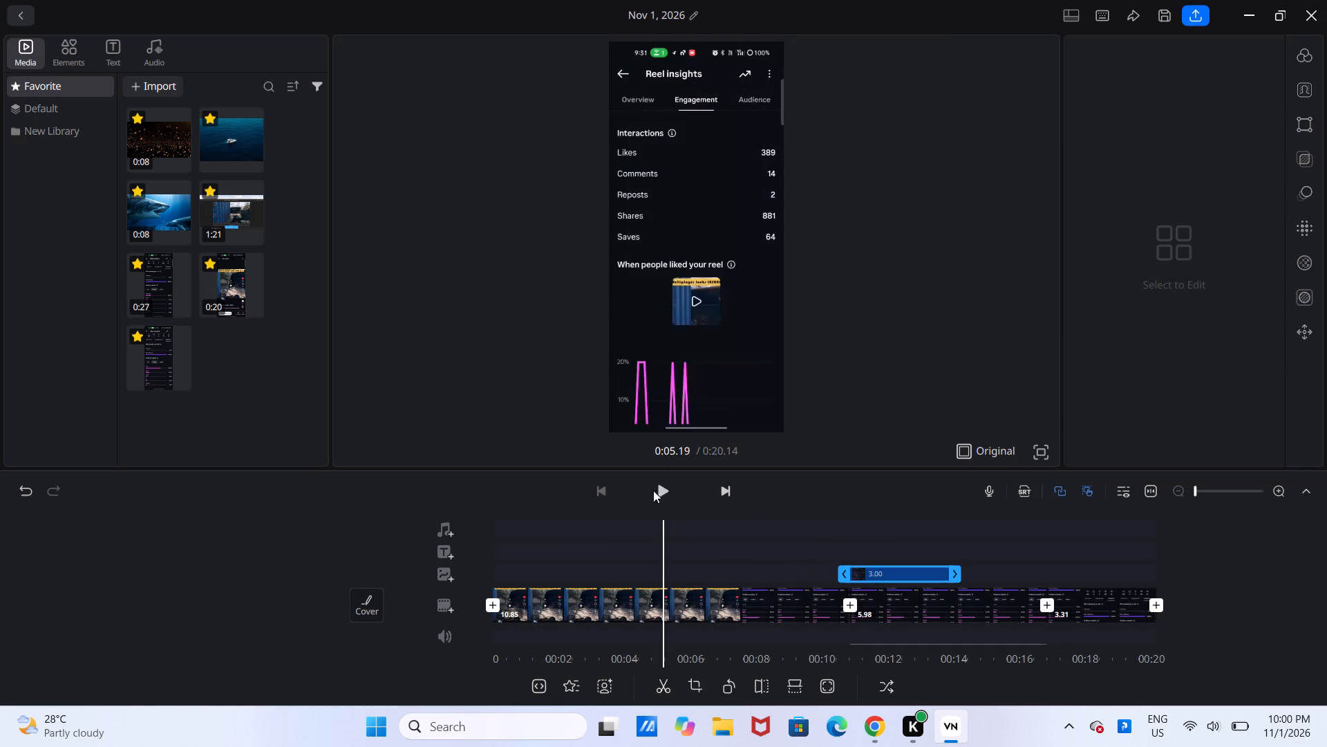
Play to about 0:11.46 and enlarge the USA breakdown overlay until its lower corner meets the video frame's corner.
drag(777, 527, 668, 501)
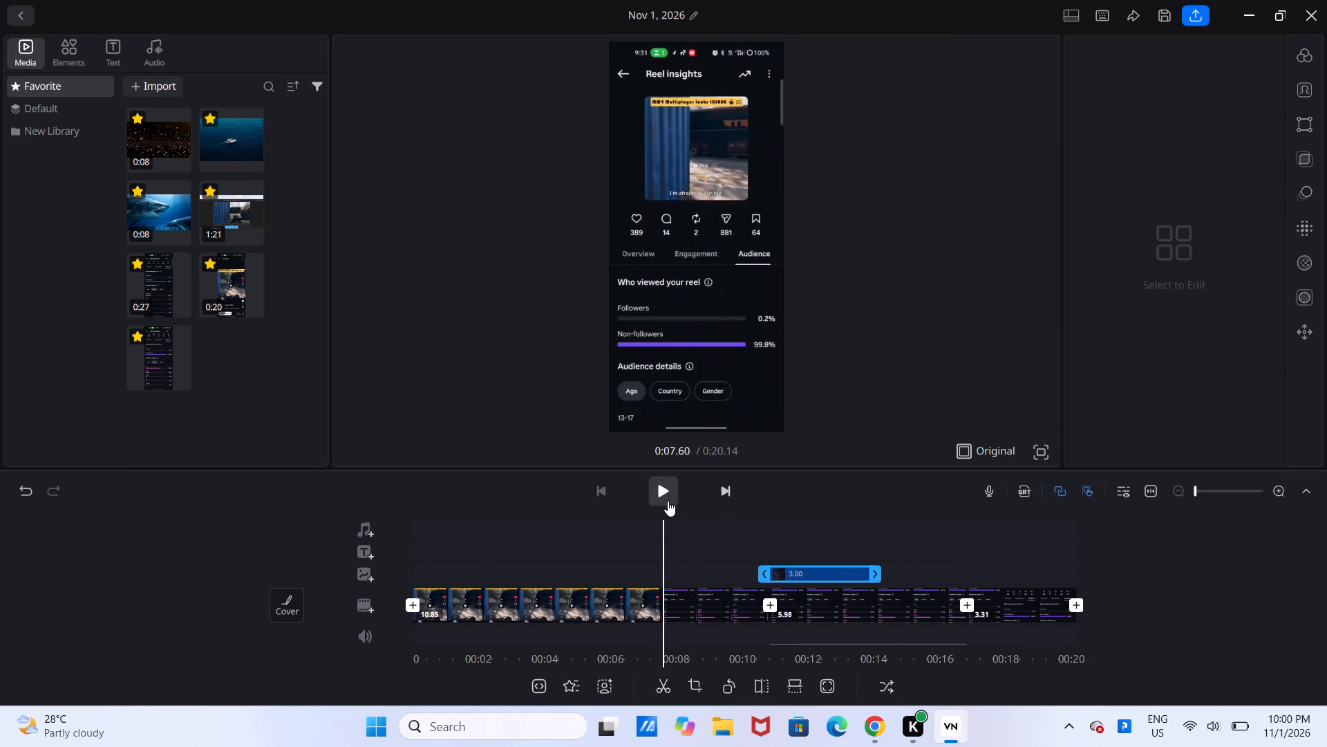
click(668, 501)
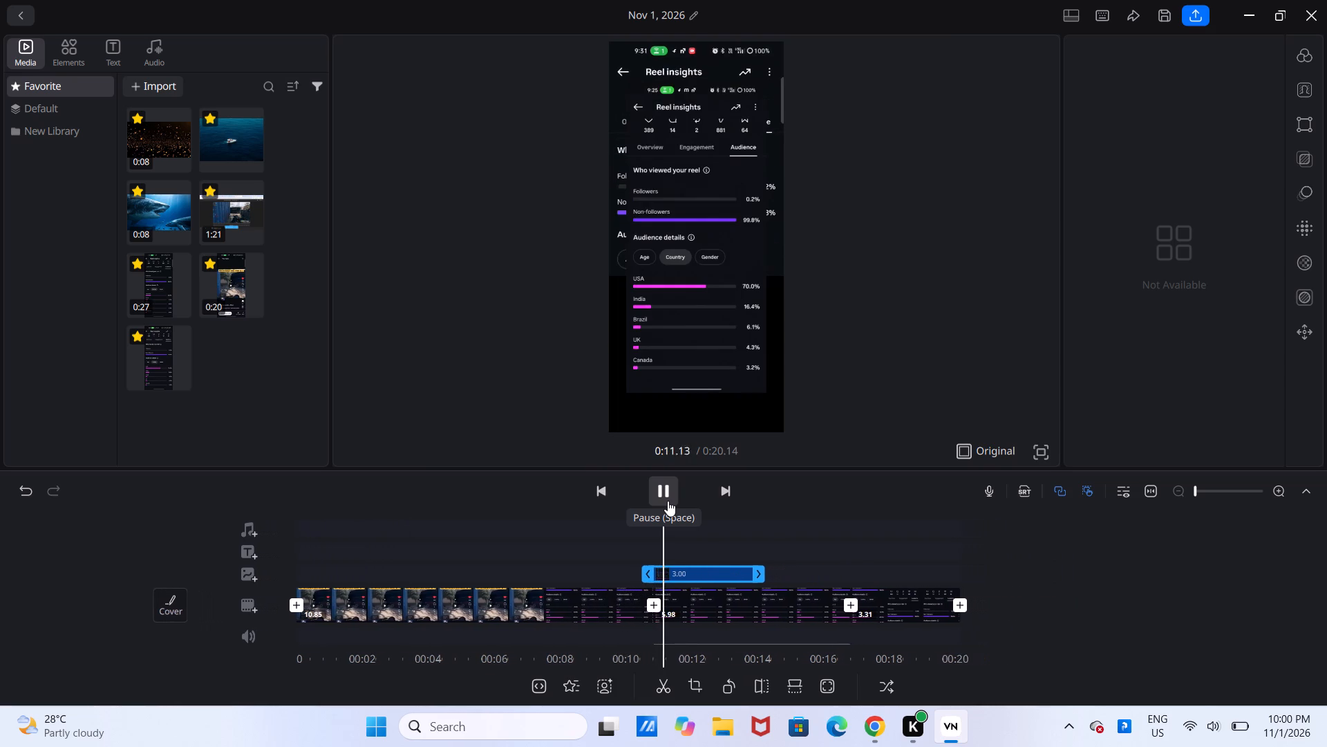
click(668, 501)
click(730, 326)
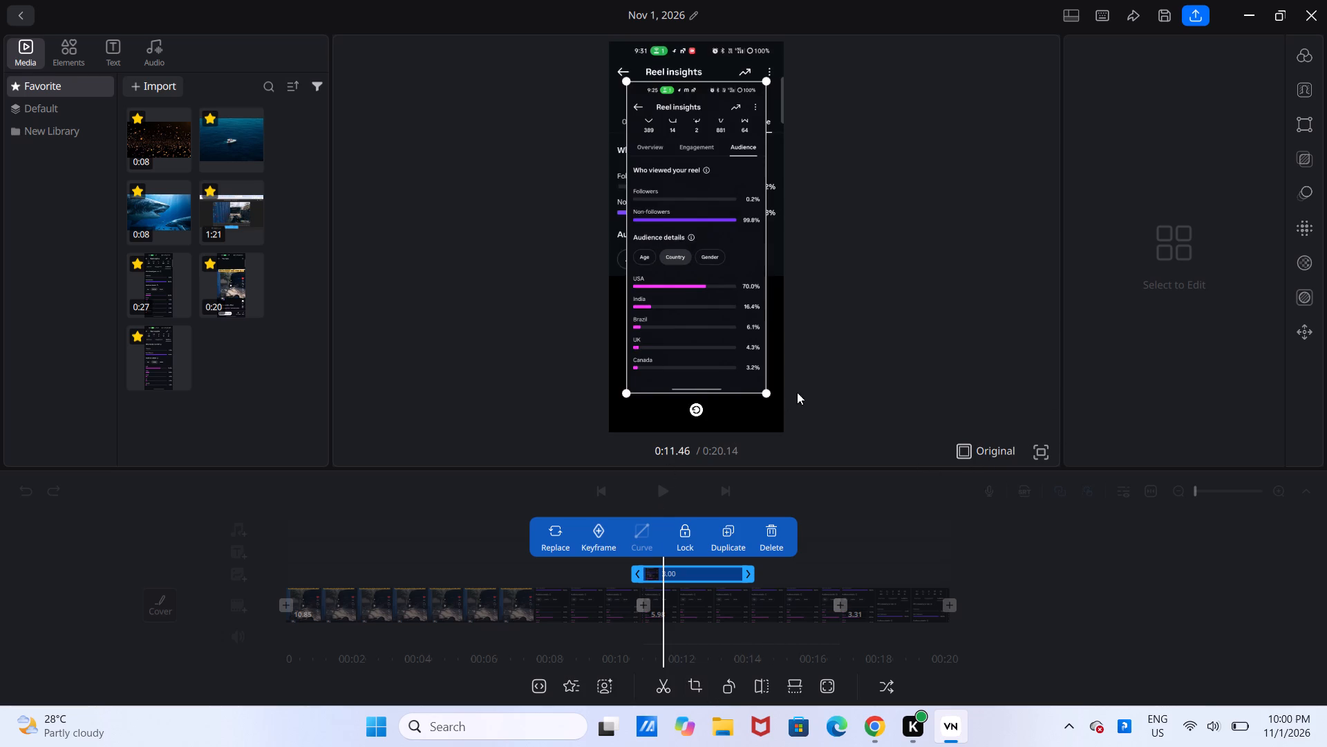
drag(767, 391, 804, 425)
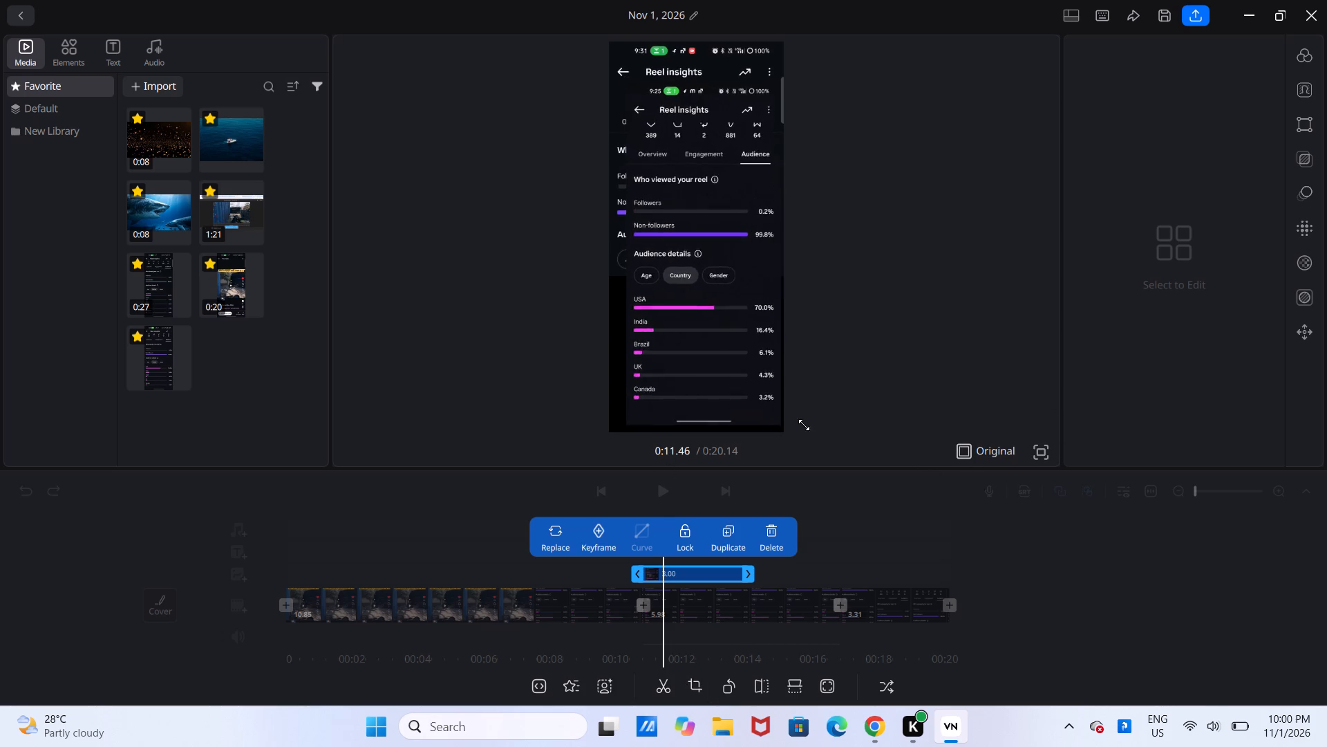
drag(804, 425, 781, 433)
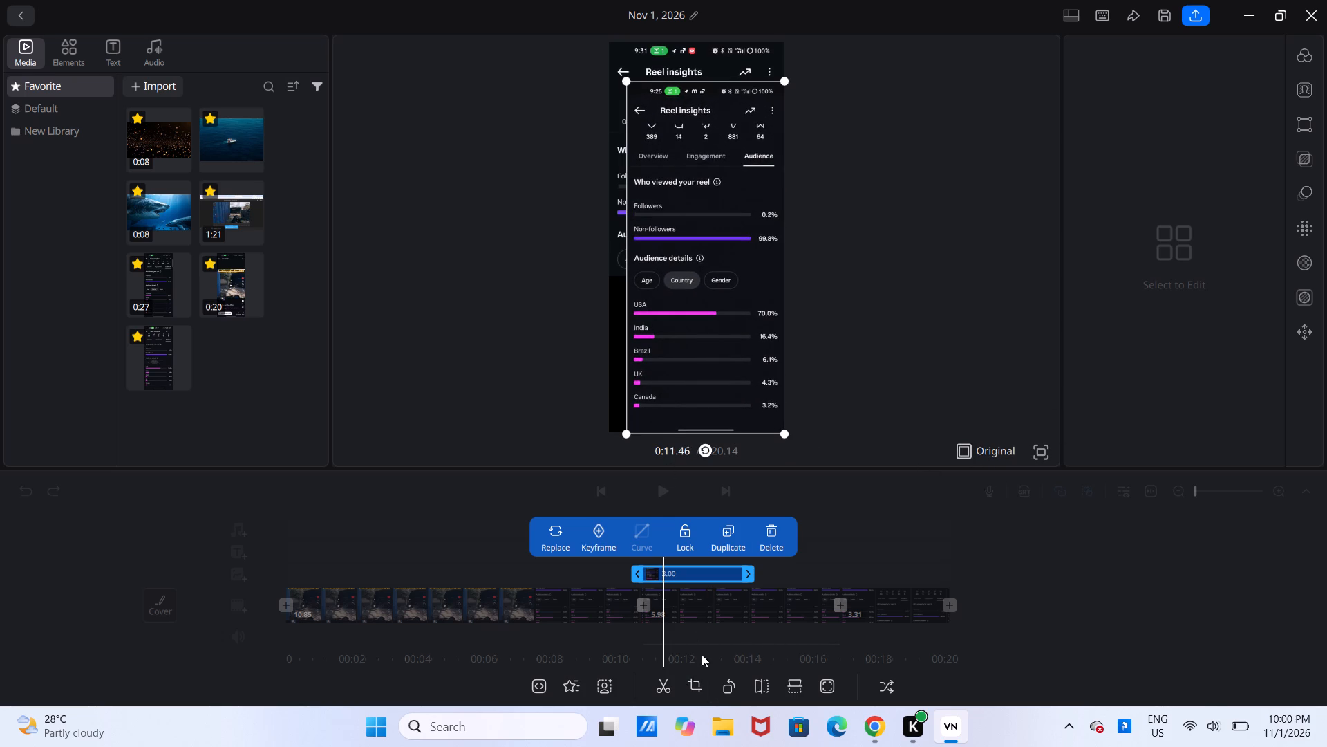
Crop the overlay with the Free ratio to only the country list from USA to Canada and its bottom margin.
click(695, 677)
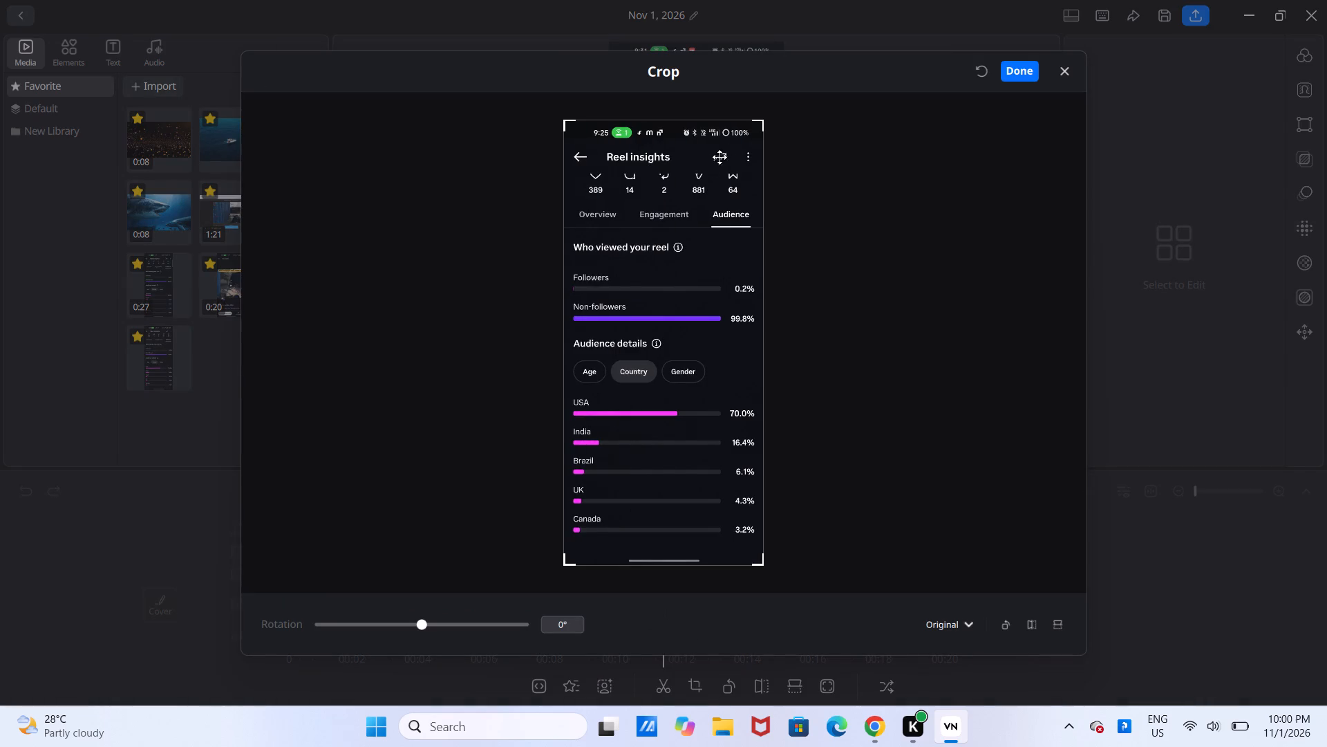
click(951, 621)
click(950, 266)
drag(763, 120, 836, 352)
drag(761, 539, 784, 622)
drag(661, 352, 662, 366)
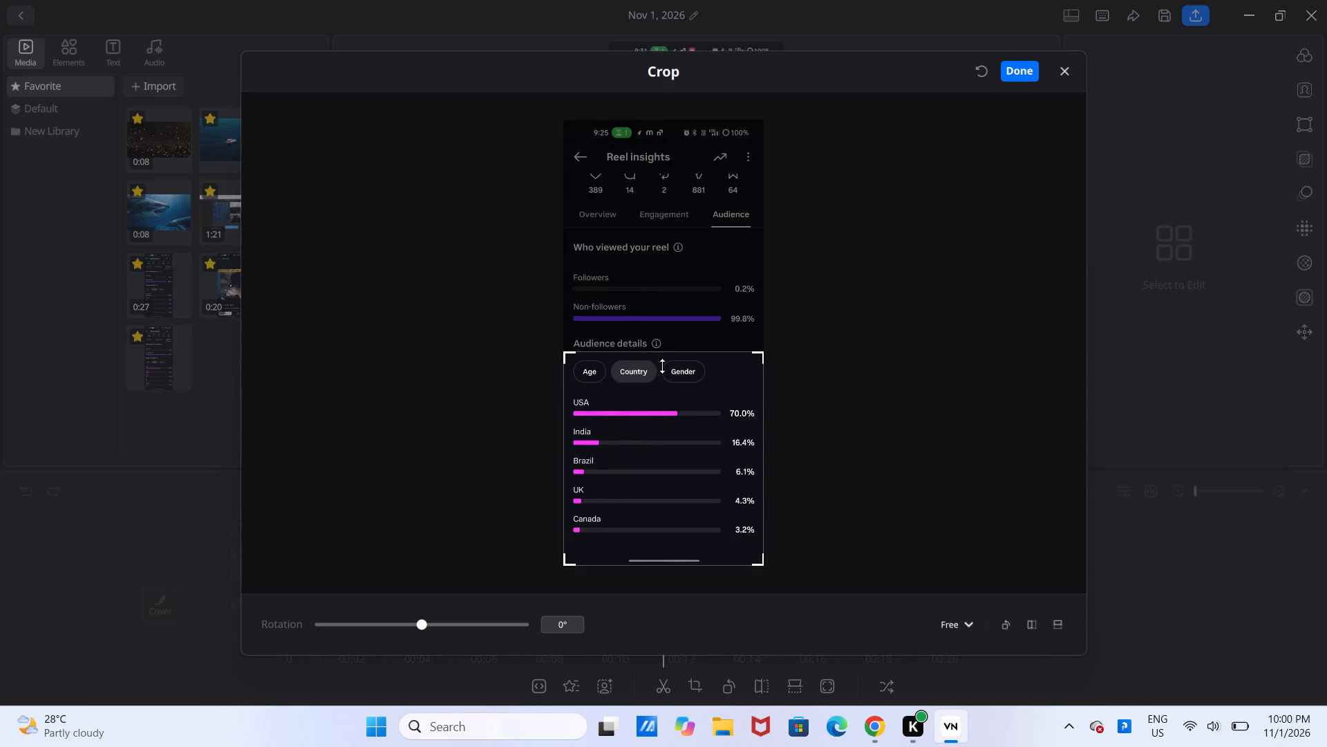
drag(662, 366, 667, 387)
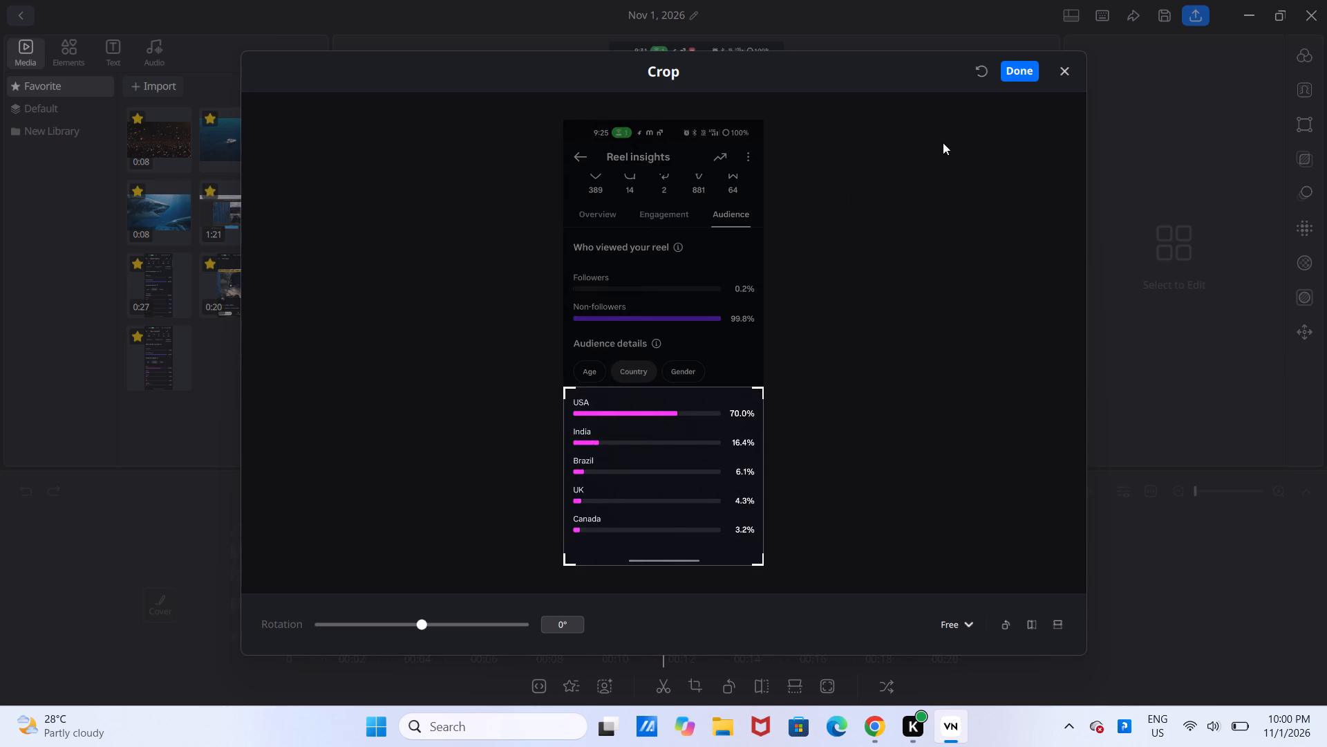
click(1013, 70)
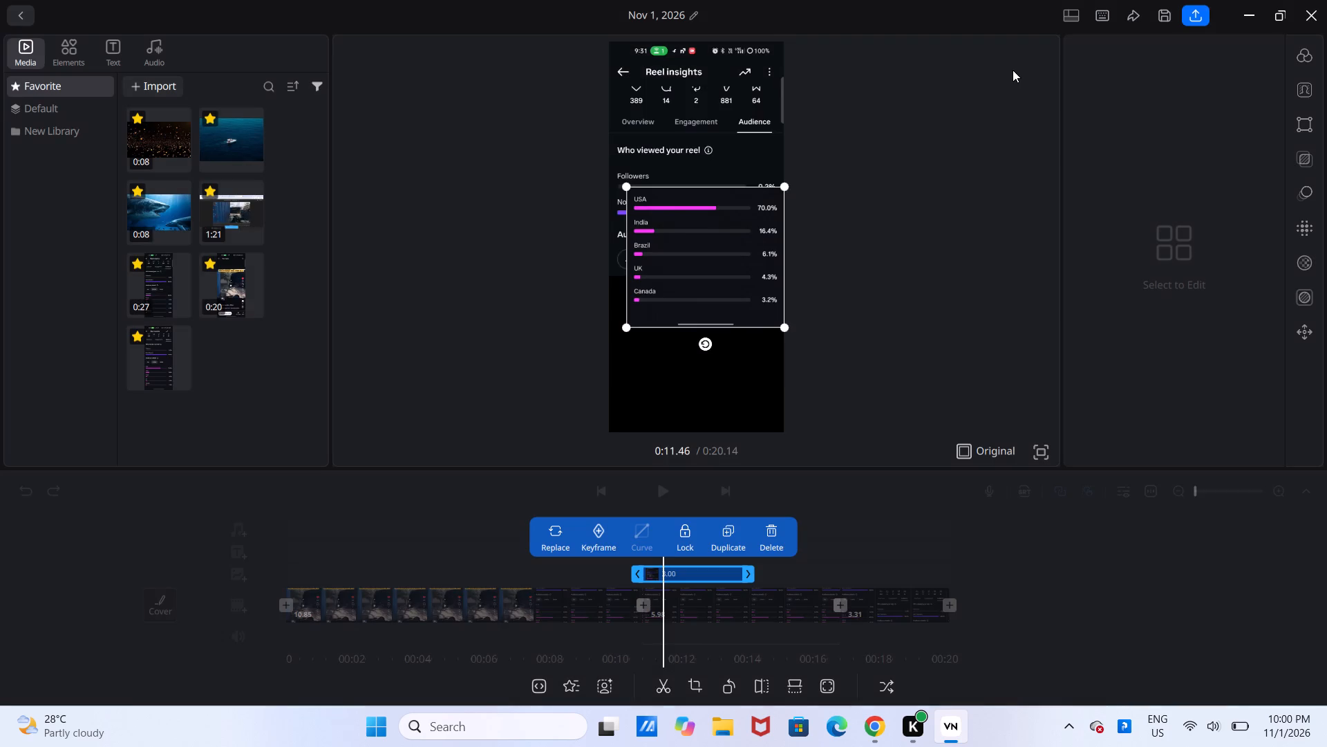
Move the USA breakdown overlay below the Age, Country and Gender buttons and enlarge it to span the video frame's width.
click(729, 246)
drag(729, 246, 710, 346)
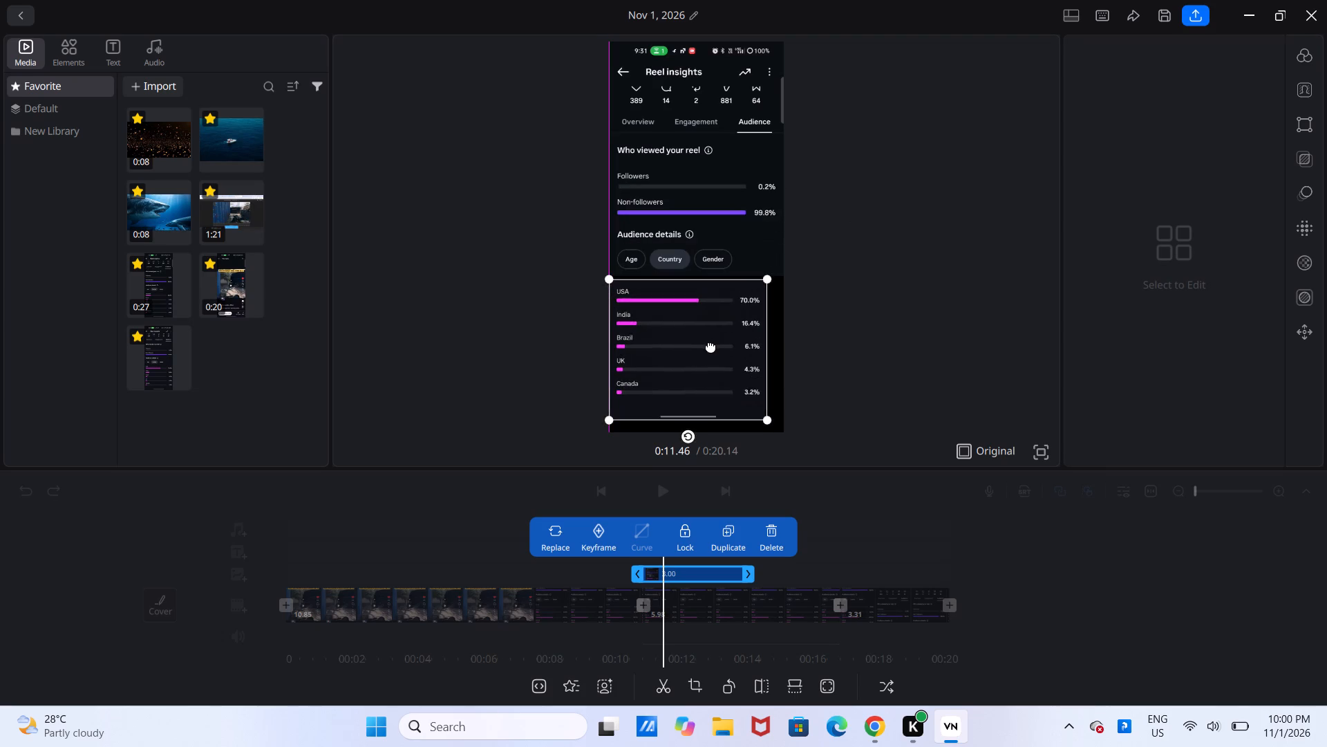
drag(710, 346, 713, 332)
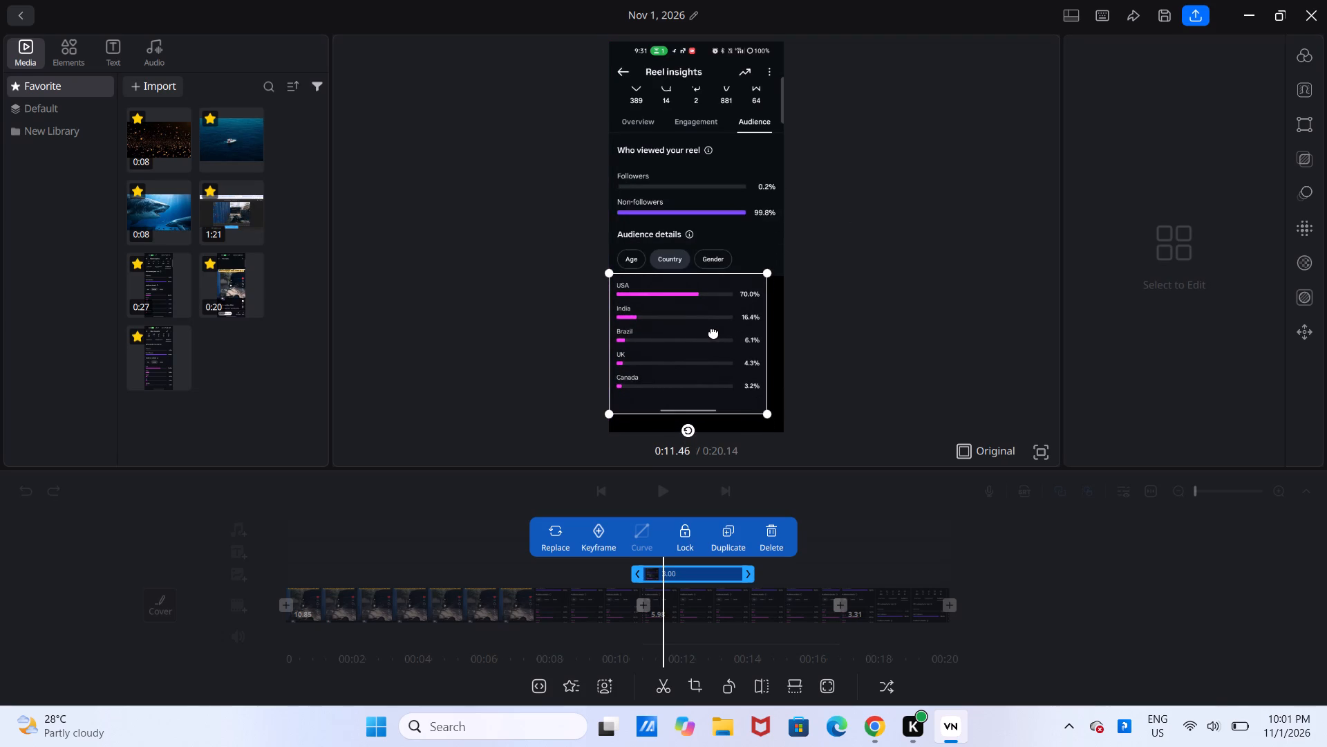
click(766, 409)
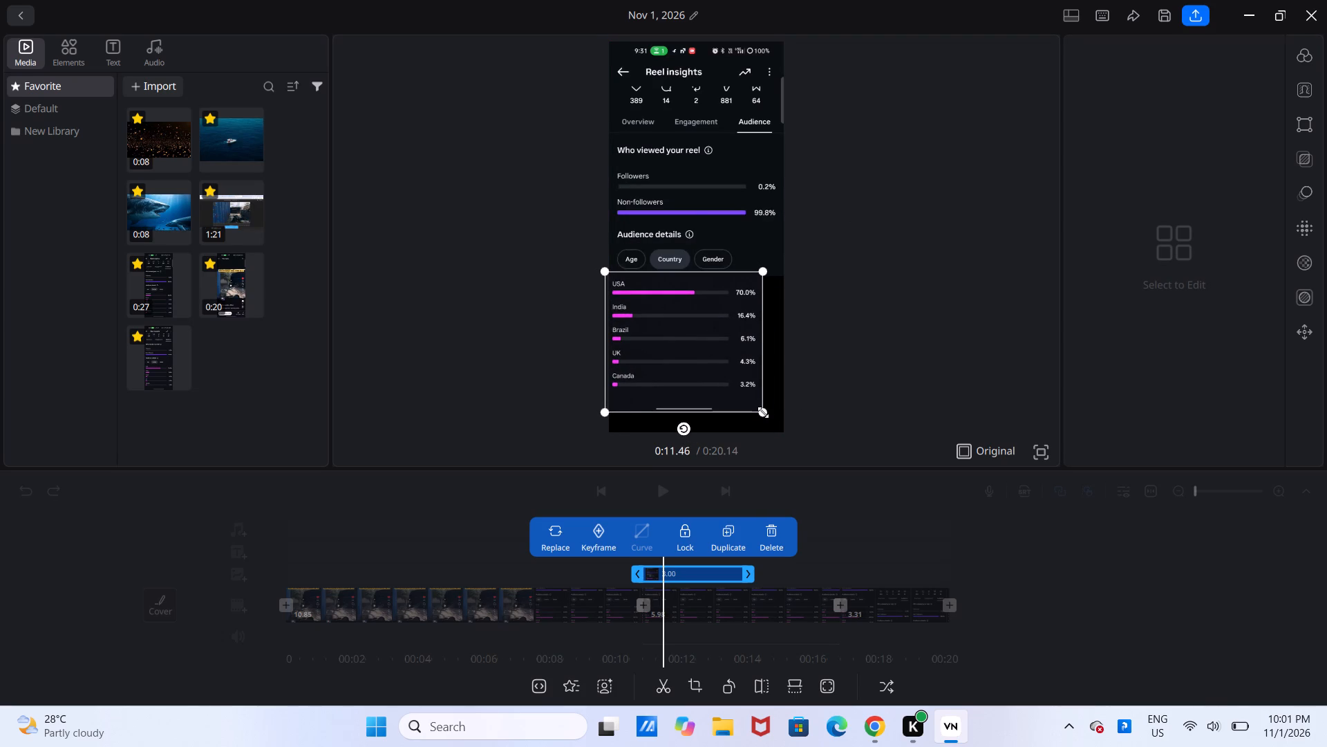
drag(762, 412, 791, 414)
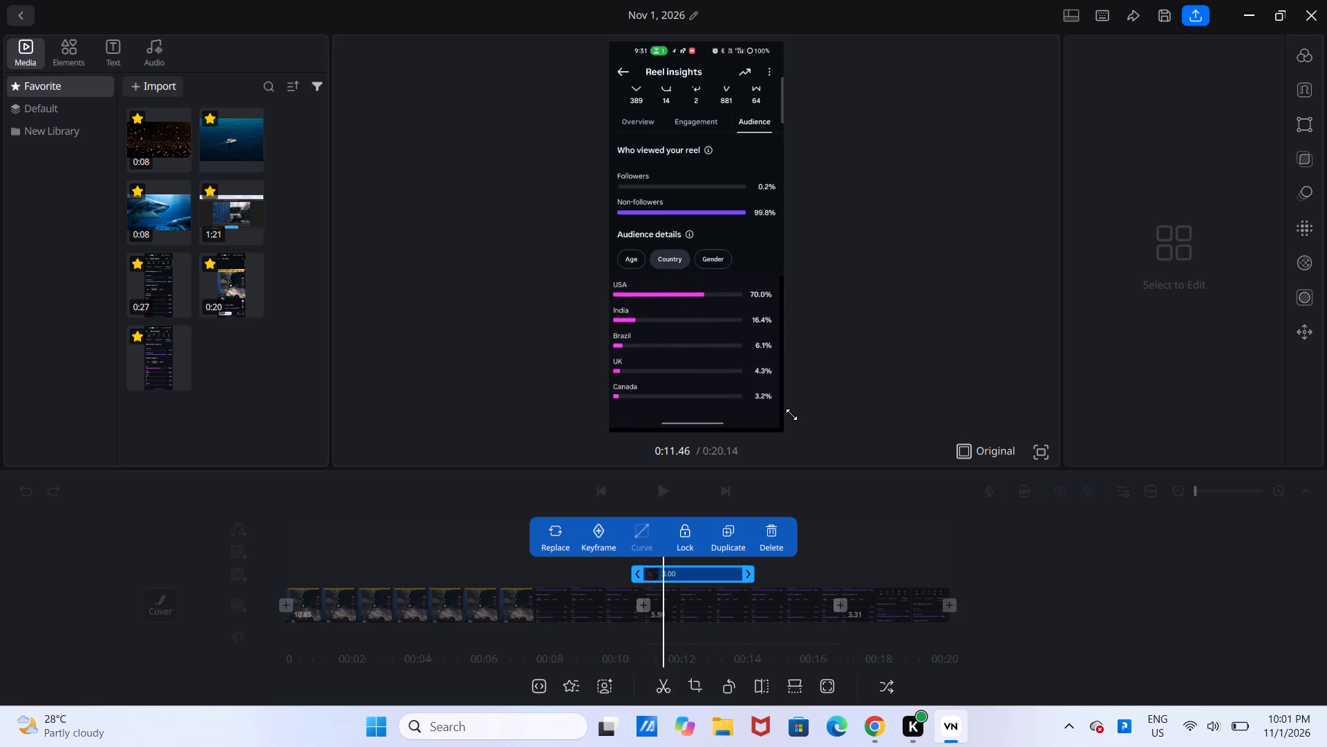
drag(791, 414, 798, 416)
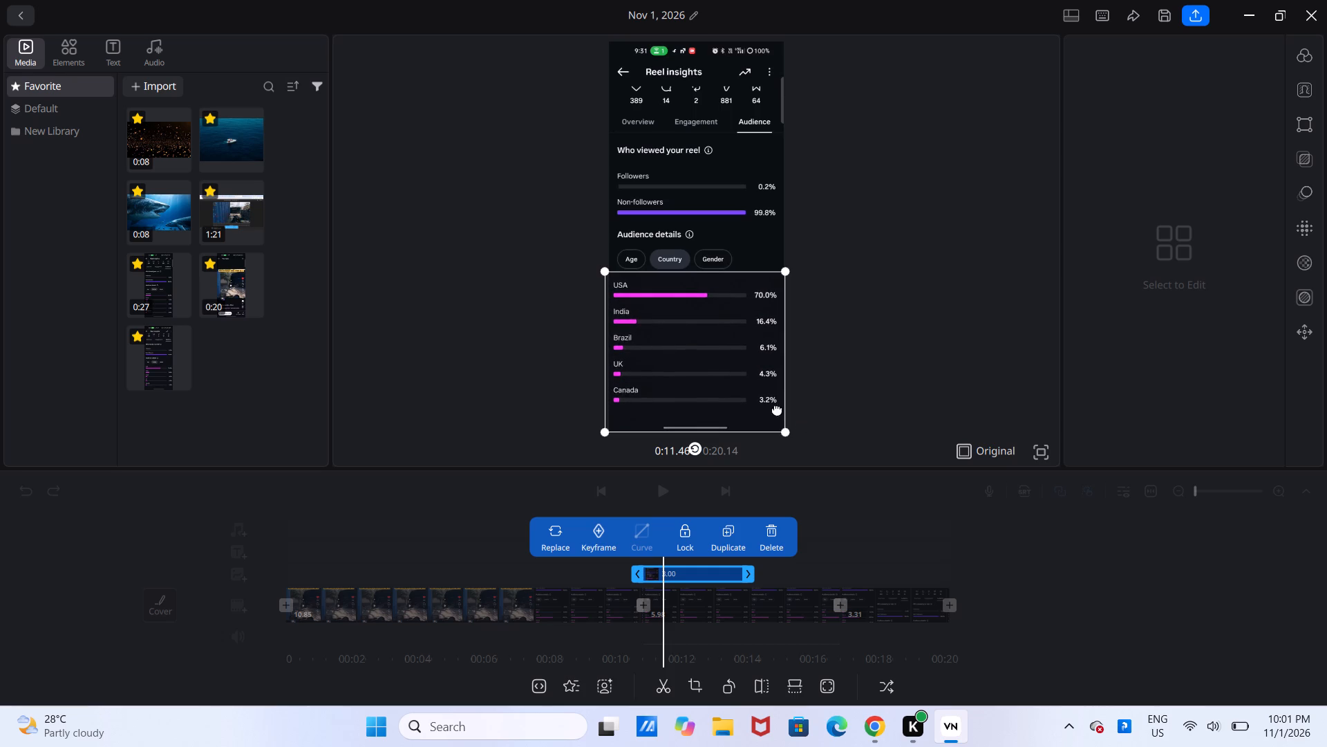
click(731, 391)
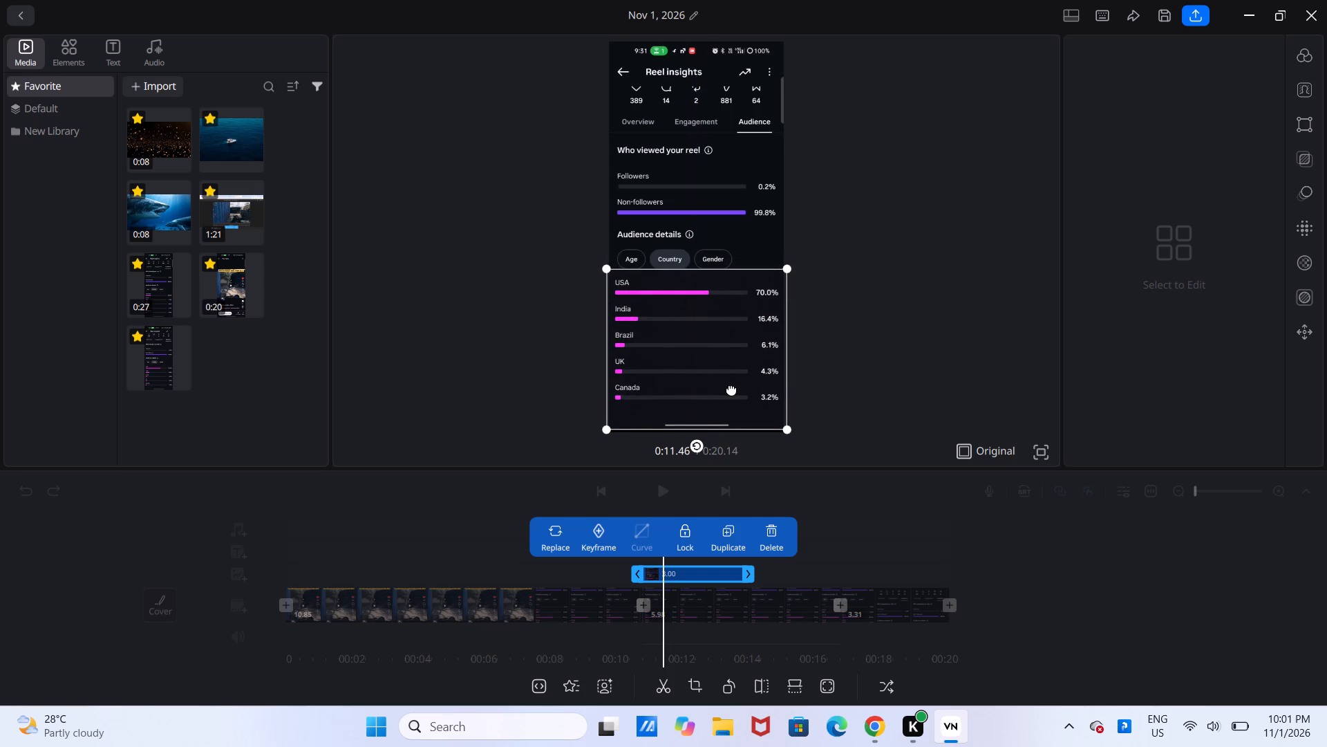
click(875, 376)
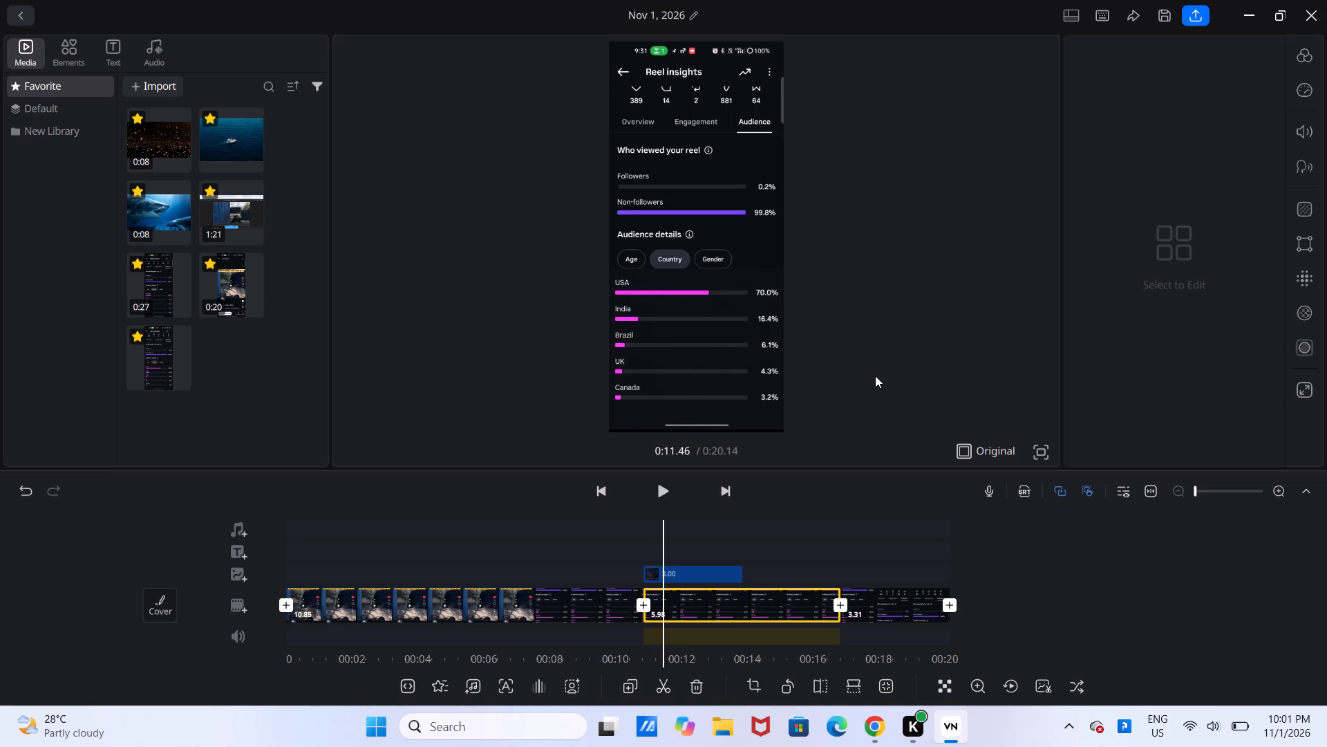
Nudge the USA breakdown overlay slightly lower so its top edge lines up with the cropped Country clip's lower edge.
double_click(739, 329)
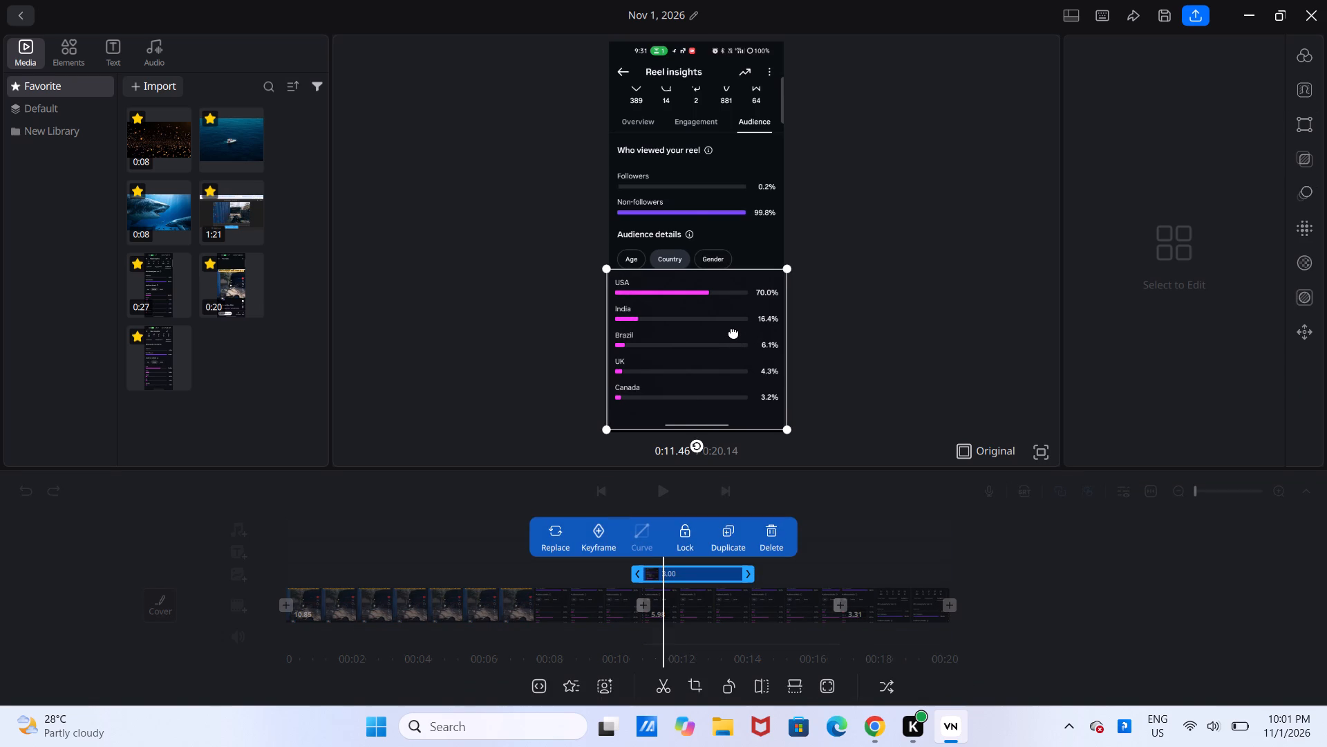
click(733, 332)
drag(733, 332, 731, 338)
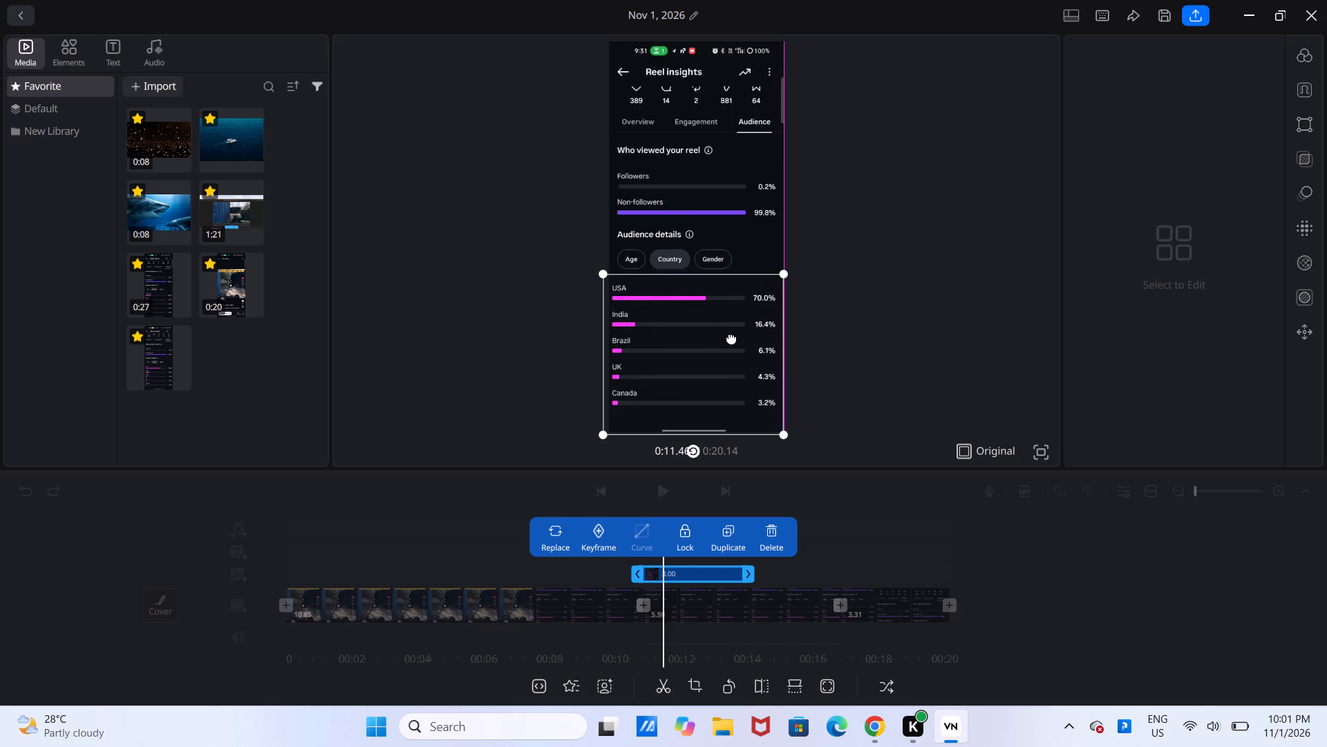
drag(731, 338, 733, 338)
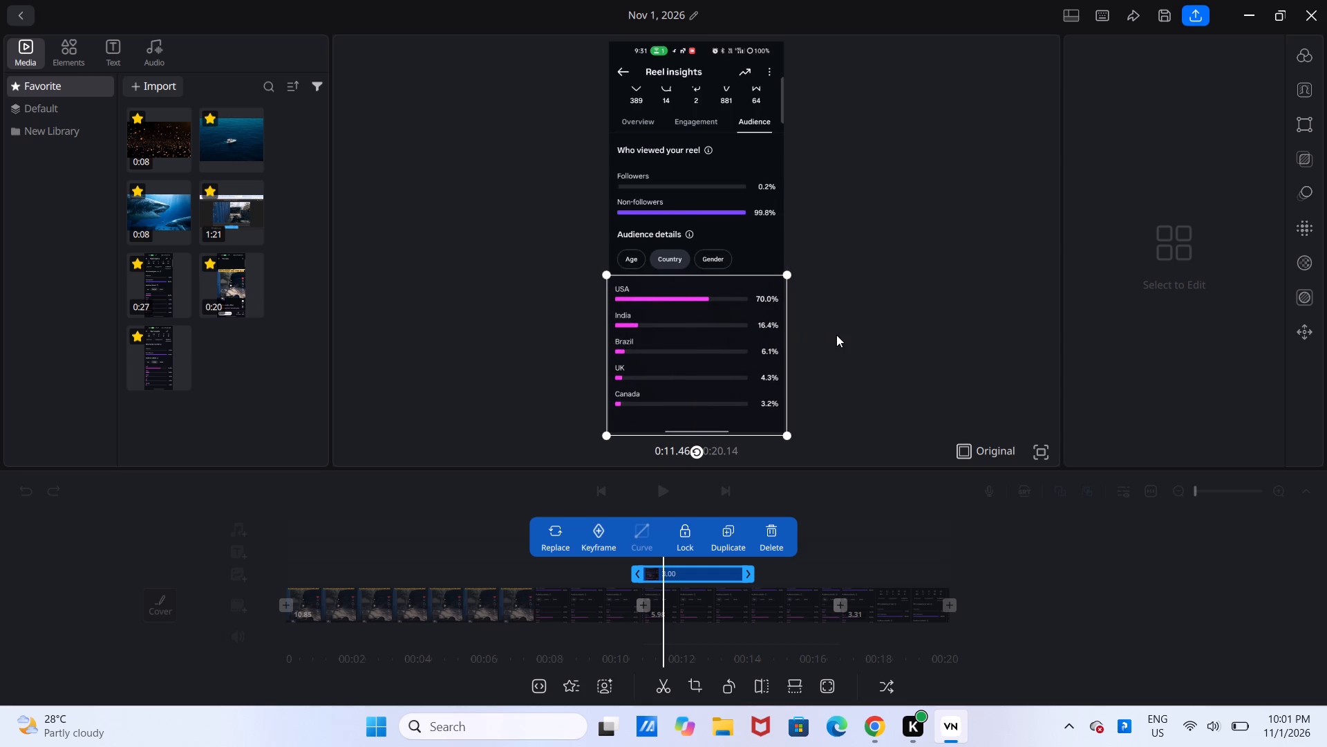
click(836, 335)
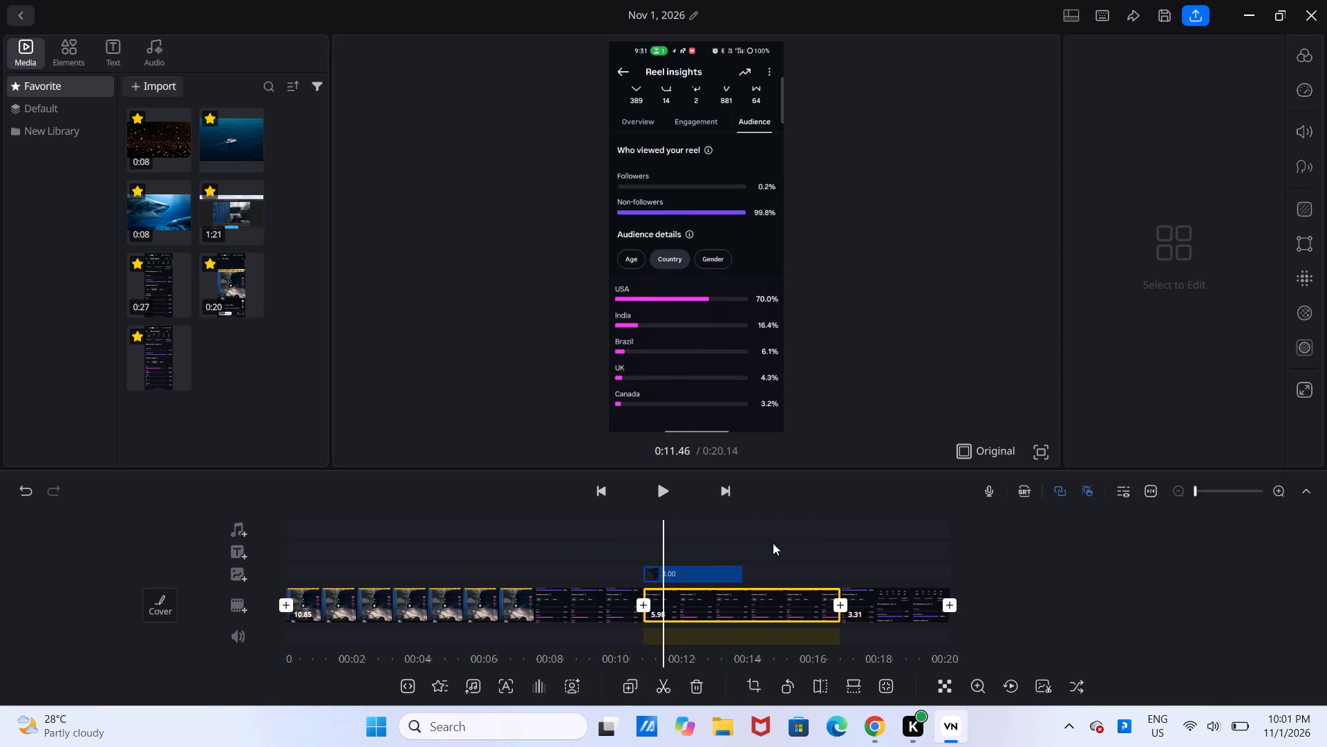
Trim the end of the cropped Country clip to a length of 3.00 seconds.
click(814, 596)
double_click(818, 596)
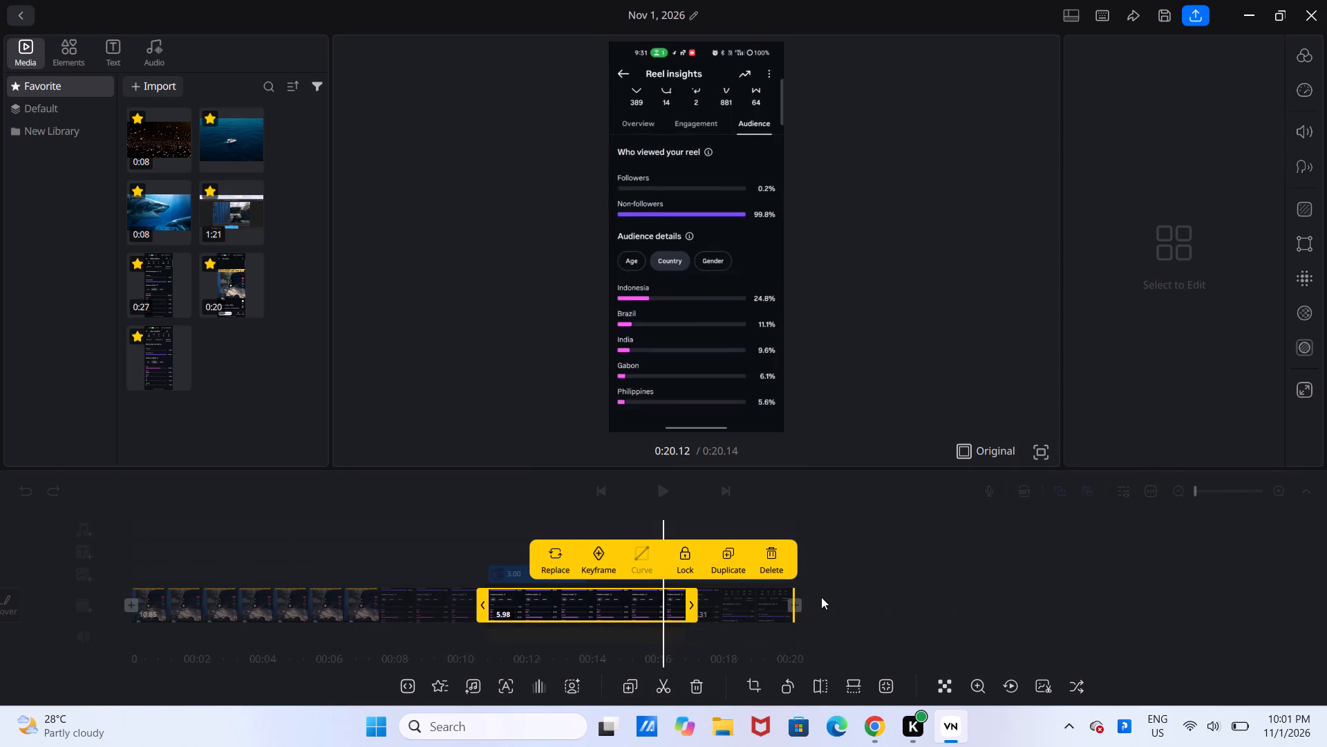
drag(691, 605, 591, 610)
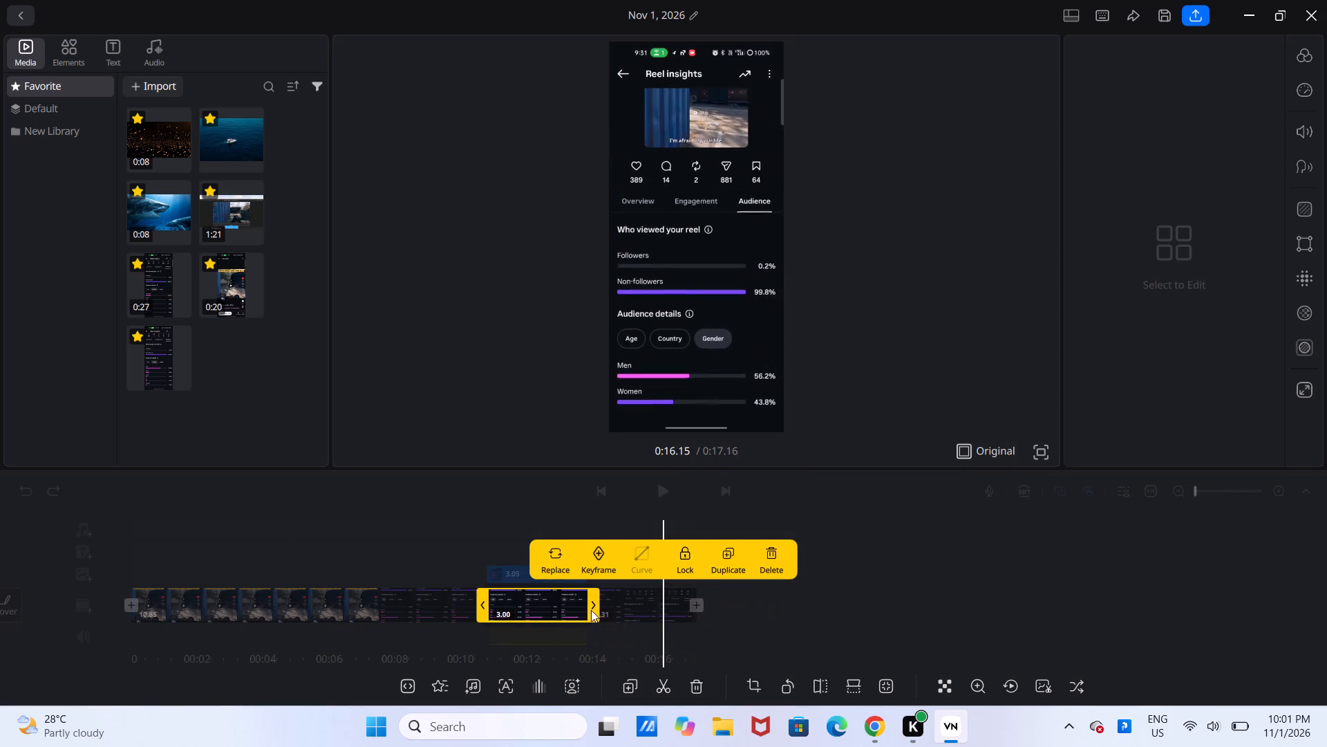
drag(591, 610, 590, 610)
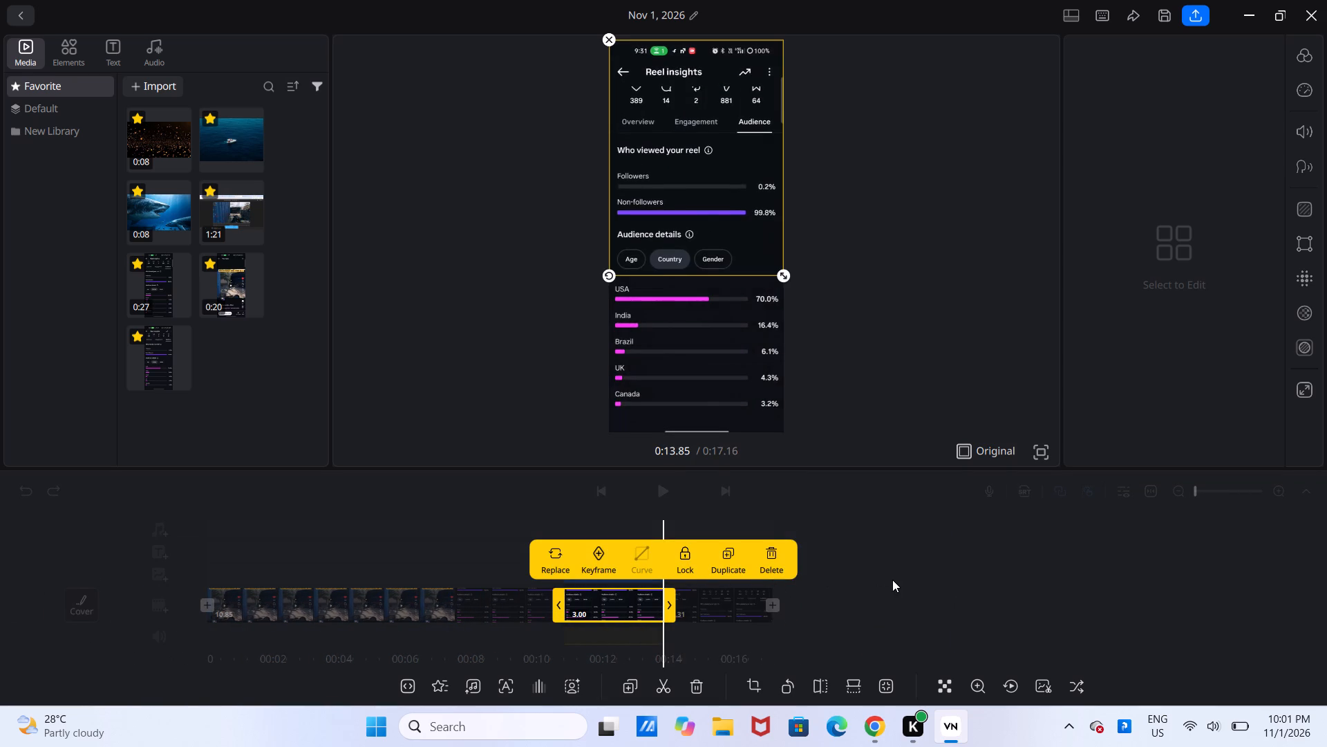
click(892, 580)
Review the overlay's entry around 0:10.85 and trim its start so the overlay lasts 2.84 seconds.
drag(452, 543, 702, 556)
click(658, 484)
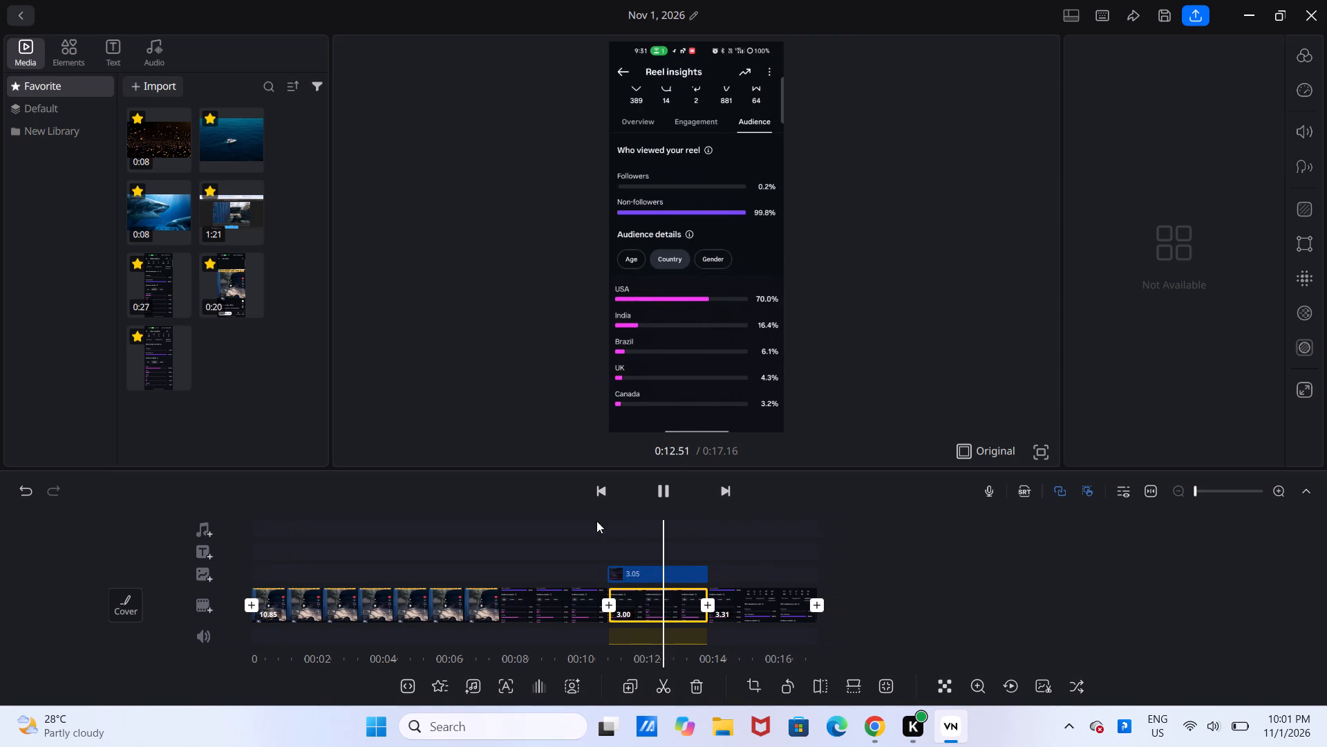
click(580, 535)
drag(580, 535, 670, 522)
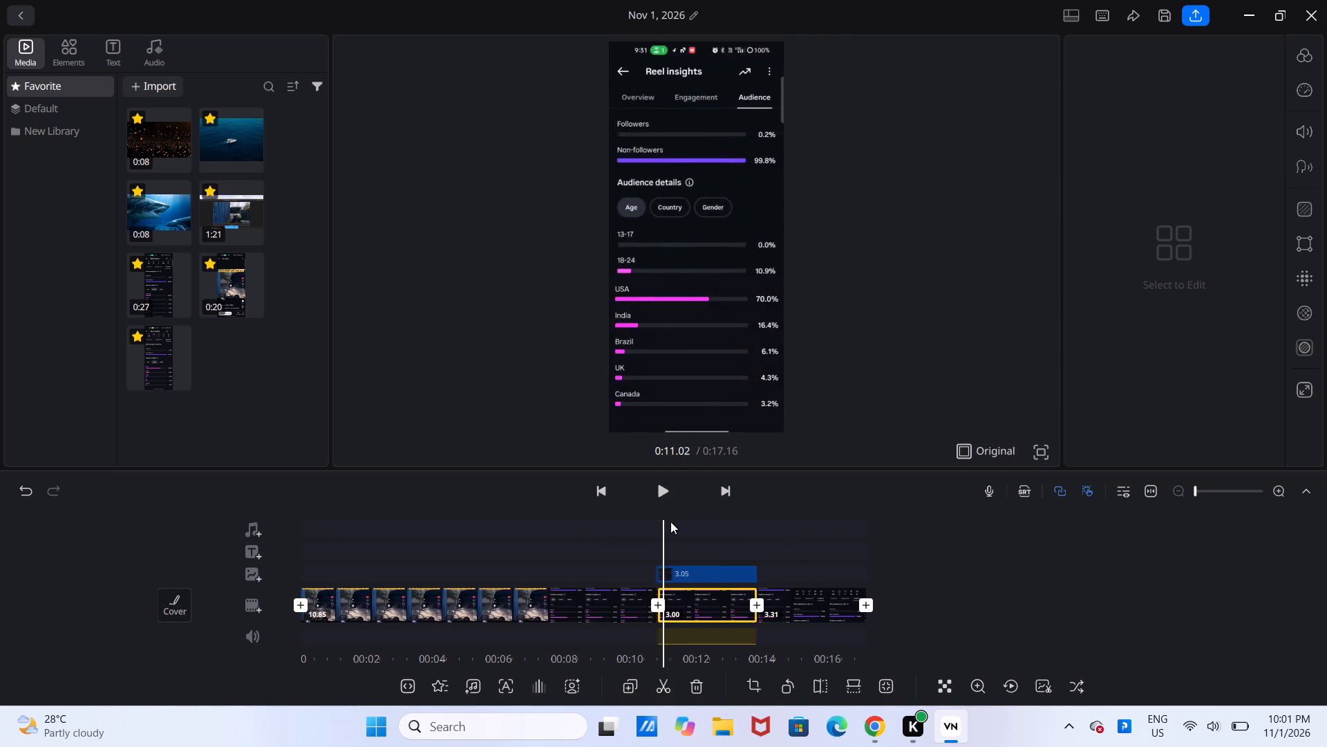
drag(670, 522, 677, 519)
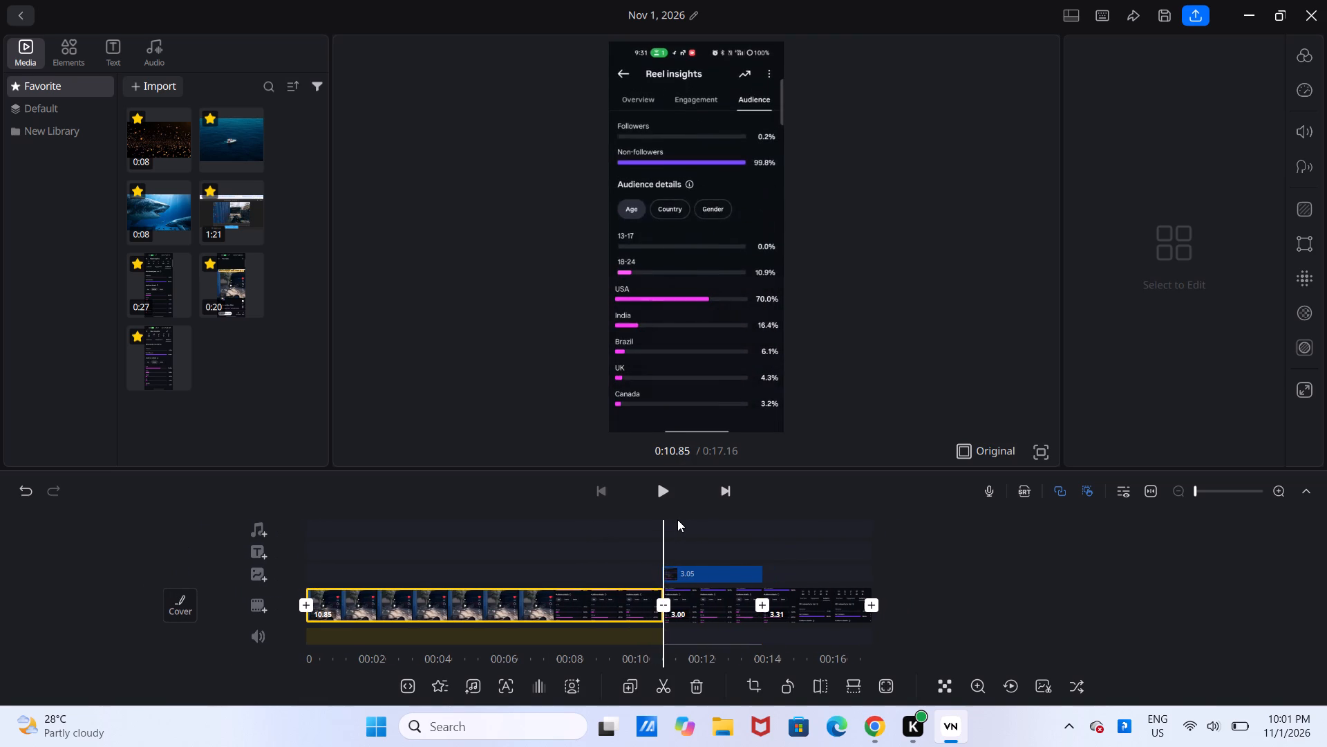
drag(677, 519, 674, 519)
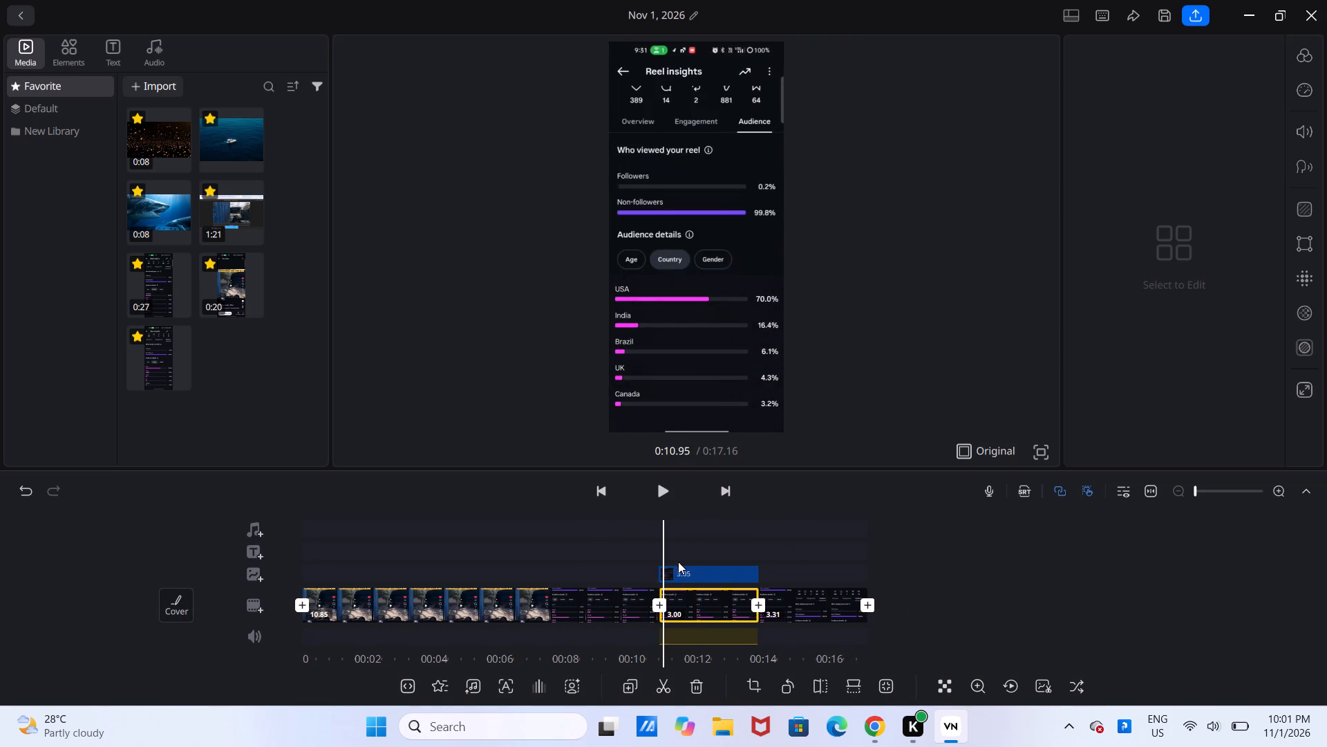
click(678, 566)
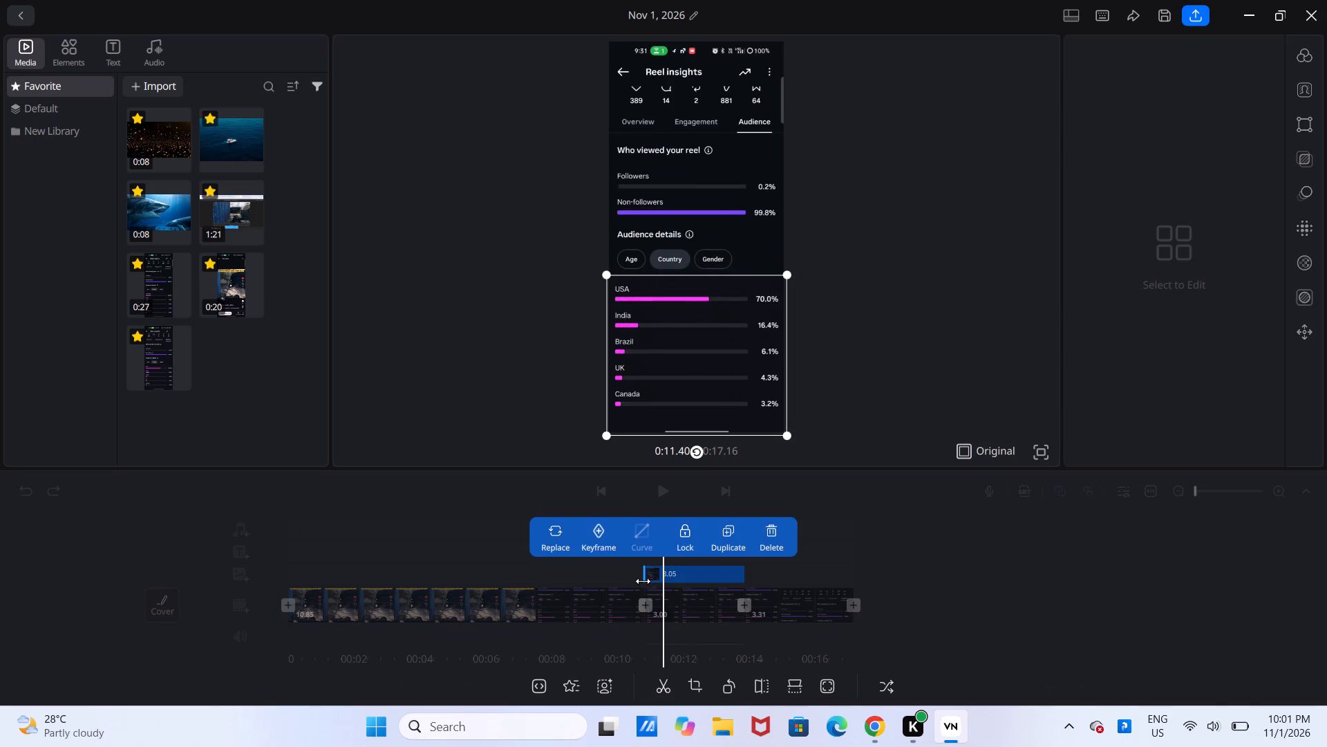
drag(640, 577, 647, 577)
Play from about 0:10.83 and extend the overlay's start to 3.00 seconds so it begins with the cropped Country clip.
drag(569, 578, 598, 575)
click(598, 575)
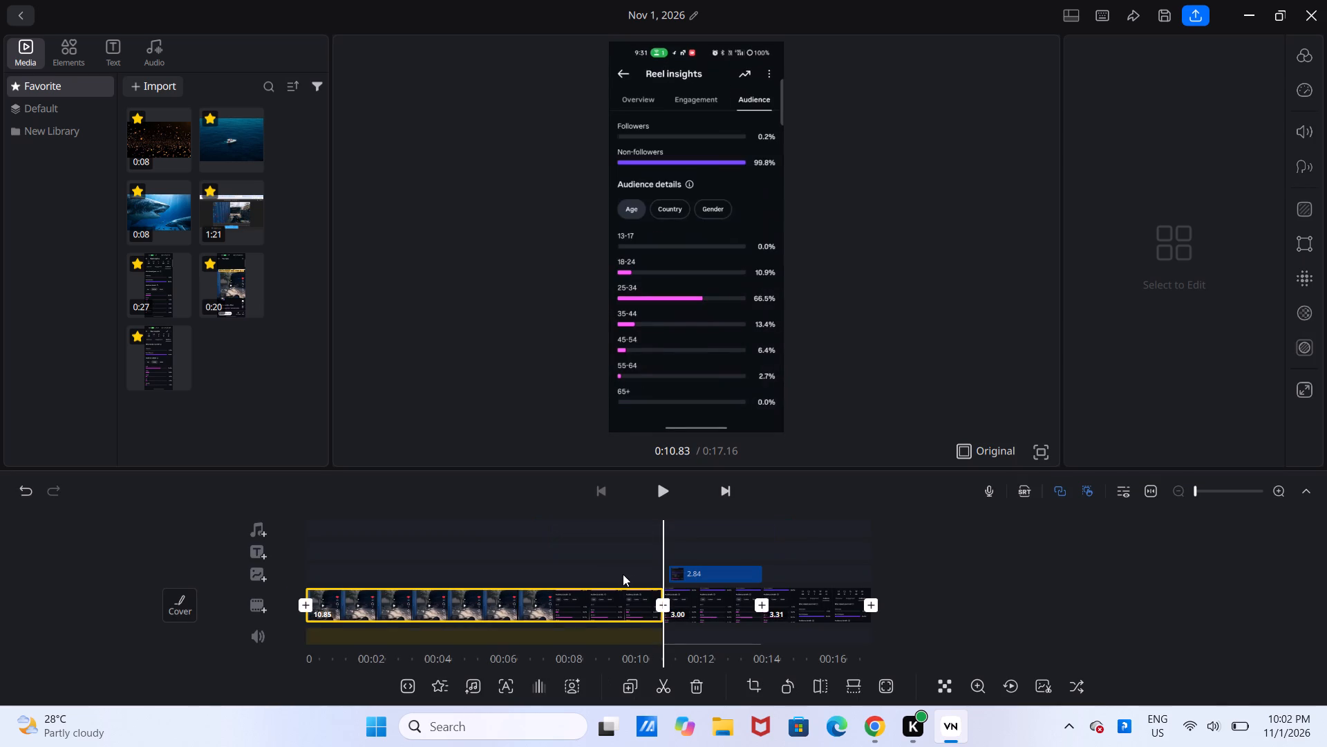
click(656, 496)
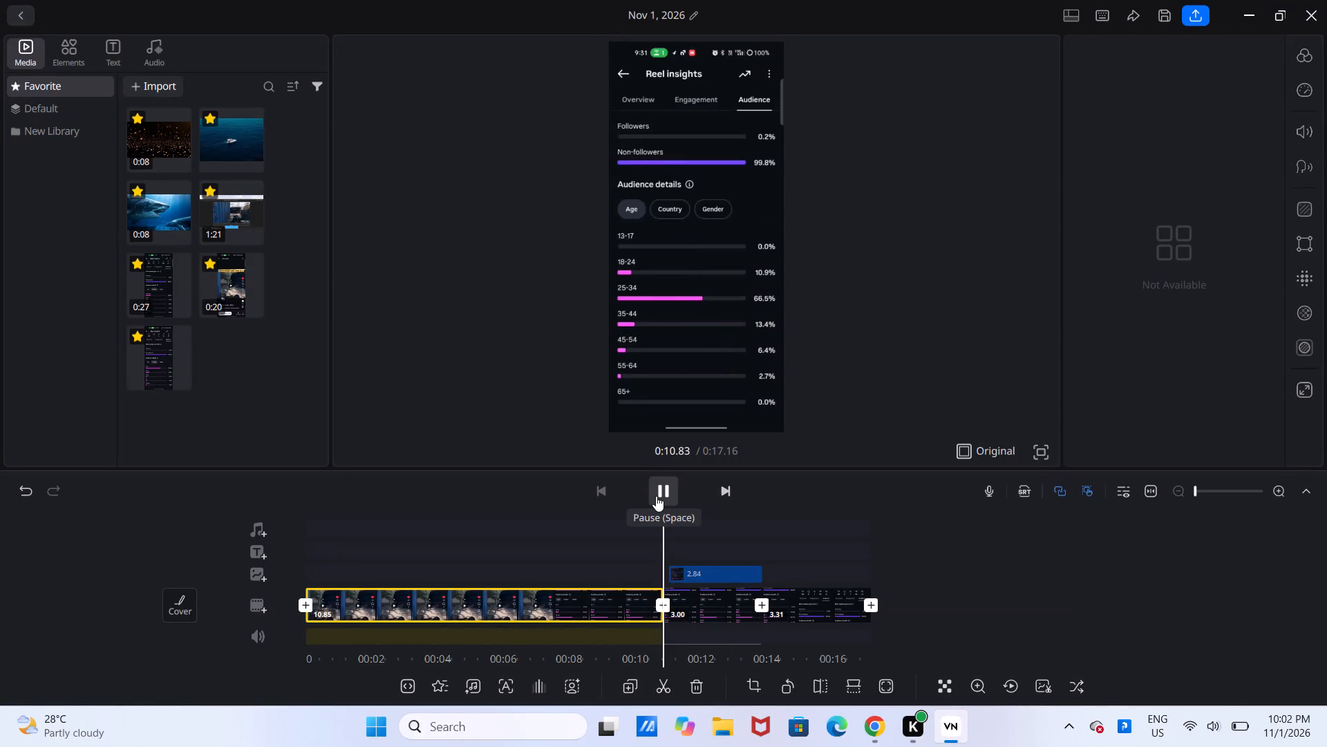
drag(634, 589, 632, 577)
click(611, 572)
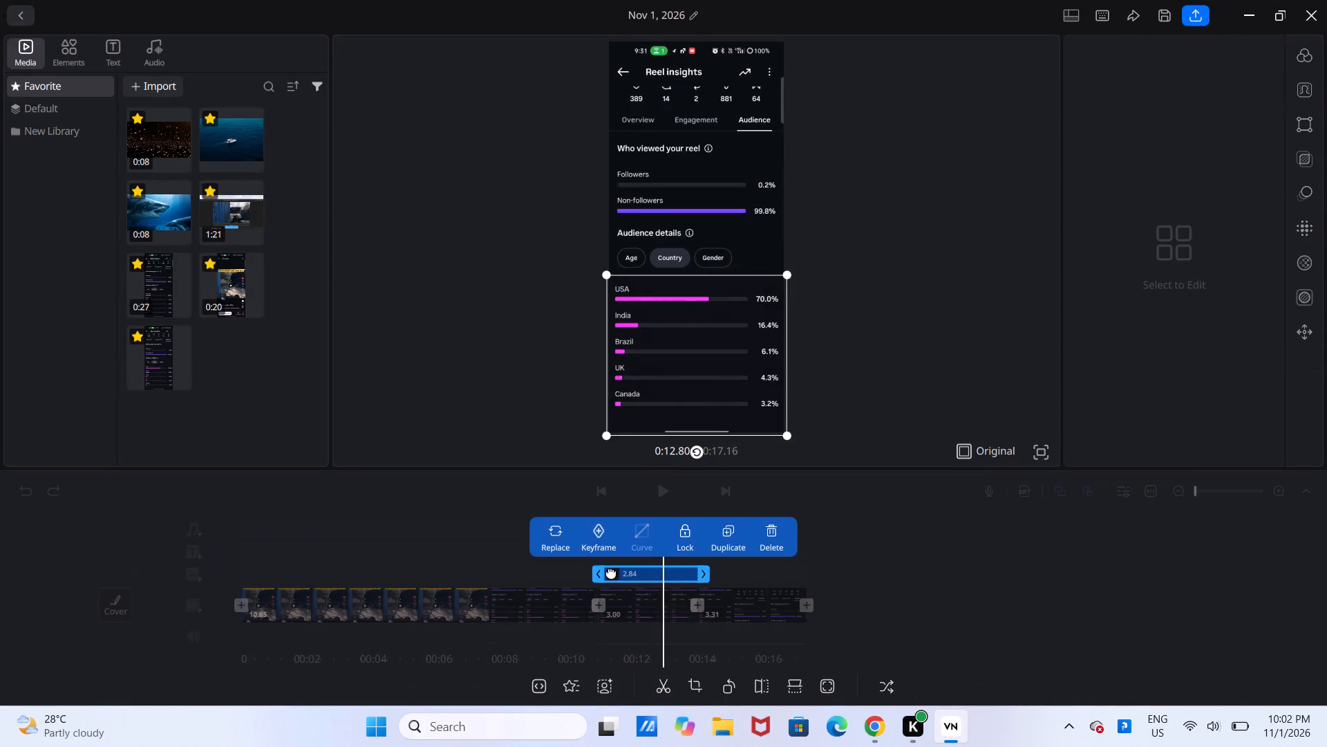
click(600, 576)
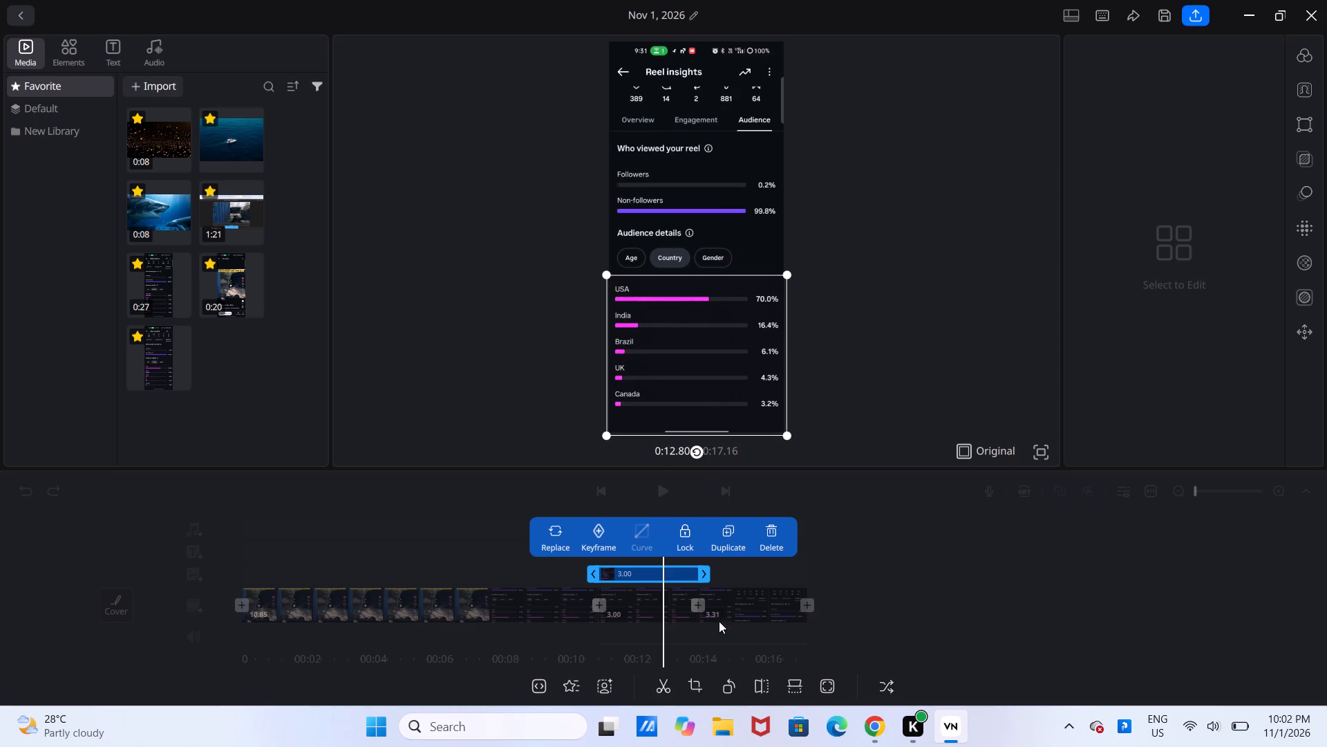
click(921, 661)
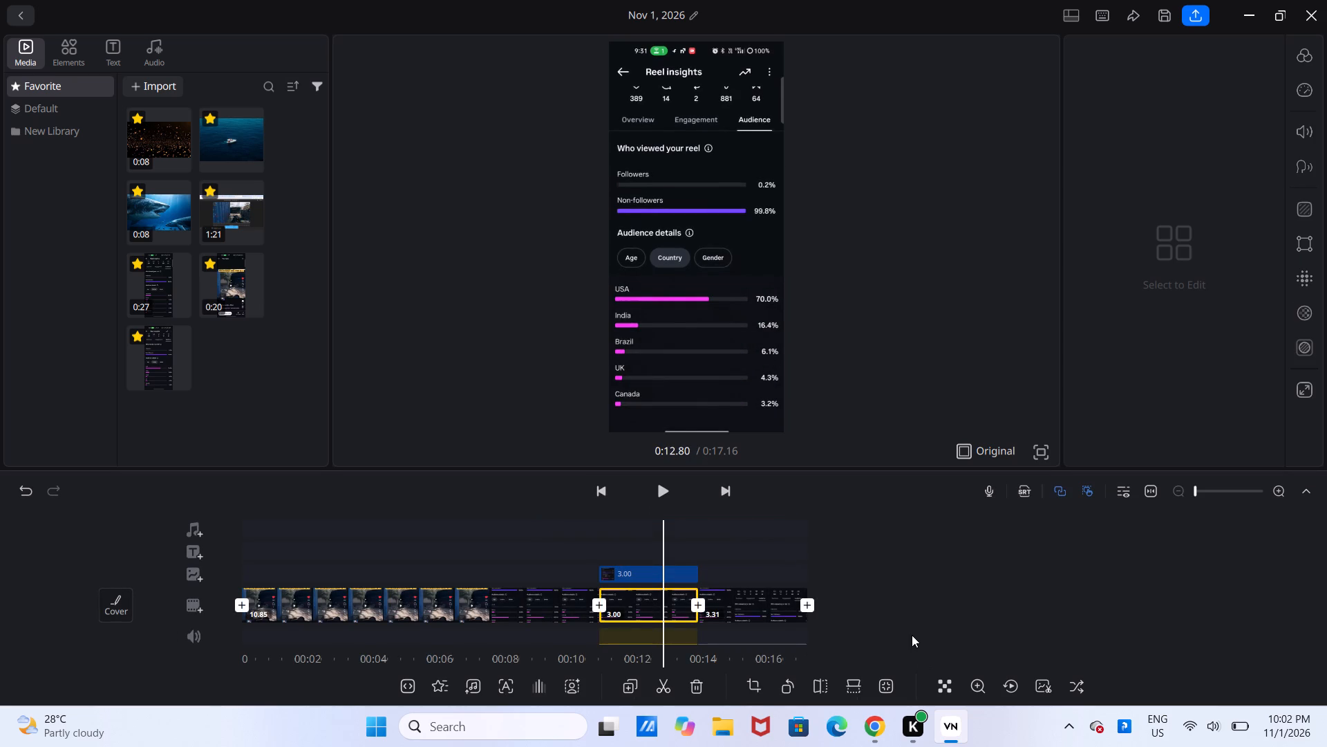
Tighten the overlay's crop by lowering its top edge to just above the USA label.
click(702, 350)
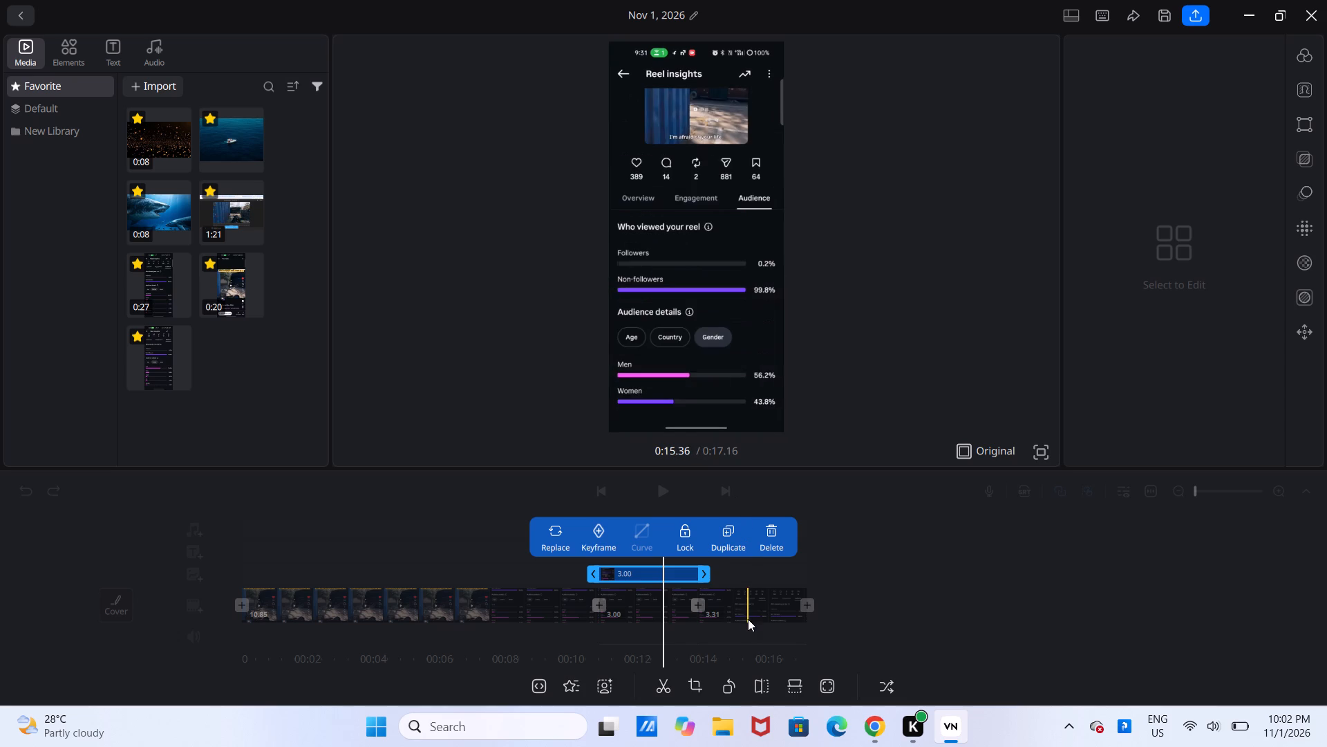
click(704, 683)
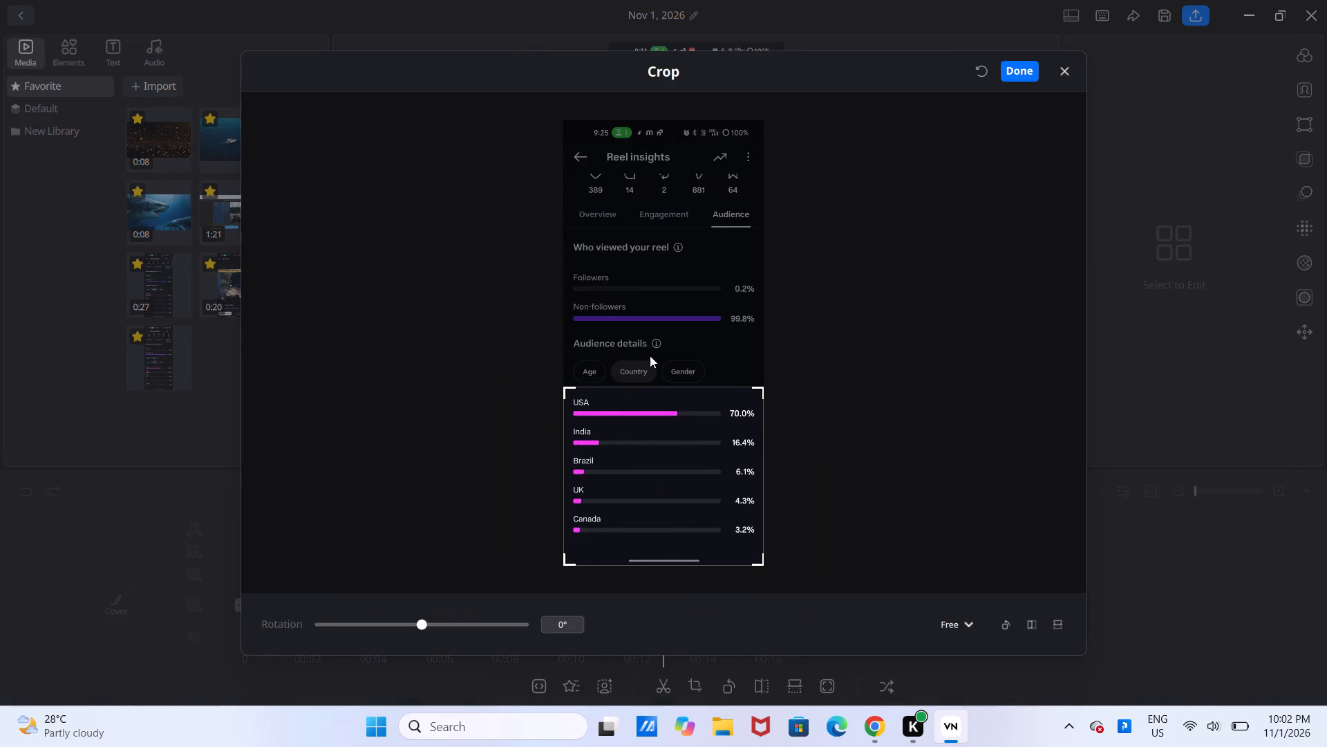
drag(642, 386, 643, 390)
drag(643, 390, 643, 396)
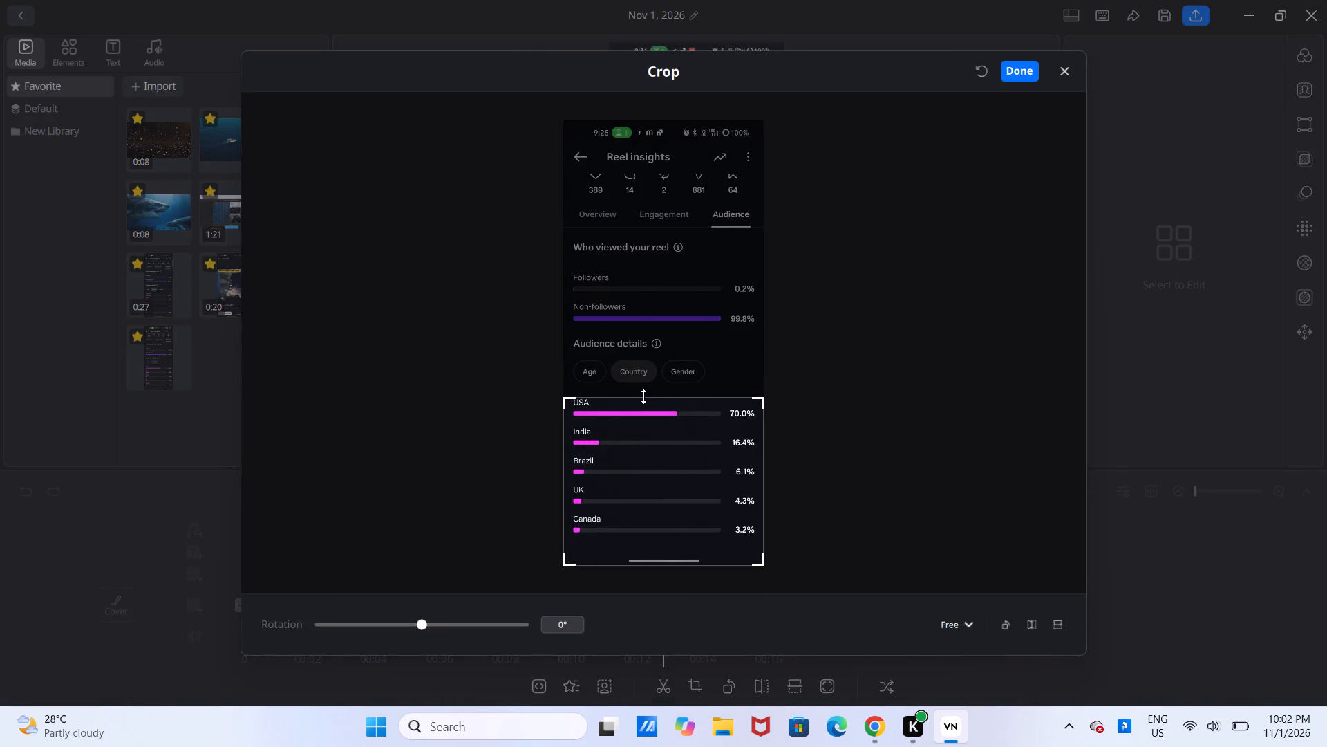
click(1021, 70)
click(960, 136)
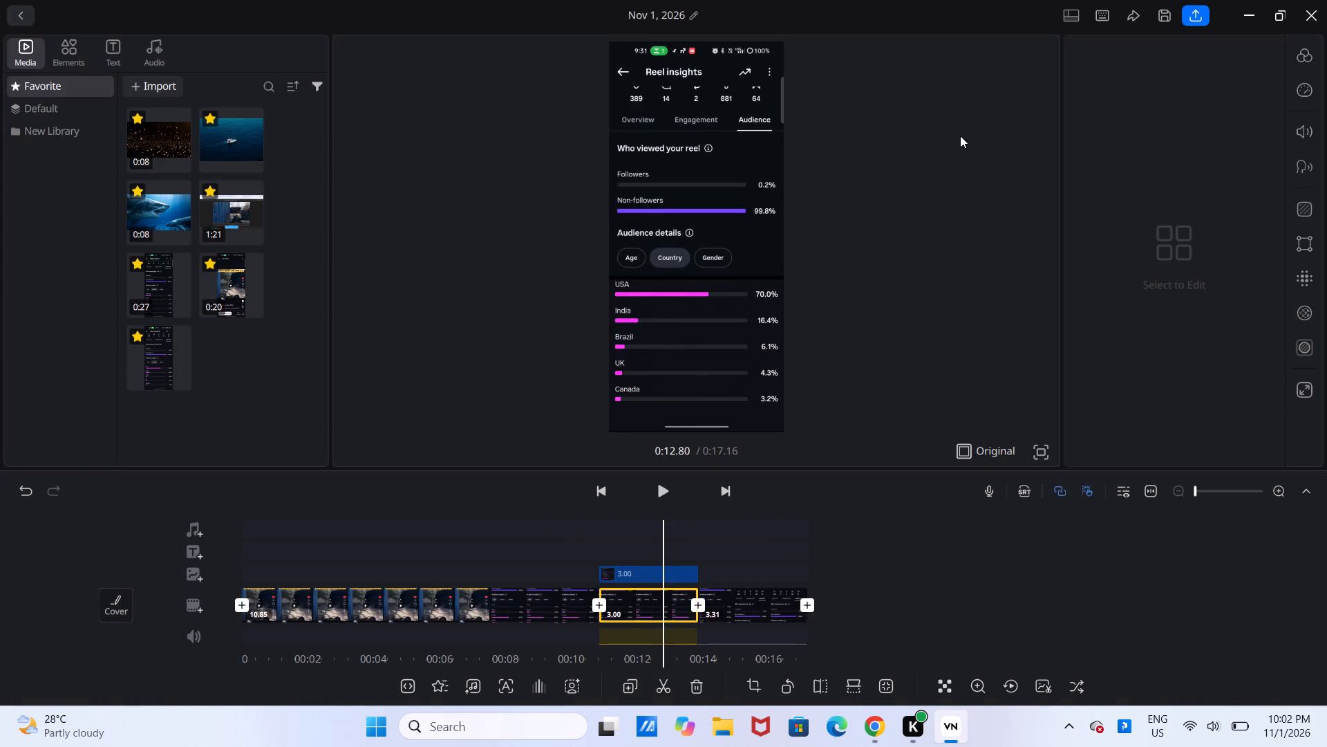
Reposition the recropped overlay against the frame's left and bottom edges, directly under the Country clip.
drag(733, 311, 731, 320)
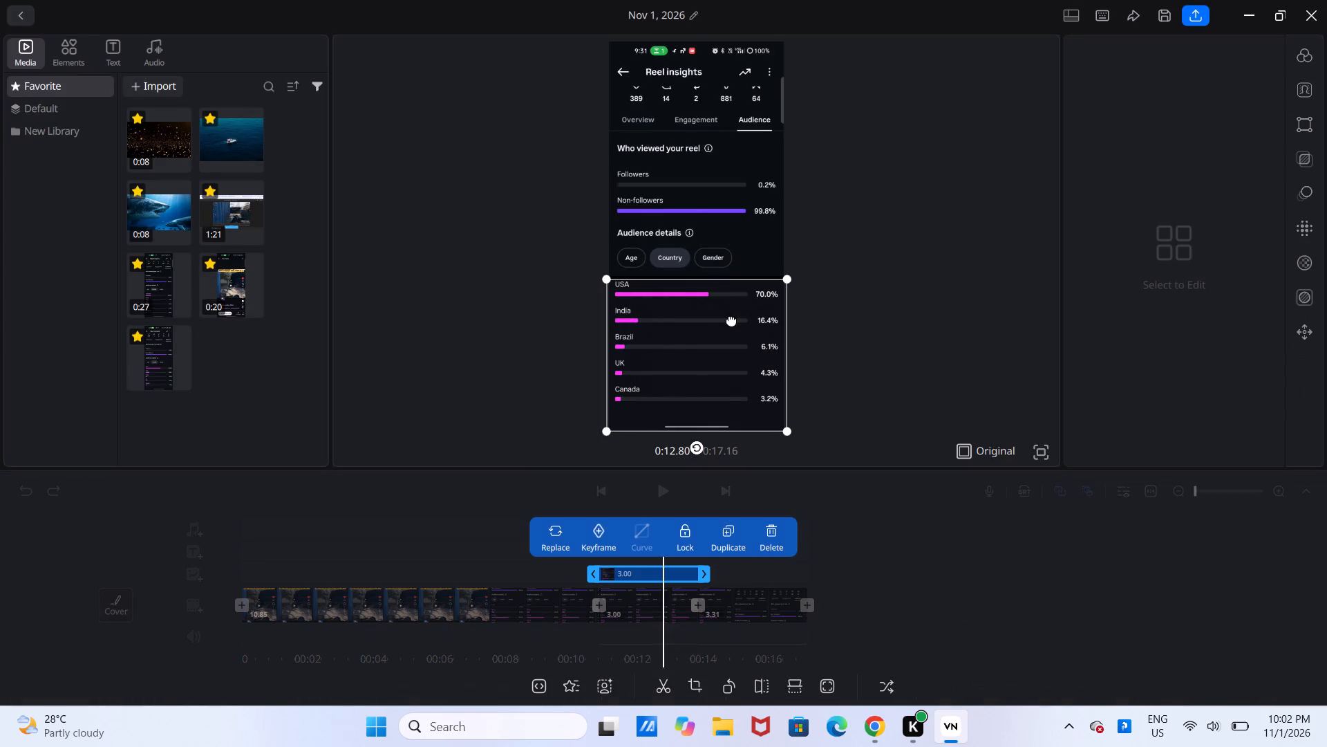
drag(731, 320, 733, 313)
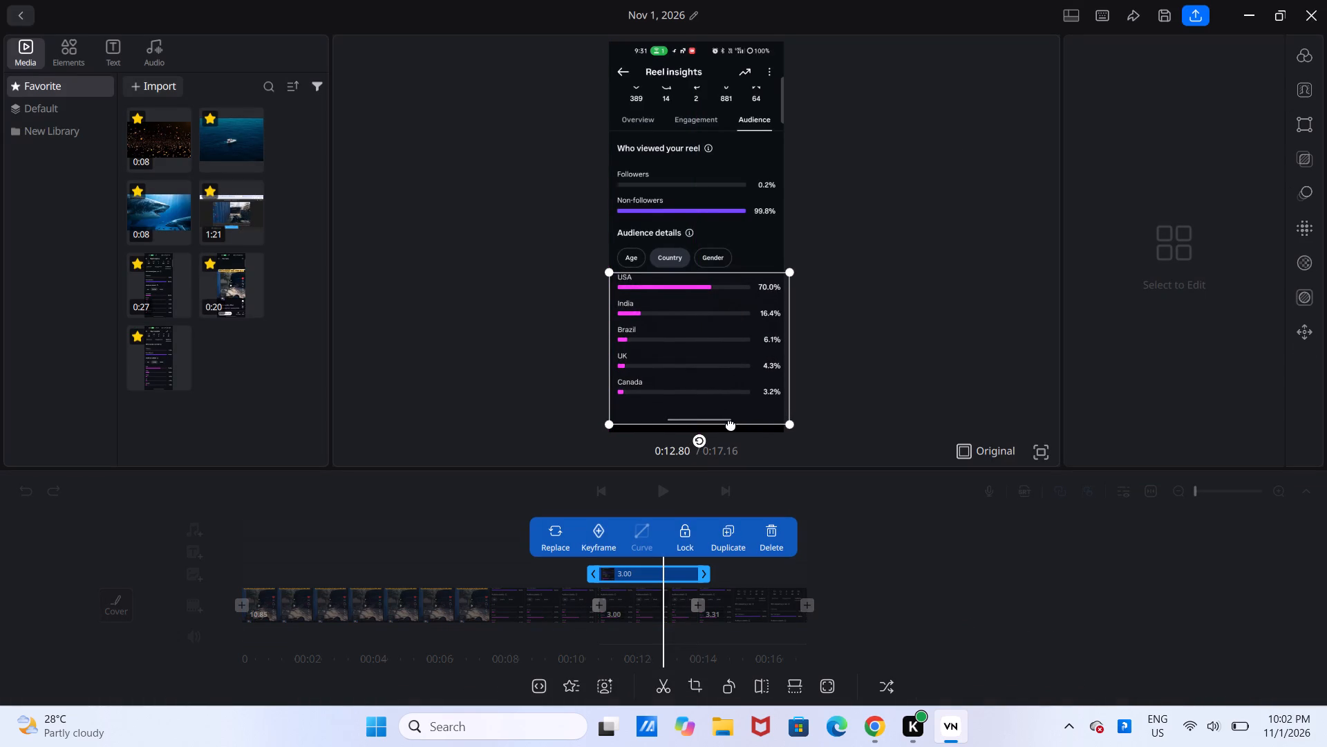
drag(790, 418, 791, 428)
drag(791, 428, 735, 385)
click(735, 385)
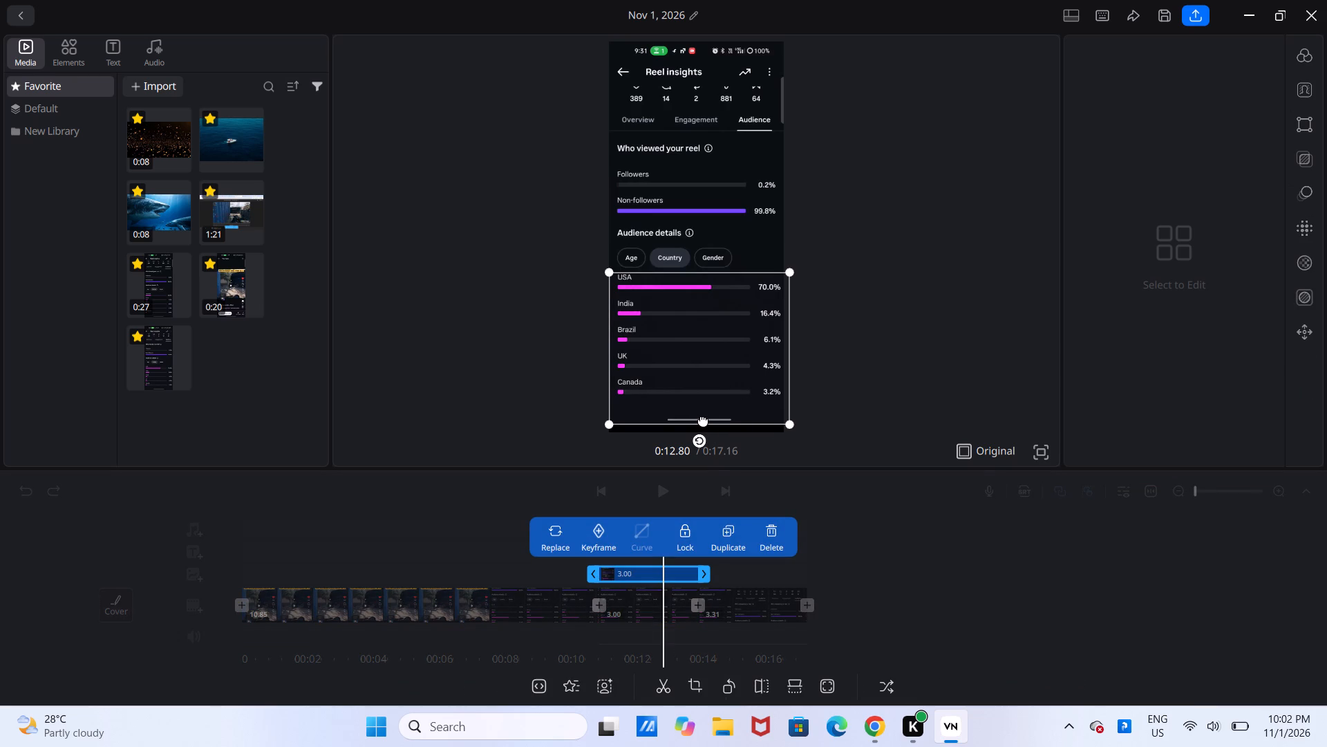
click(703, 420)
drag(703, 420, 702, 427)
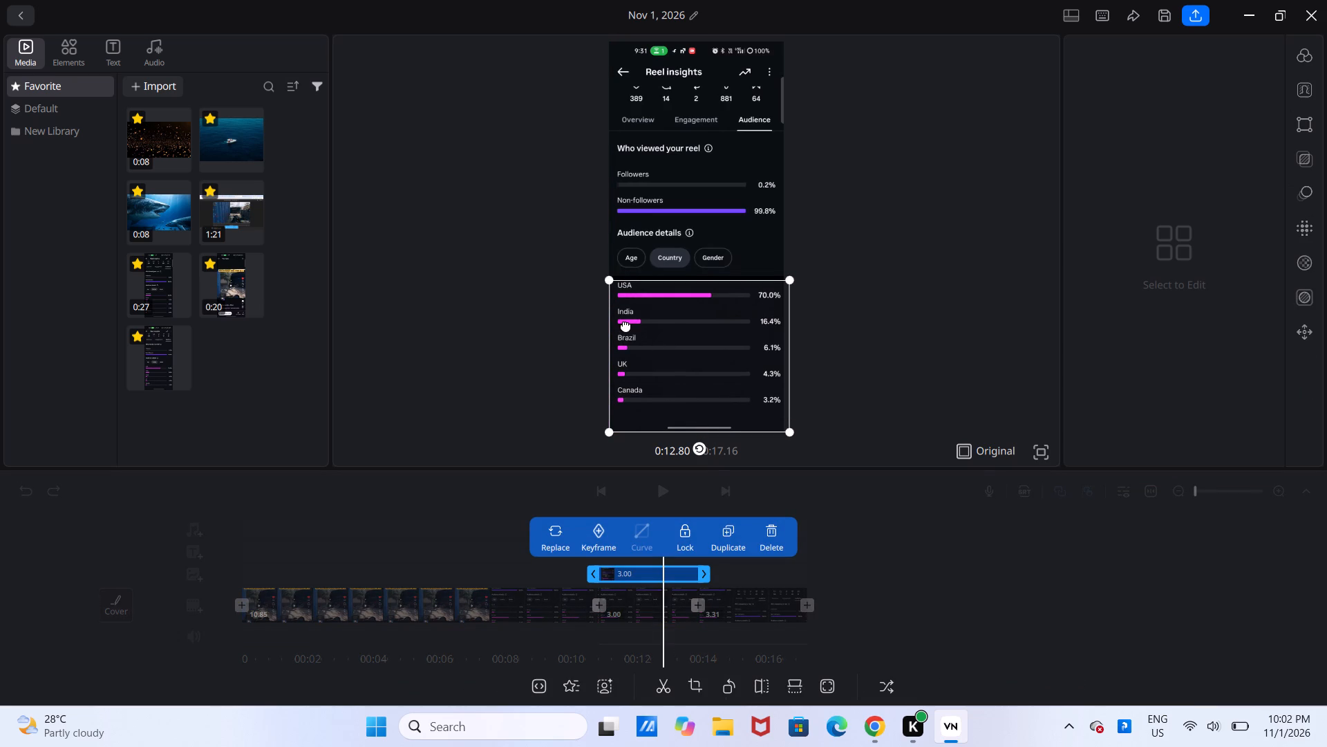
Enlarge the country breakdown overlay slightly and shift it so its USA row sits just beneath the Age, Country and Gender options.
click(608, 275)
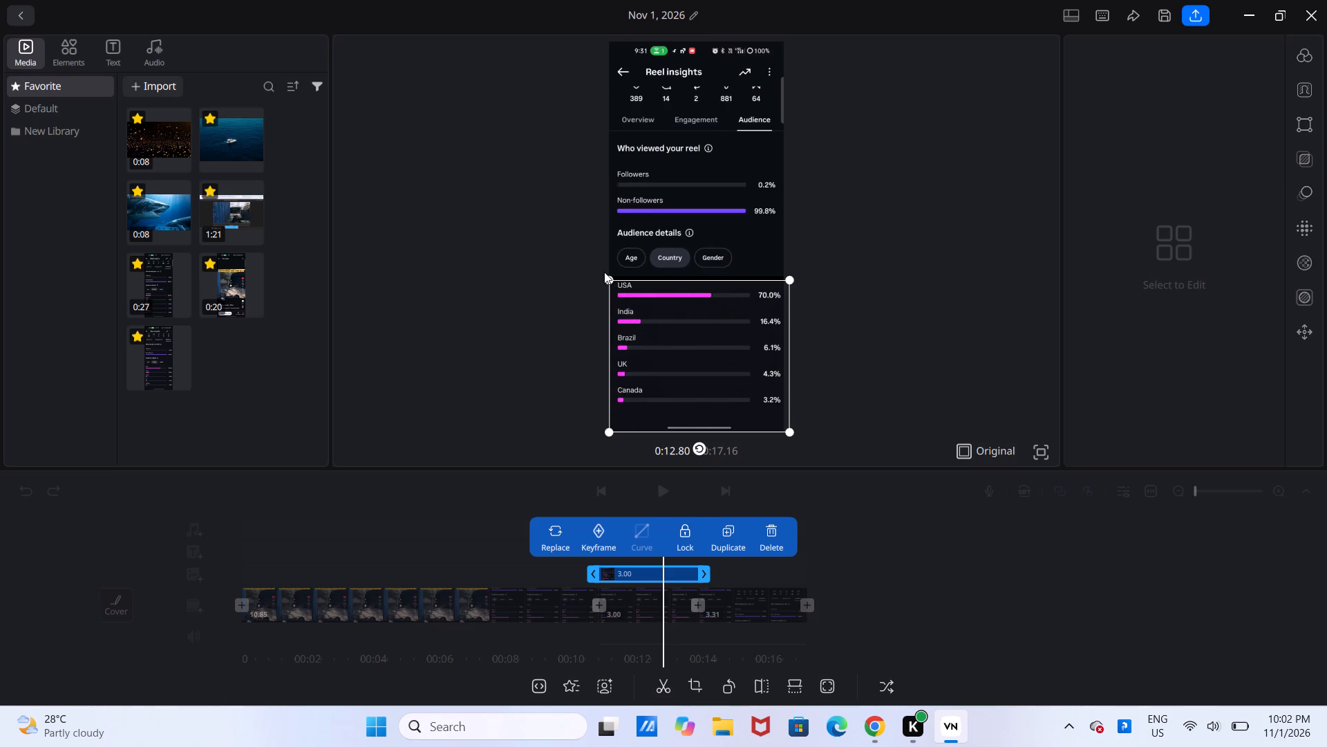
click(612, 276)
click(628, 289)
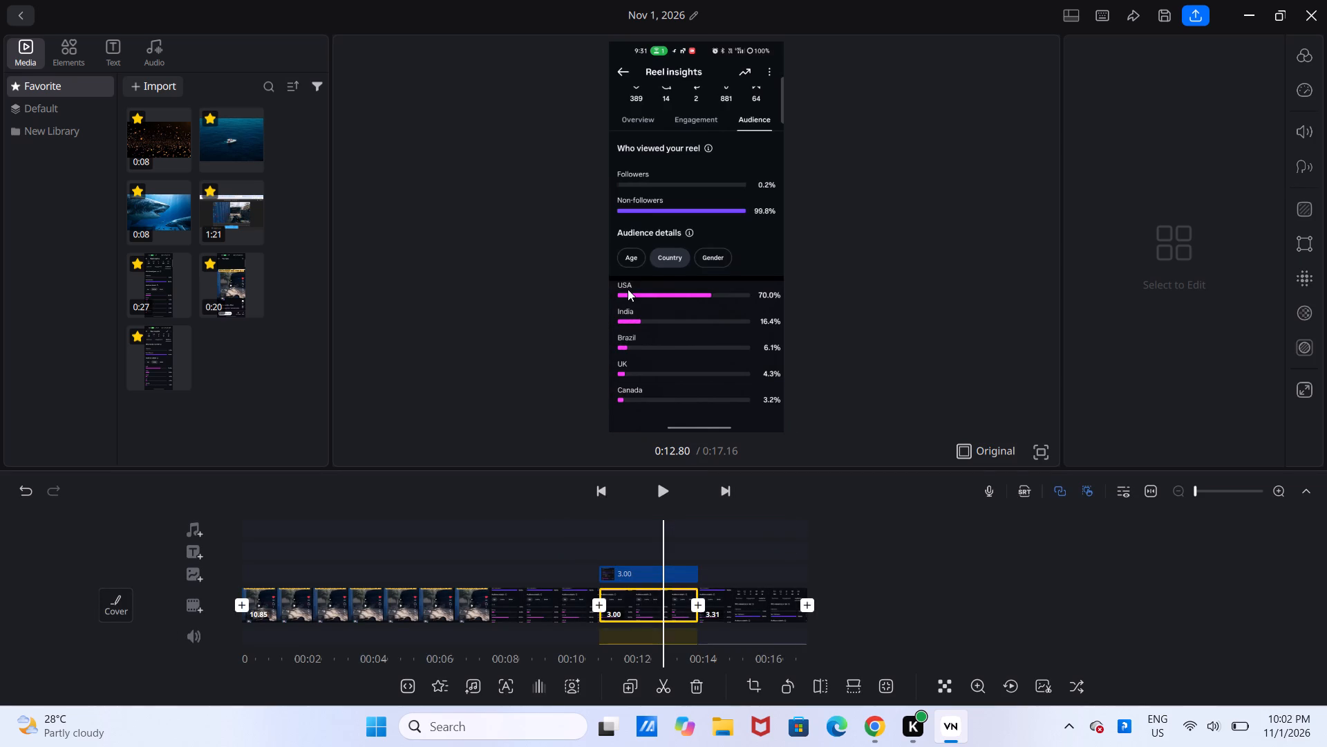
click(613, 283)
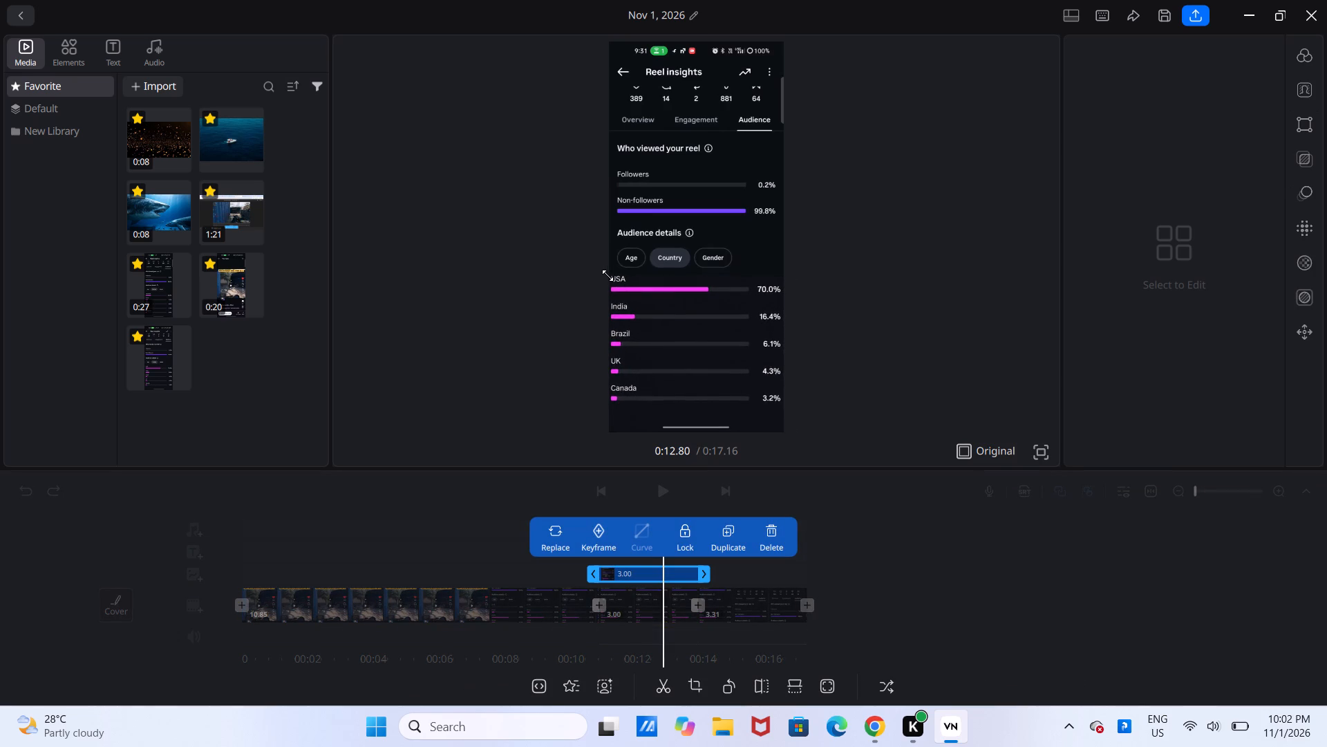
click(678, 344)
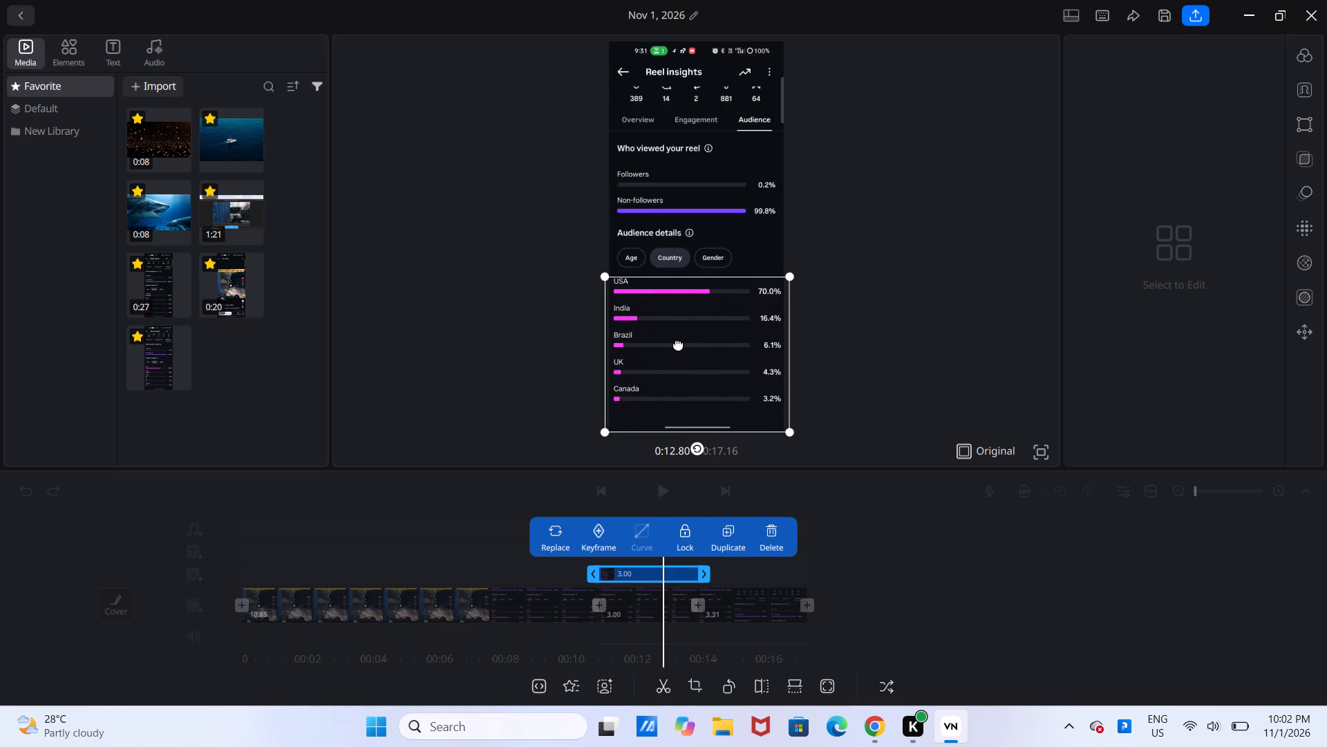
click(957, 409)
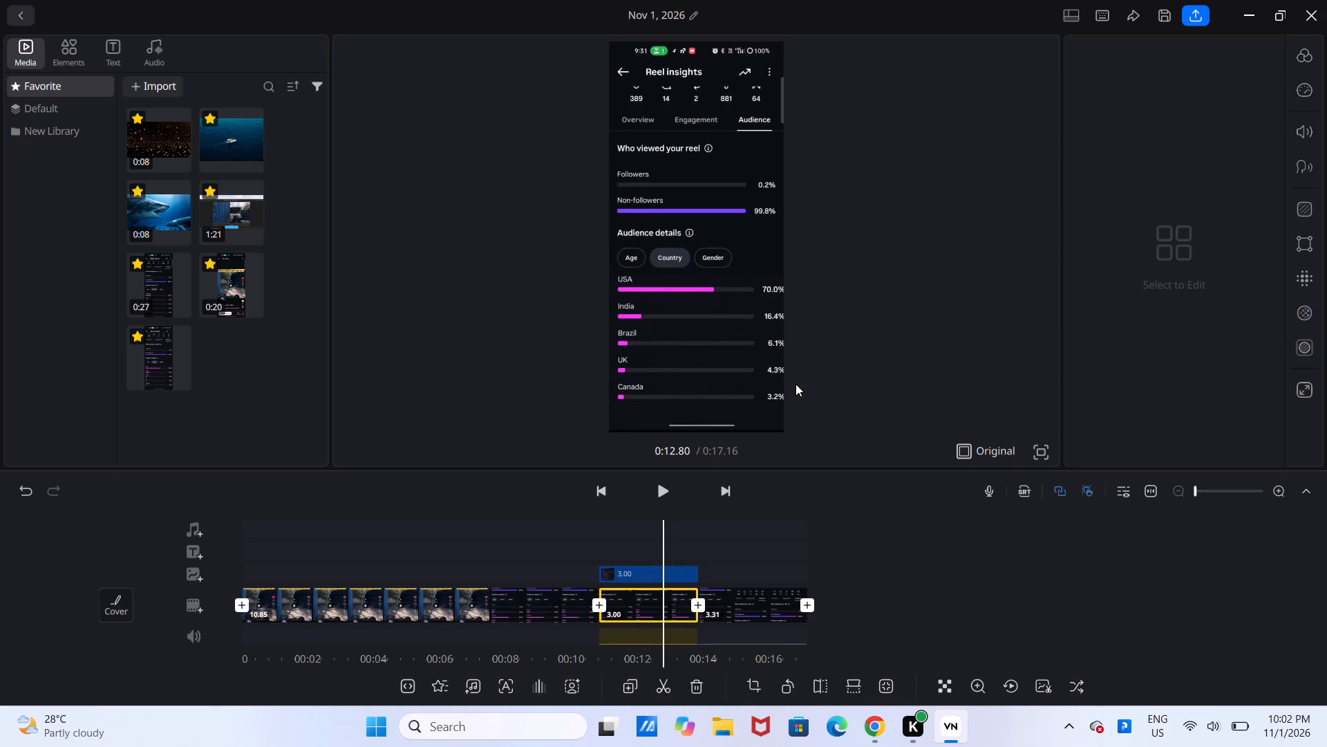
double_click(730, 392)
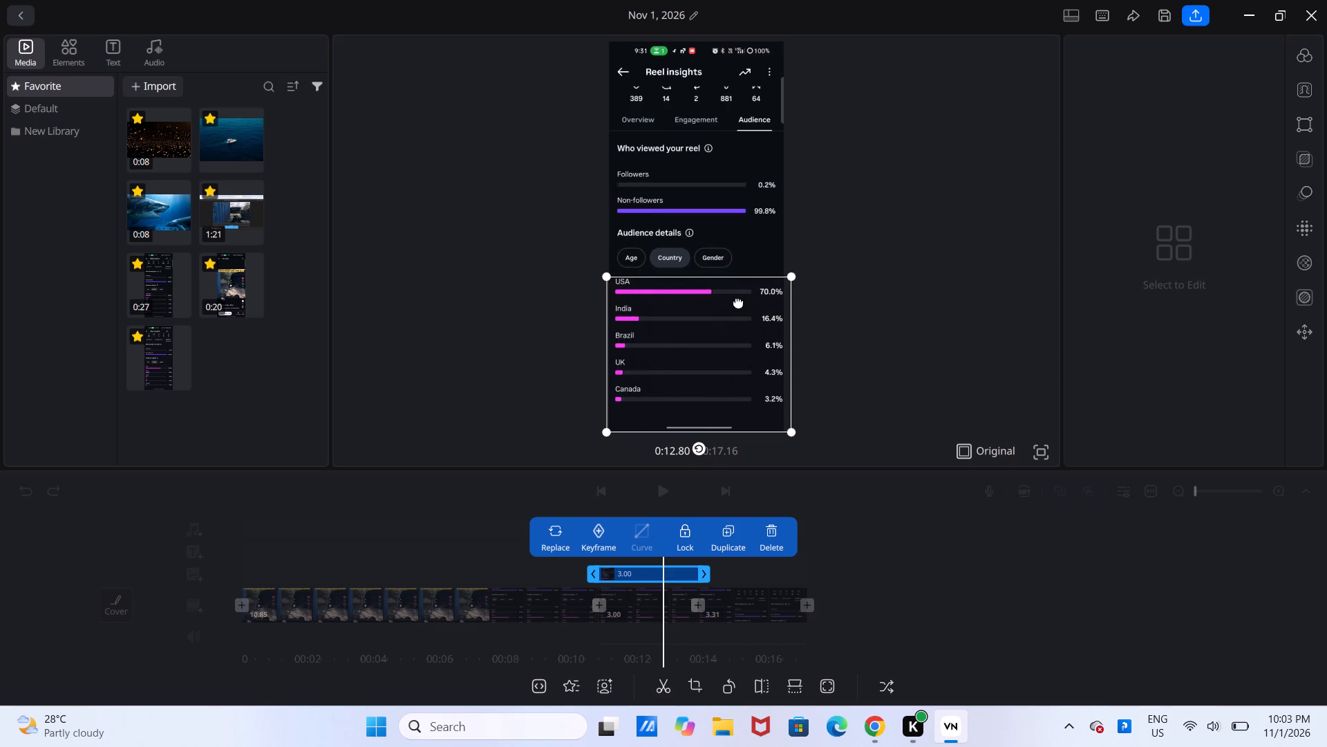
click(1003, 470)
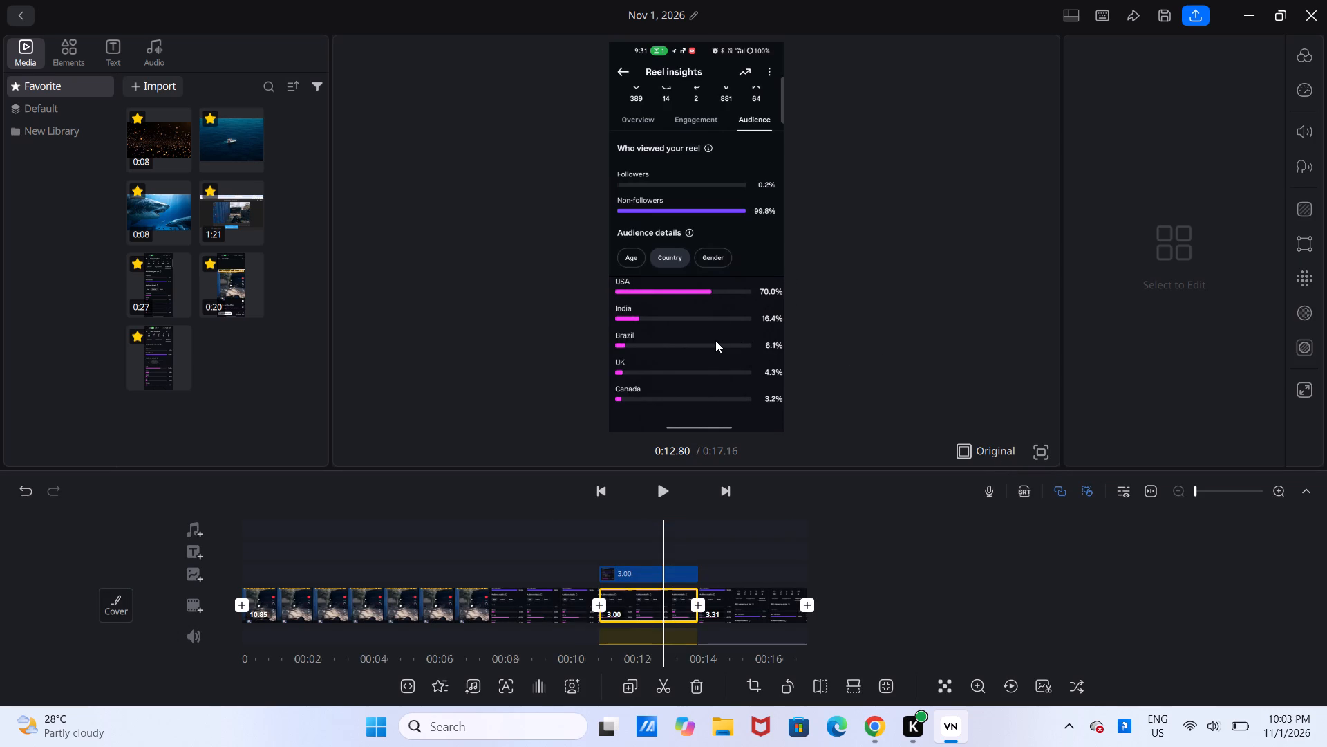
Expand the overlay's crop by raising its top edge to just above the Followers row.
click(674, 570)
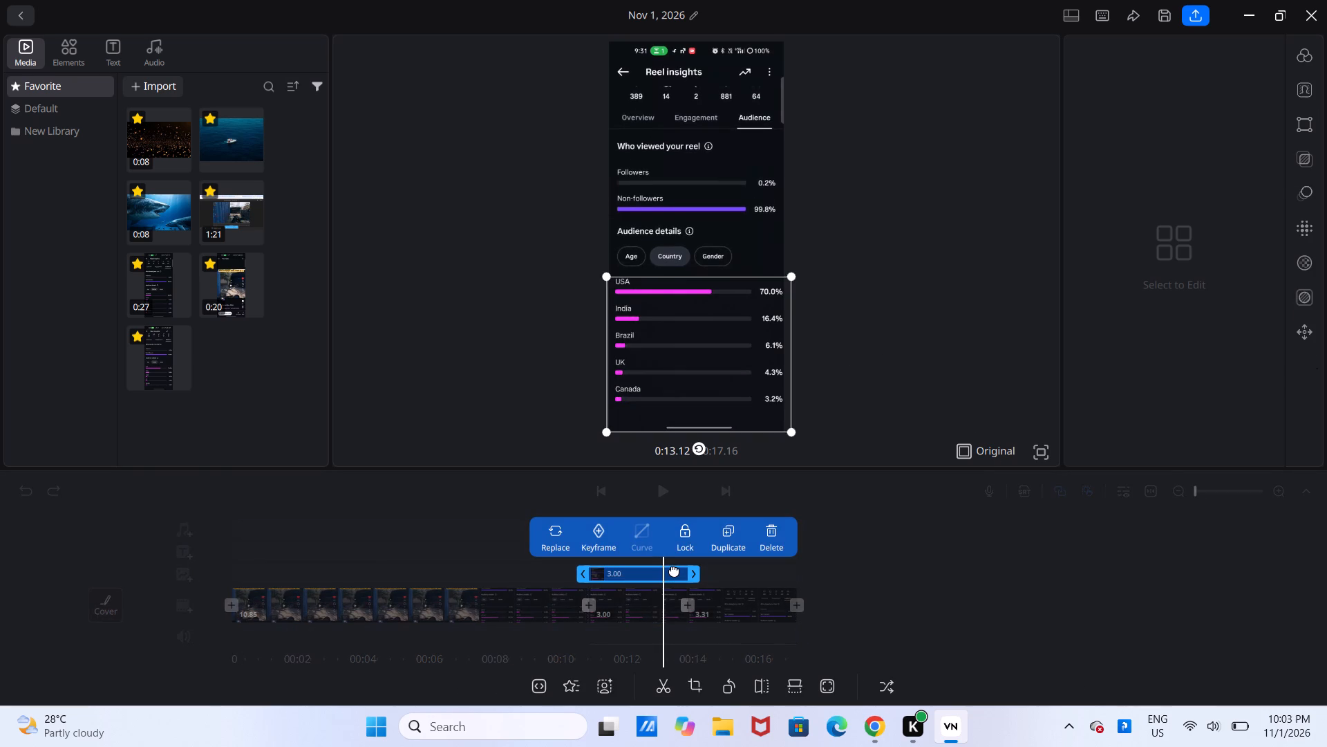
click(686, 686)
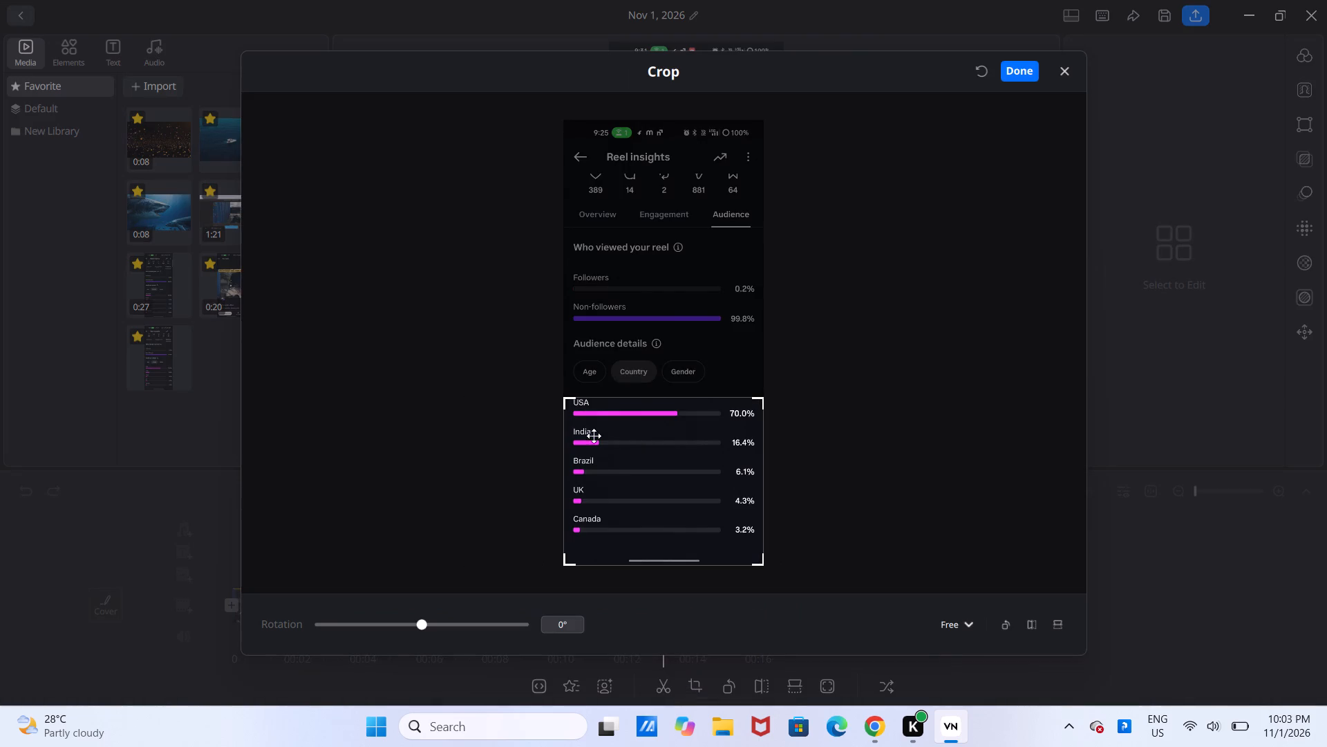
drag(608, 396, 608, 387)
drag(608, 387, 608, 389)
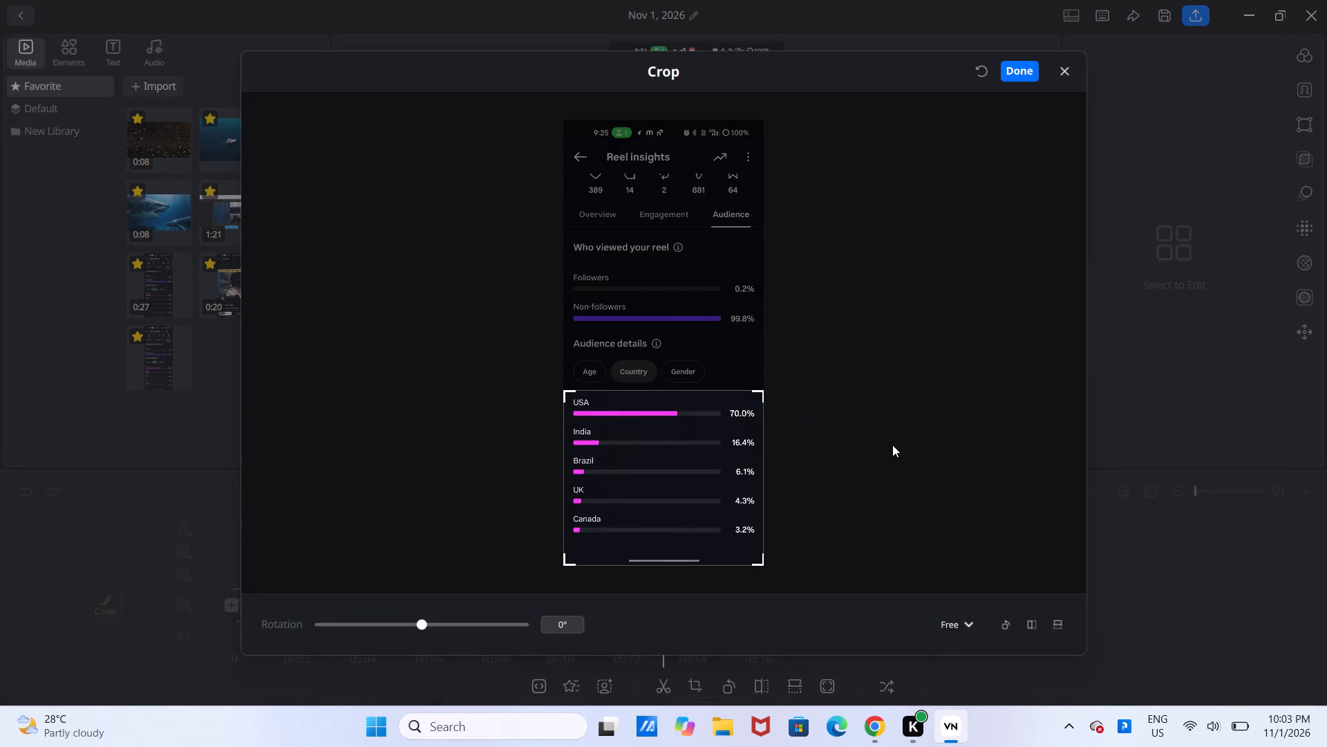
click(892, 445)
drag(746, 388, 744, 329)
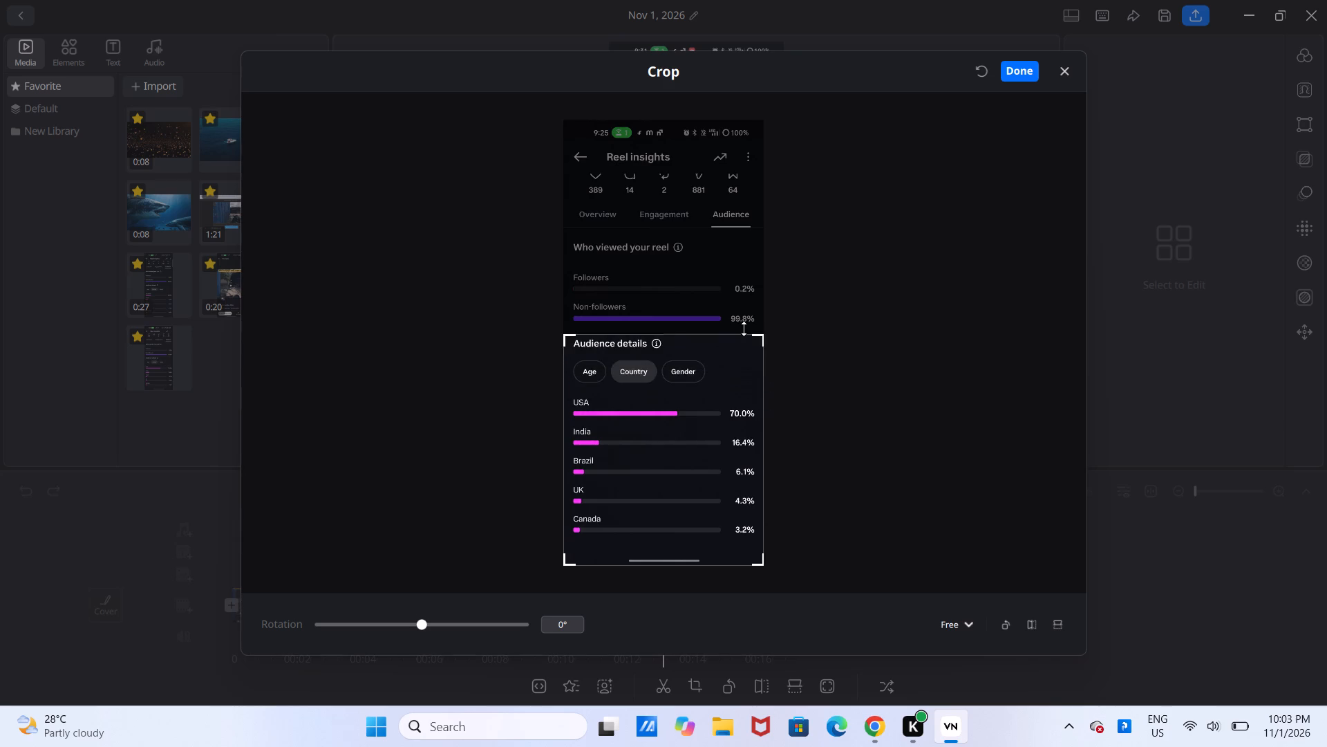
drag(744, 329, 744, 210)
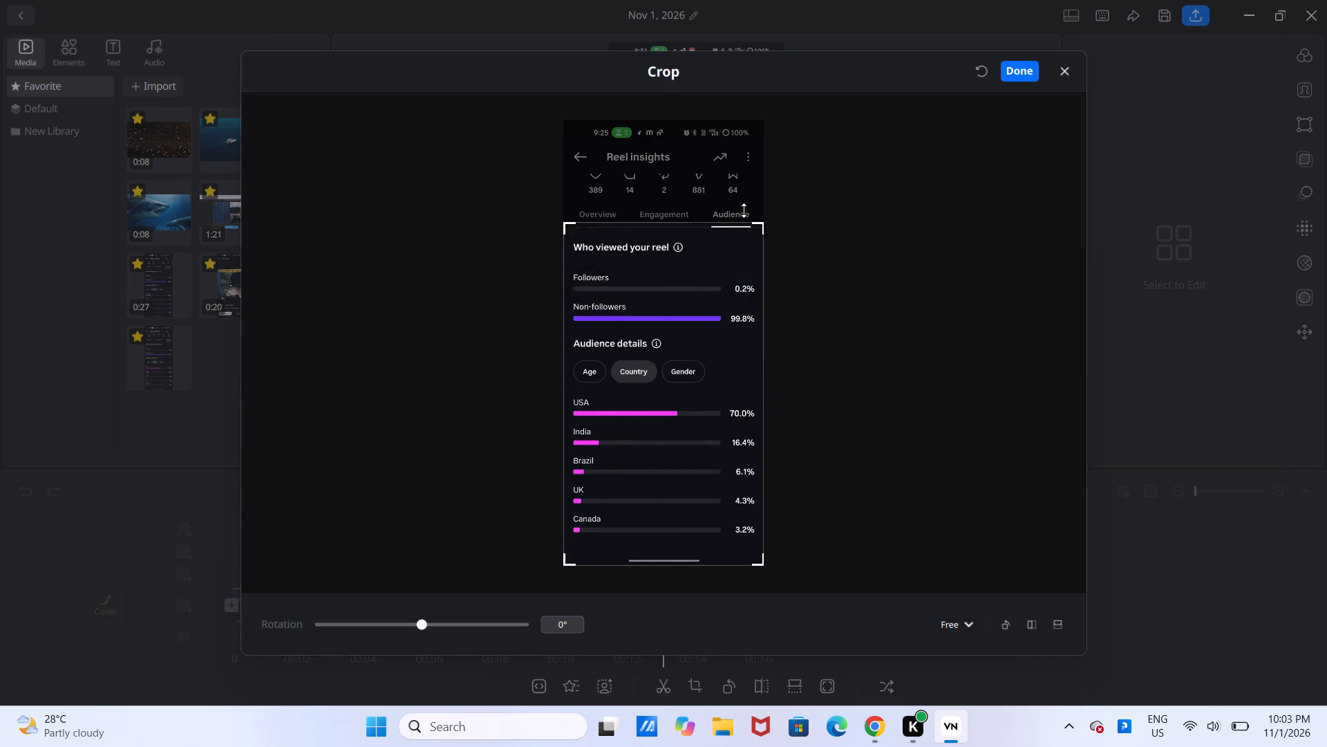
drag(744, 210, 742, 263)
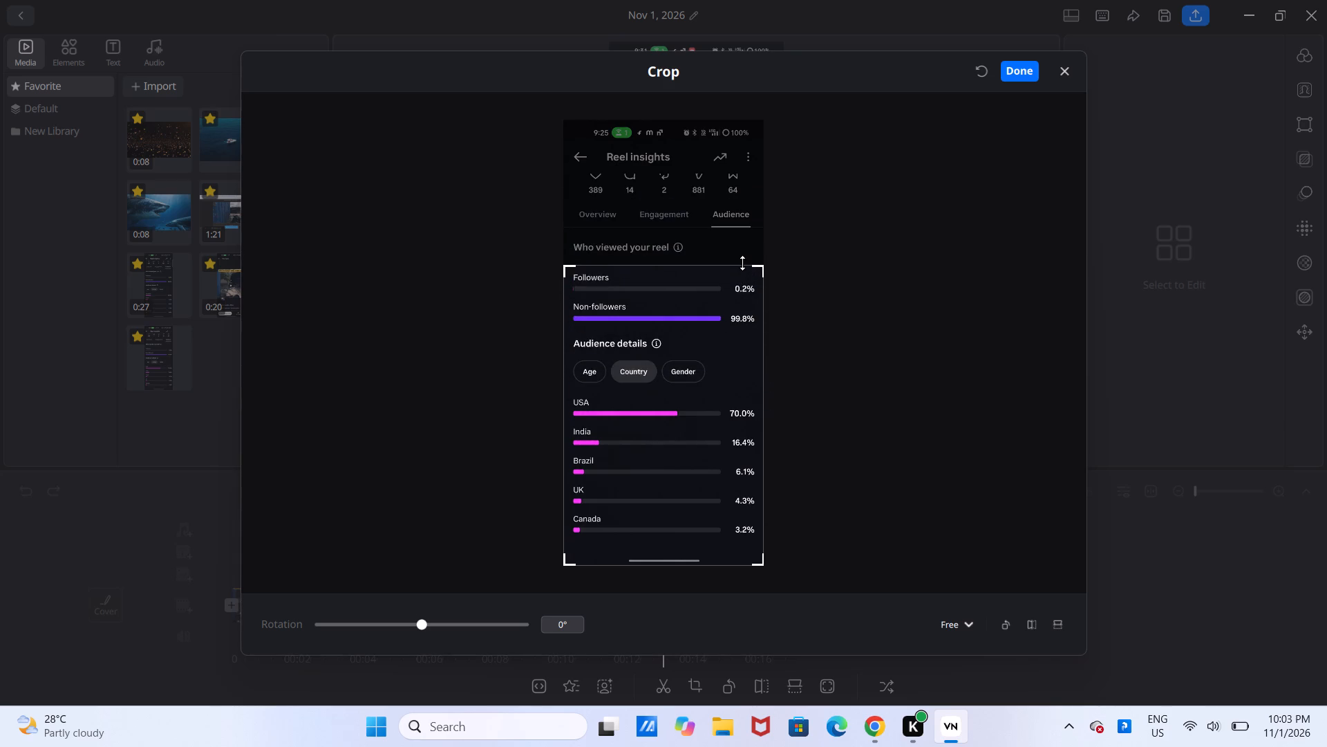
click(1016, 67)
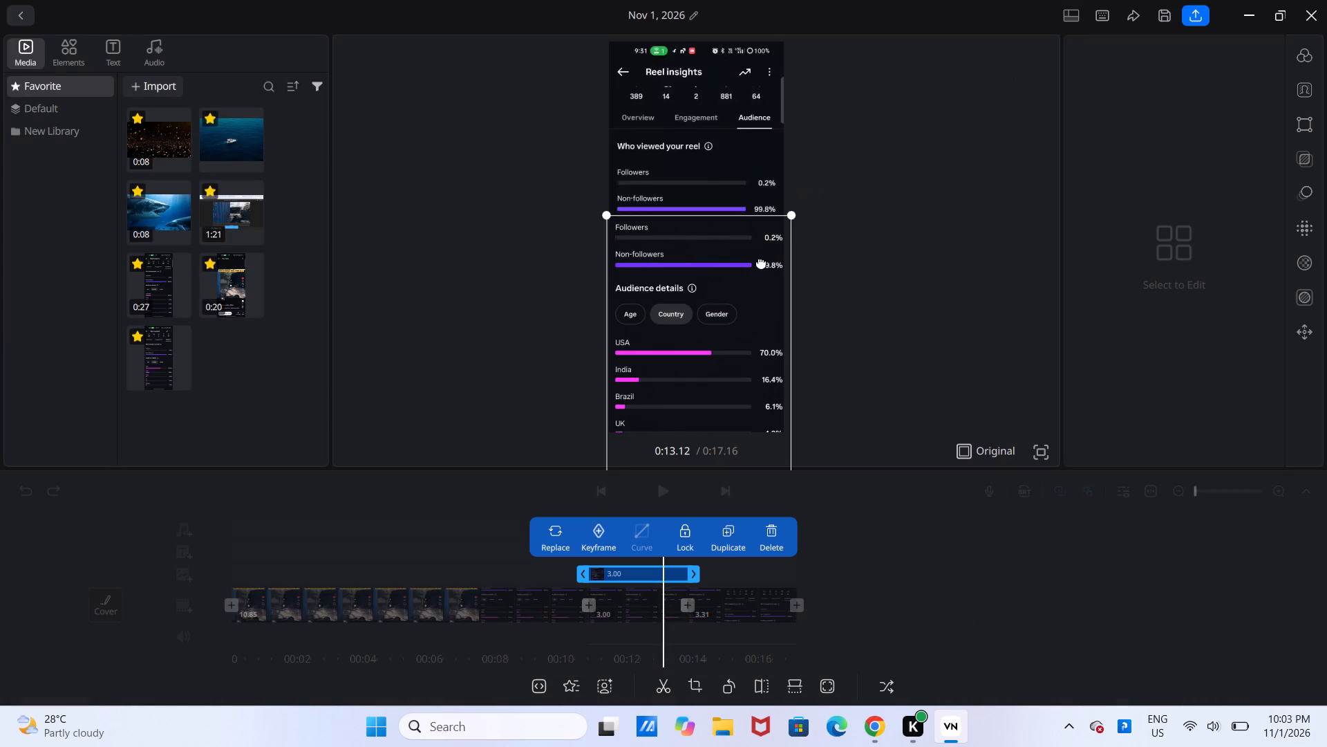
Move the recropped overlay up and fine-tune its size so its Followers and Audience details rows cover the matching rows beneath.
drag(751, 313, 746, 280)
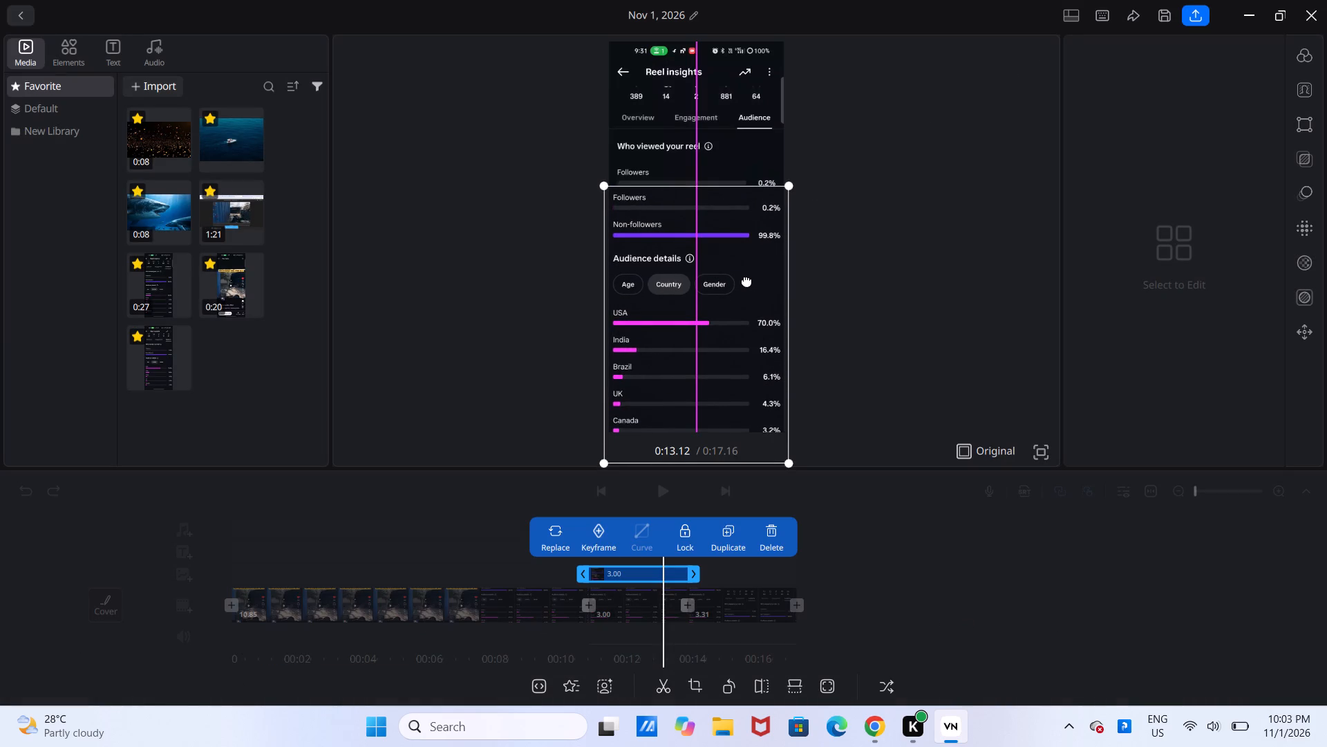
drag(746, 280, 749, 258)
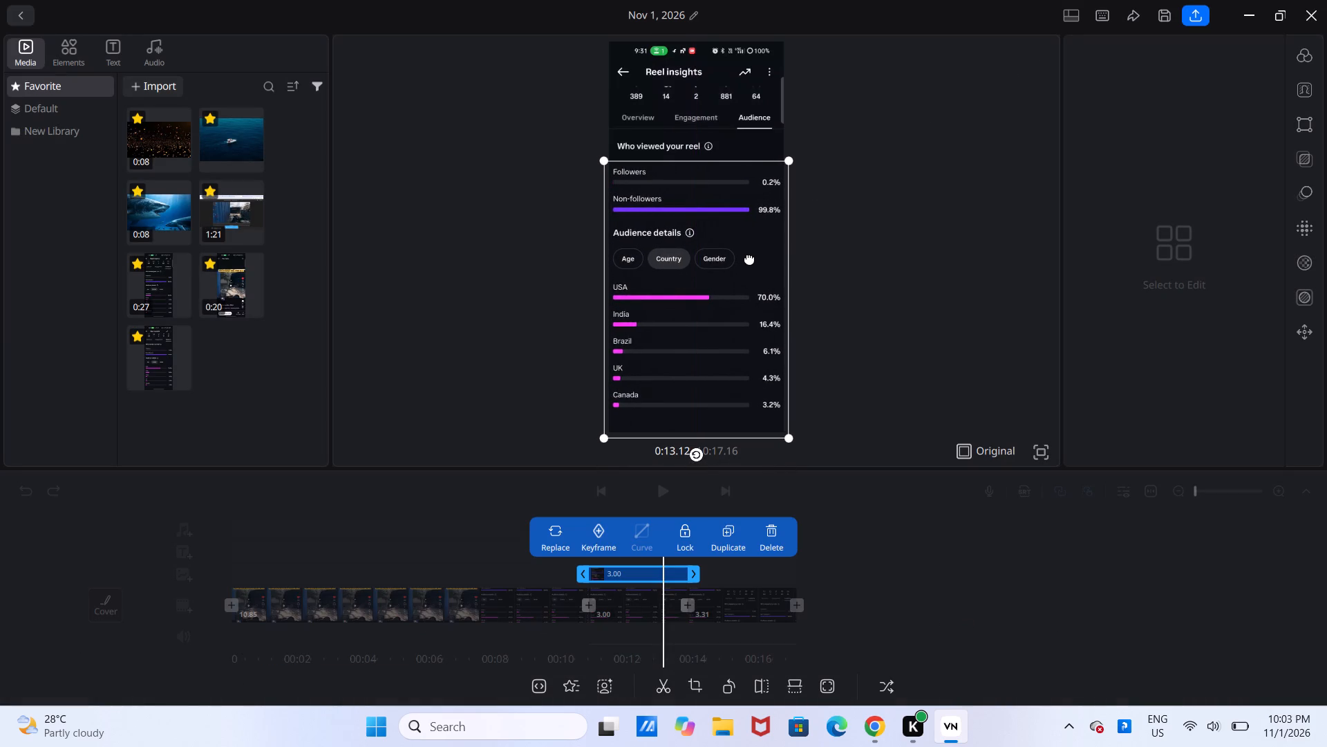
click(1010, 311)
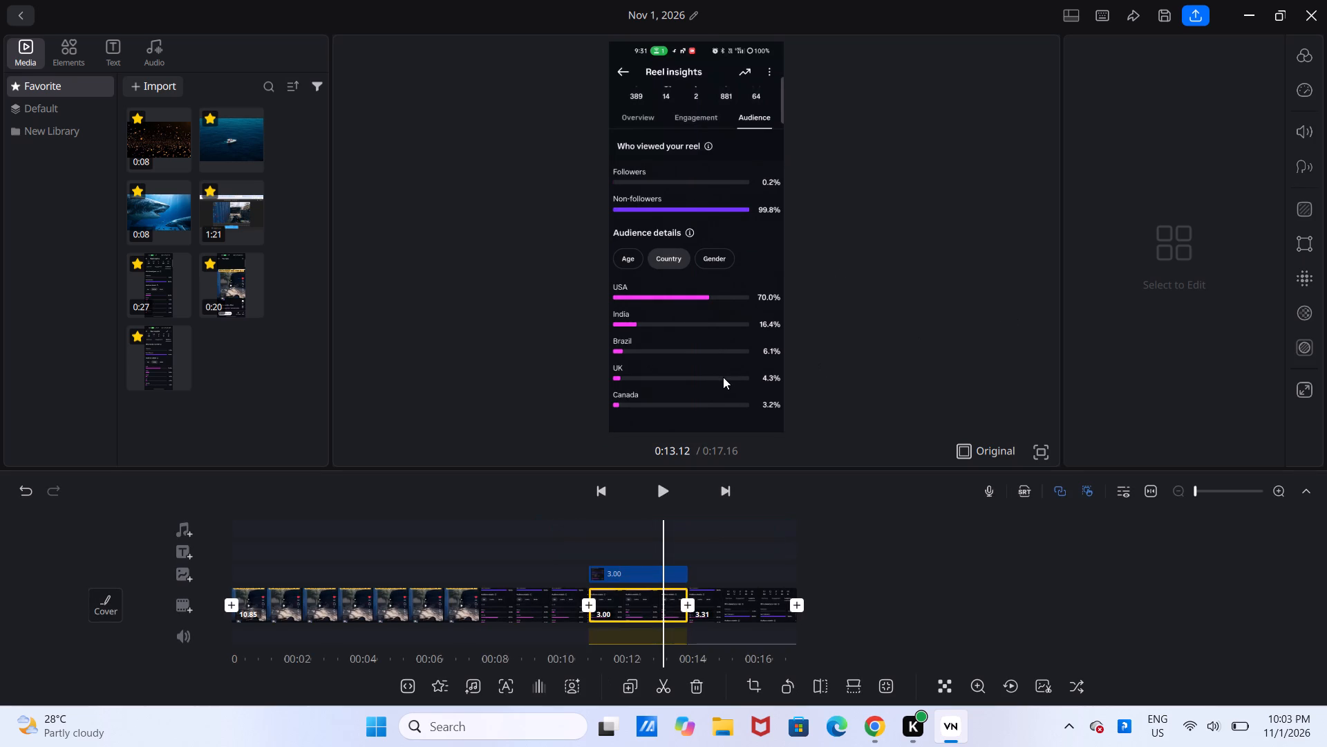
click(723, 377)
click(723, 376)
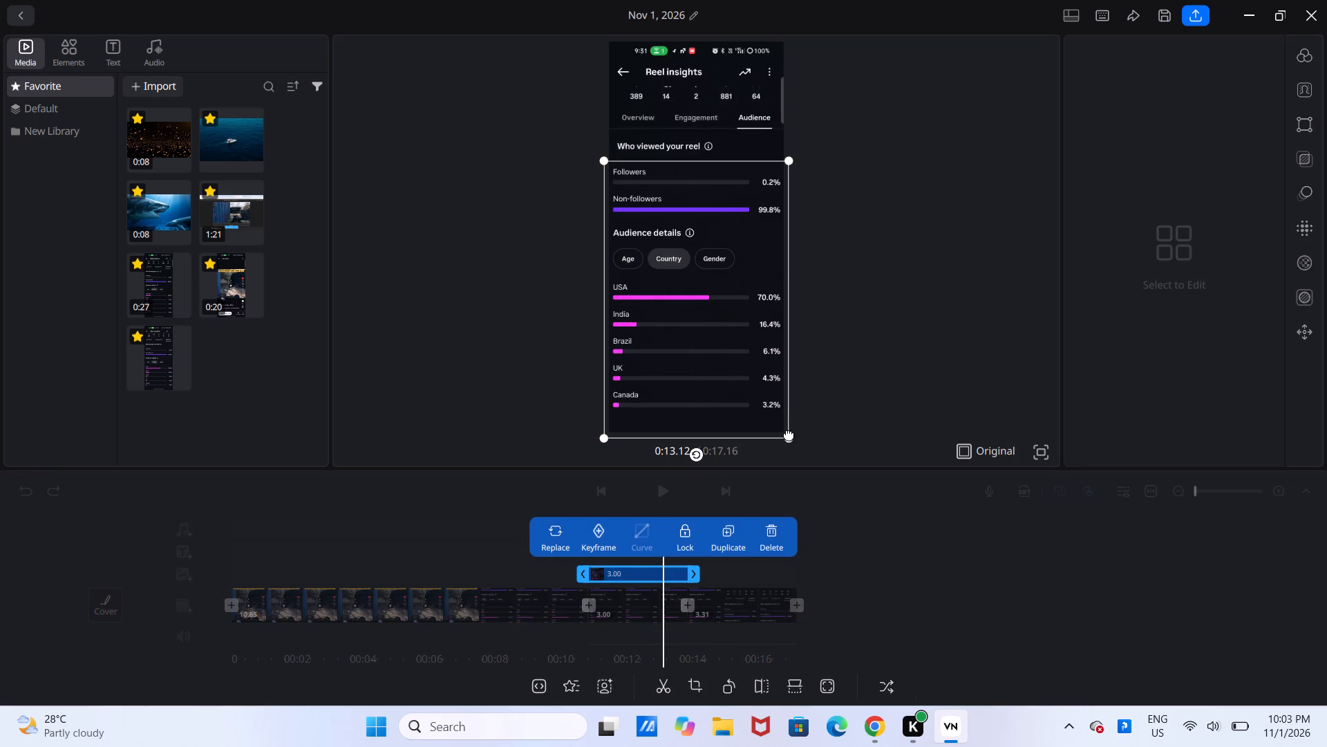
click(789, 434)
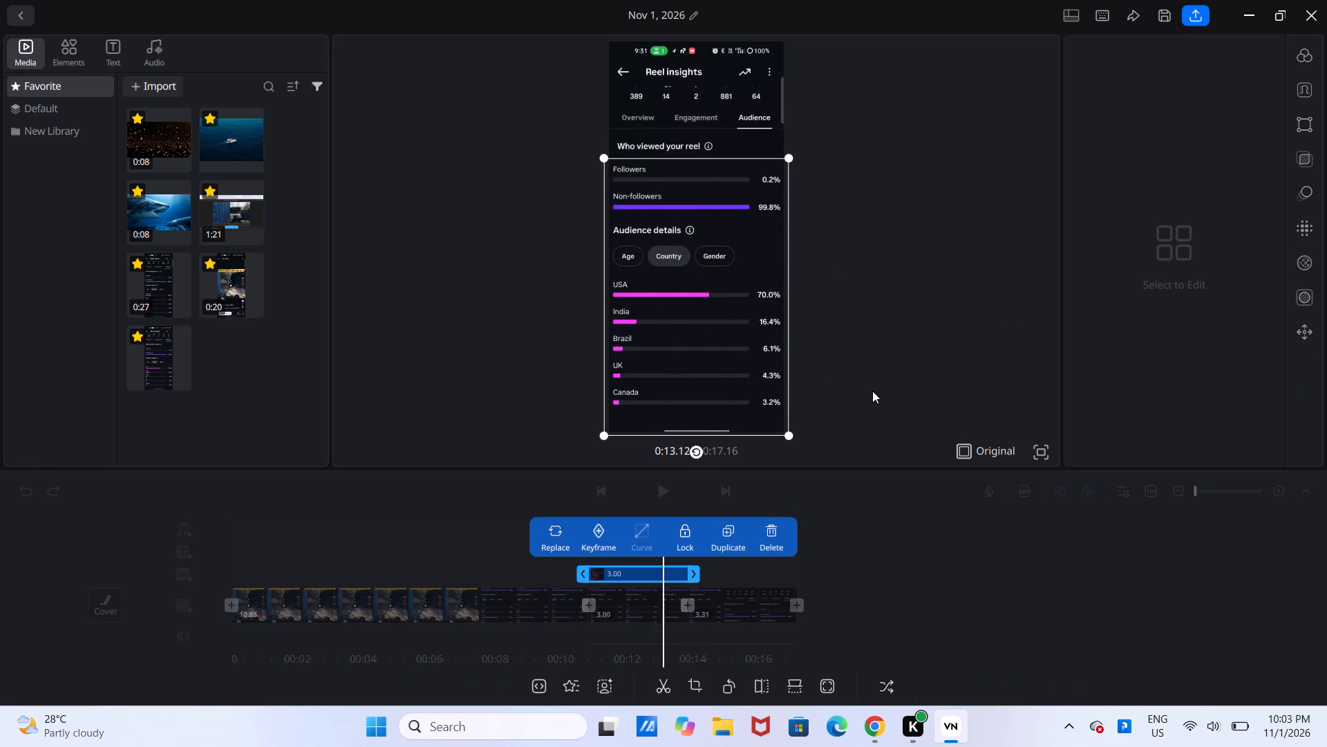
click(787, 156)
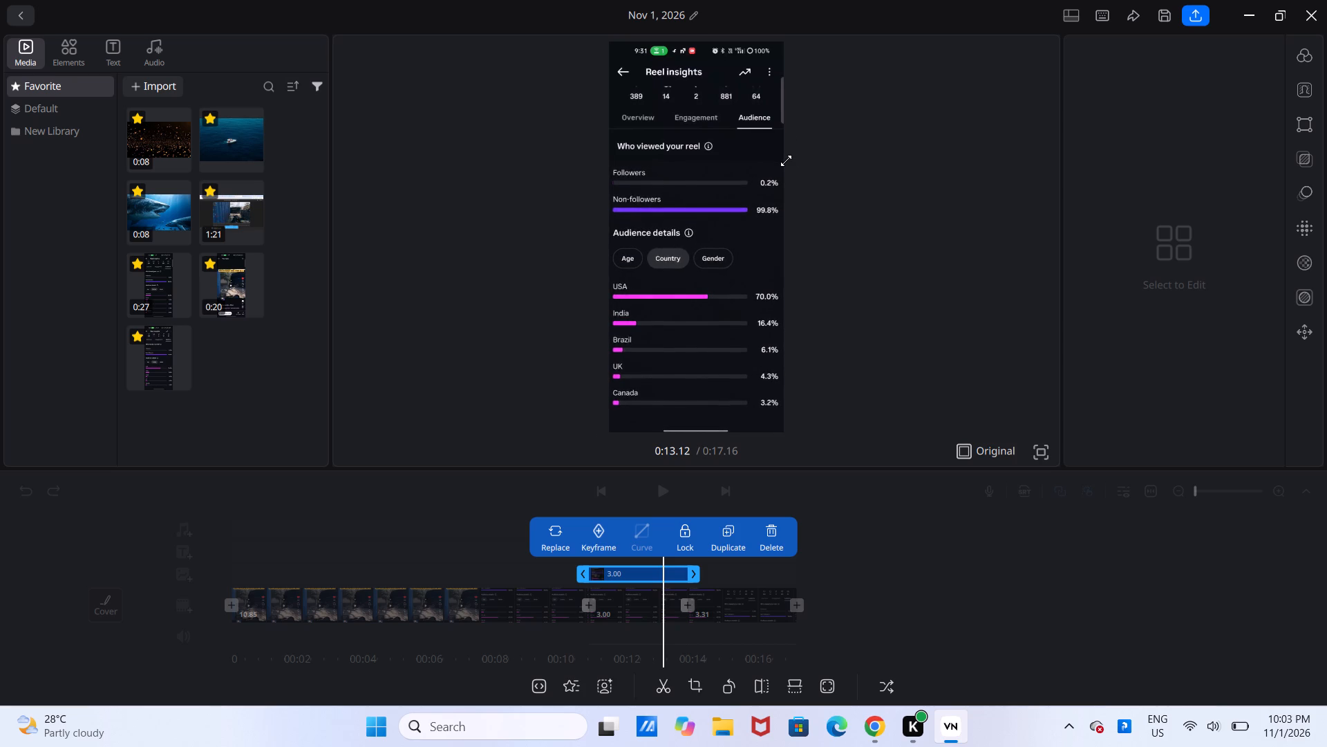
click(901, 229)
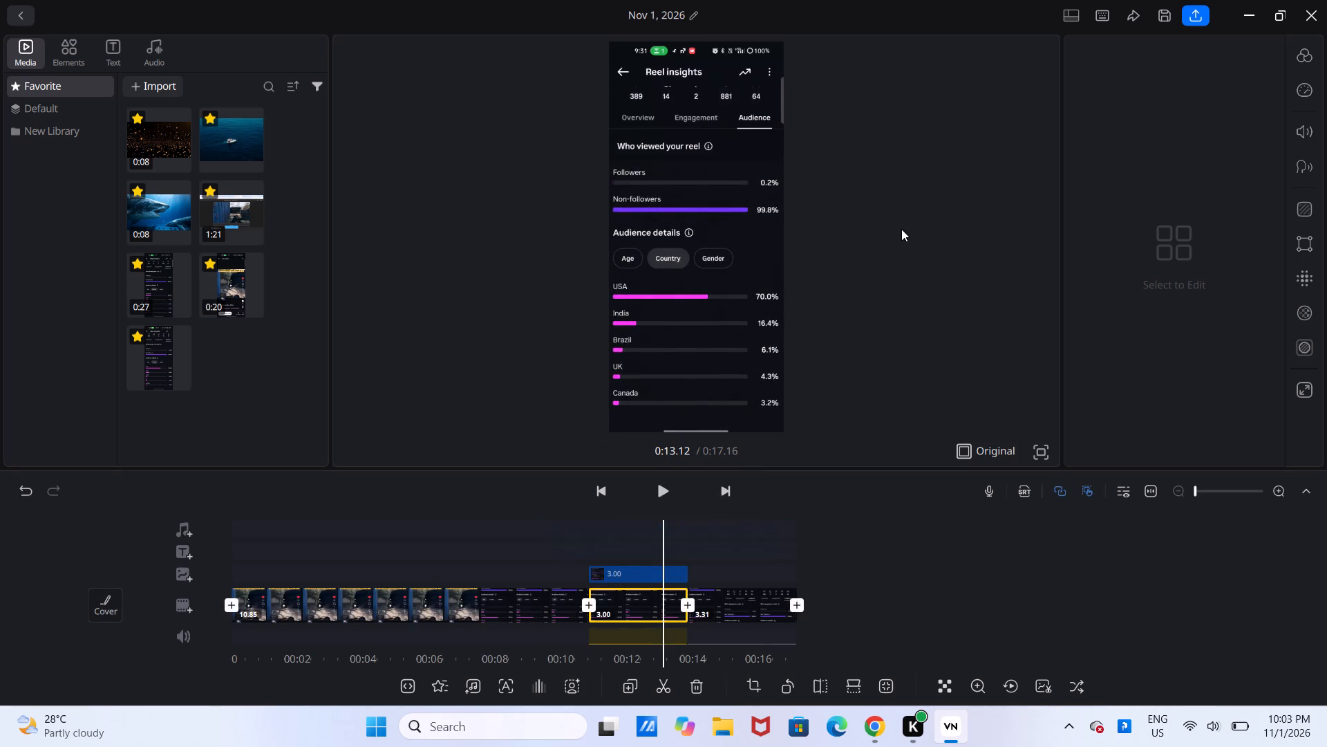
Play the overlay's entry from about 0:06.48 and shrink the overlay slightly from its upper-left corner for better alignment.
click(766, 515)
drag(750, 544, 923, 575)
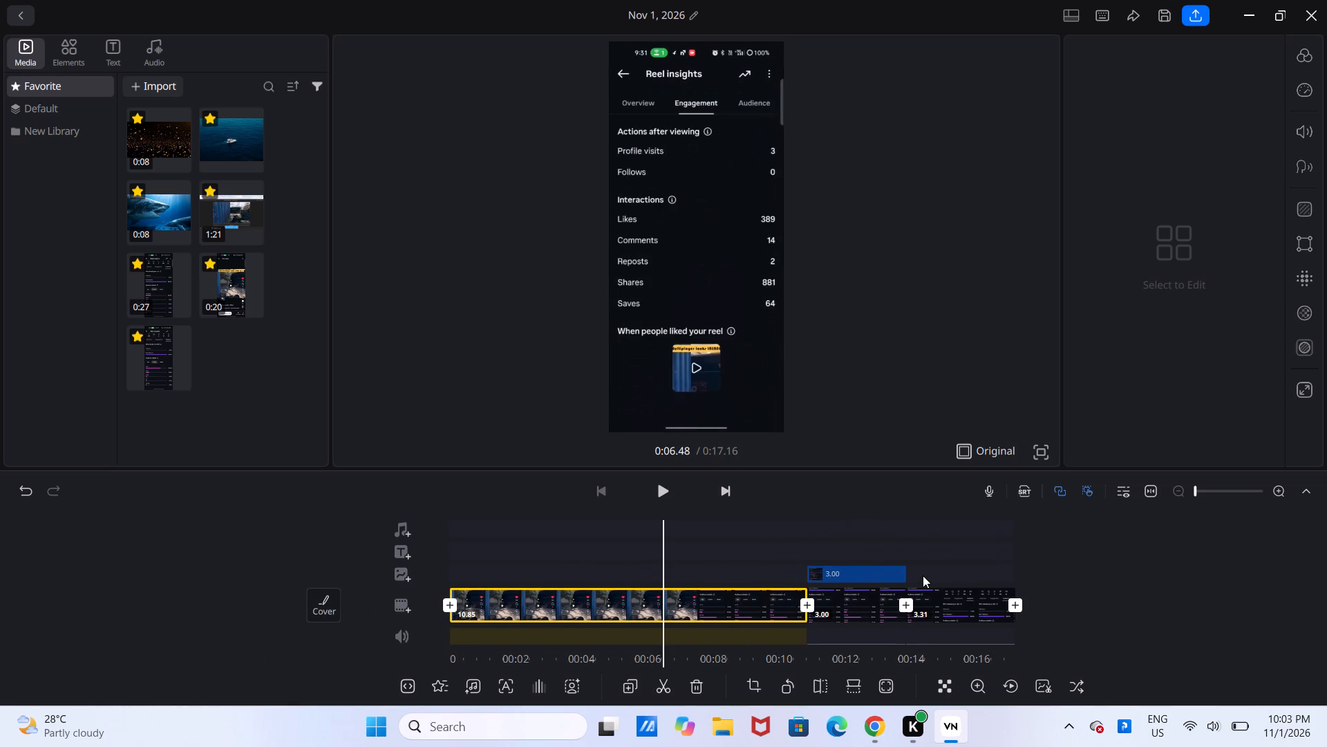
click(668, 495)
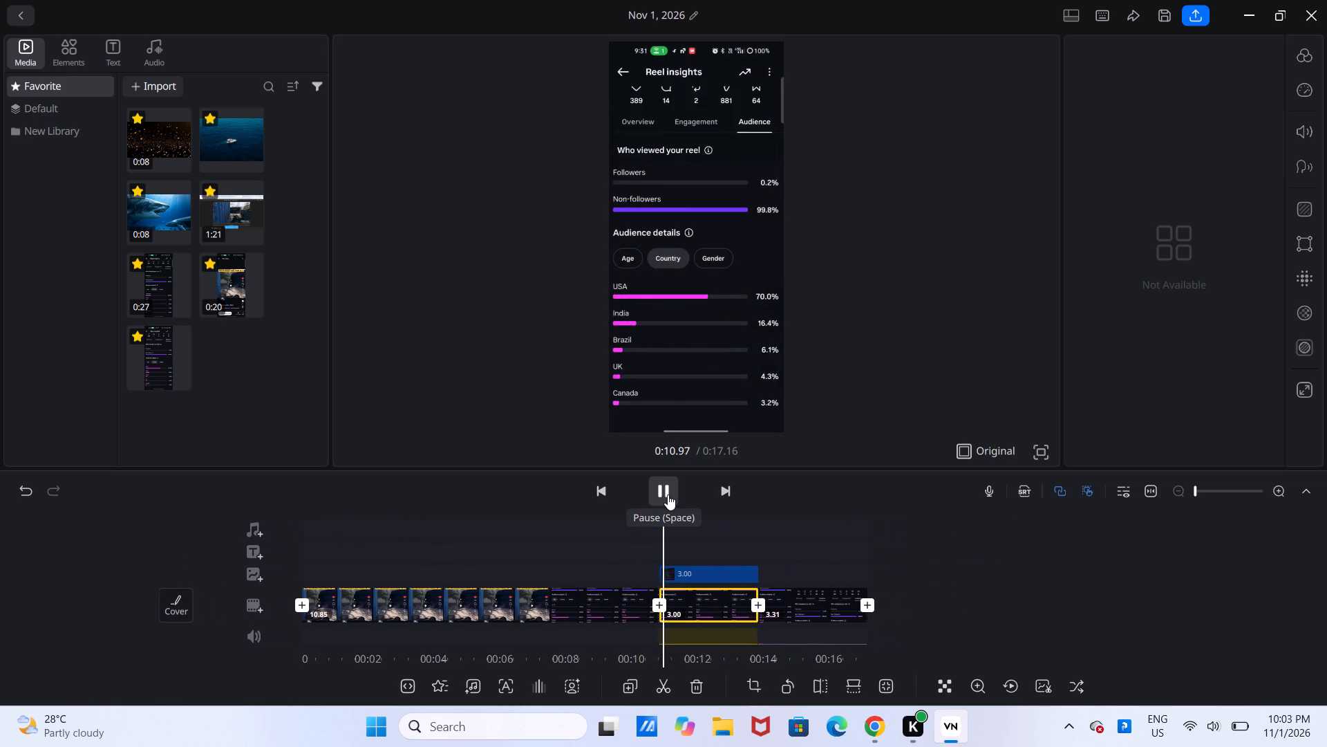
click(668, 495)
double_click(684, 258)
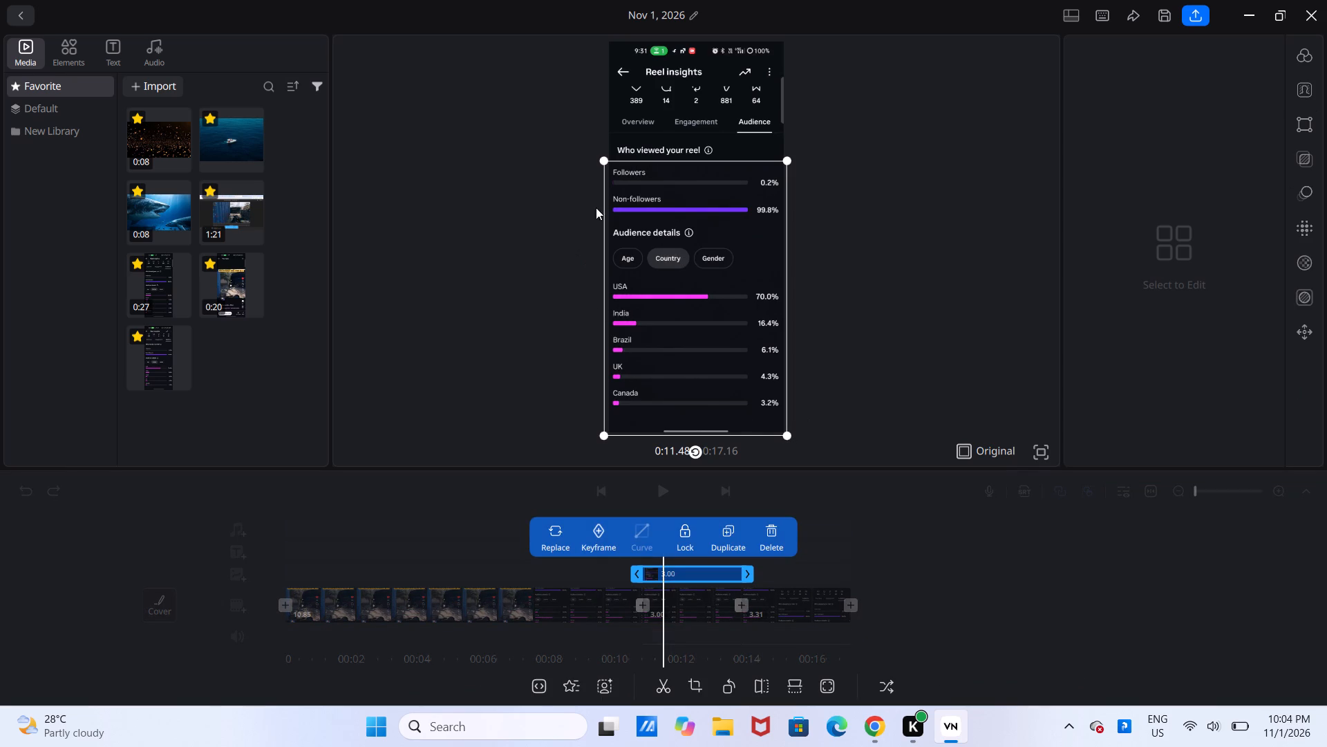
drag(605, 161, 610, 162)
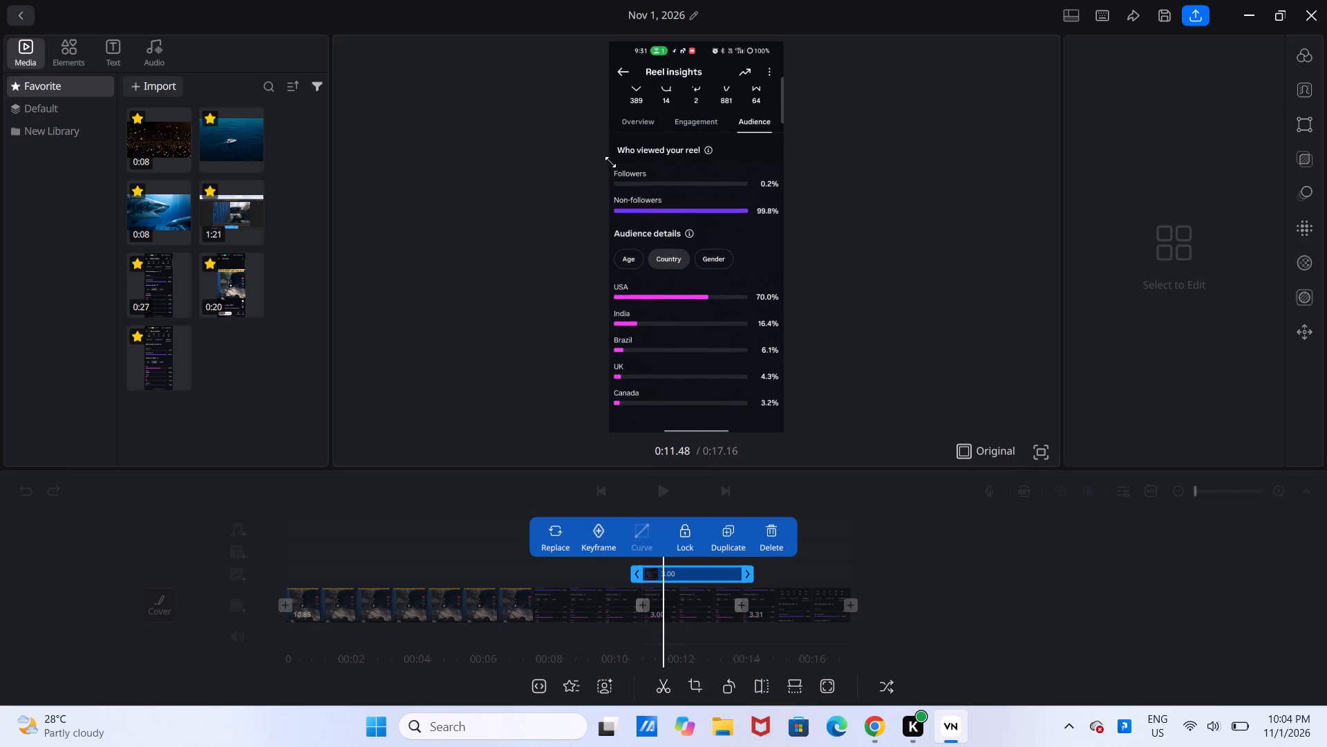
drag(610, 162, 611, 163)
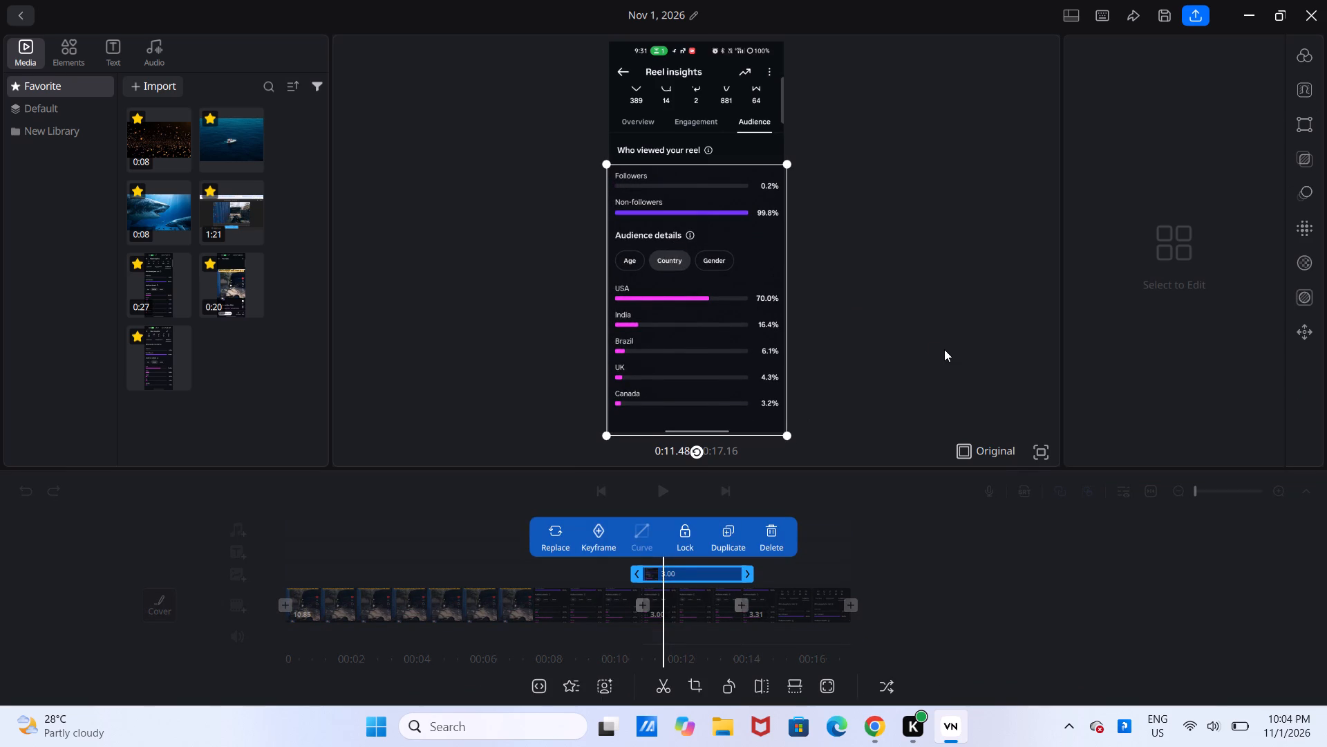
click(944, 349)
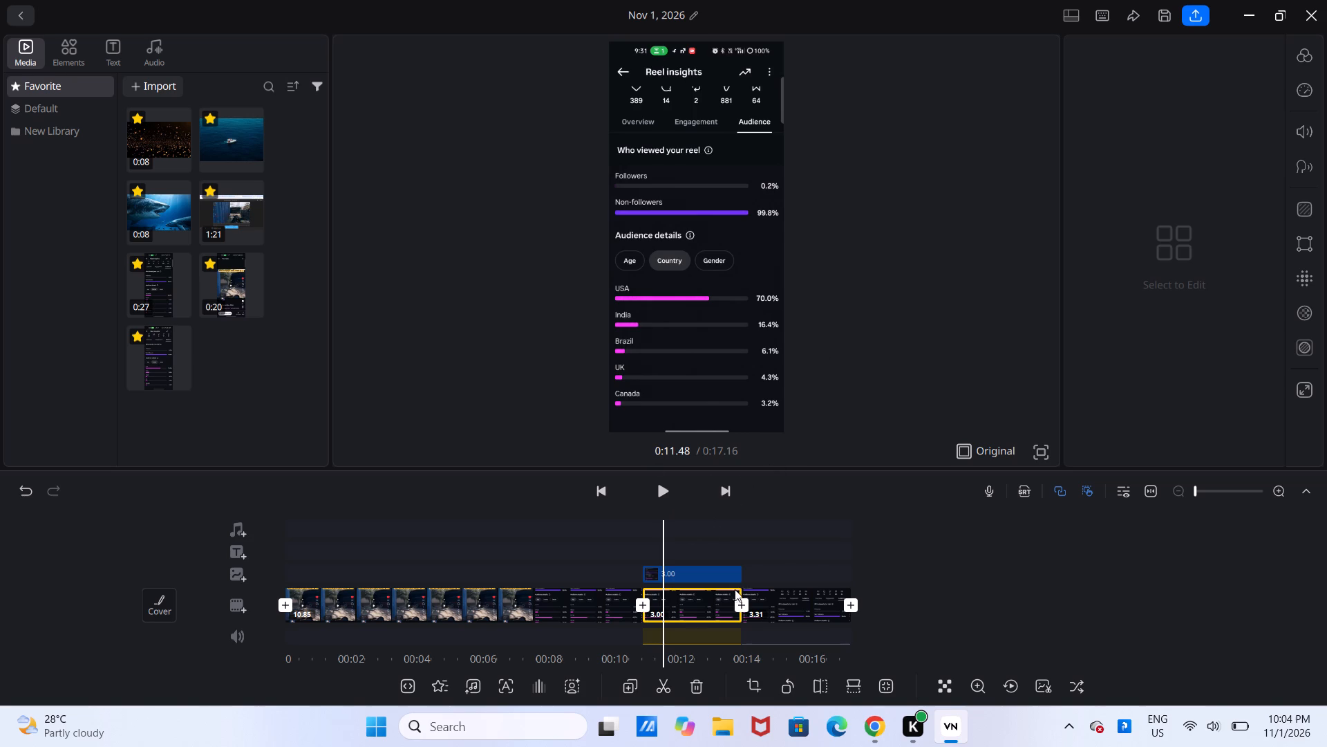
Play back the Country section from about 0:07.94 and again from 0:10.91 to check the overlay's entry, alignment and exit.
click(749, 528)
drag(749, 528, 886, 553)
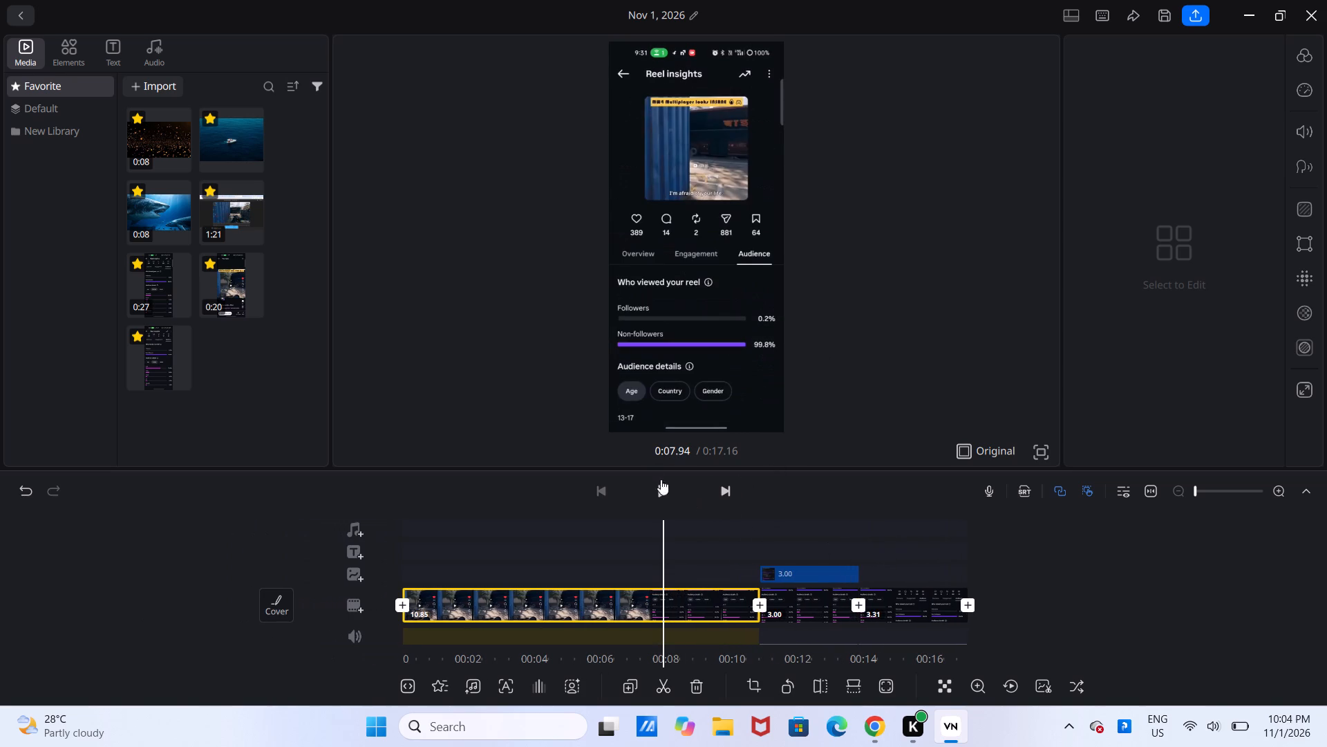
click(663, 487)
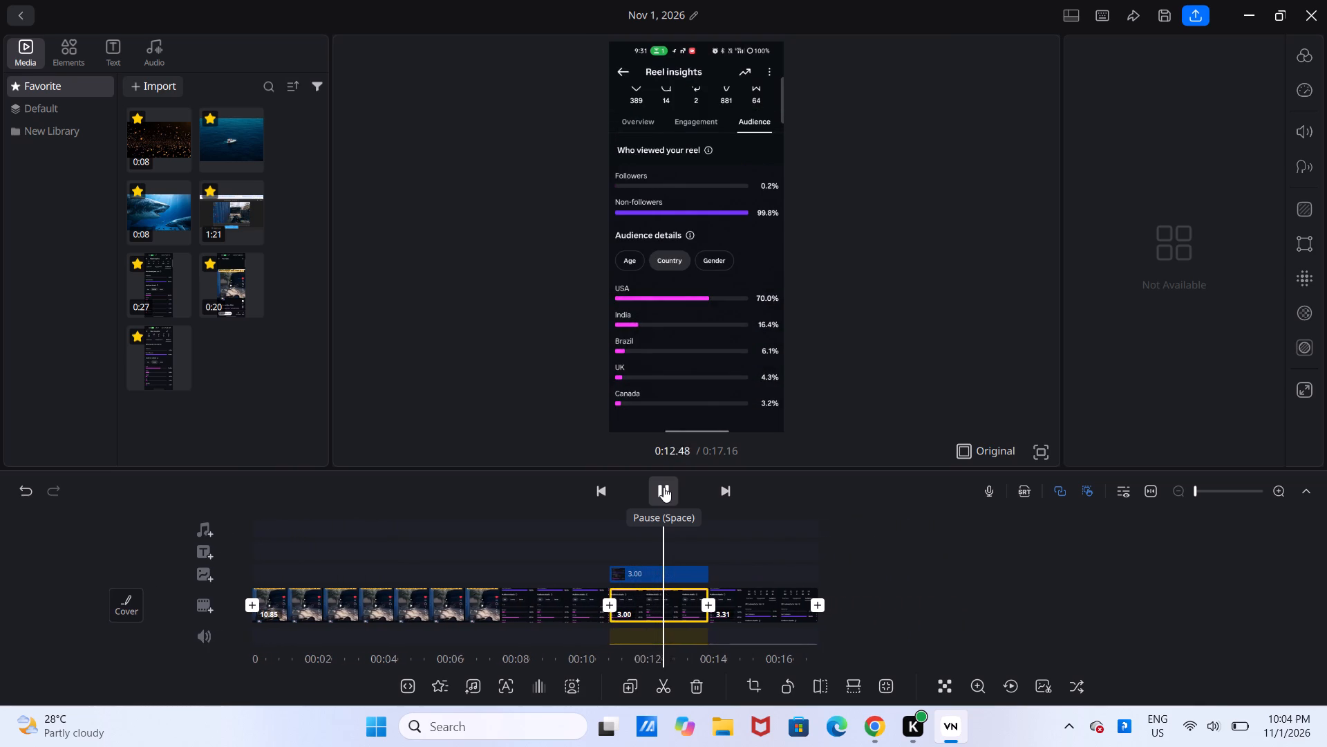
click(652, 495)
drag(579, 549, 677, 554)
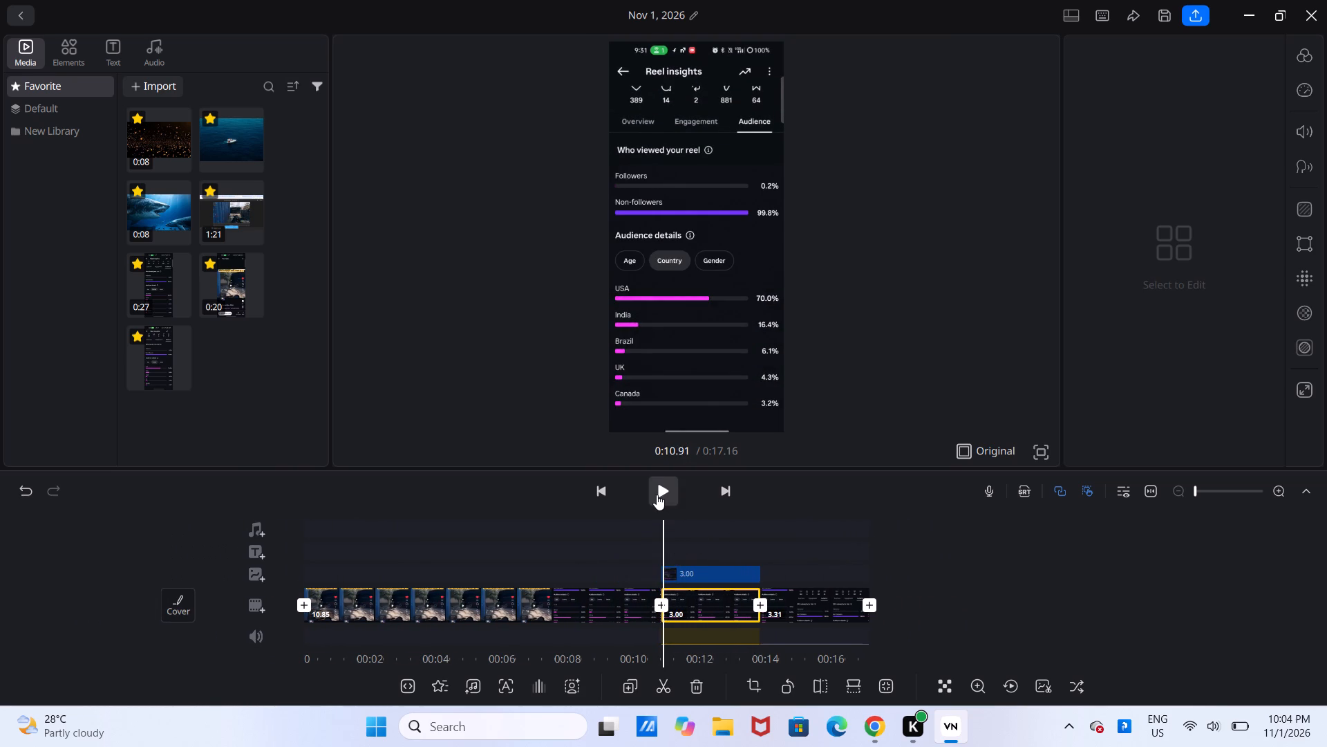
click(652, 489)
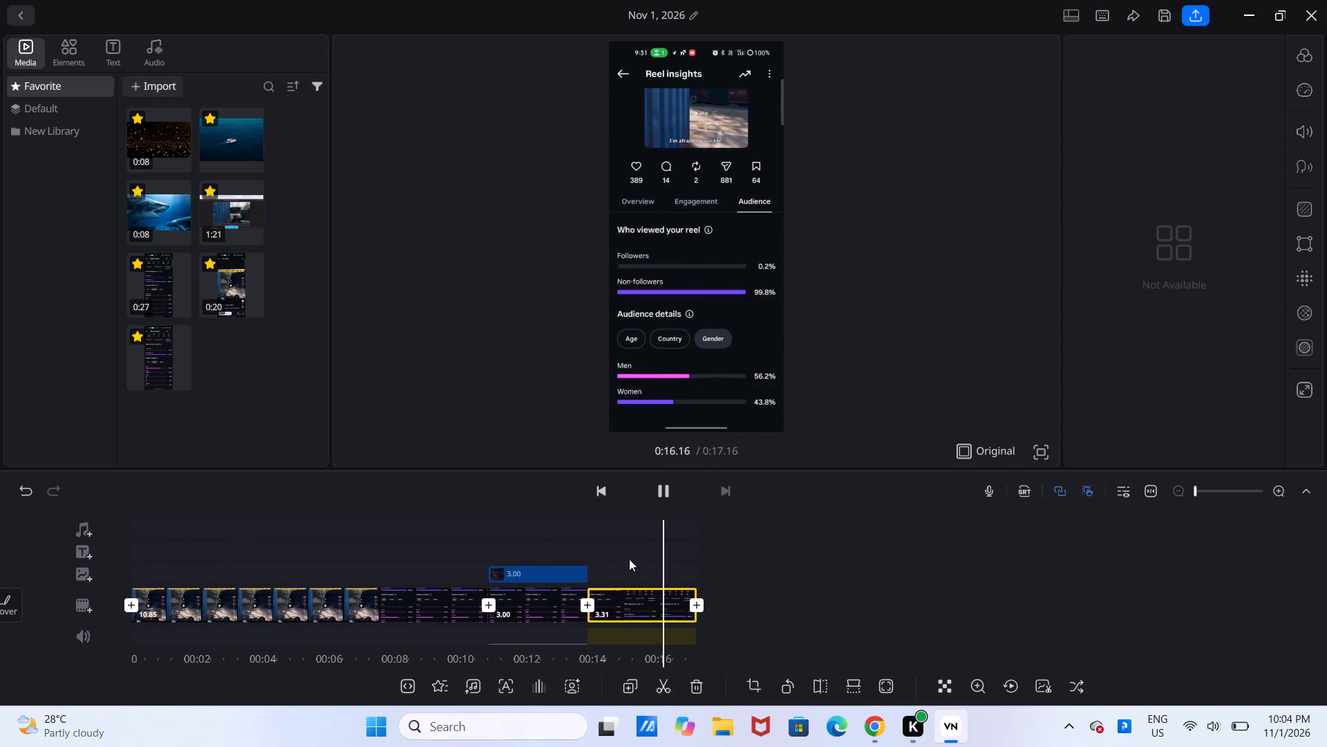
drag(598, 560, 908, 598)
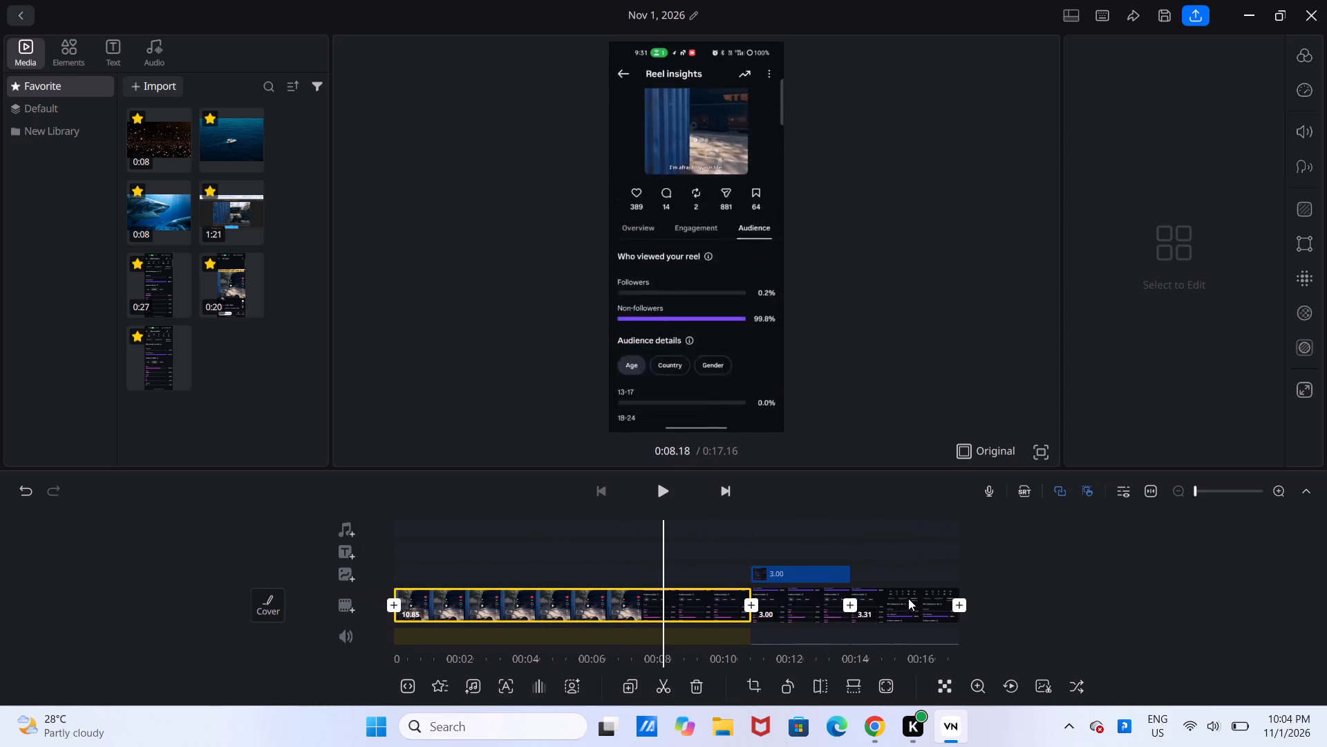
drag(908, 598, 926, 593)
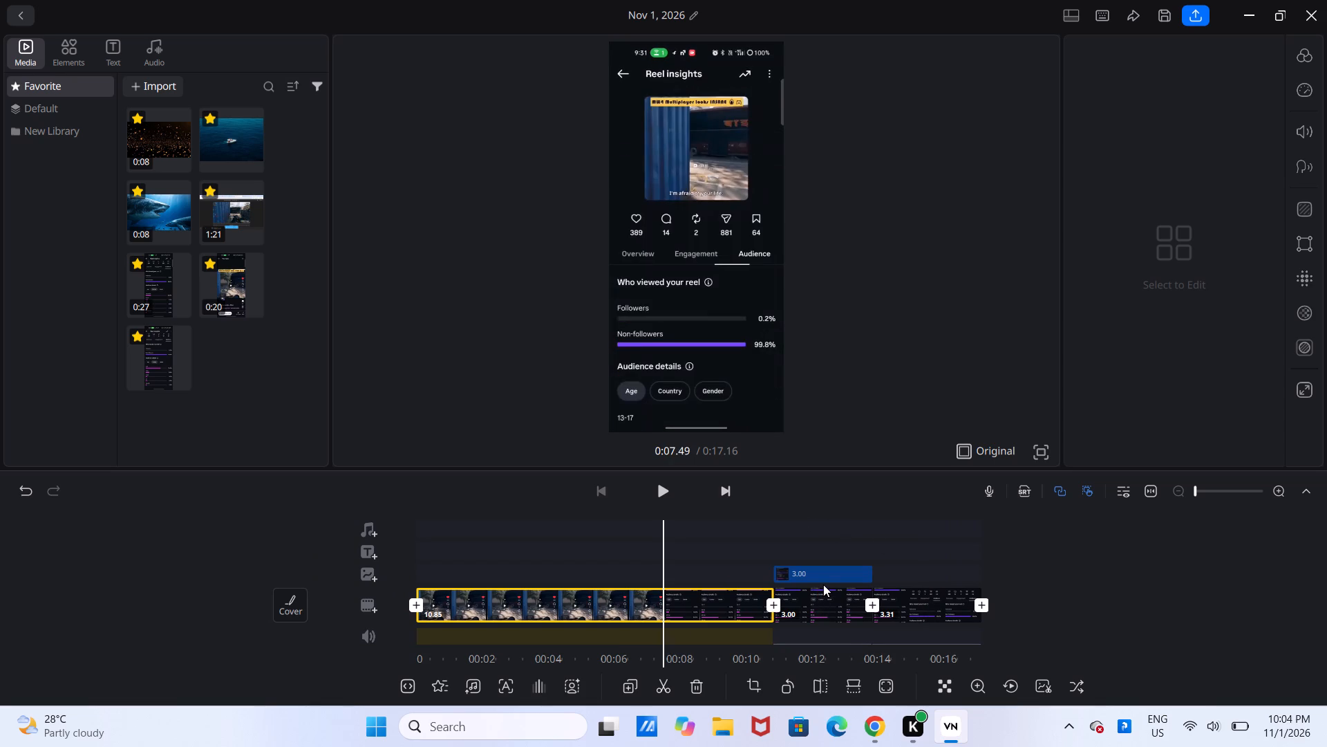
Recrop the overlay with the Free ratio to span from just above the Reel insights header to the image's bottom edge, excluding the status bar.
click(811, 564)
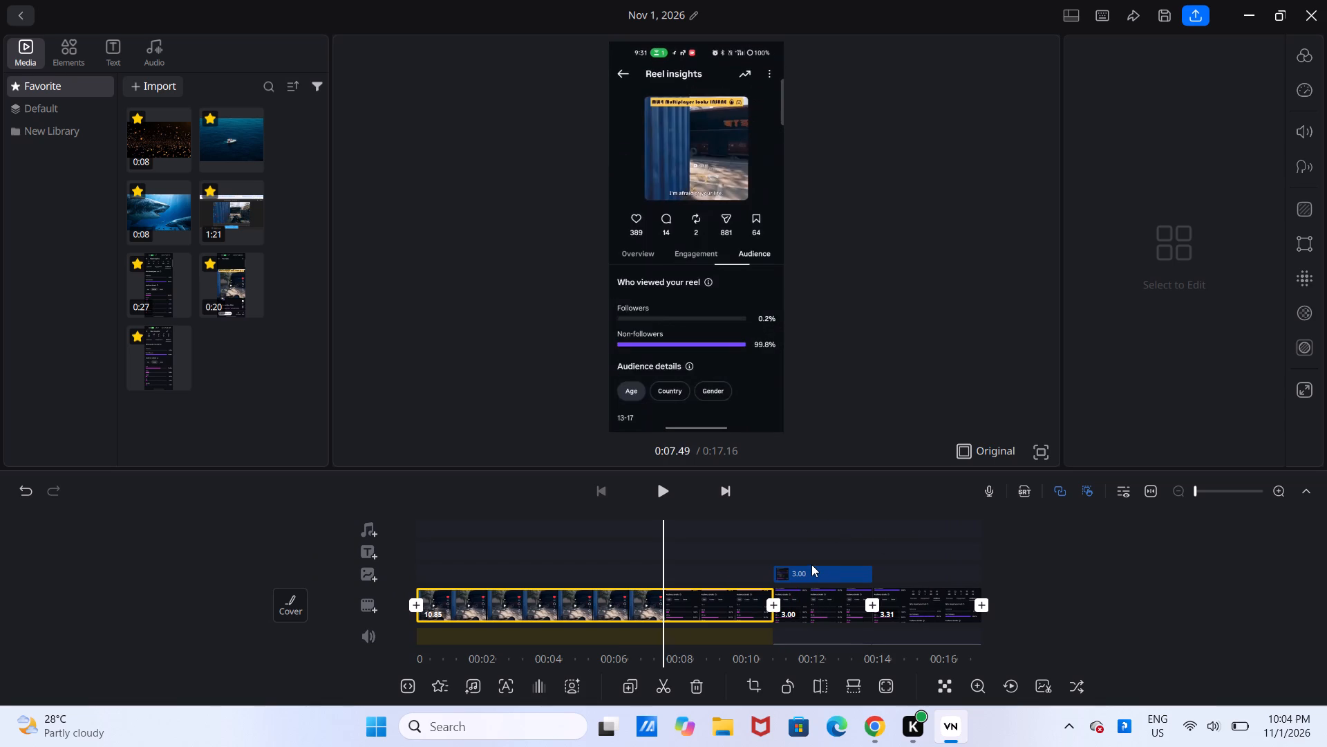
double_click(811, 572)
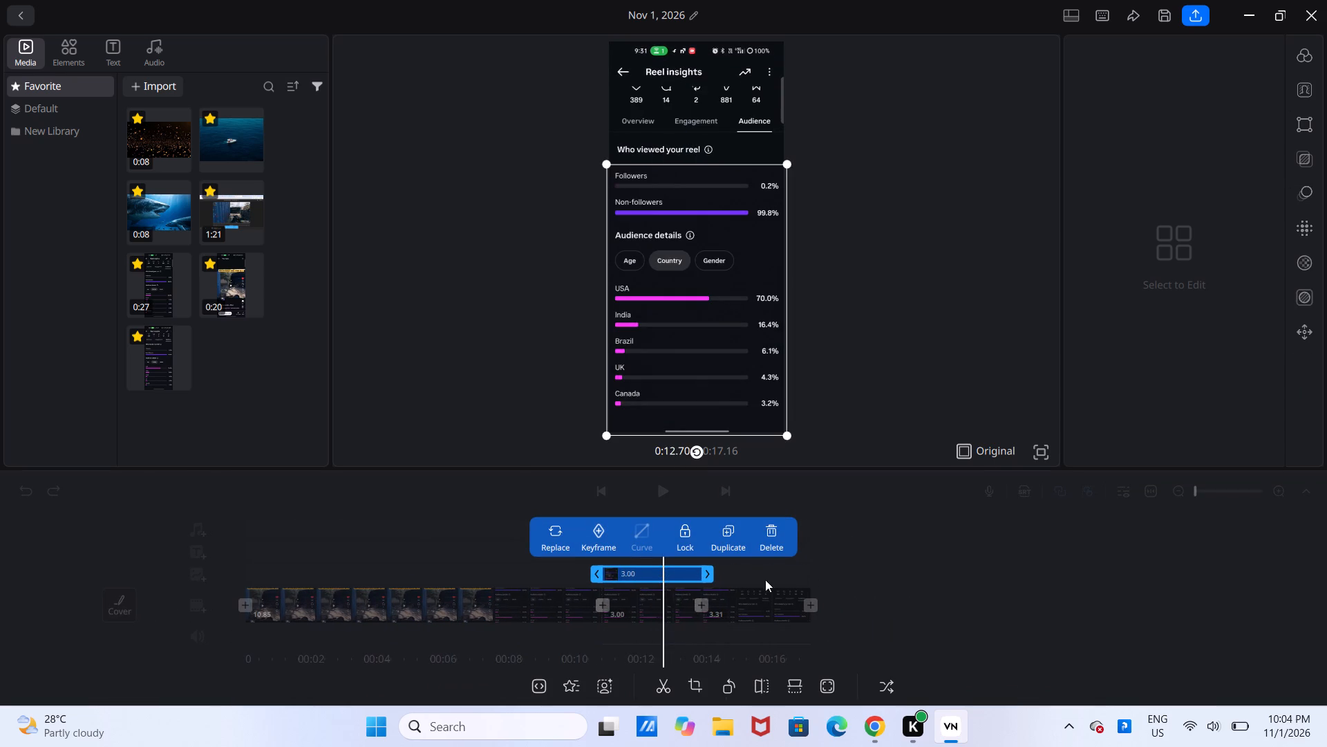
click(686, 687)
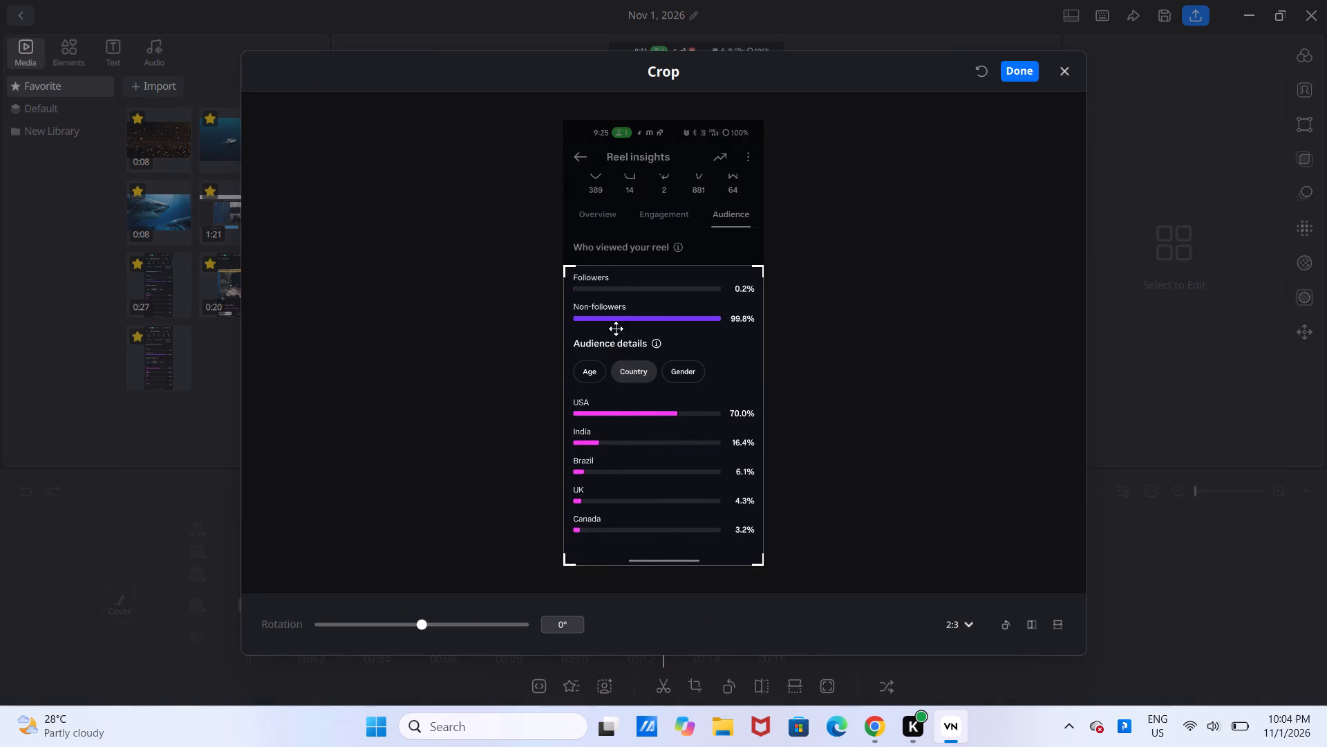
drag(565, 270, 556, 185)
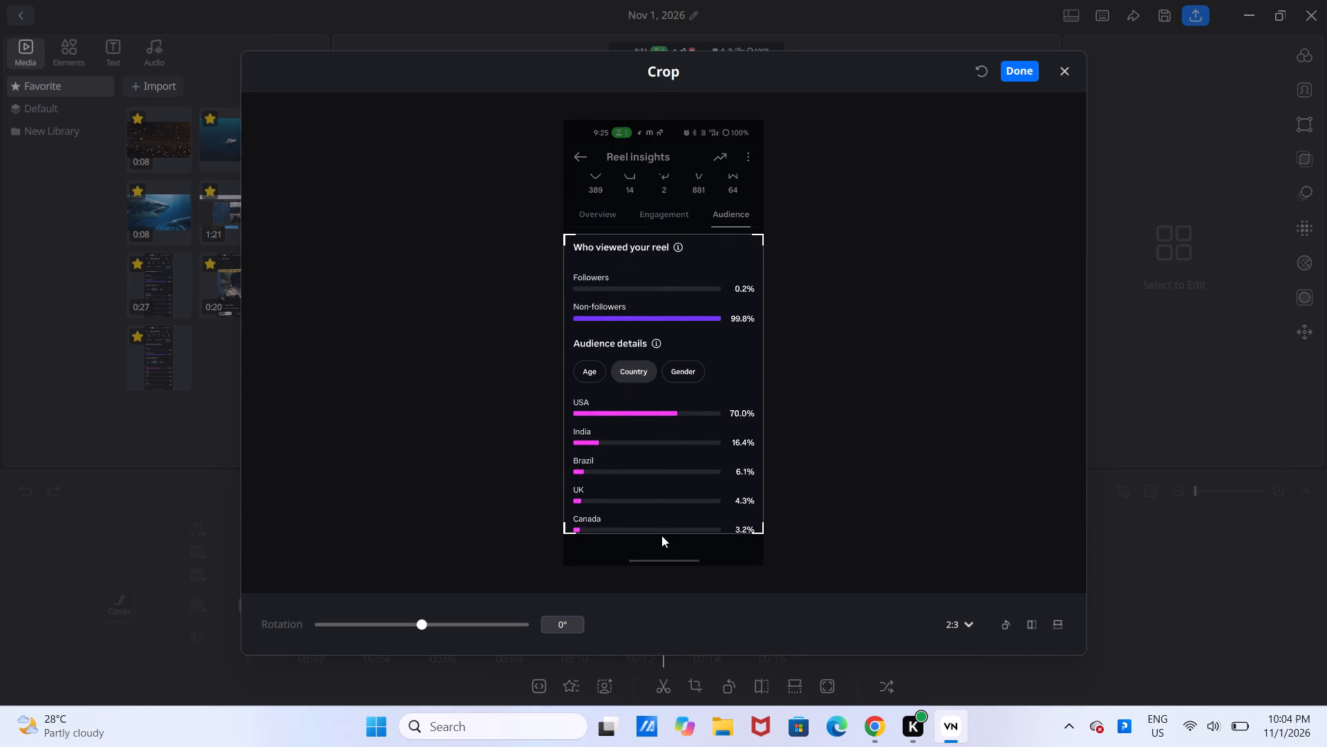
ctrl+scroll(659, 531, up, 2)
drag(960, 638, 965, 627)
click(965, 627)
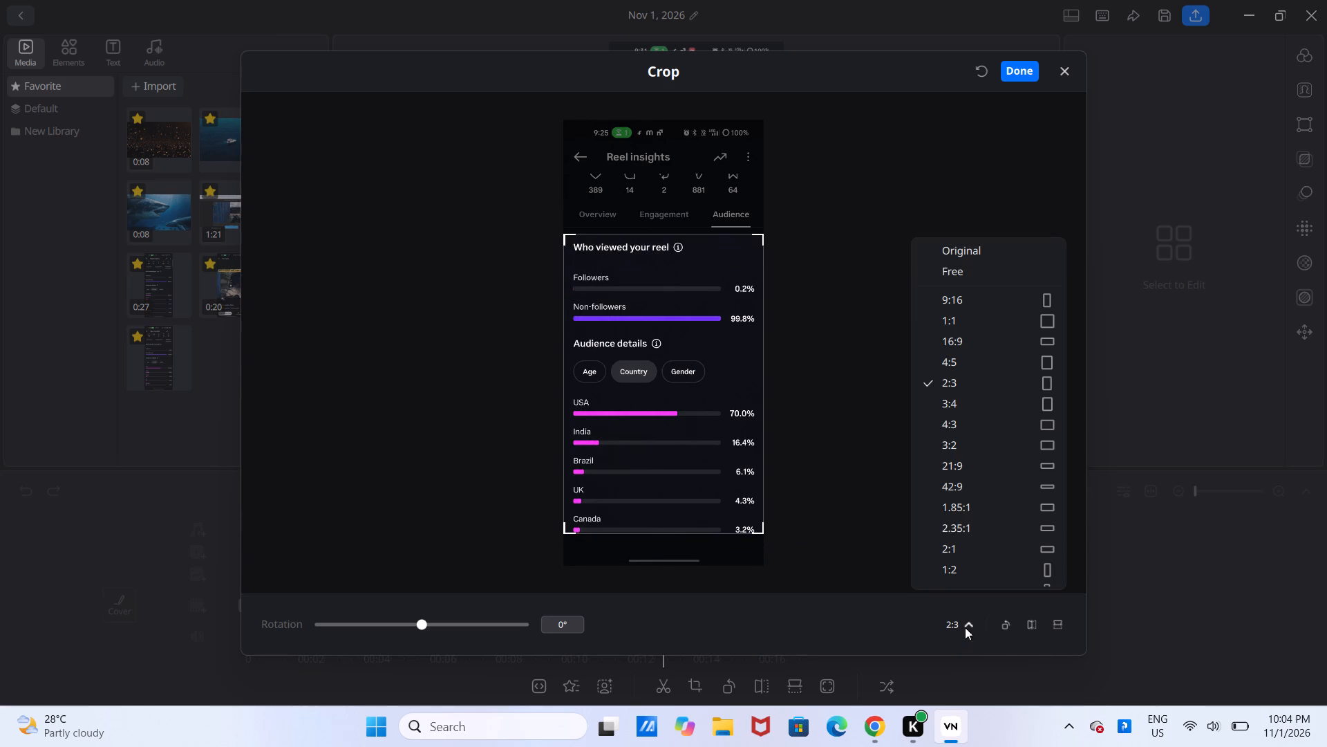
click(939, 264)
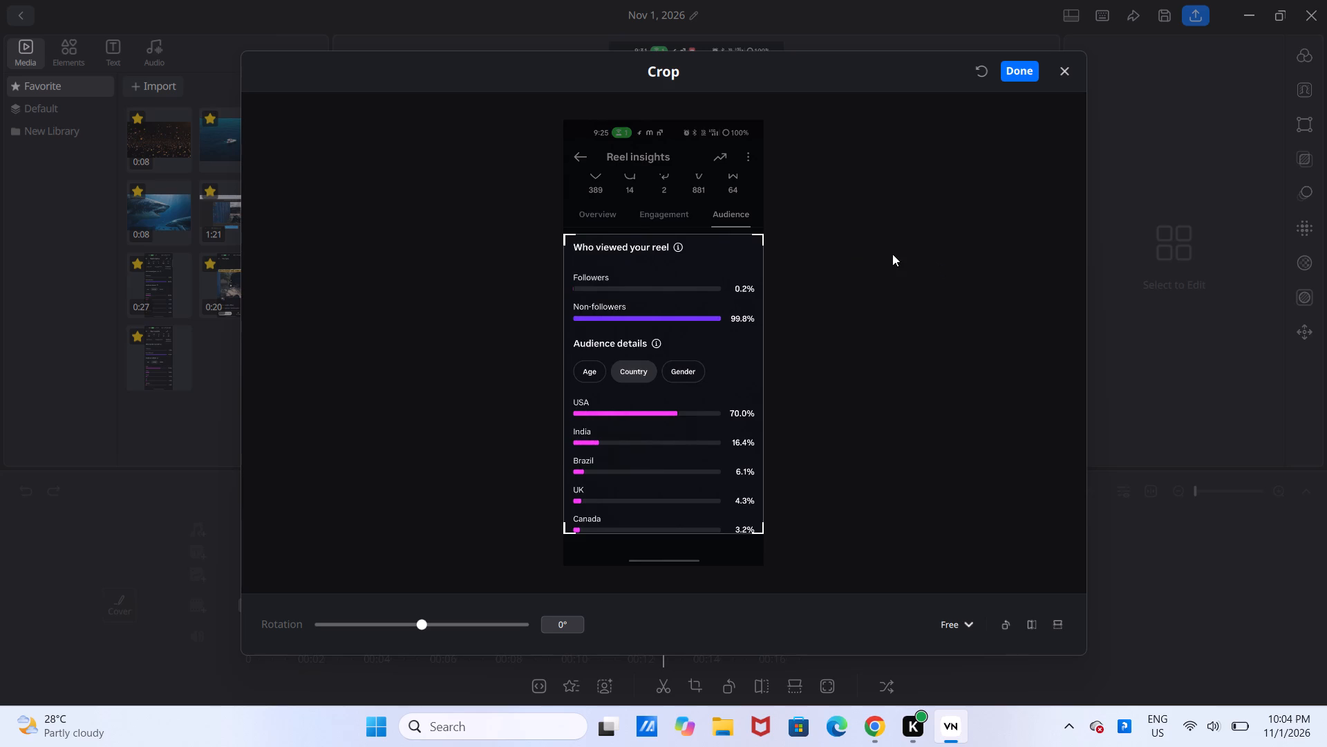
drag(569, 241, 549, 199)
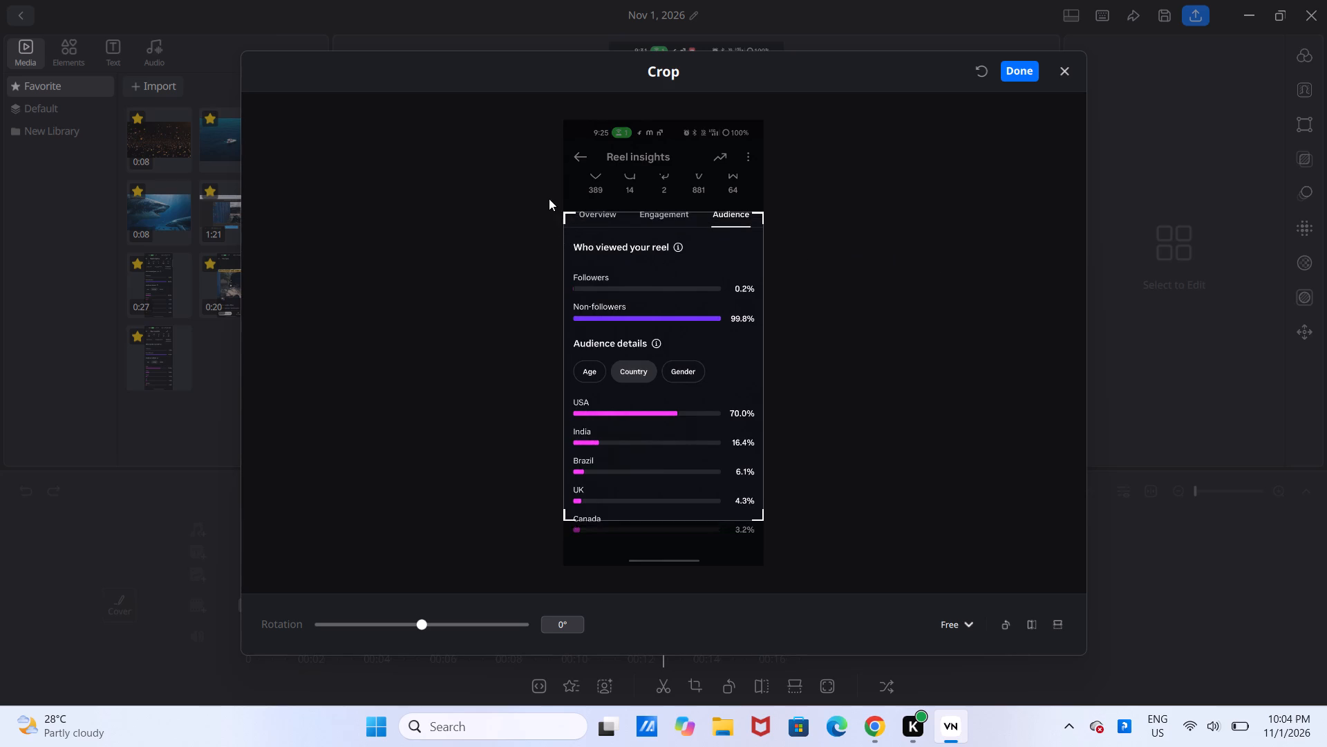
drag(549, 199, 534, 104)
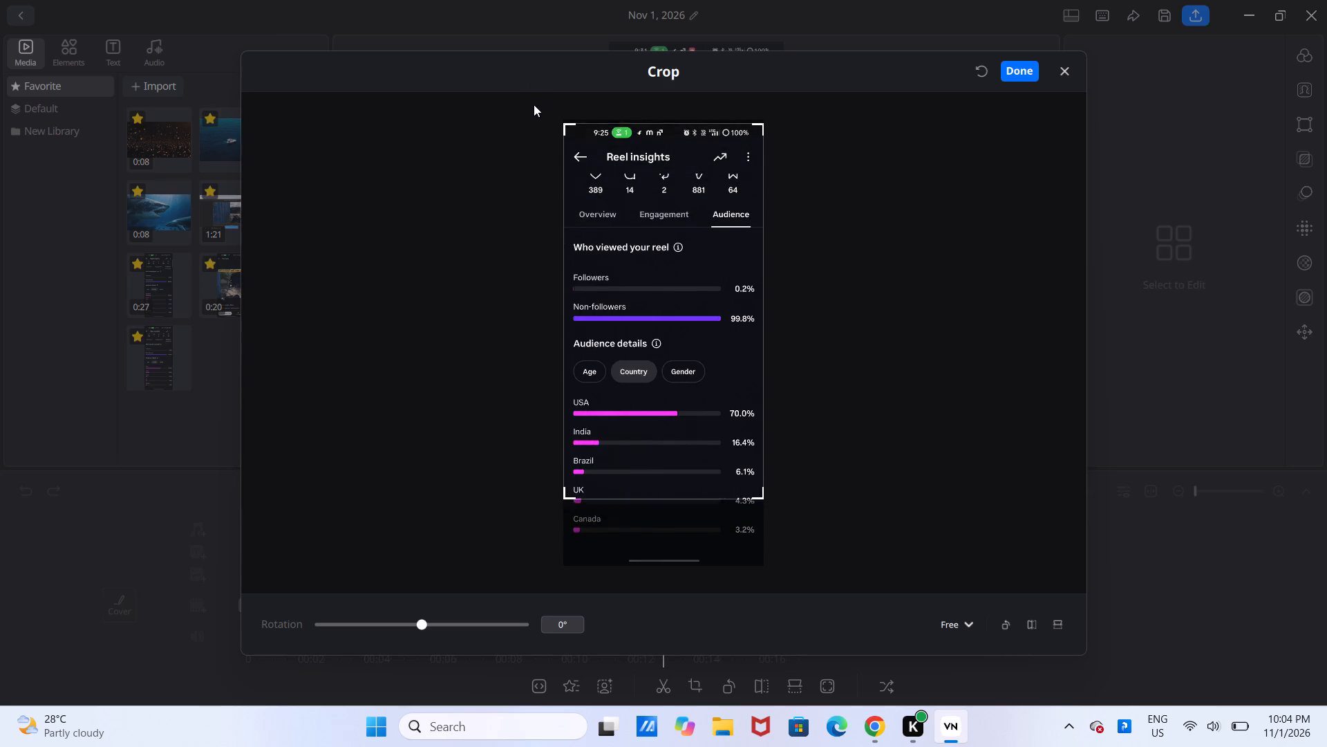
drag(534, 104, 537, 121)
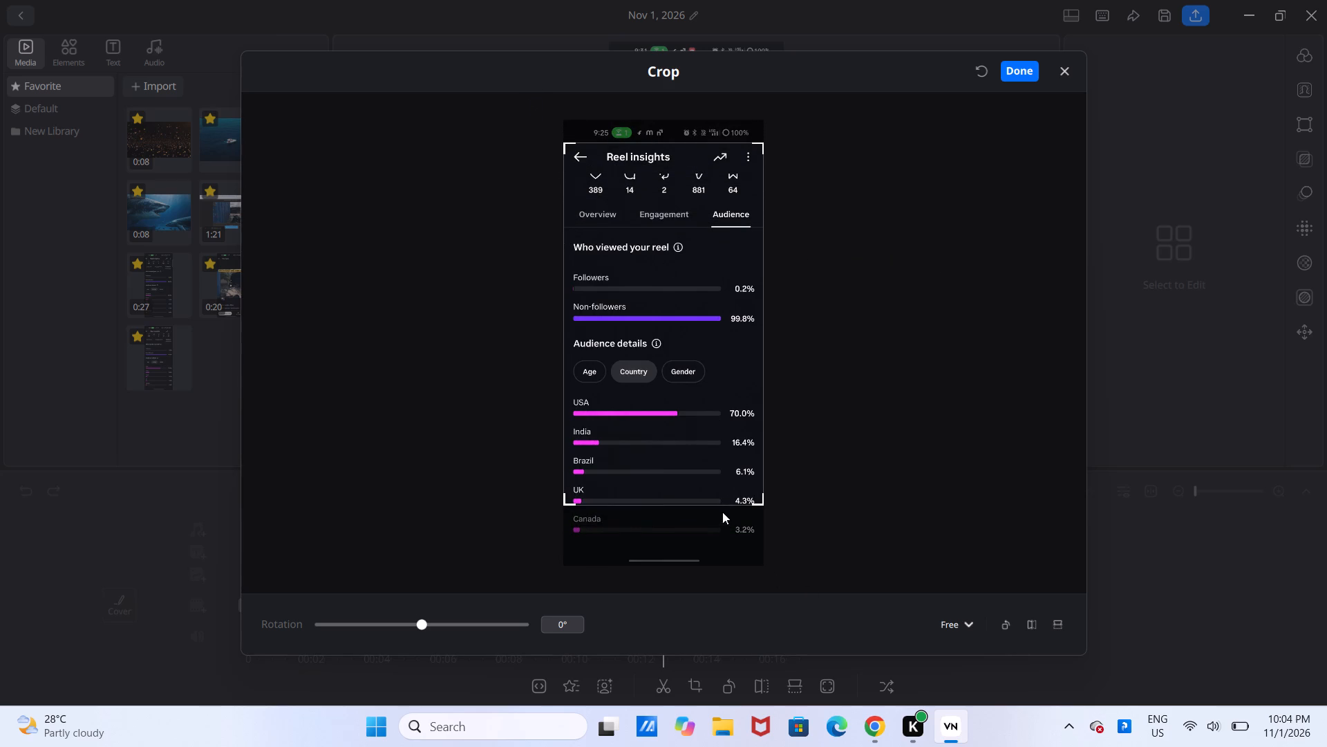
drag(765, 510, 787, 643)
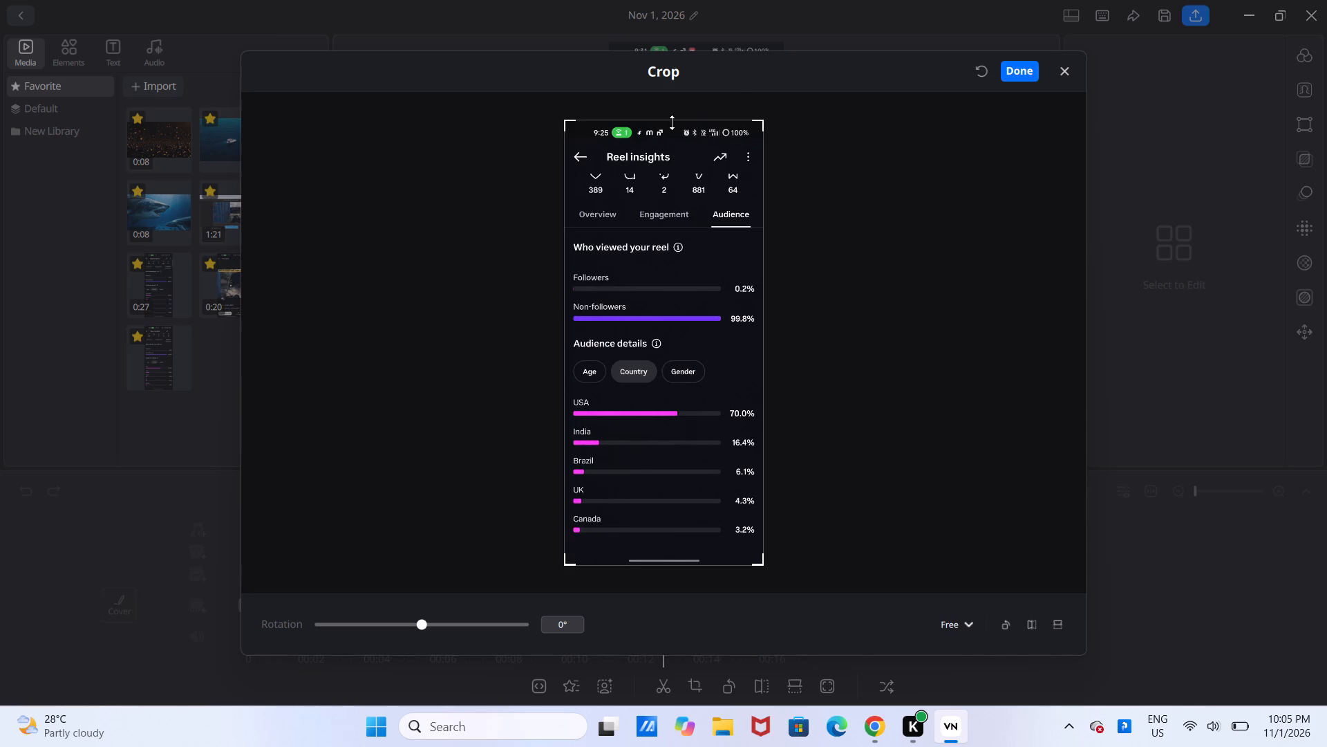
drag(668, 122, 675, 142)
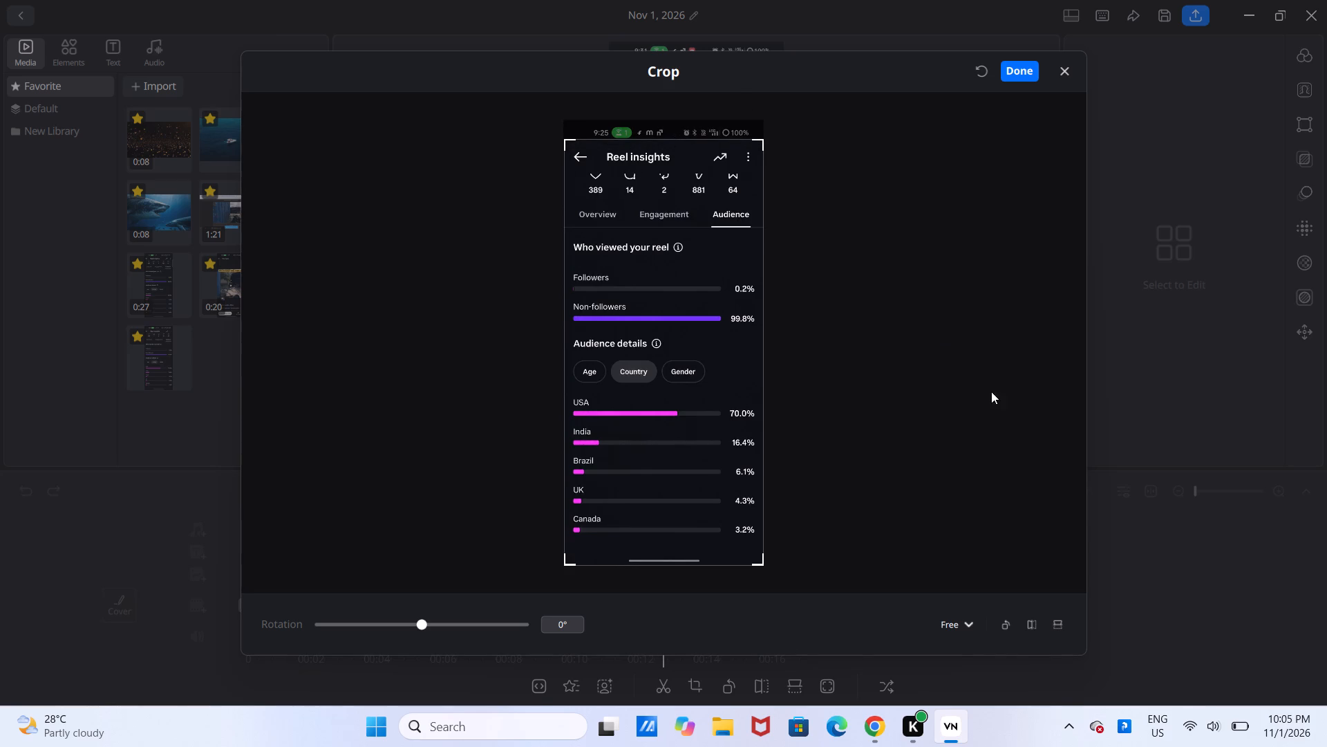
click(1011, 72)
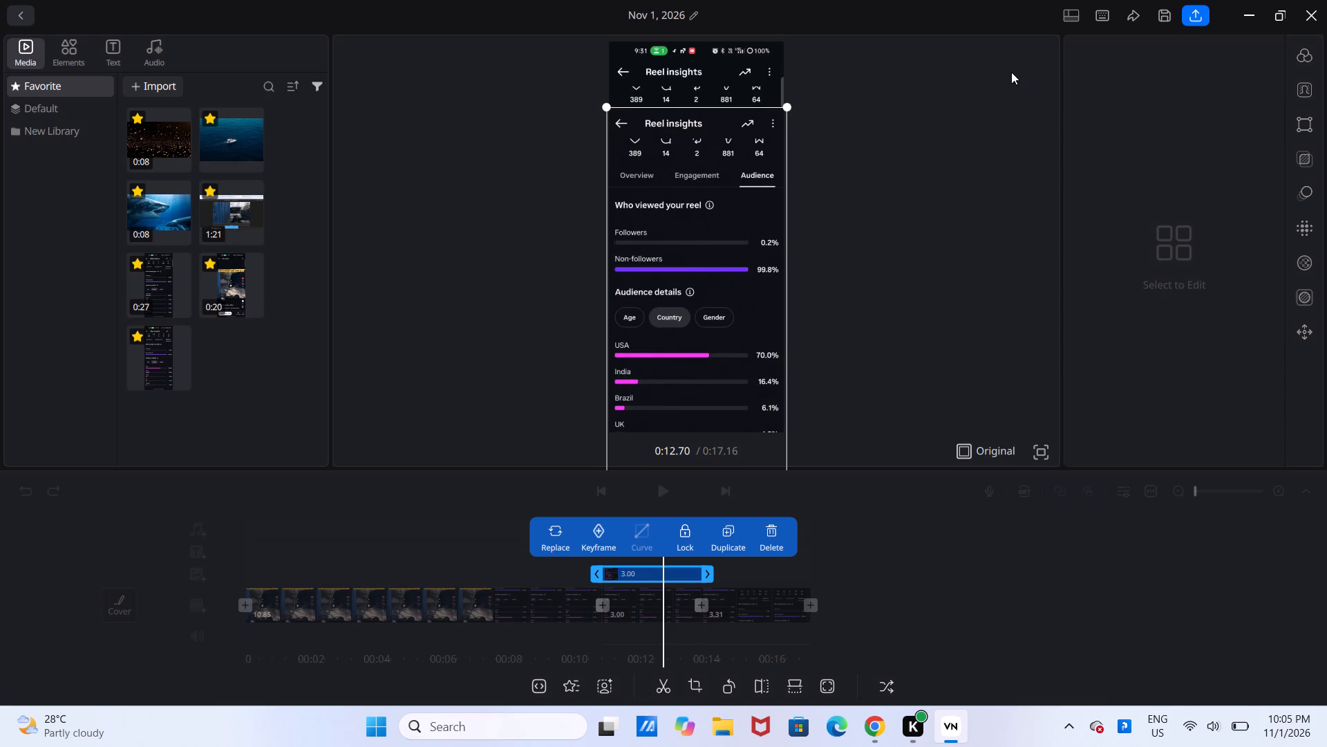
Move the recropped overlay up so its Reel insights header covers the matching header in the recording beneath.
drag(747, 202, 744, 176)
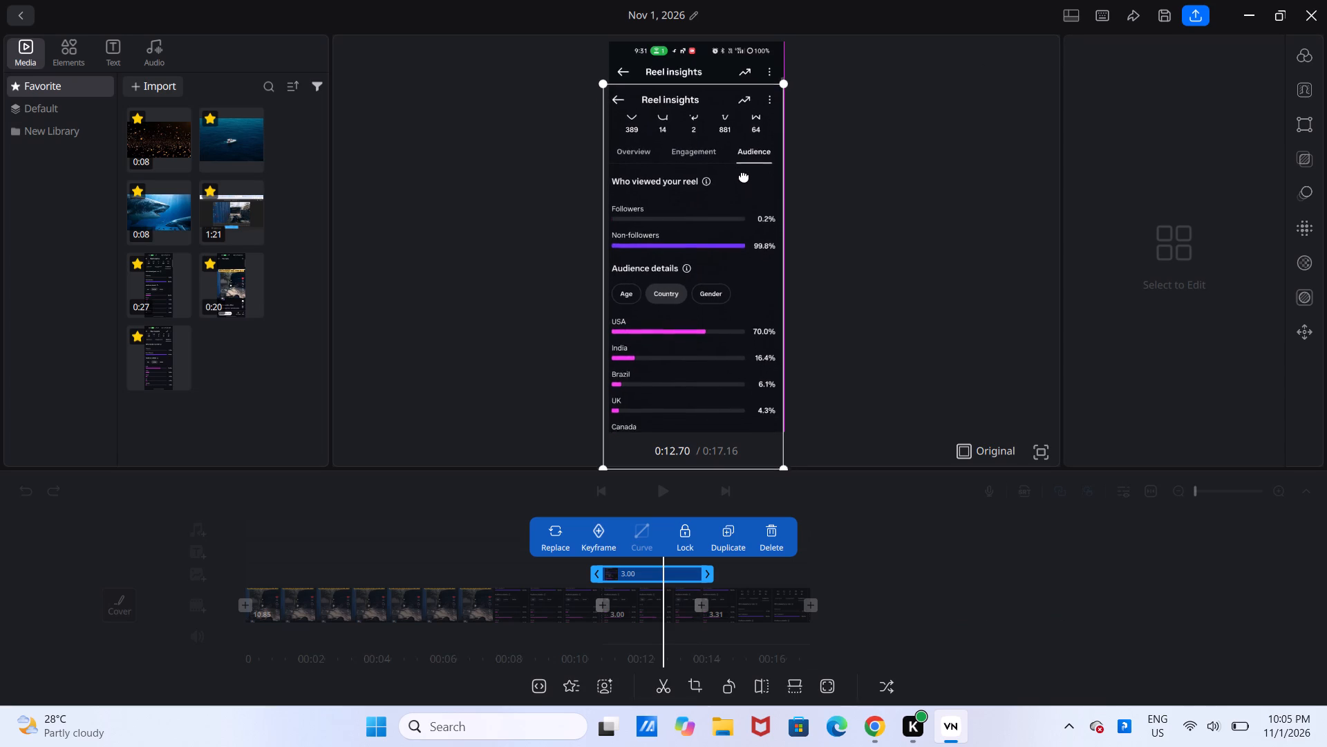
drag(744, 176, 746, 153)
click(746, 153)
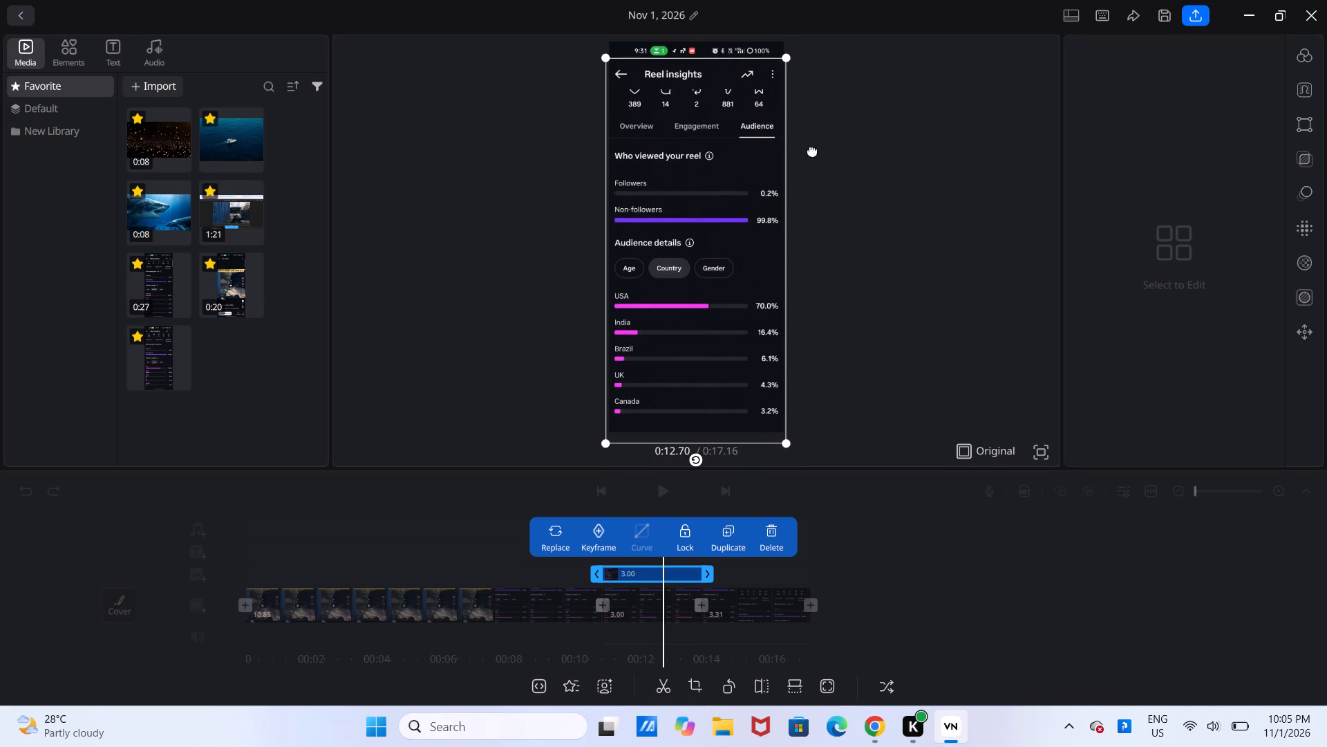
click(901, 164)
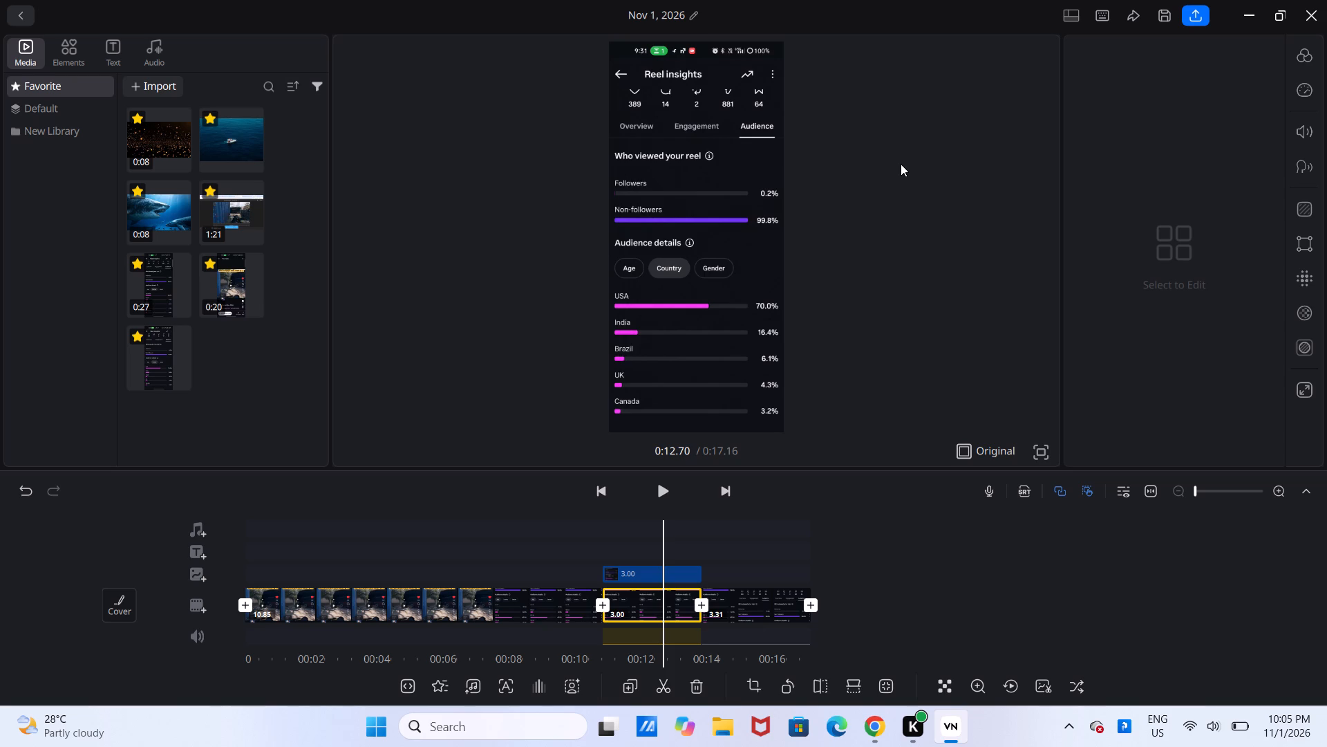
Play back the Country section from about 0:08.52 and replay it to check the recropped overlay's entry and exit.
drag(545, 573, 578, 569)
drag(578, 569, 696, 544)
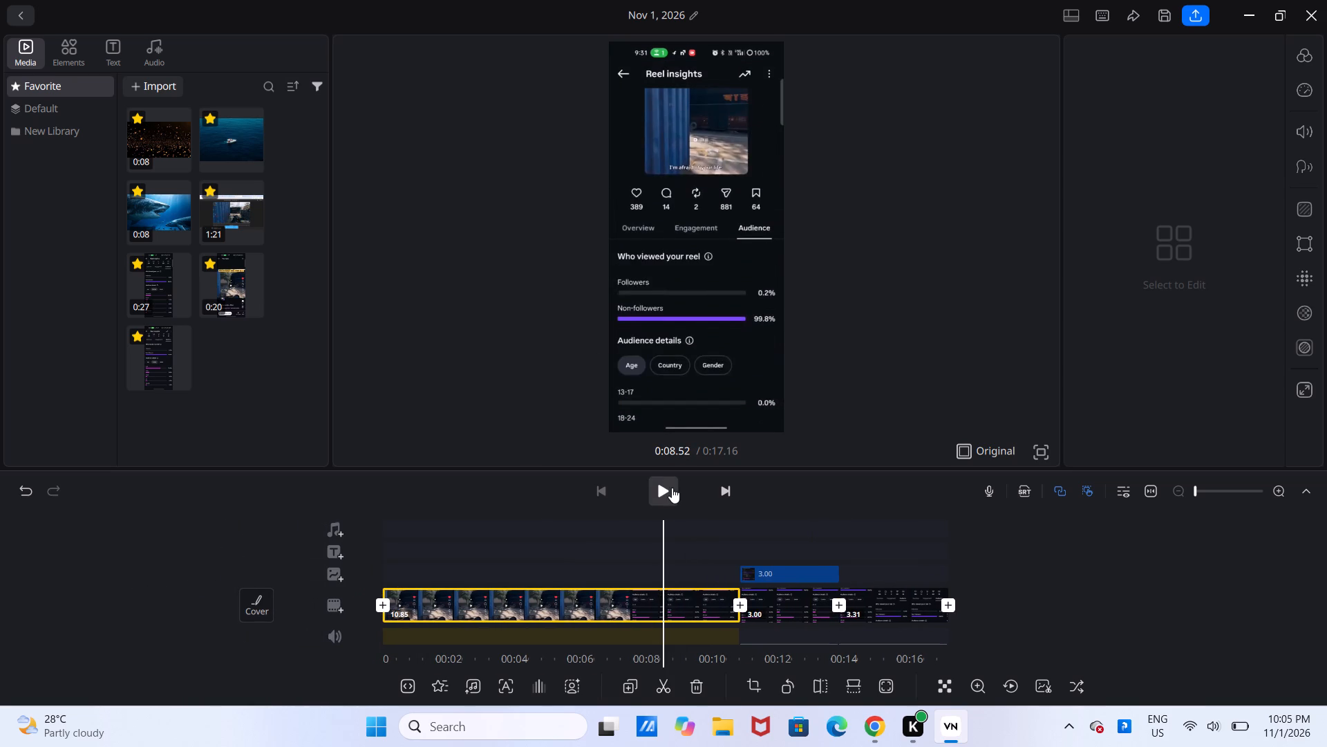
click(672, 488)
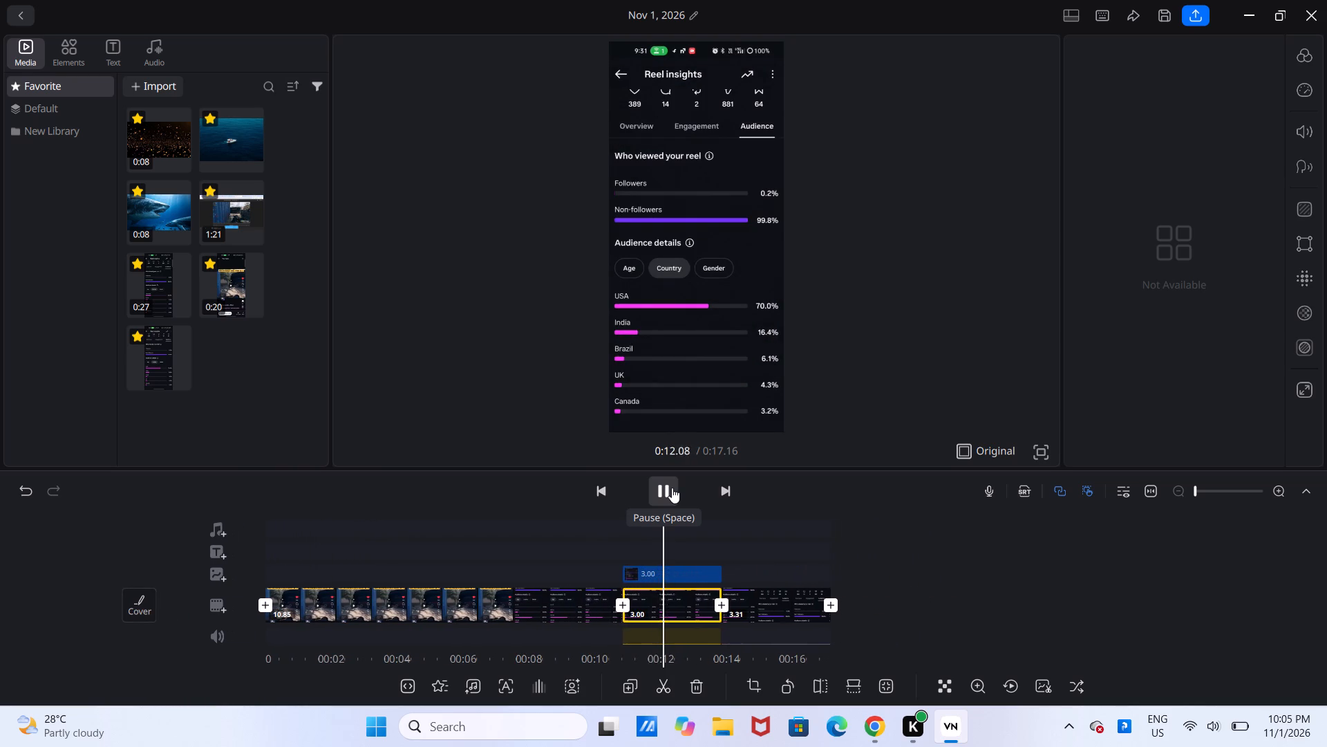
drag(544, 555, 675, 552)
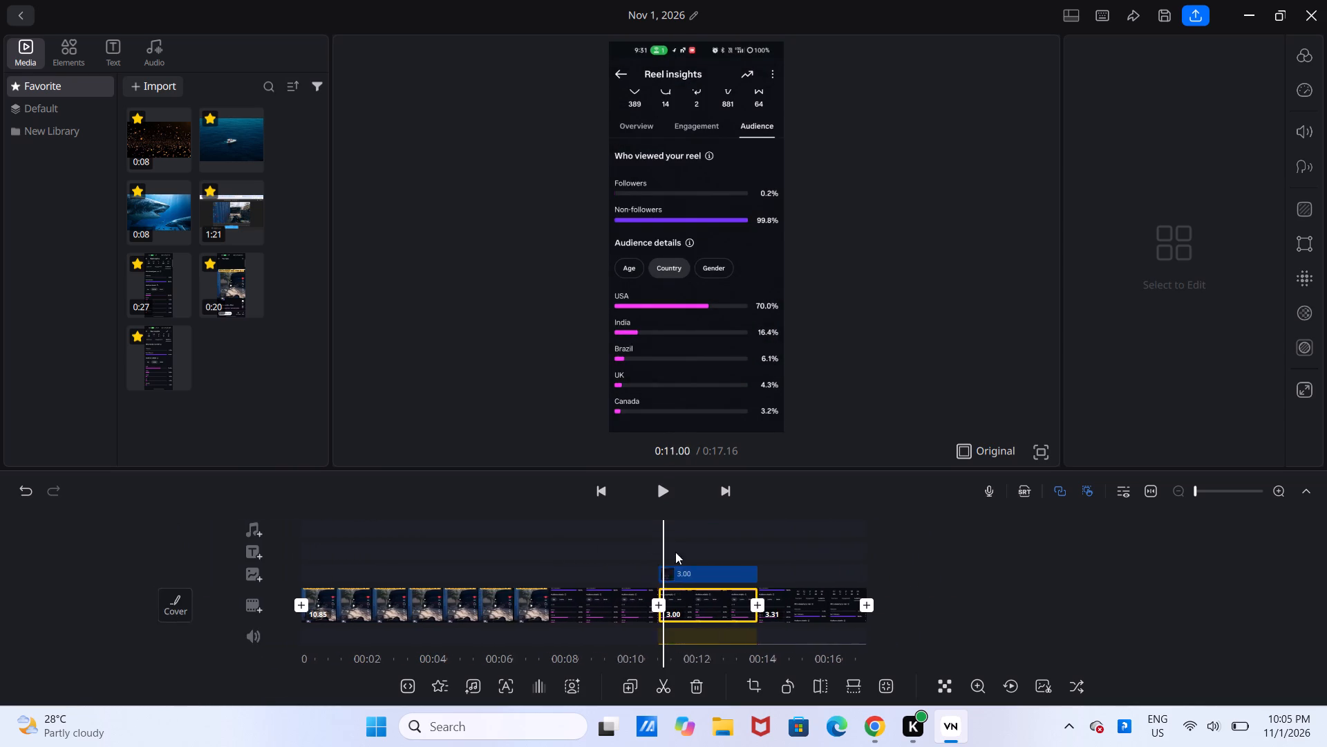
drag(675, 552, 694, 549)
click(670, 490)
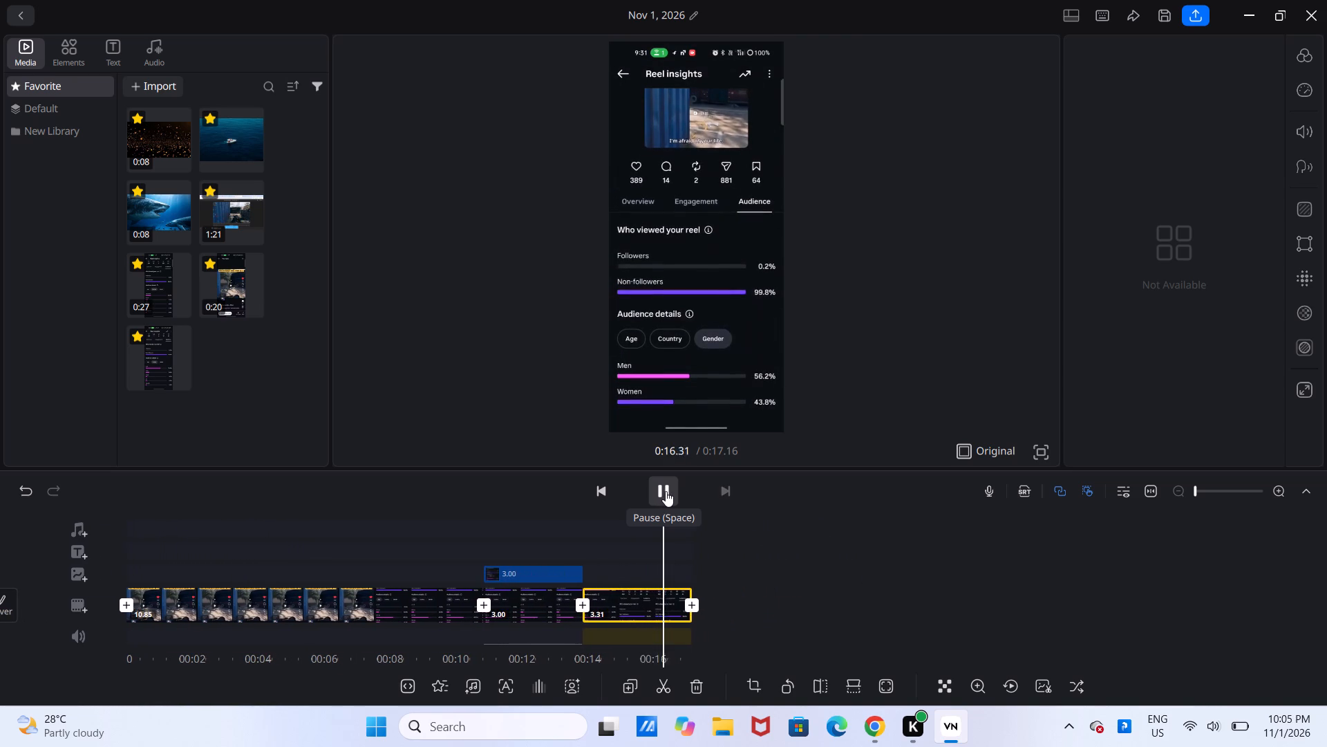
Replay the Country section from about 0:10.21, 0:07.39 and 0:10.74 to check how the overlay blends between Age and Gender.
drag(573, 569, 813, 611)
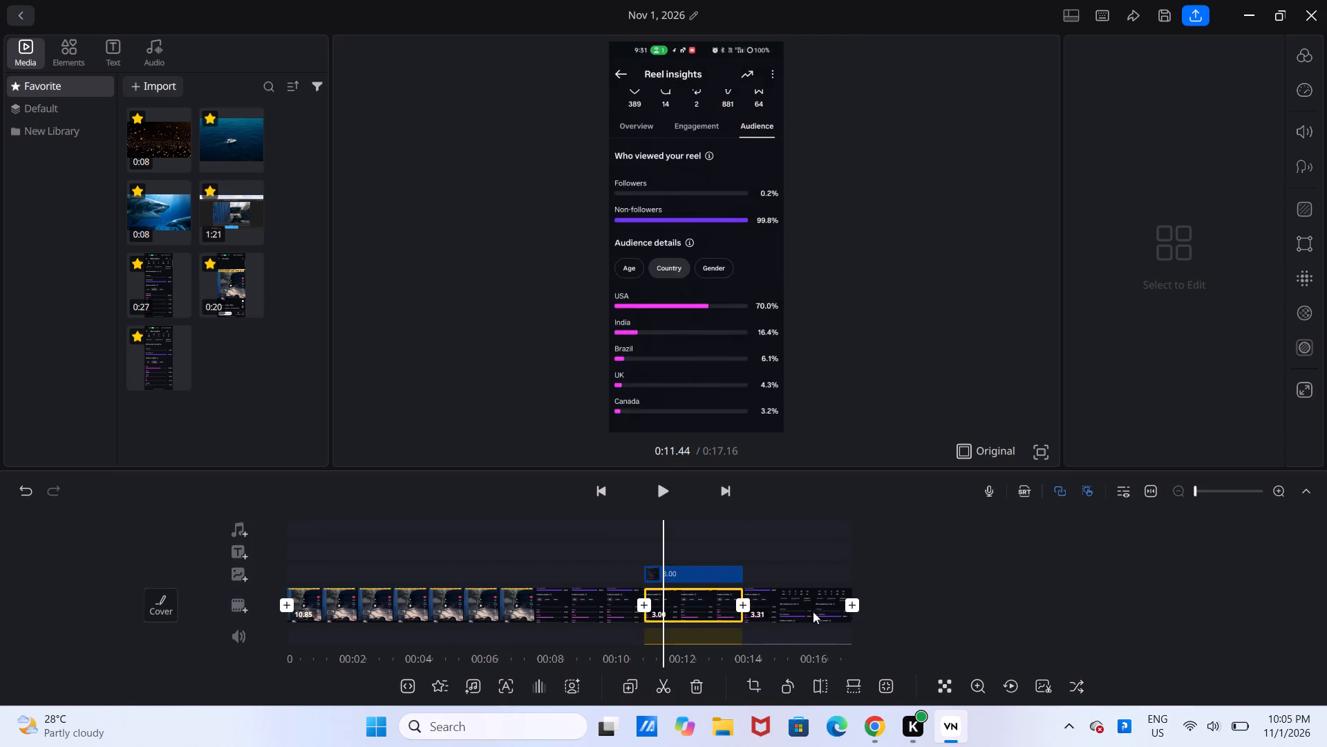
drag(813, 611, 827, 612)
double_click(678, 481)
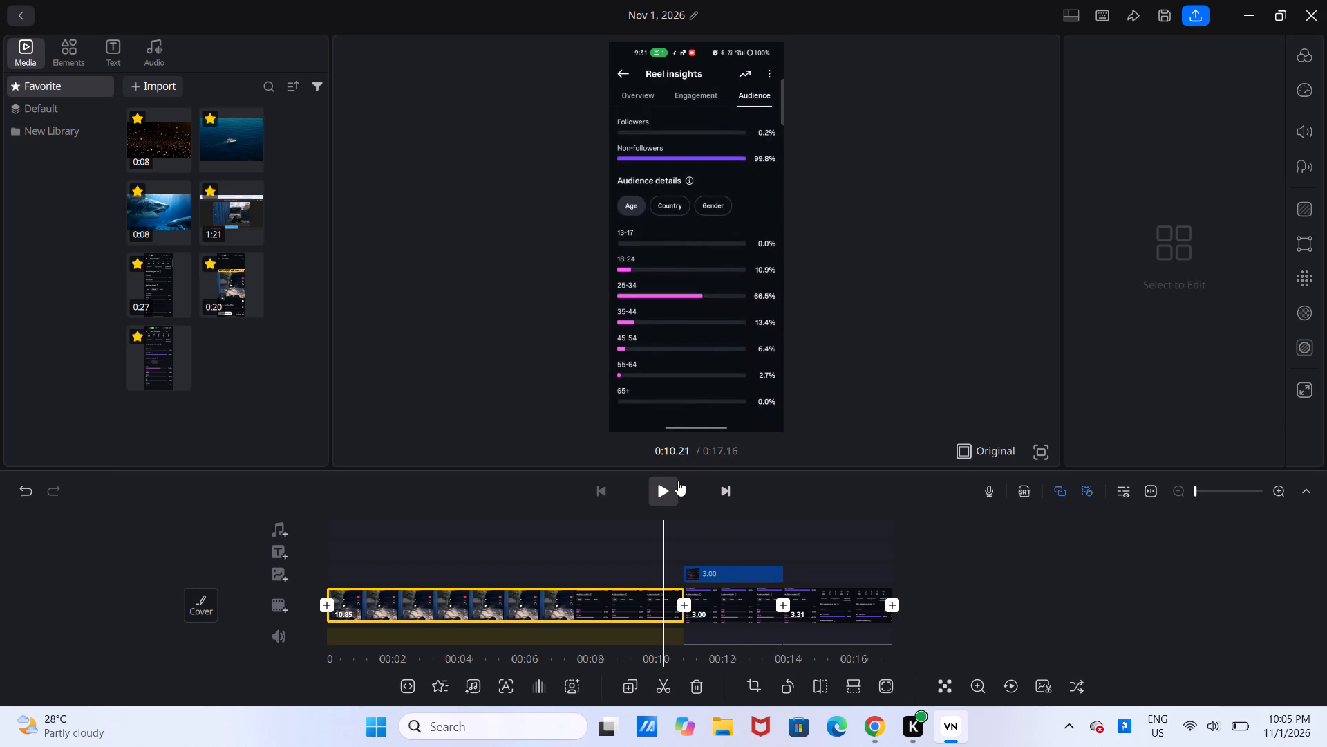
click(678, 481)
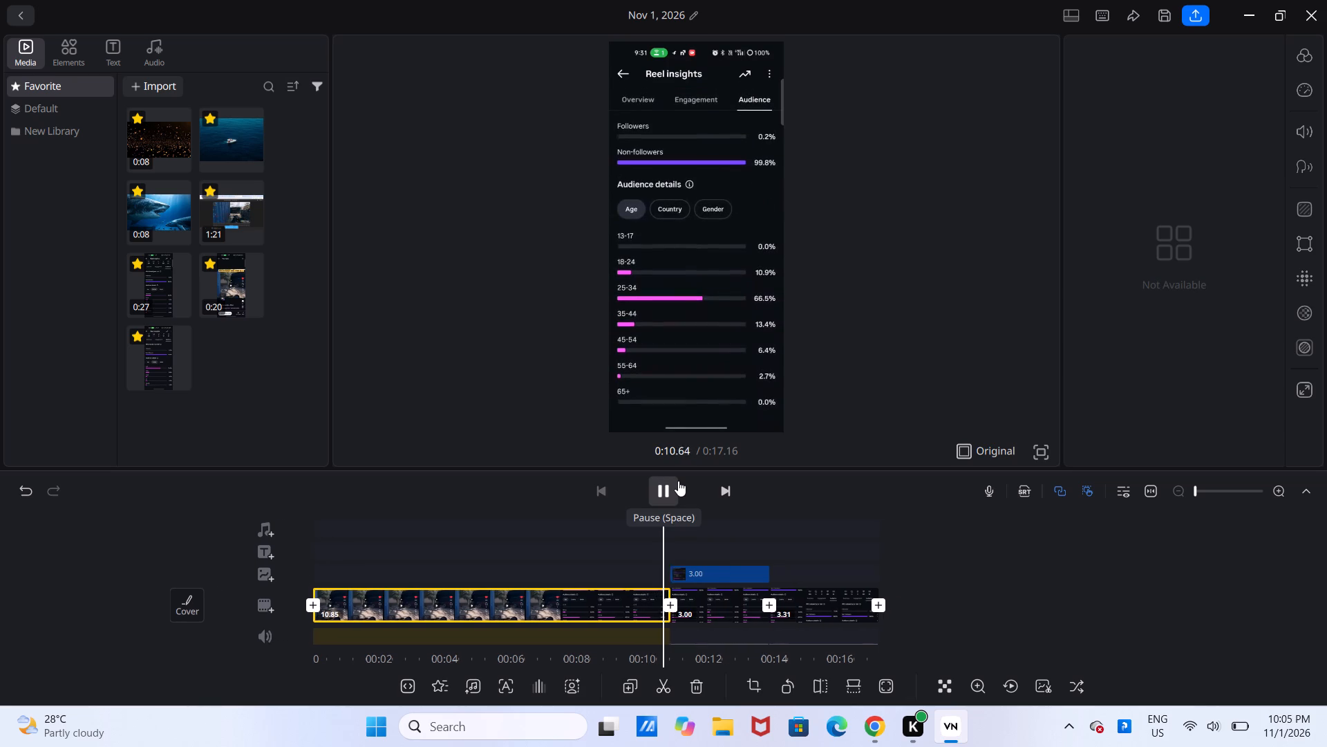
click(671, 481)
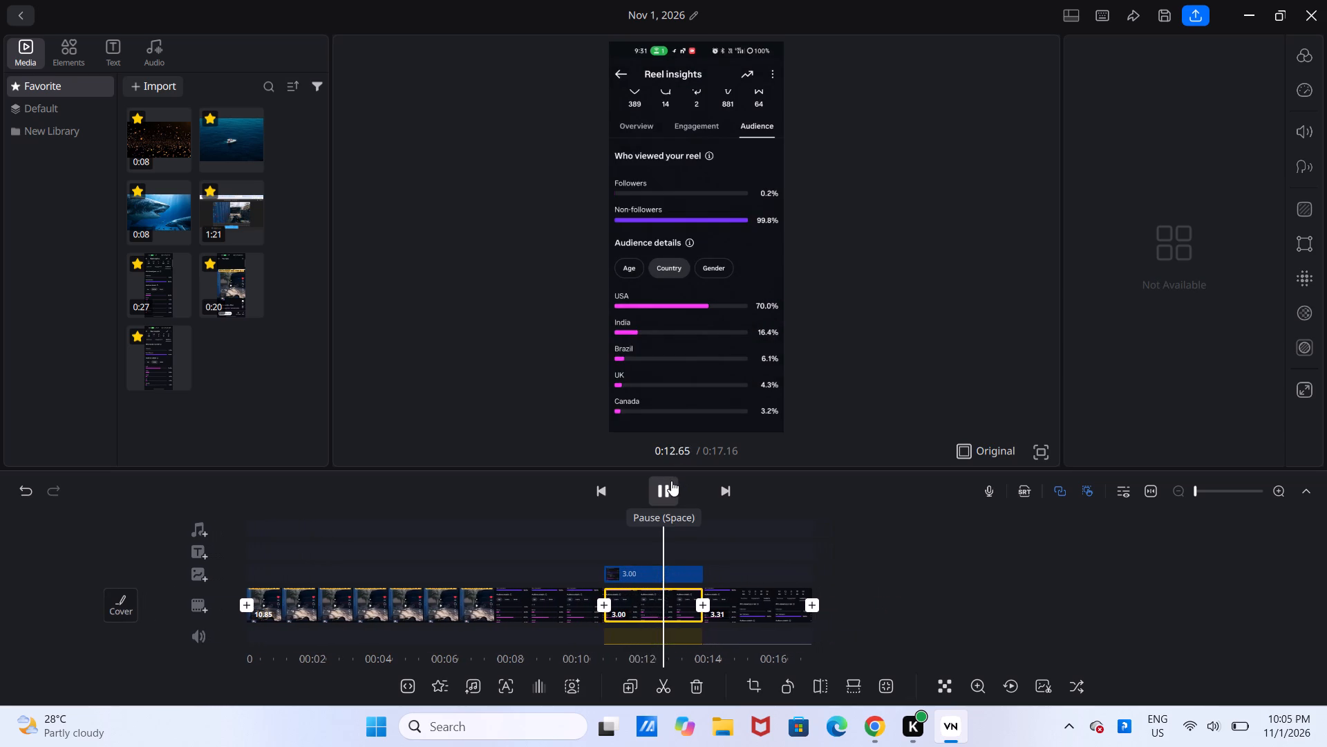
drag(561, 524, 702, 533)
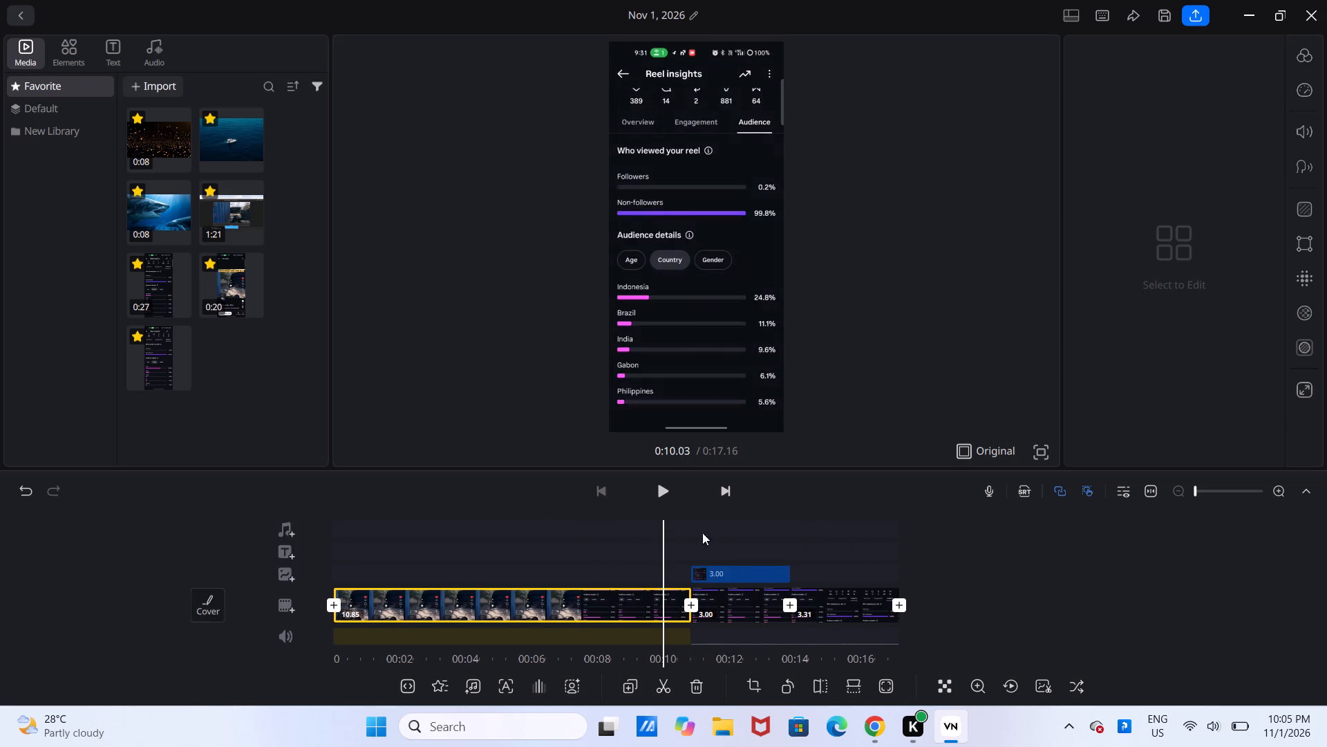
drag(702, 533, 755, 520)
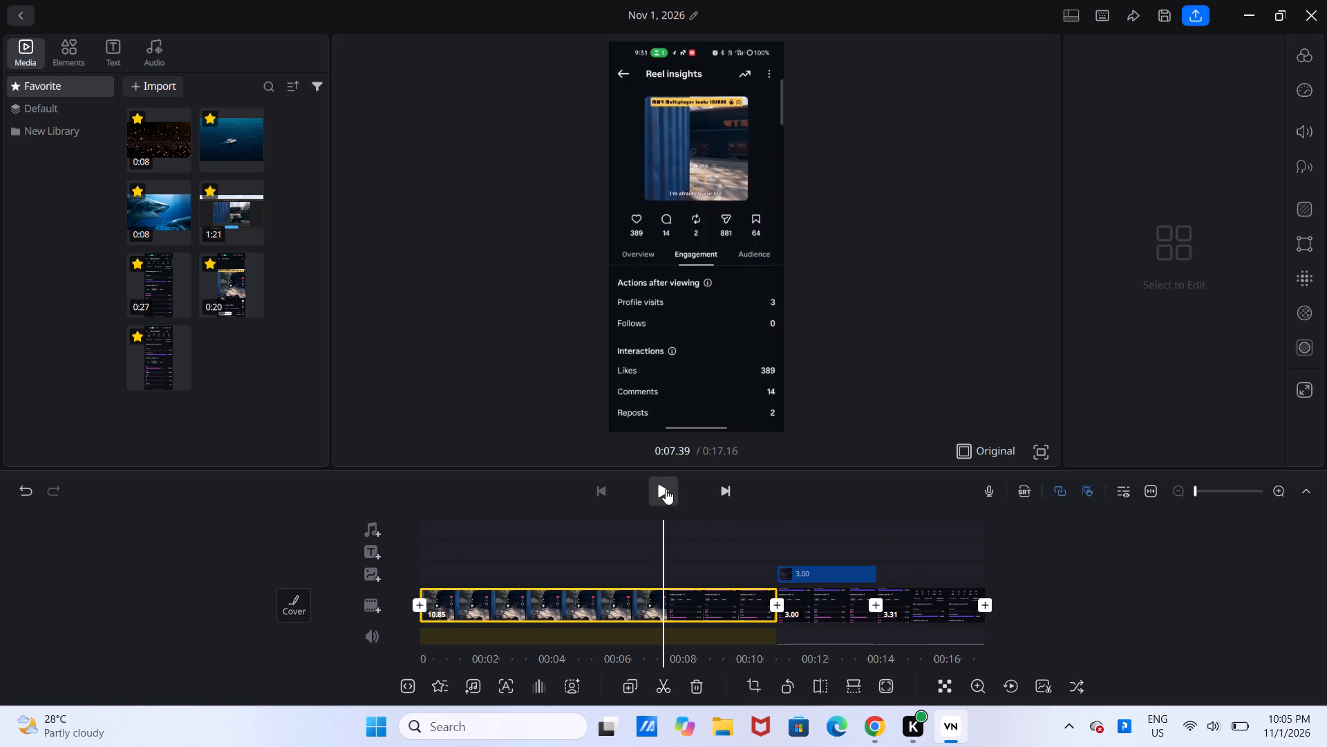
click(666, 489)
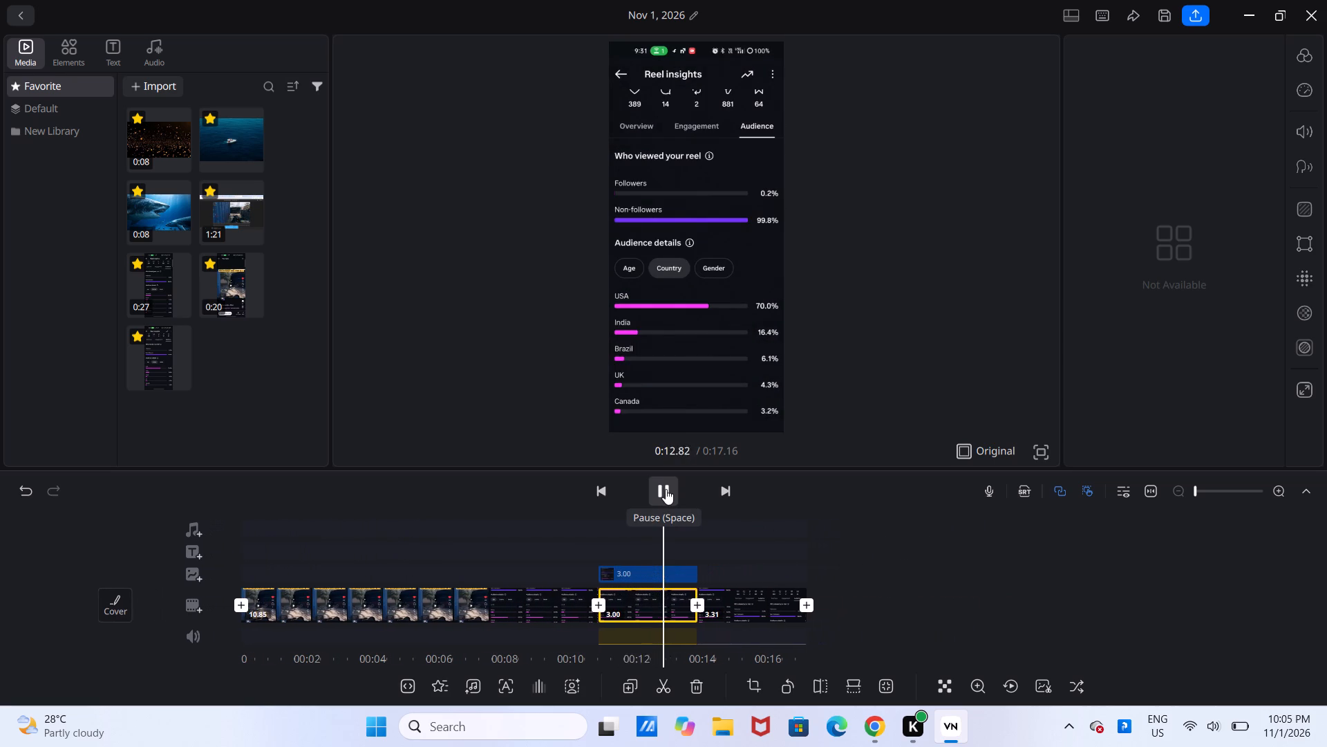
drag(493, 529, 668, 532)
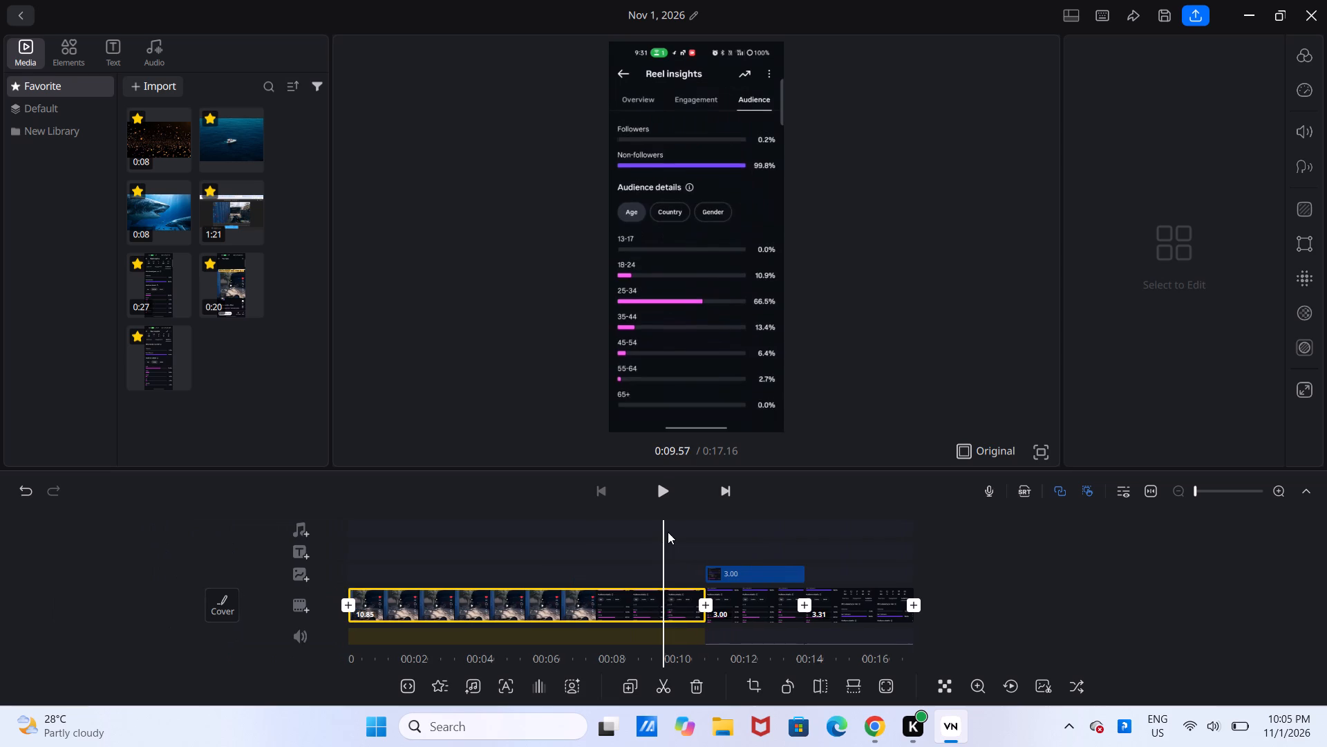
drag(668, 532, 629, 521)
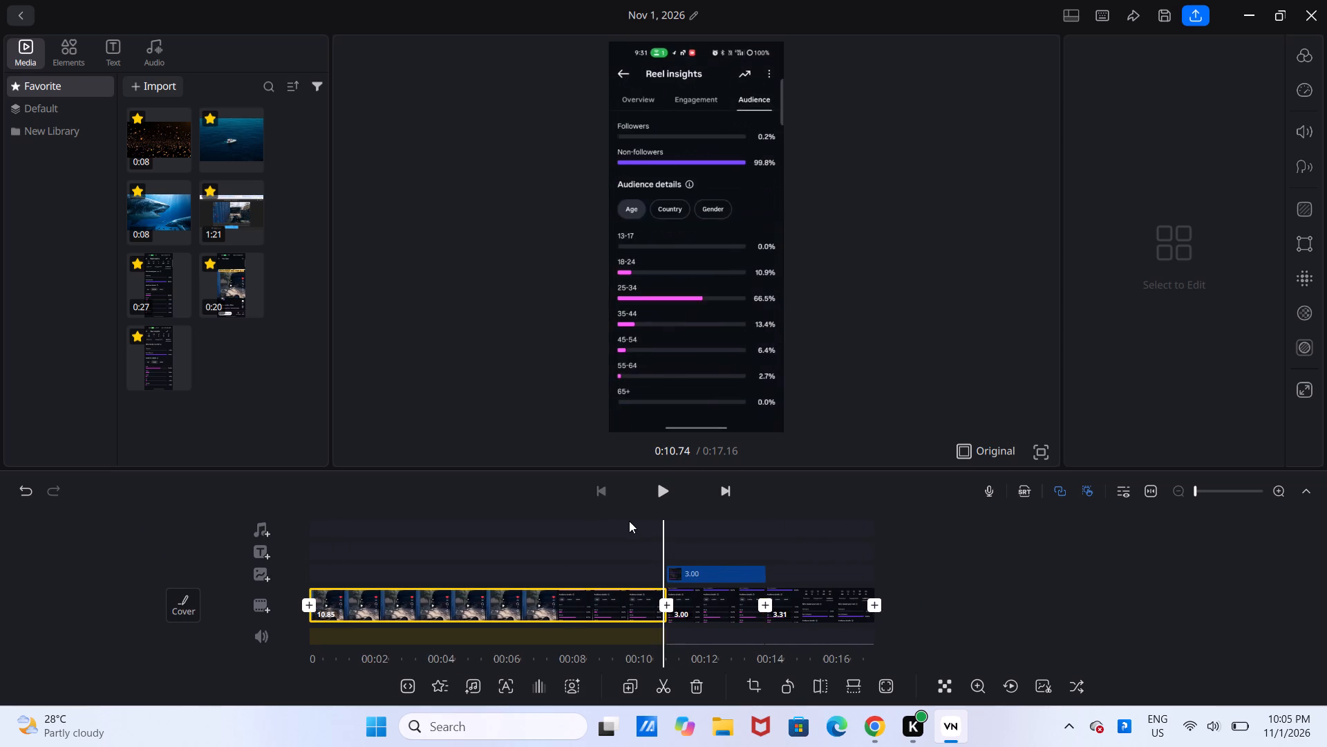
drag(662, 463, 667, 489)
click(667, 489)
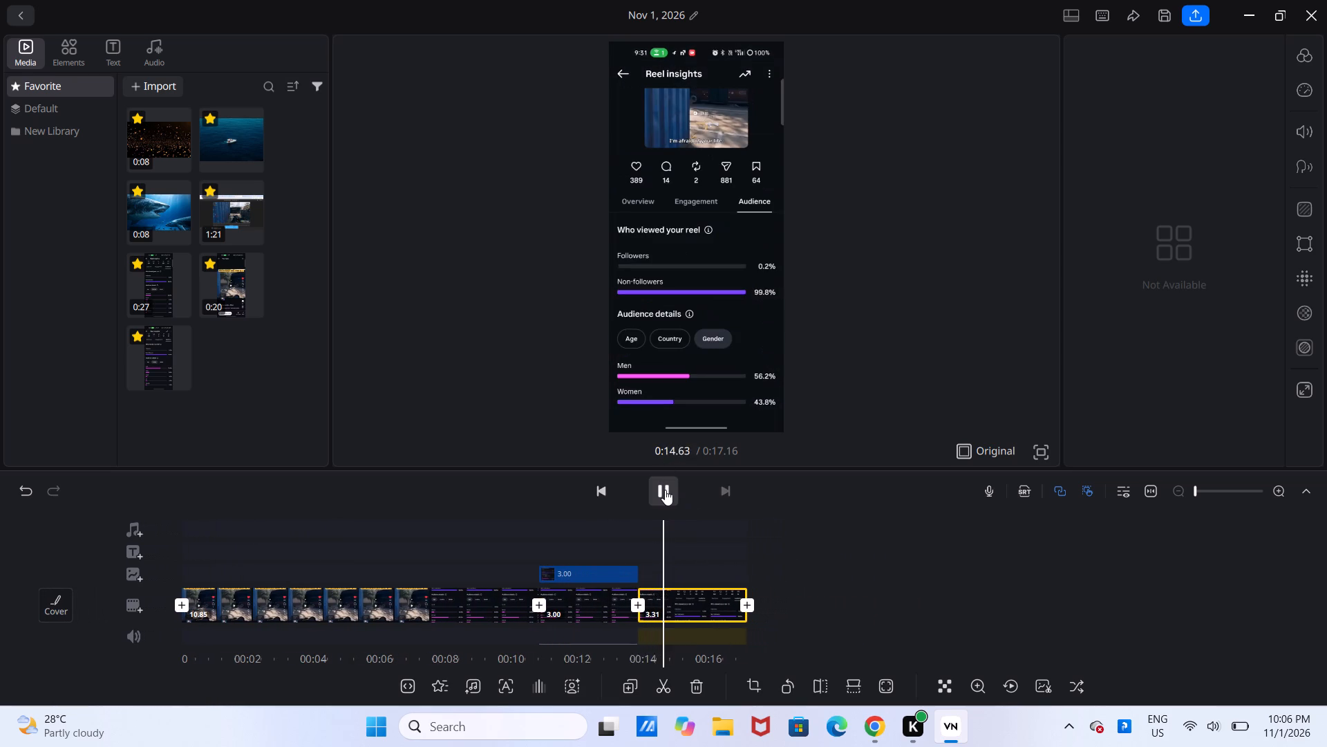
Watch the whole video from the start in full-screen preview to review the overlay in context, and return to the editor.
click(1037, 449)
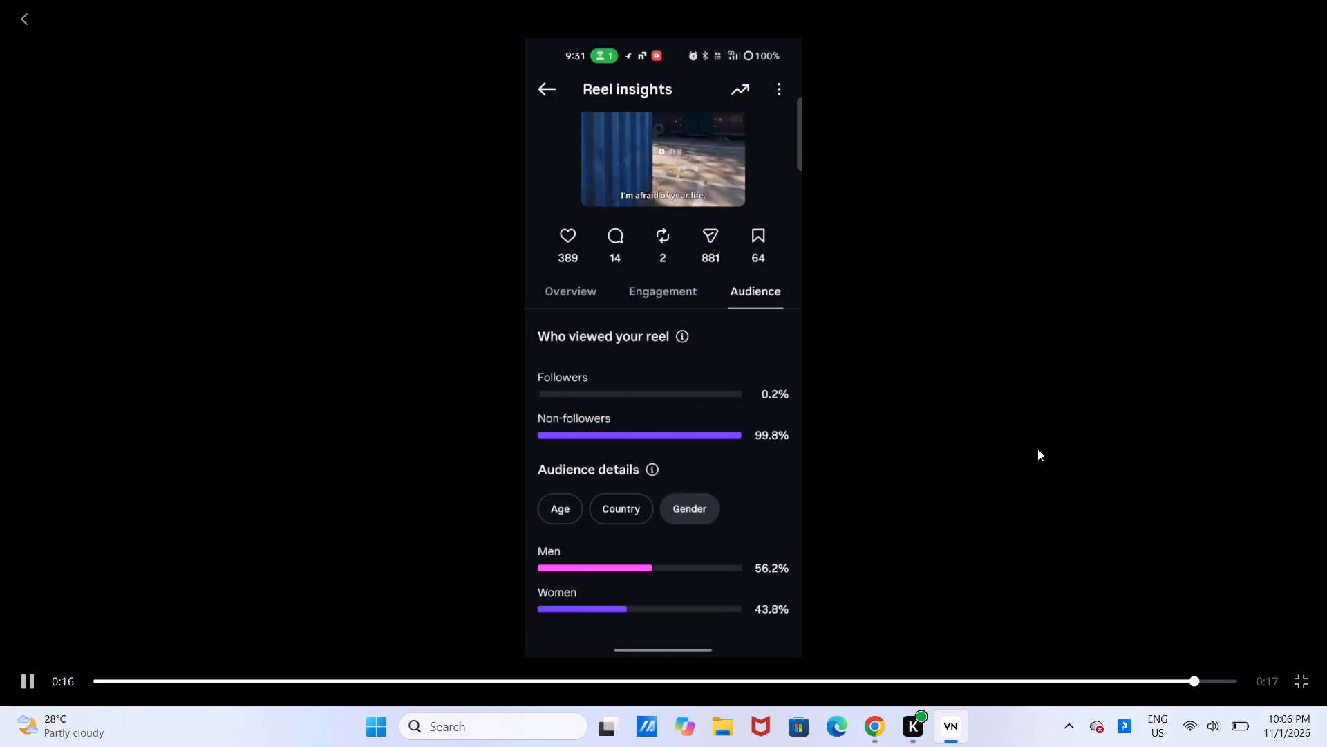
drag(735, 524, 48, 692)
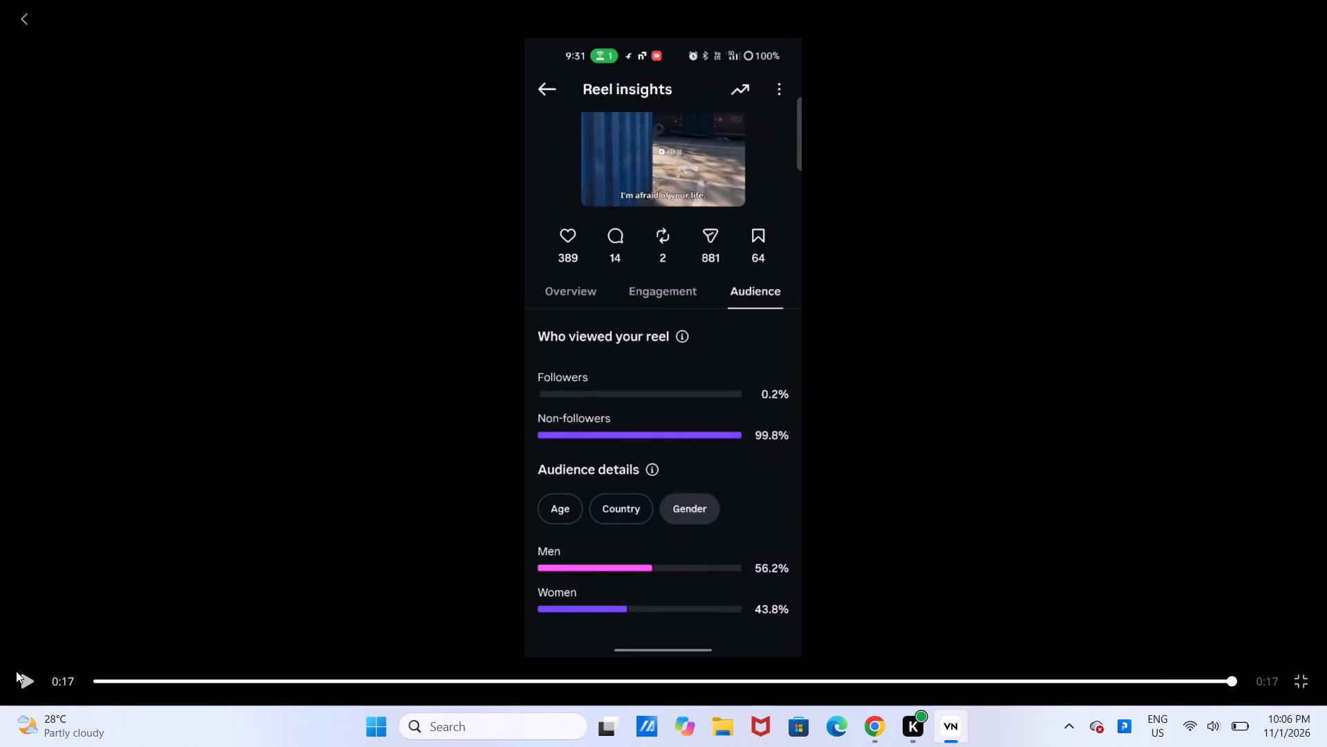
click(16, 671)
click(99, 678)
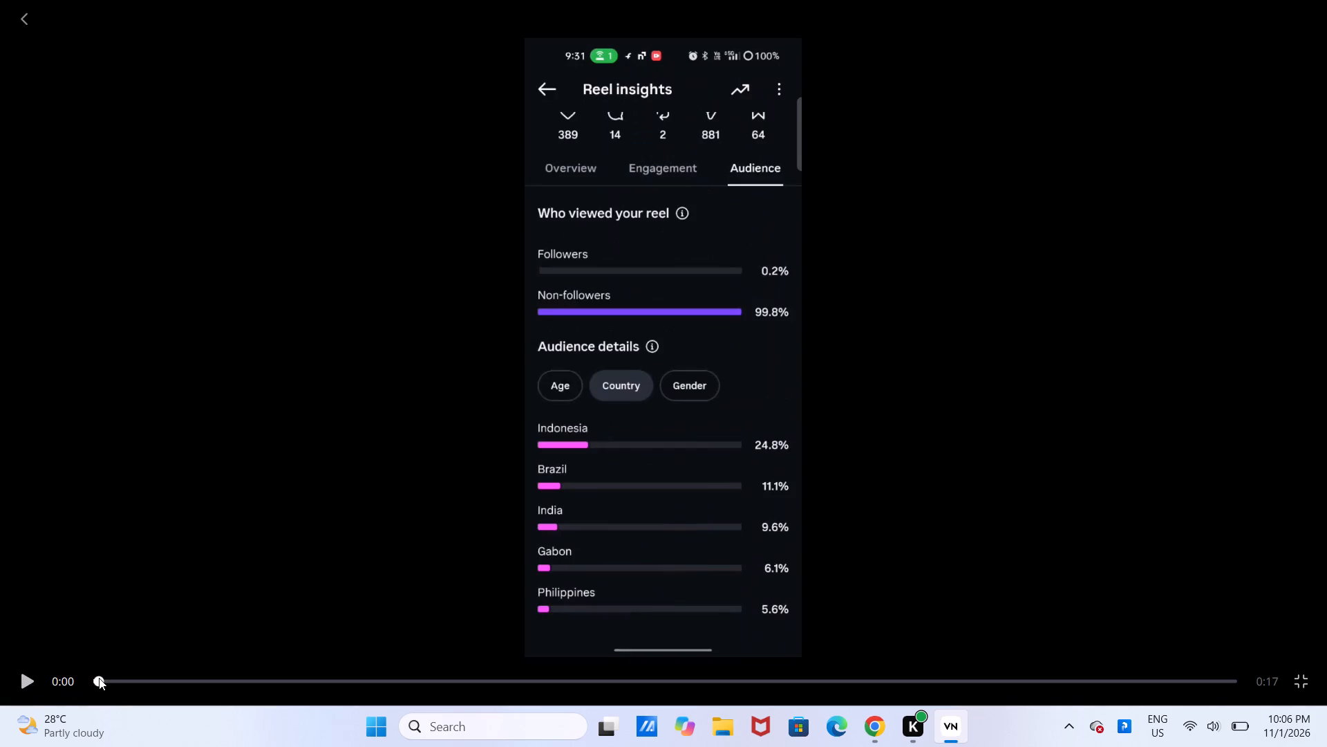
drag(19, 694, 26, 688)
click(26, 688)
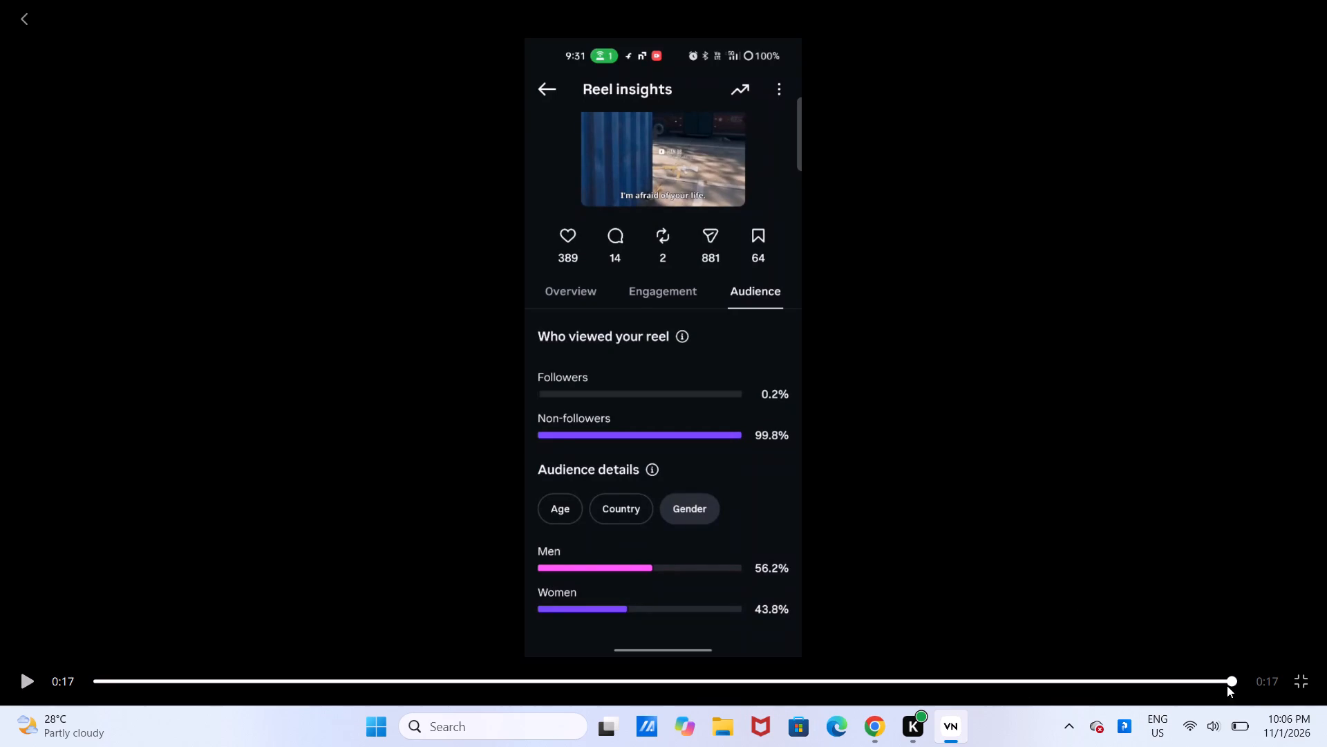
click(1308, 677)
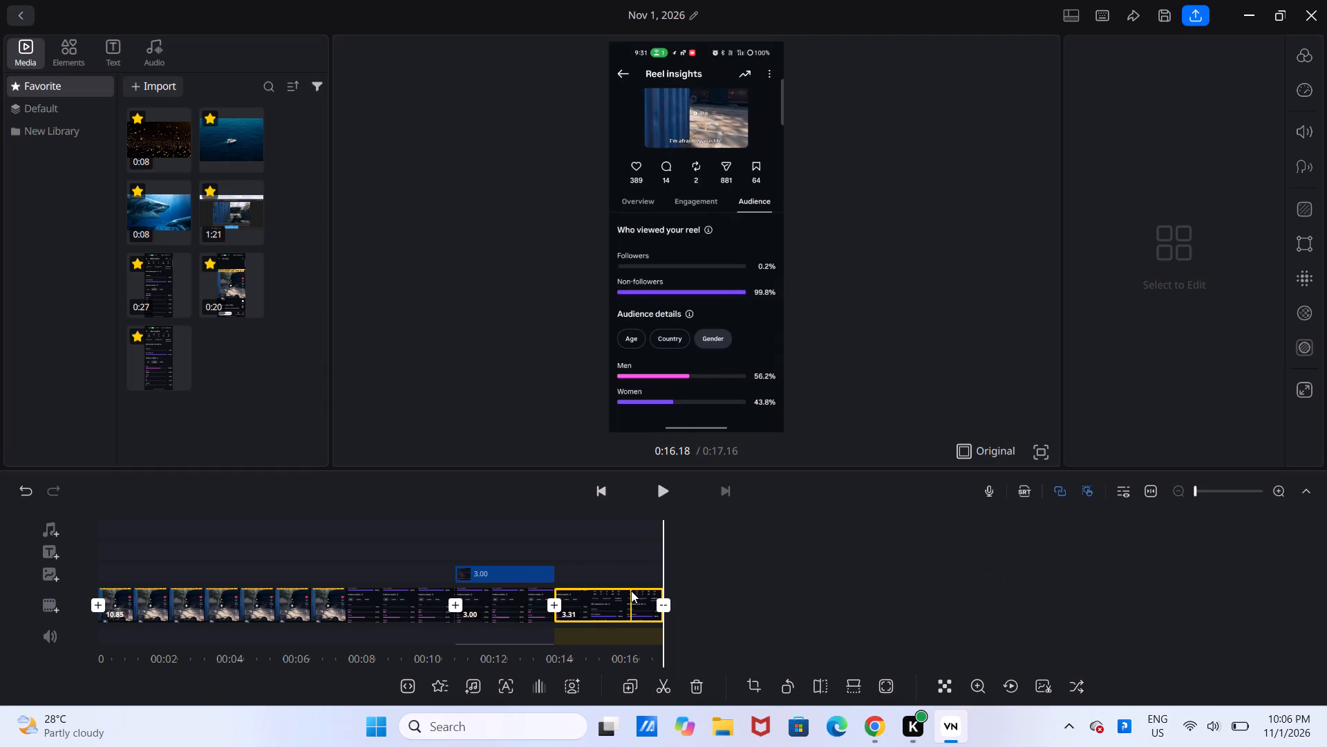
Shrink the overlay slightly from its lower-right corner and nudge it sideways to line up with the recording's header and frame edges.
click(535, 570)
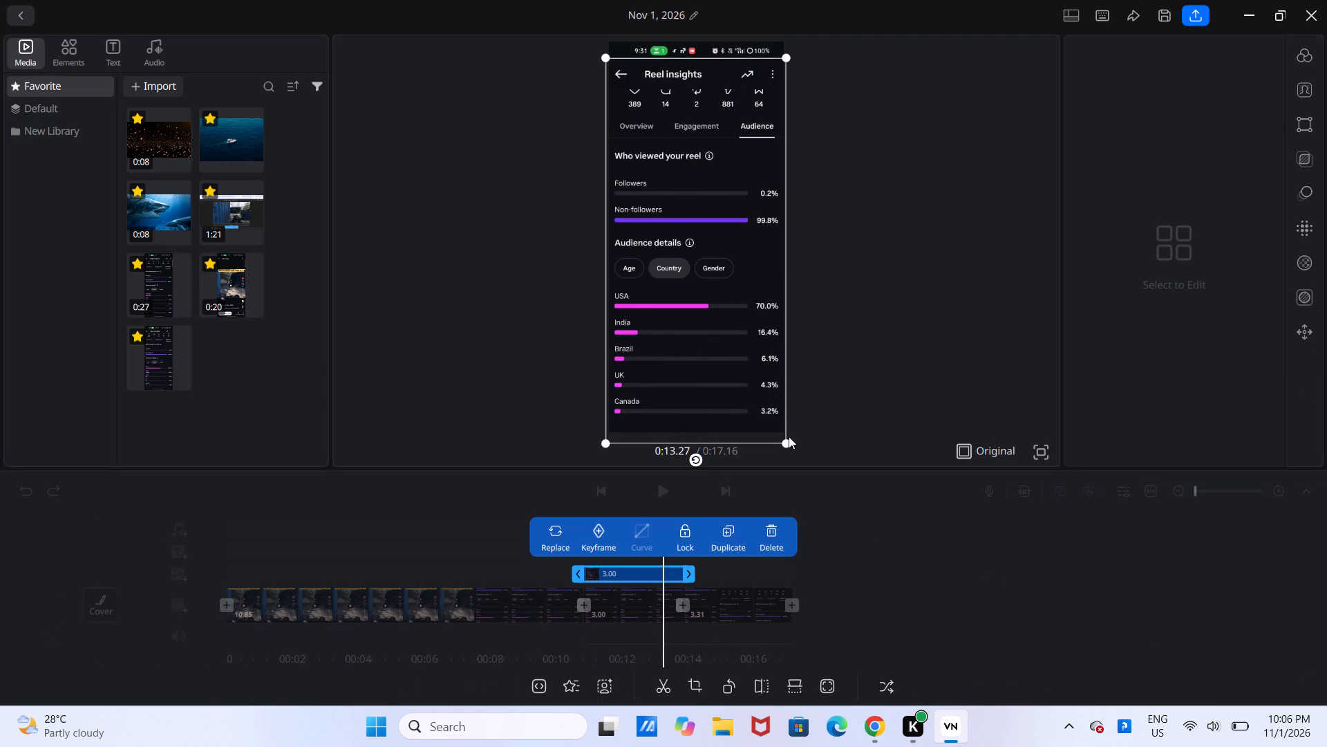
click(791, 445)
drag(791, 445, 763, 412)
click(763, 412)
drag(787, 447, 781, 437)
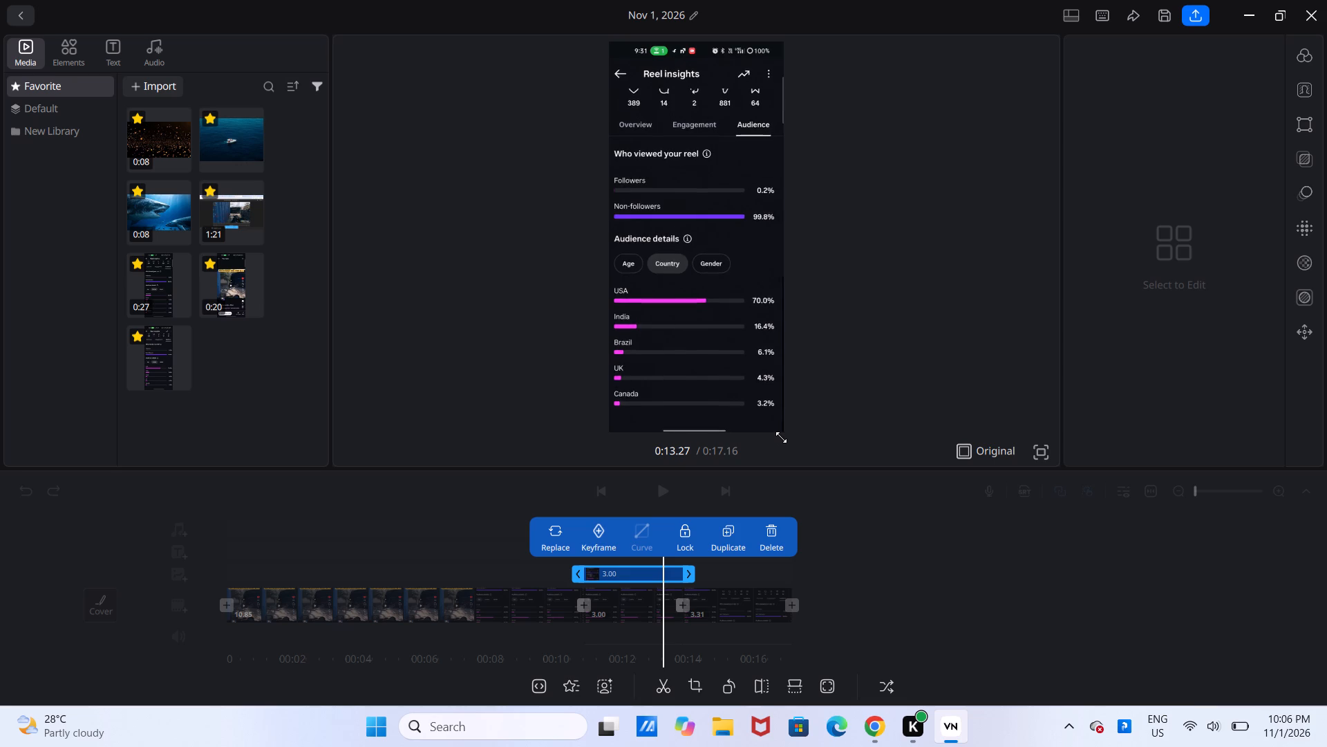
drag(781, 437, 783, 440)
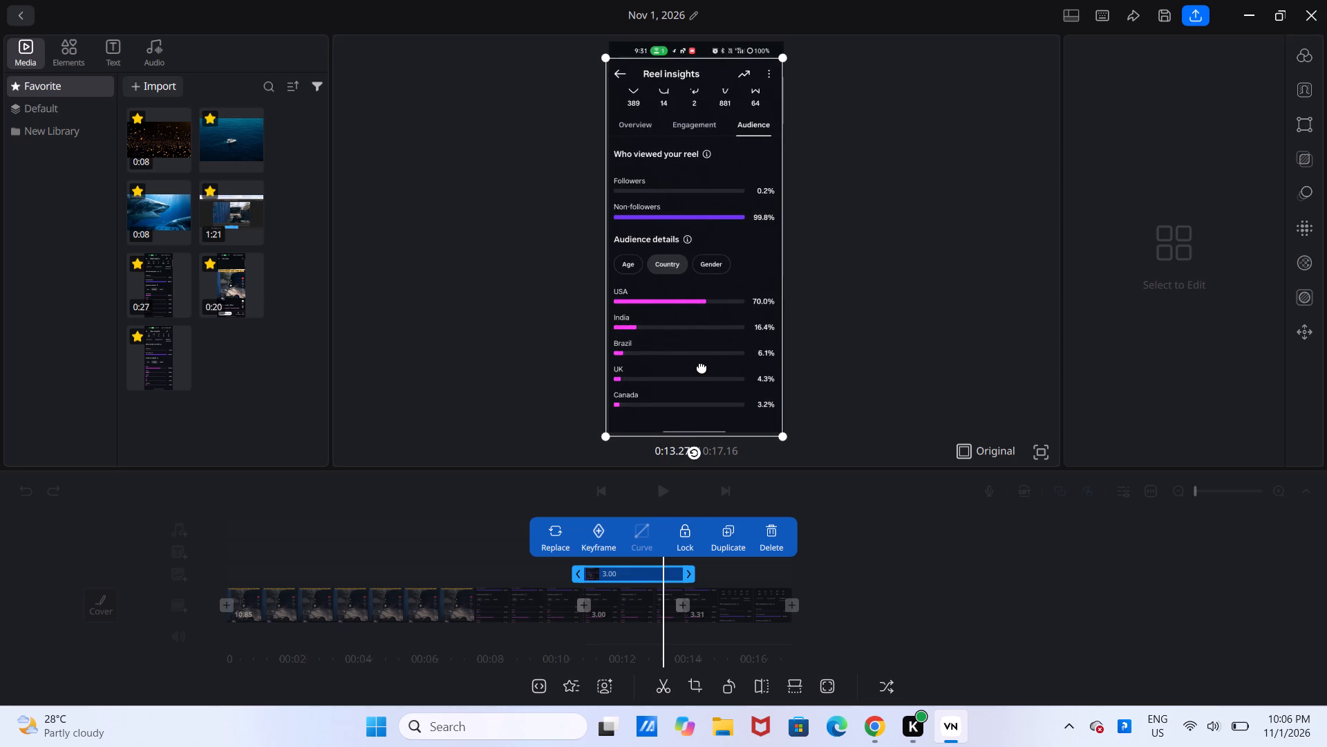
click(702, 367)
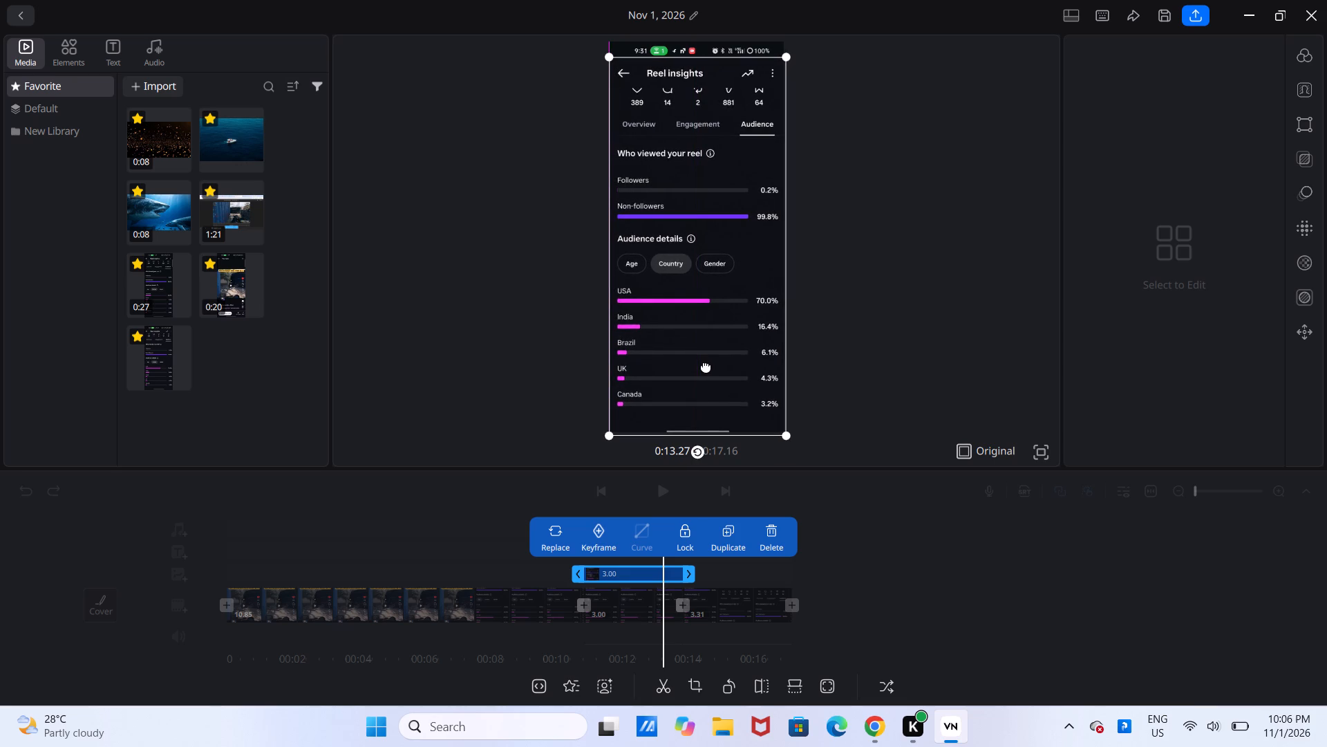
click(872, 316)
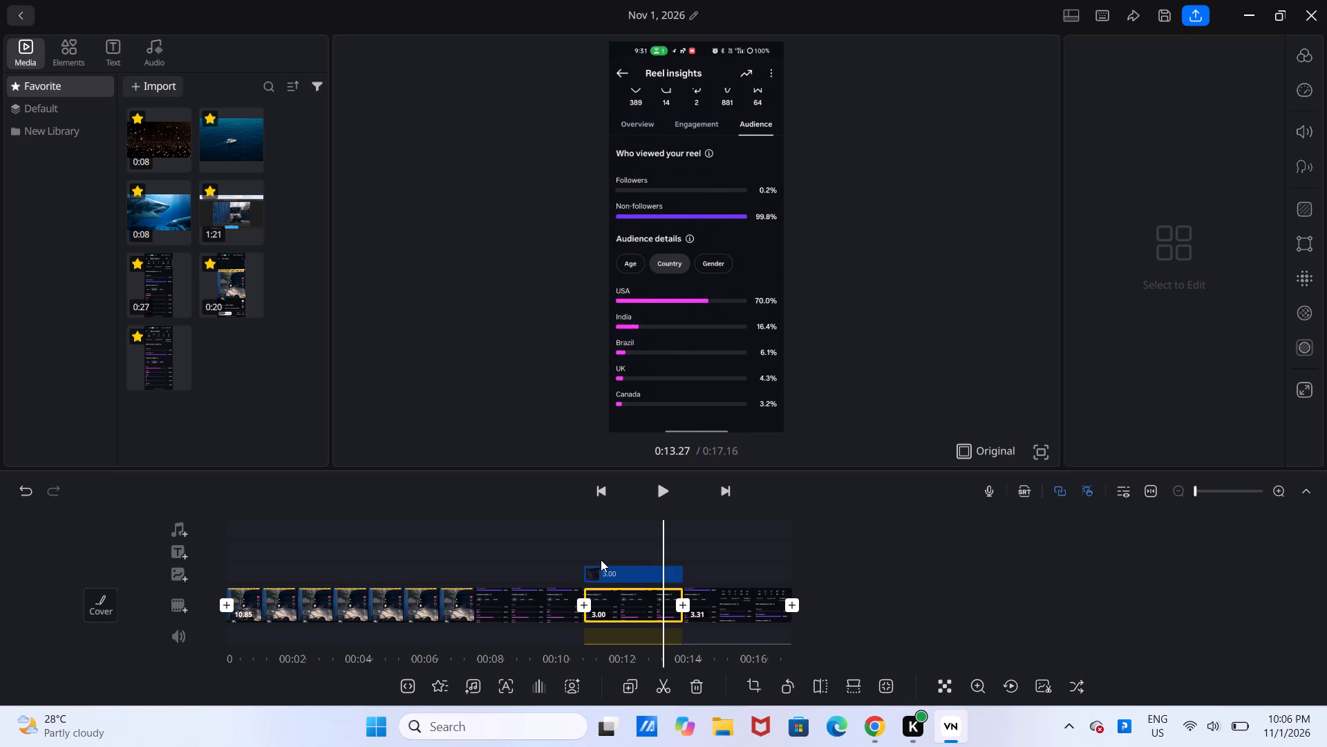
Play back from about 0:09.25 through the Gender section and return to about 0:13.12 to check the resized overlay's alignment.
drag(540, 560, 690, 553)
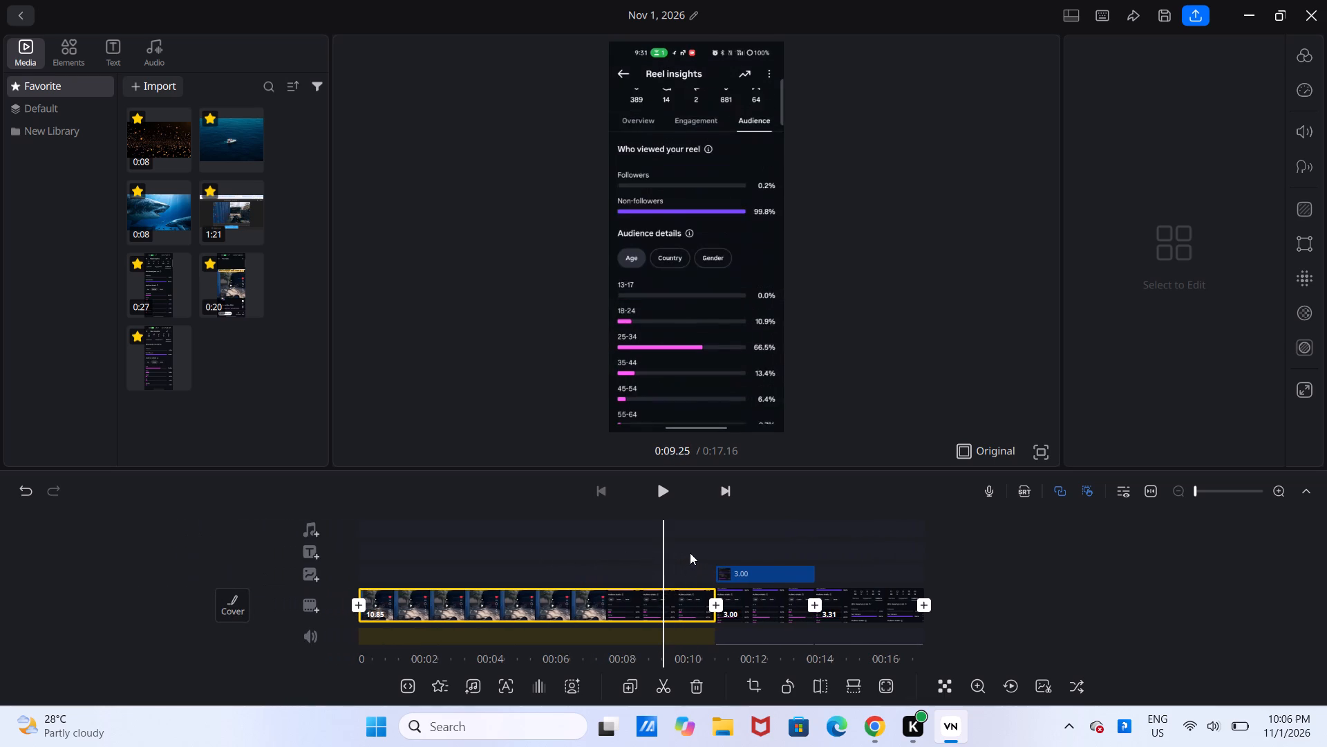
click(661, 484)
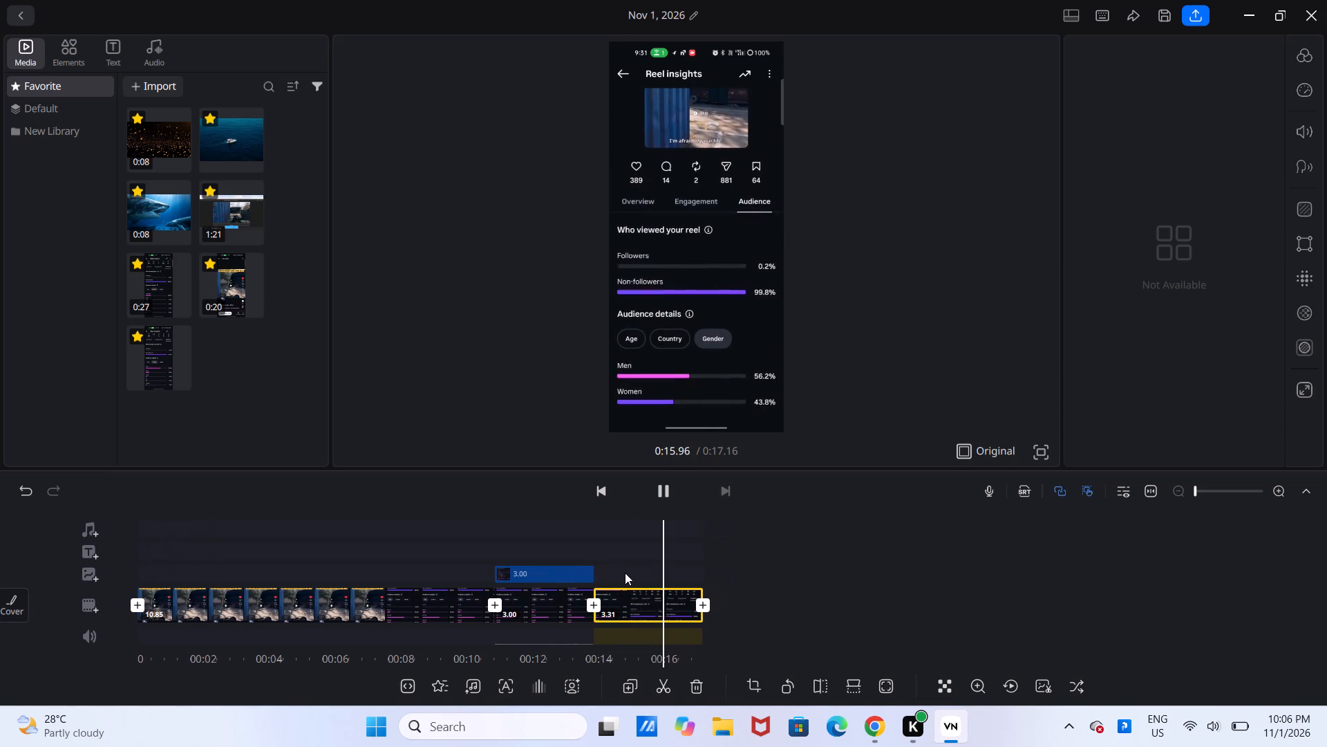
drag(568, 535, 751, 531)
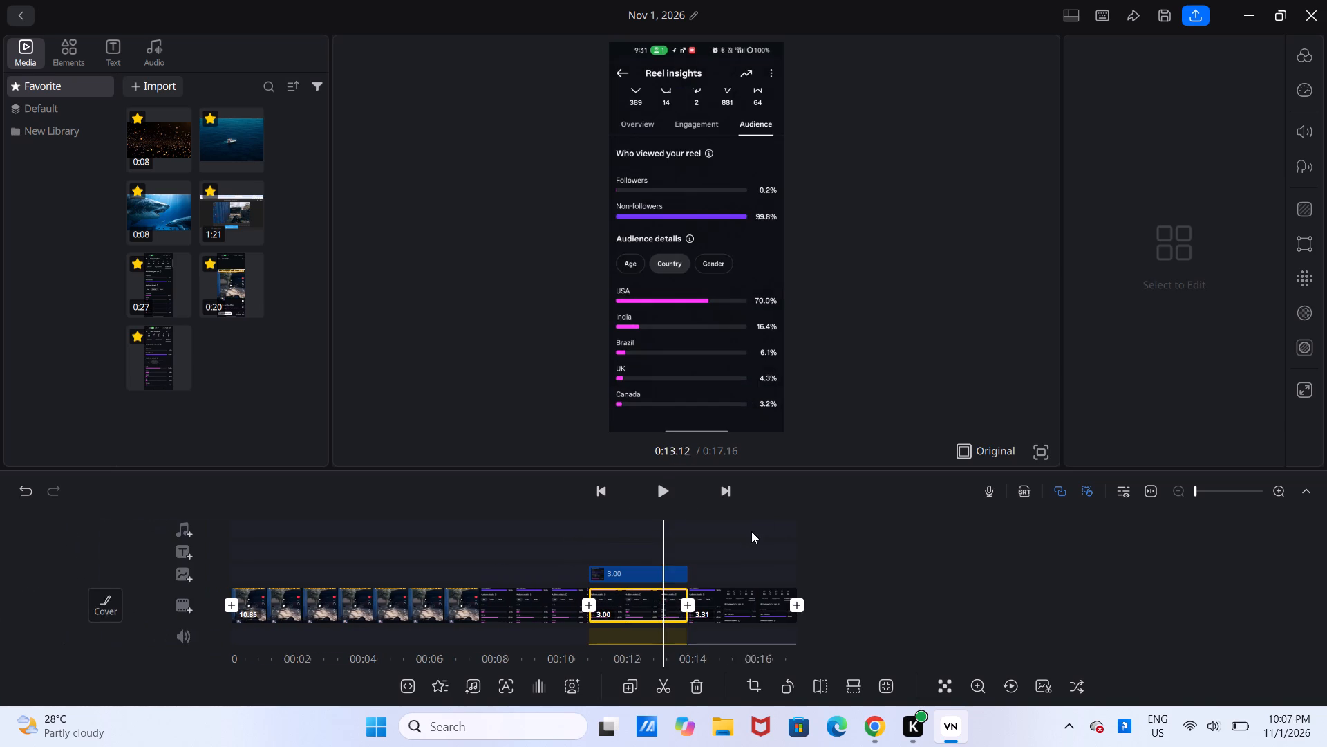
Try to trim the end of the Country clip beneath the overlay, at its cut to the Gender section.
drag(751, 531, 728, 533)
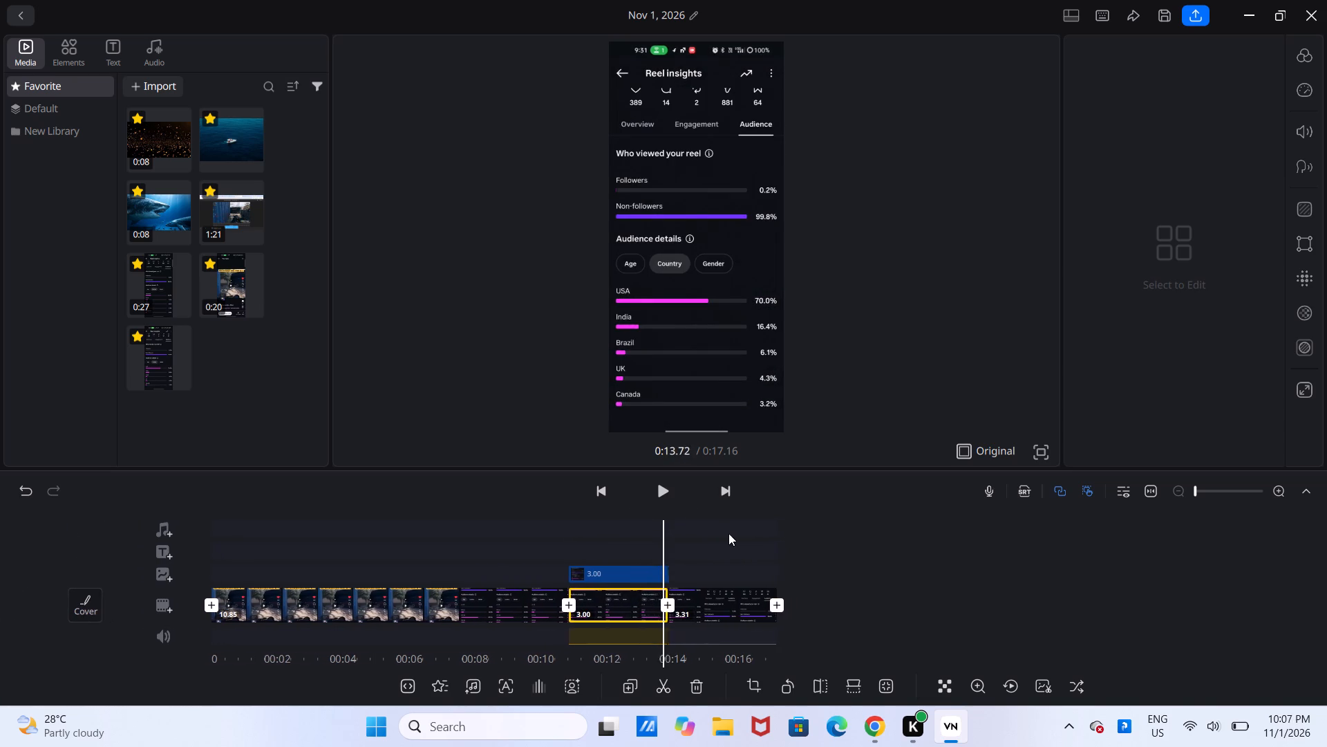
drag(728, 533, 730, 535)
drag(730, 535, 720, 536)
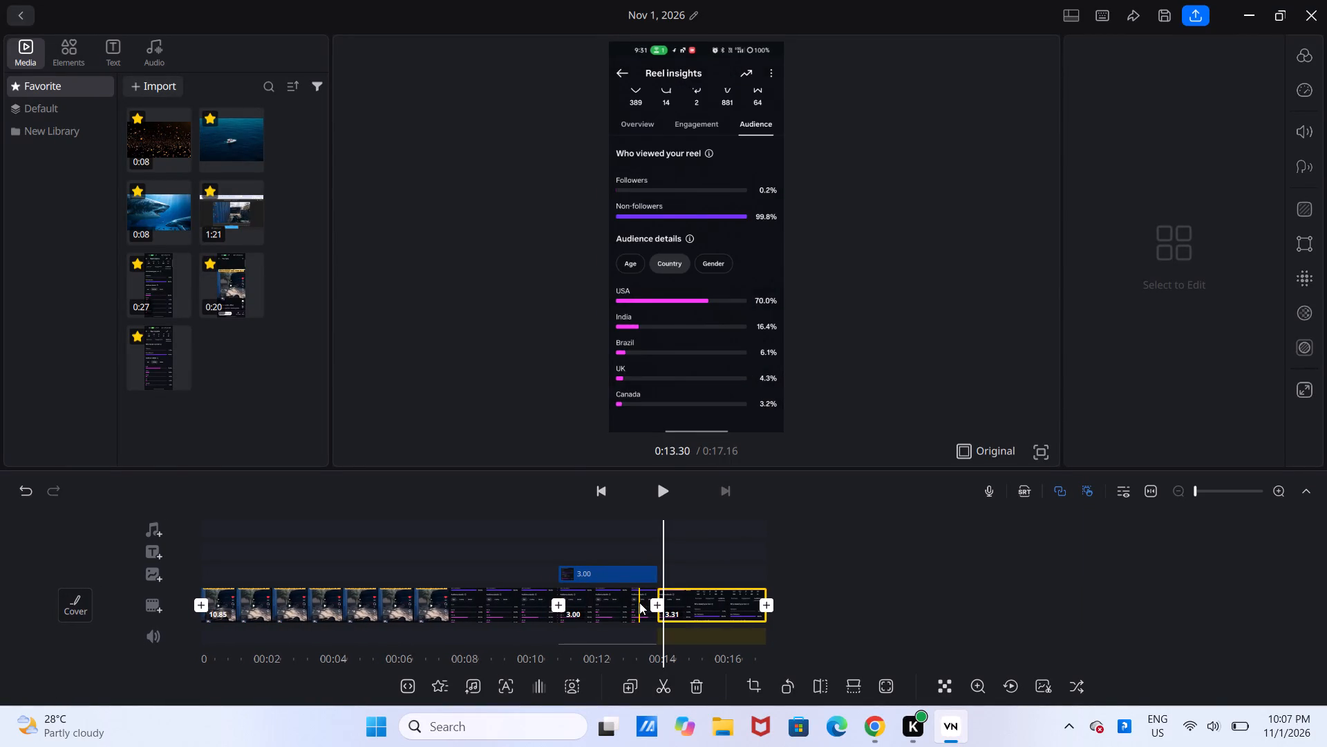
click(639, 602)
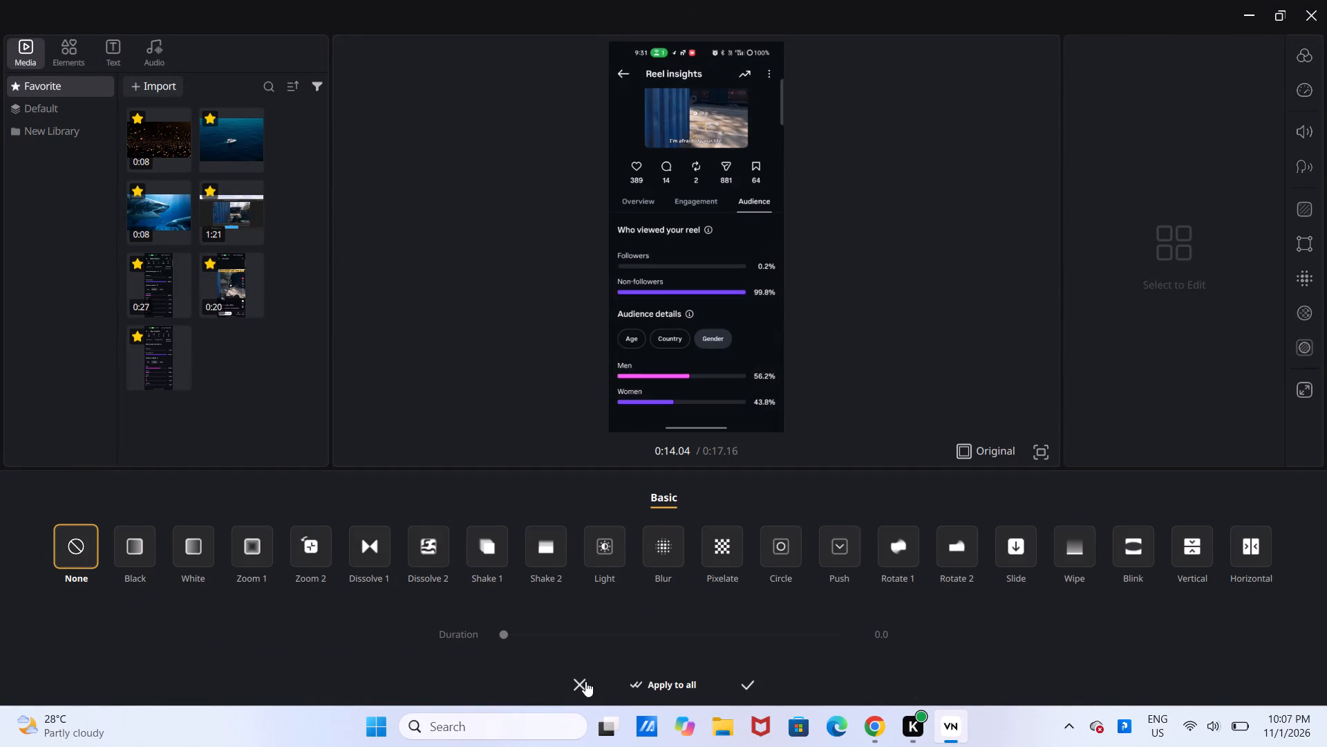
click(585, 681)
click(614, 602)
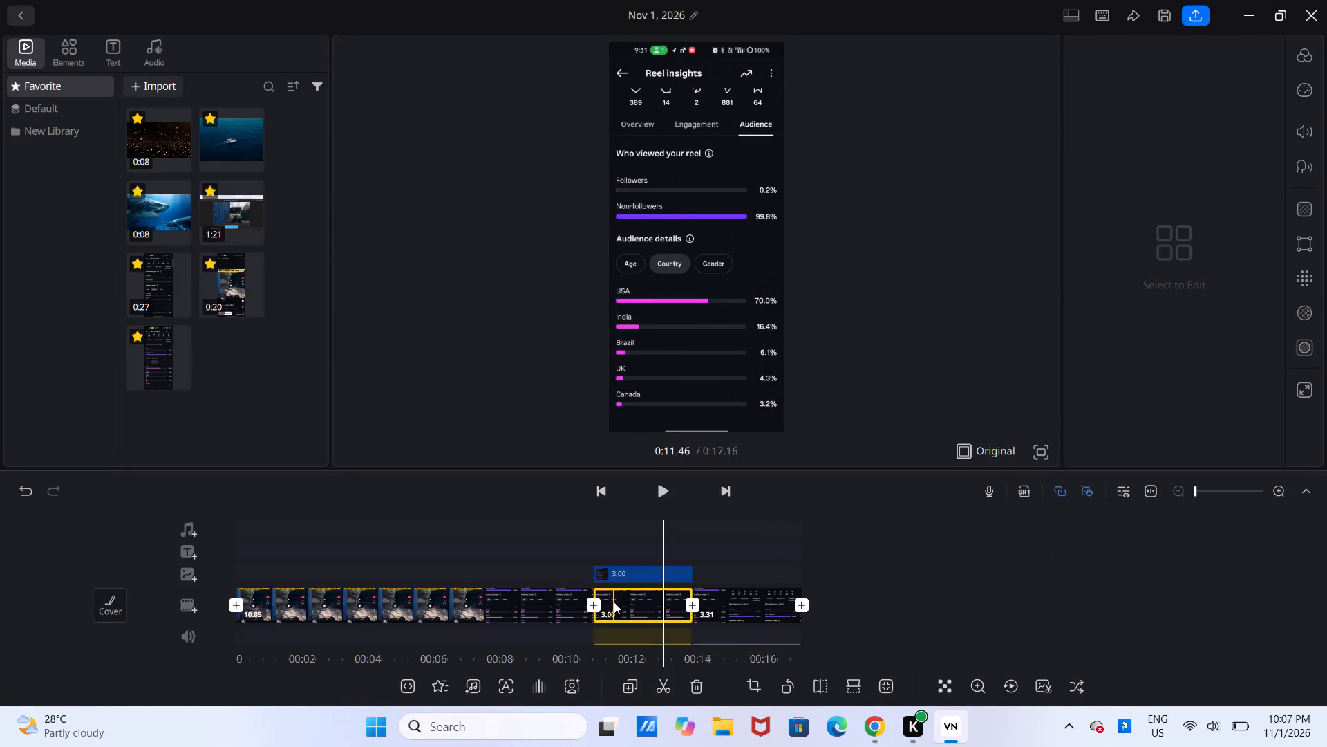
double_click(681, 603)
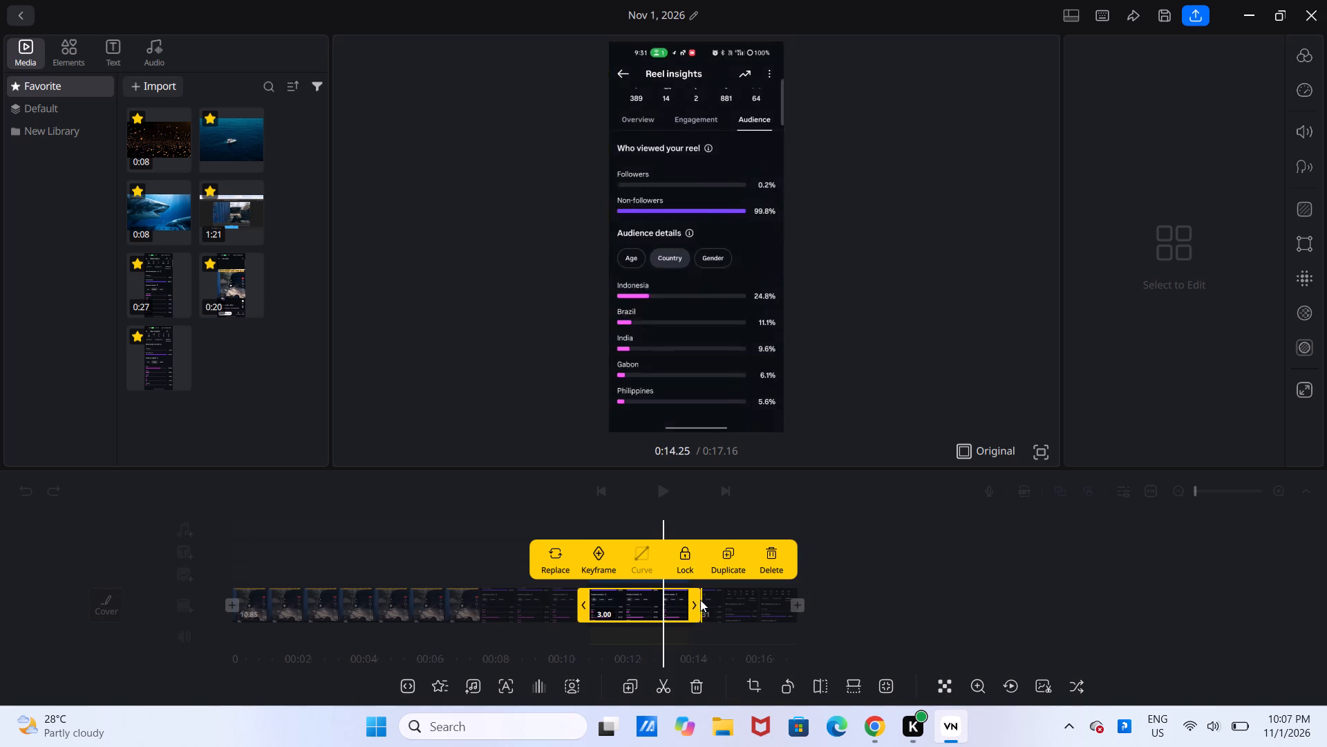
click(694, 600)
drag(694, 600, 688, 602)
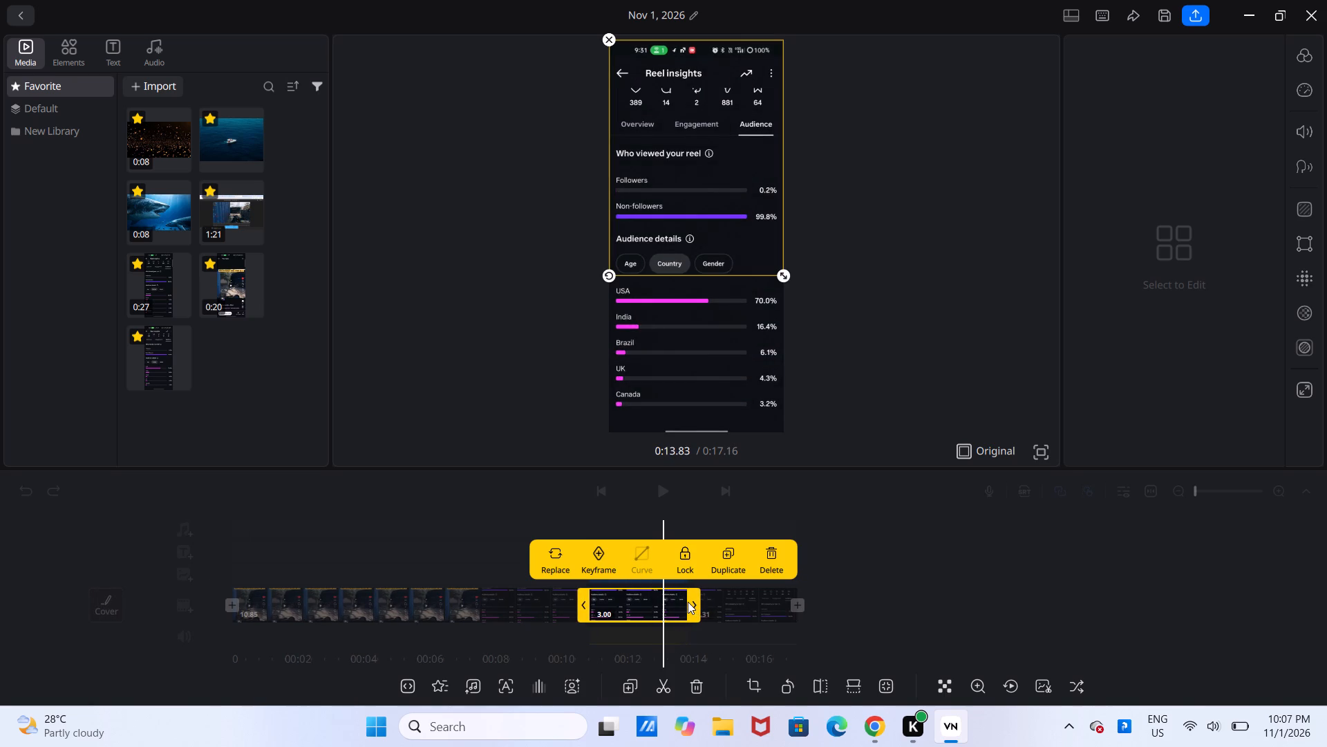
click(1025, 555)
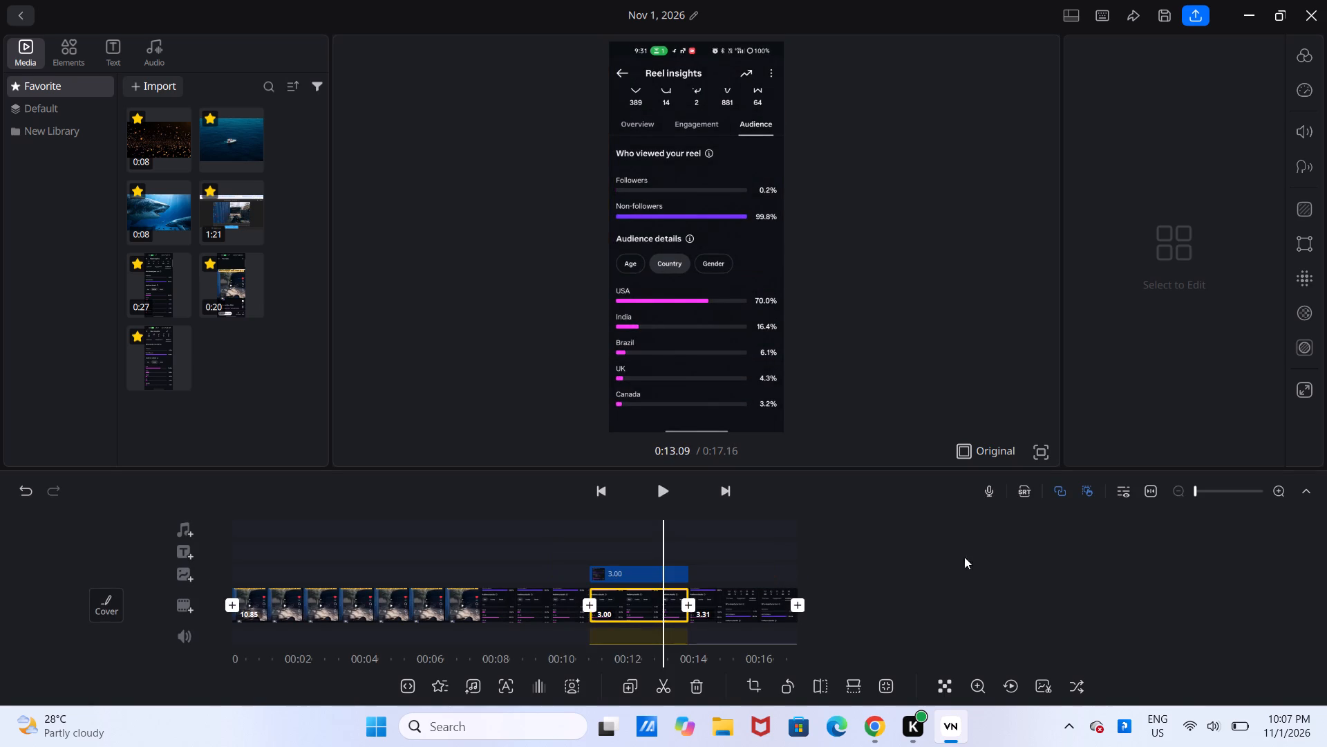
Play back the end of the Country section, and replay it from about 0:09.59 to check the change to Gender.
drag(742, 578, 776, 562)
click(664, 494)
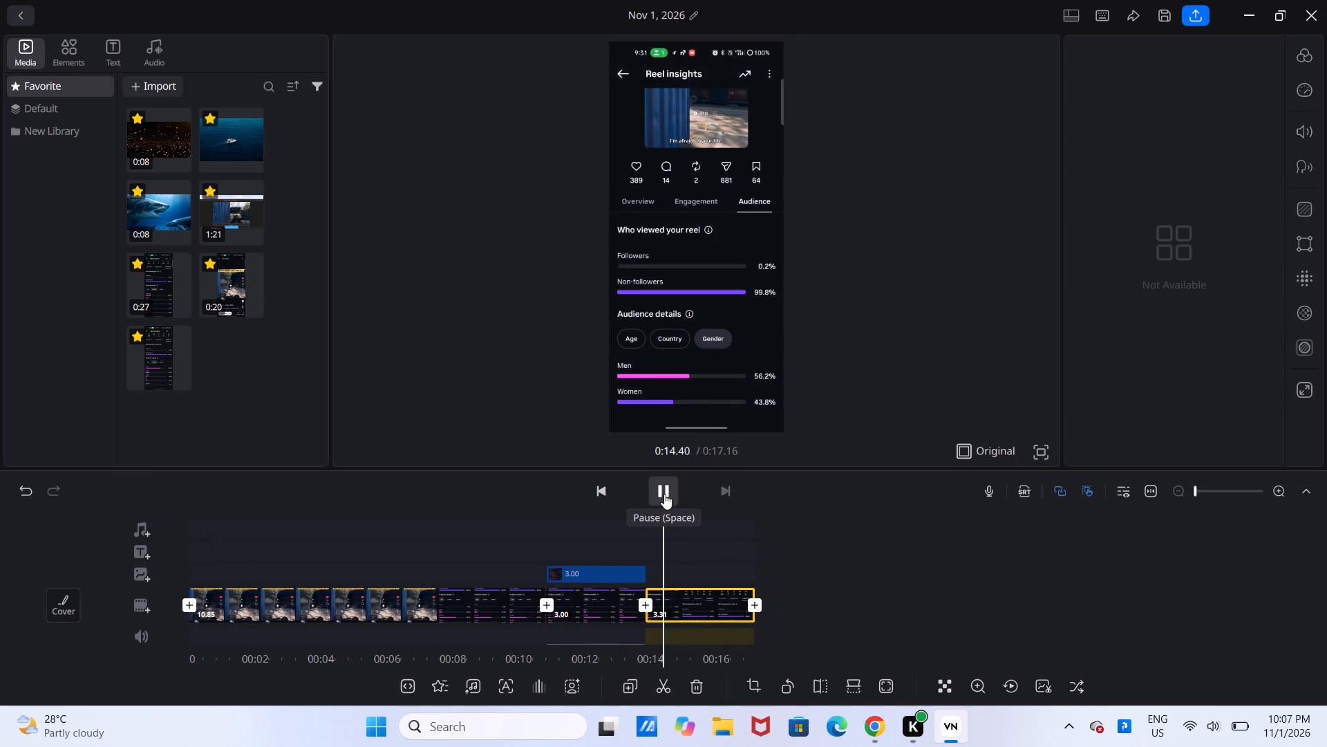
drag(518, 524, 735, 526)
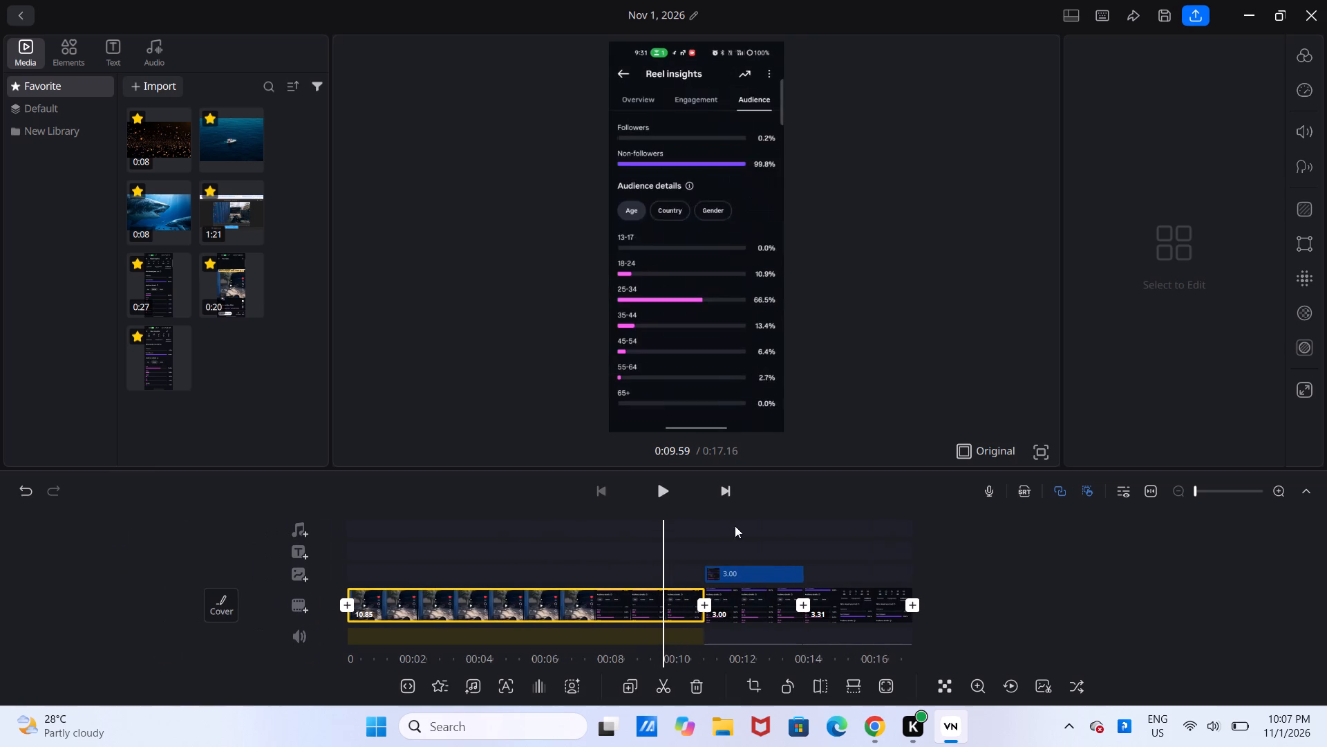
click(660, 493)
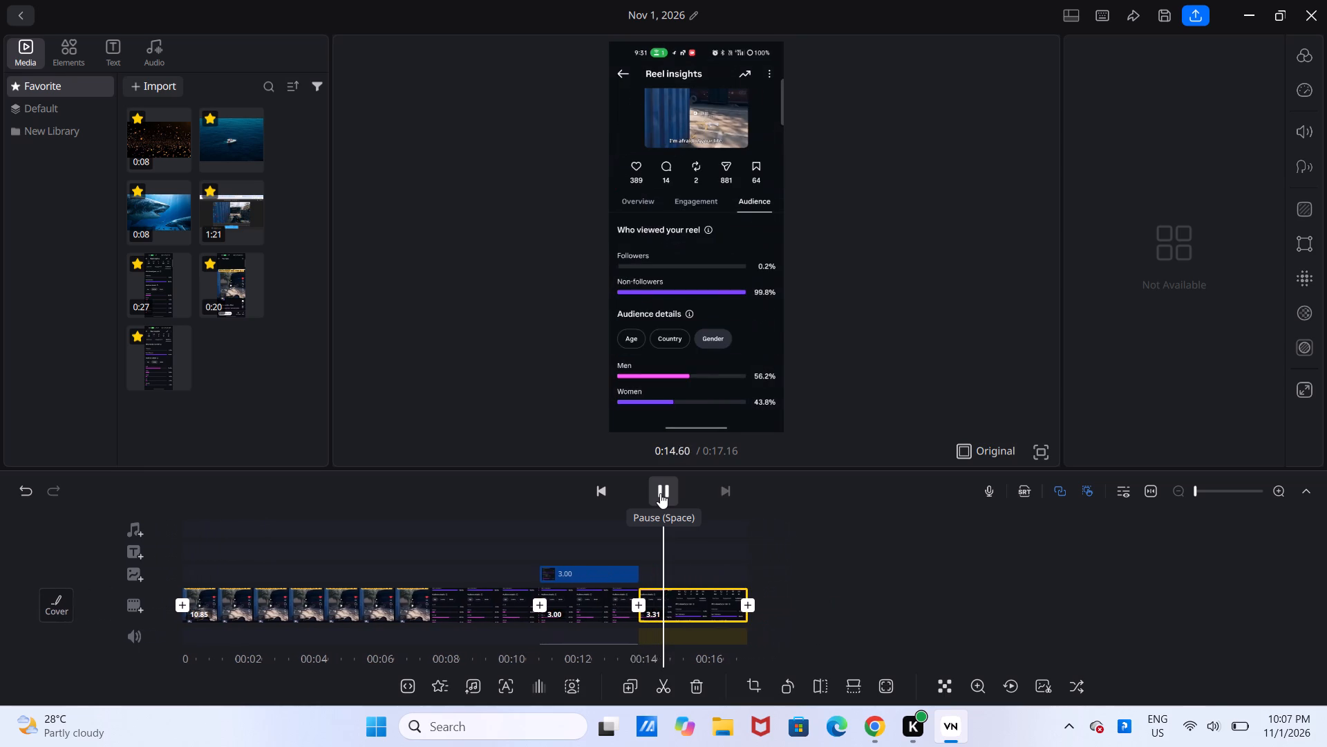
Trim the end of the Country clip on the main track to a duration of 2.77 seconds.
click(572, 613)
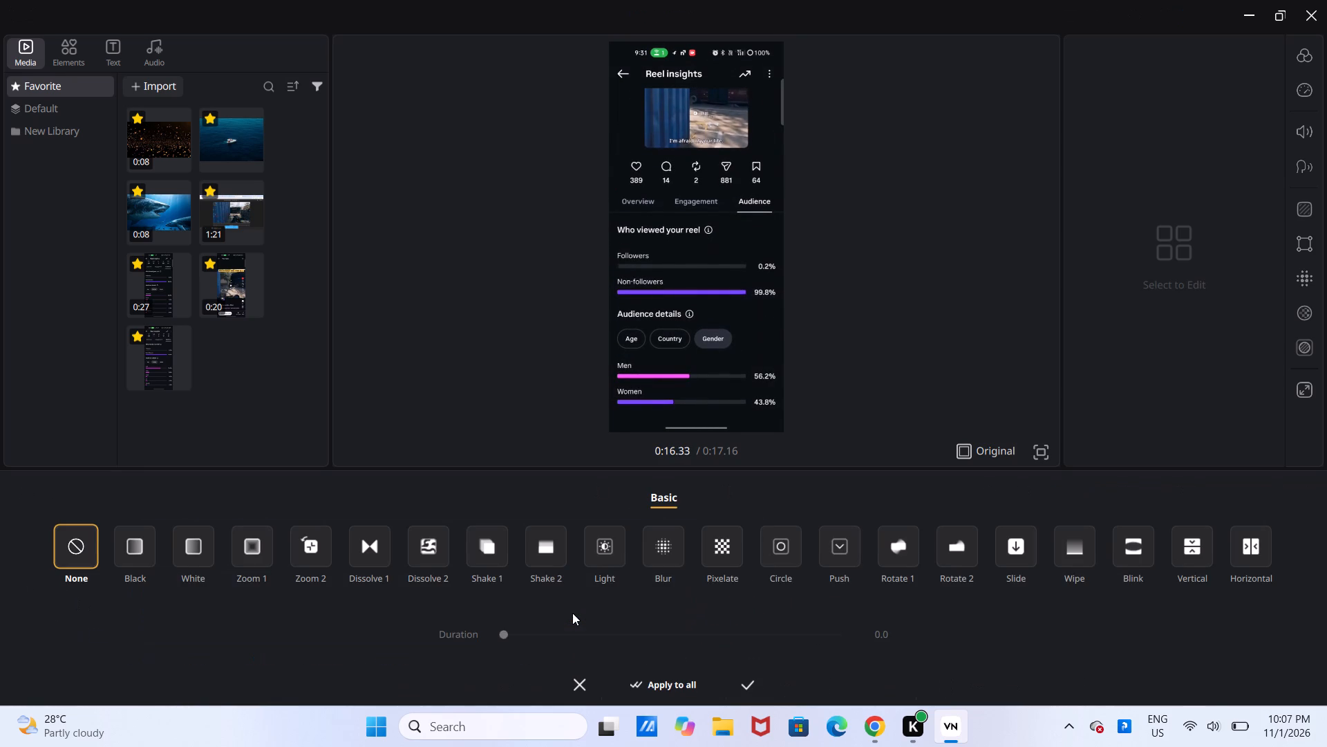
click(580, 688)
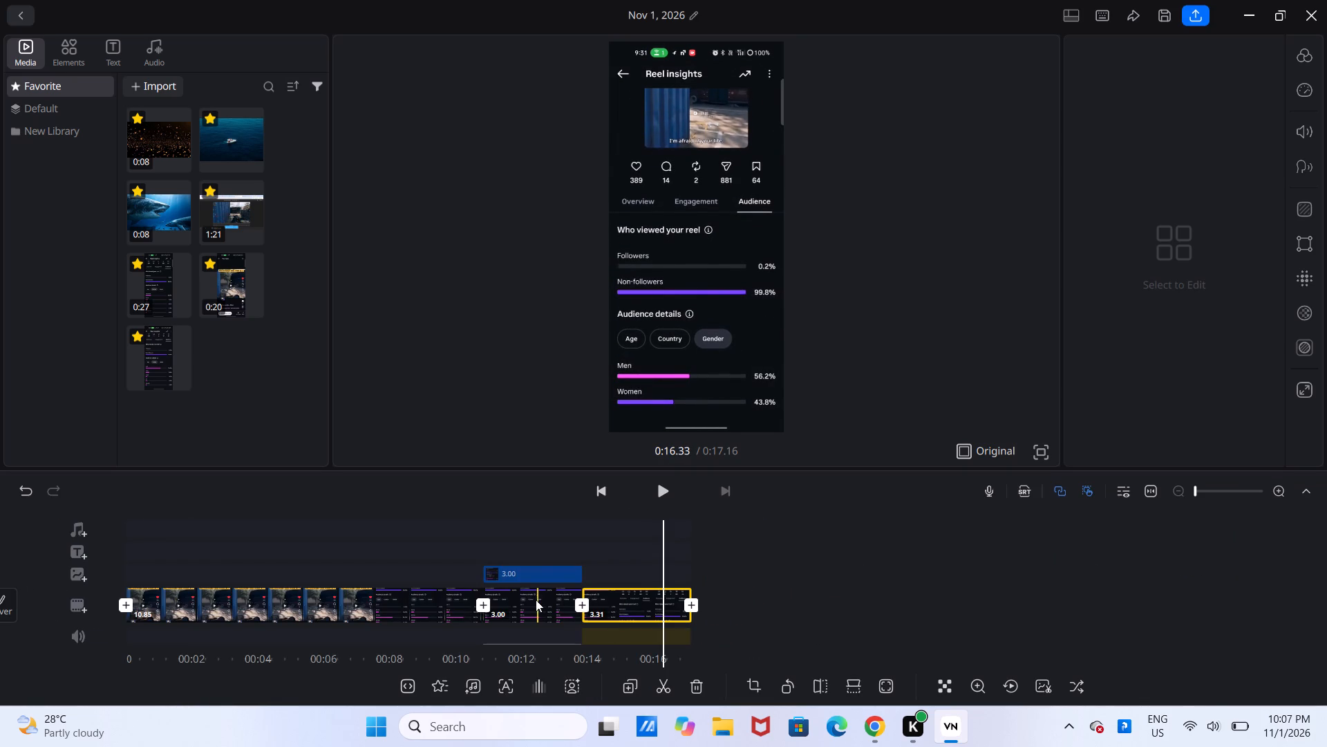
double_click(536, 600)
drag(718, 605, 710, 605)
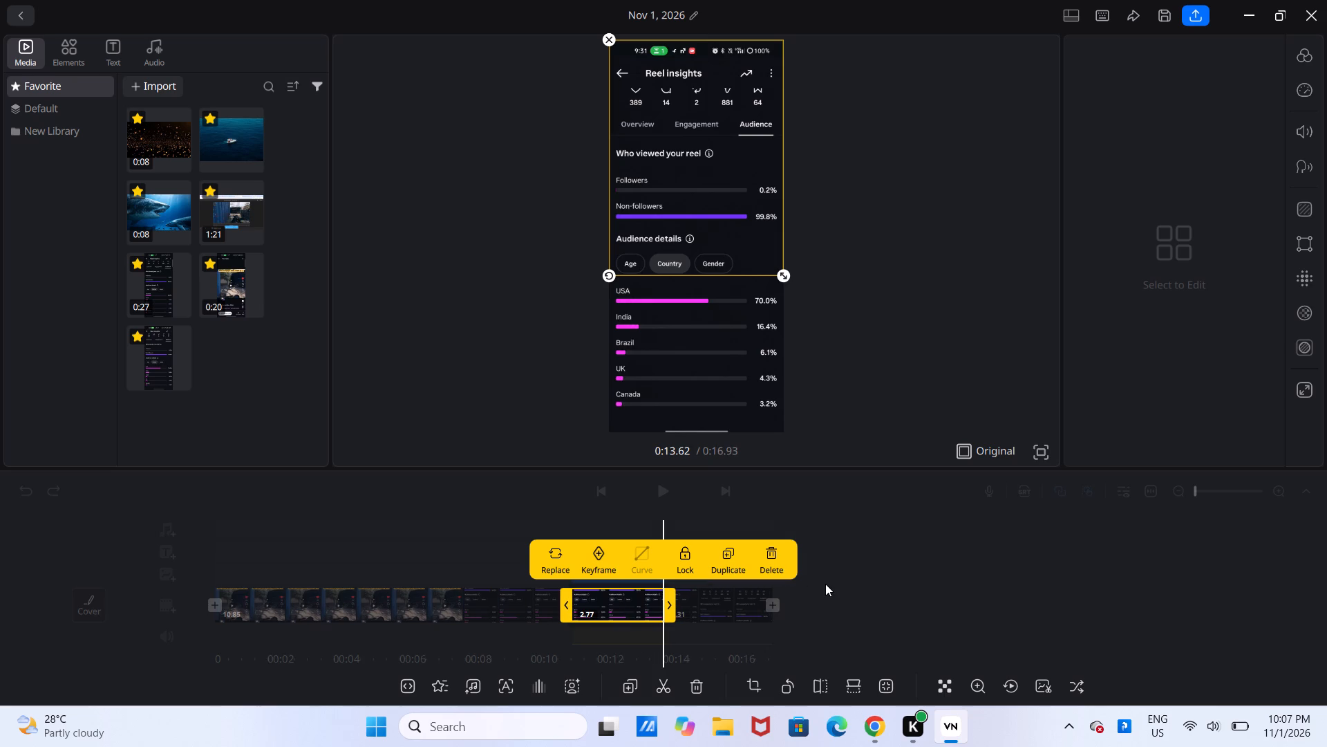
click(825, 584)
click(825, 584)
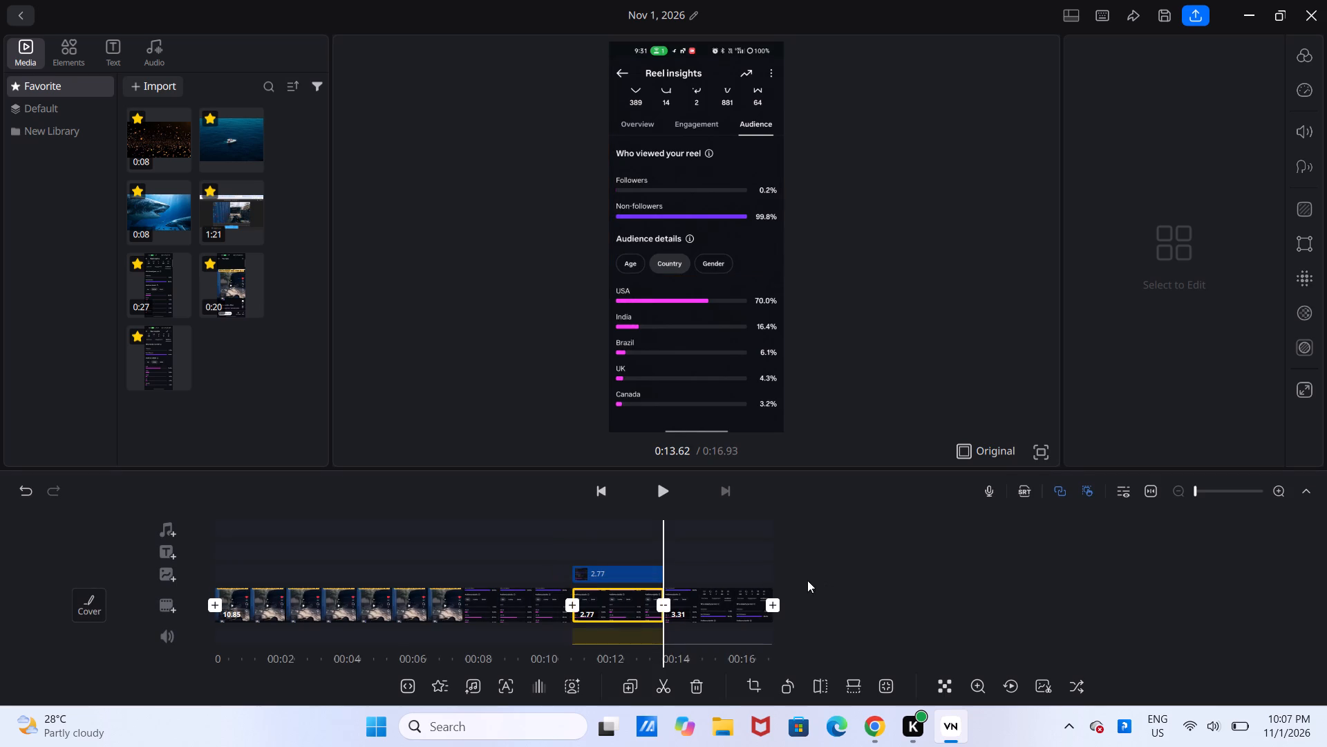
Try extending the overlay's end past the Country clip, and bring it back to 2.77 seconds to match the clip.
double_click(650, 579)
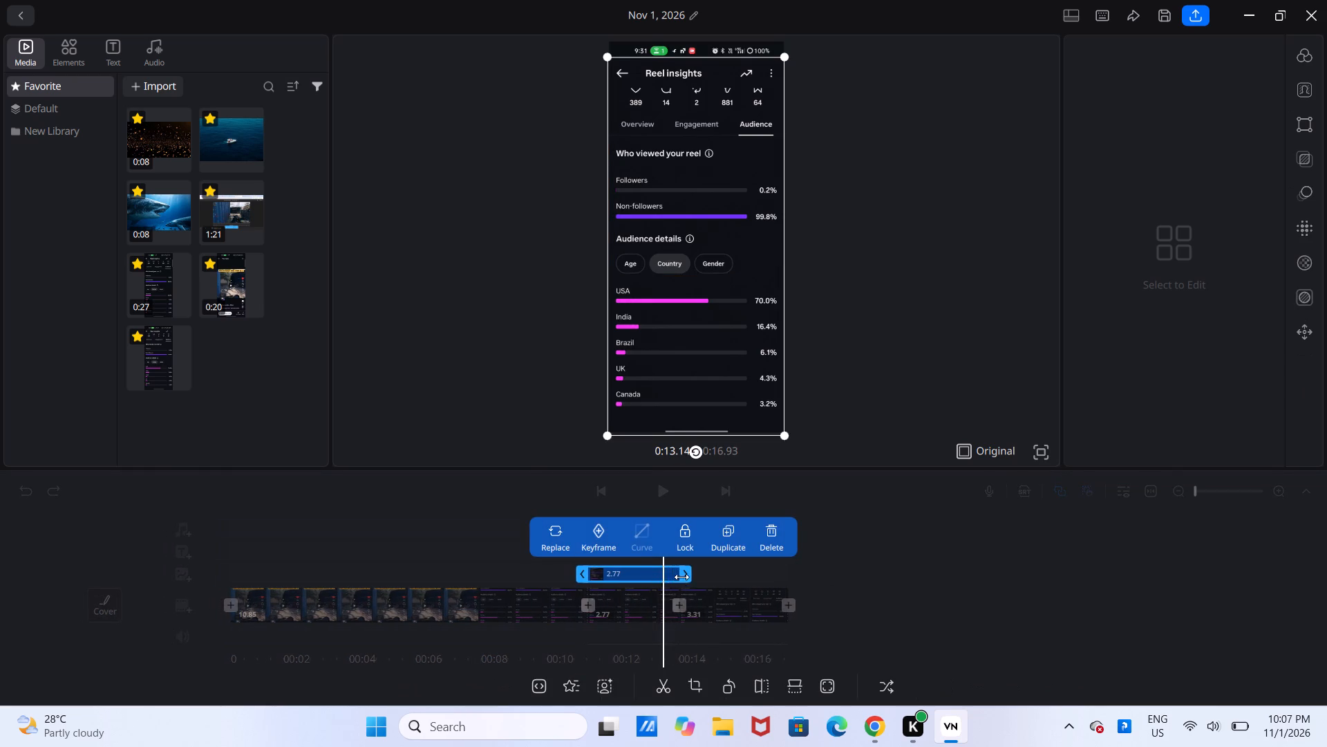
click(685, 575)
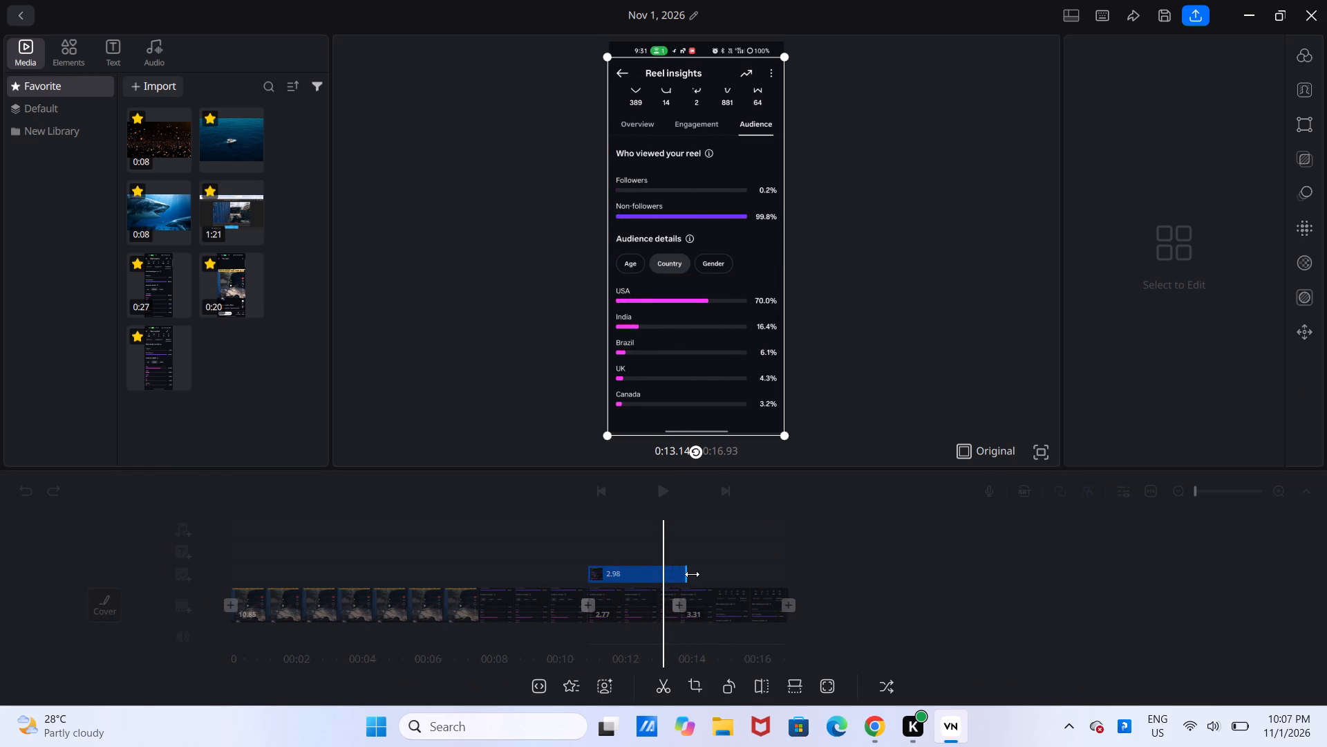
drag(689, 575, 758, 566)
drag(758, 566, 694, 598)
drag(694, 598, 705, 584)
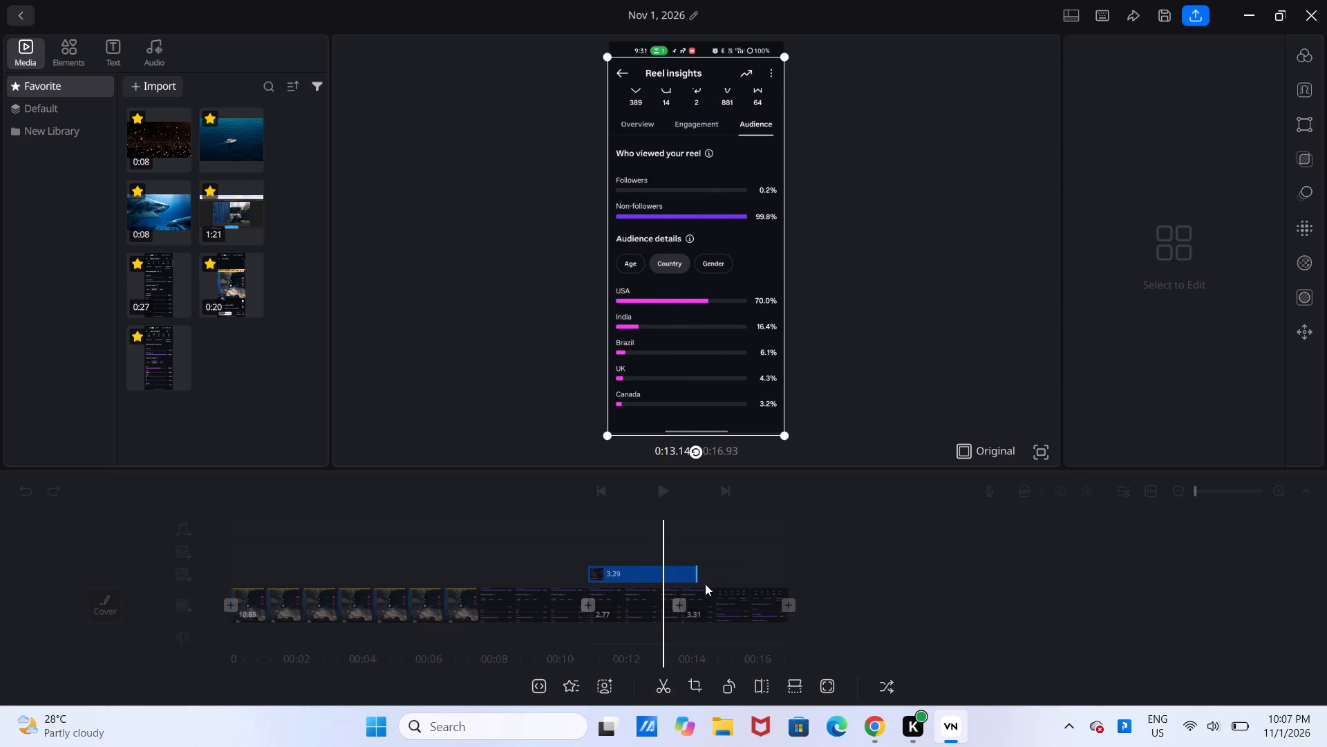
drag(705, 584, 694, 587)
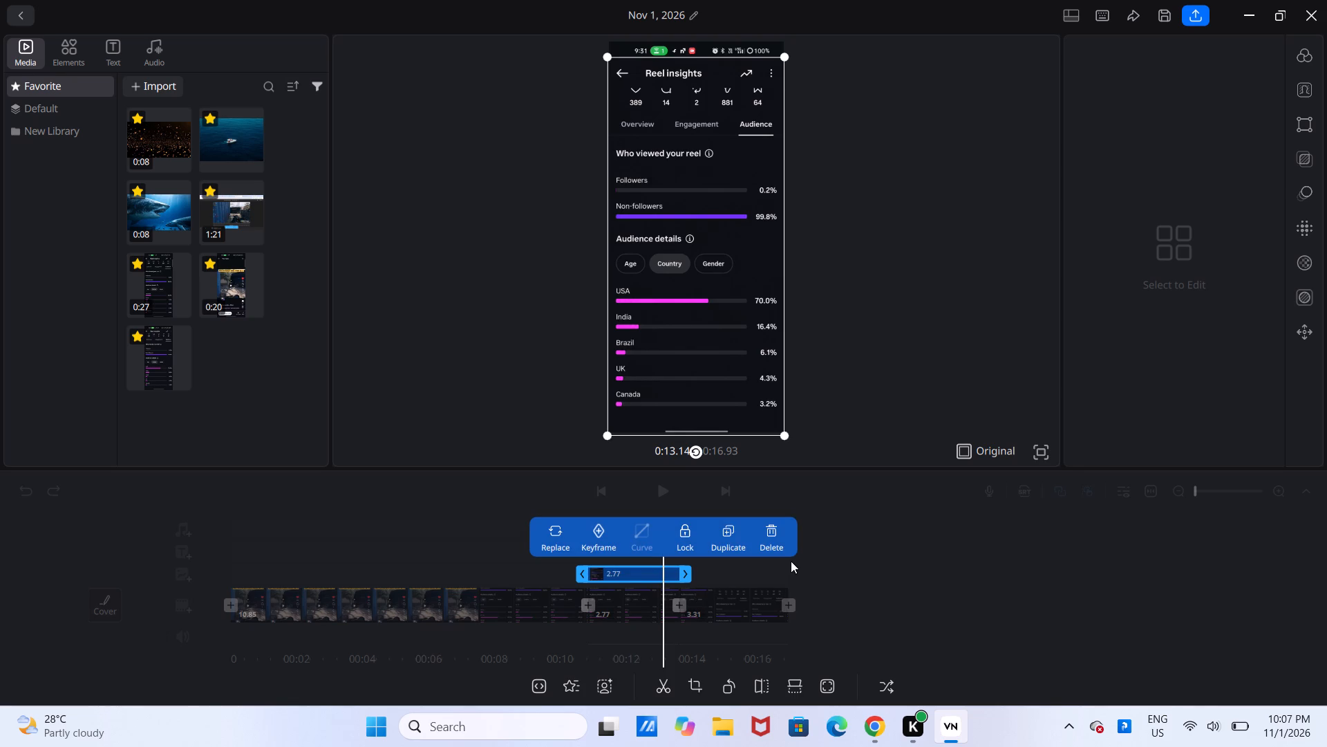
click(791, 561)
Play back the trimmed cut into Gender, and replay the video from the start, pausing inside the Country section.
click(672, 500)
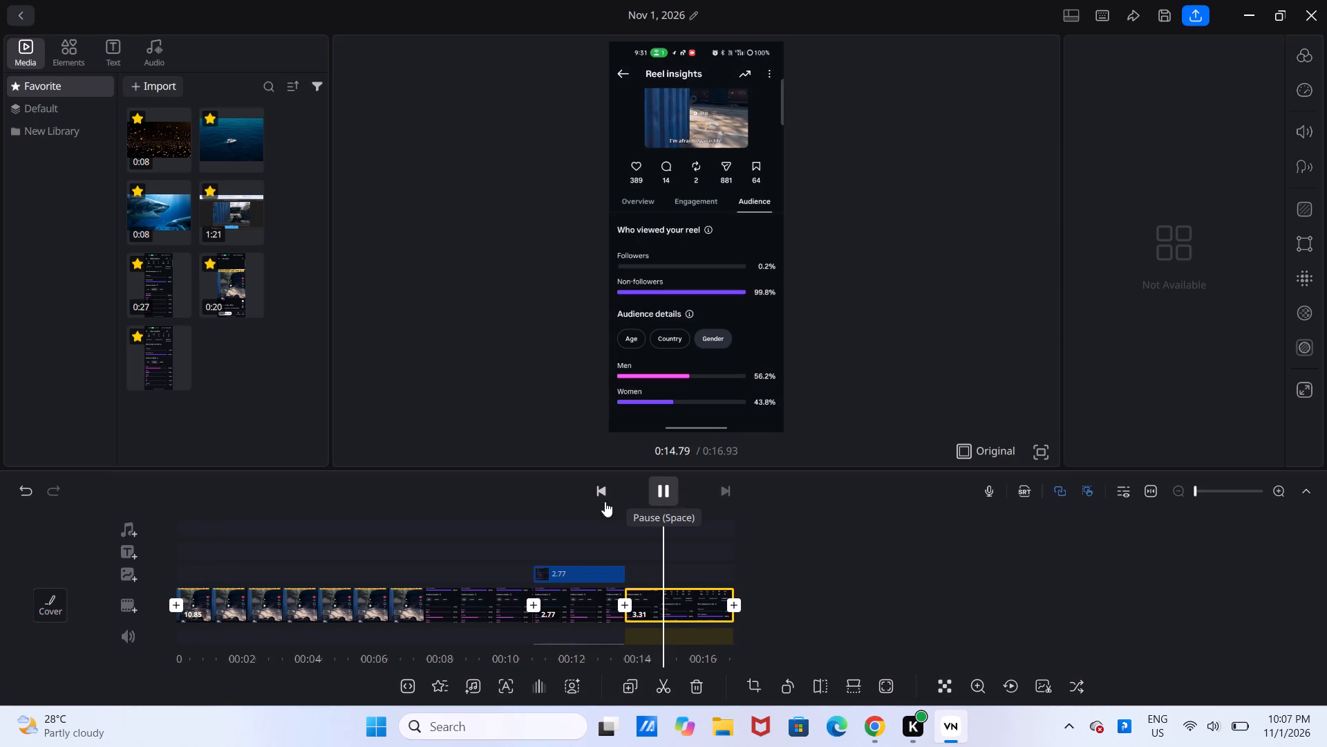
drag(433, 551, 802, 555)
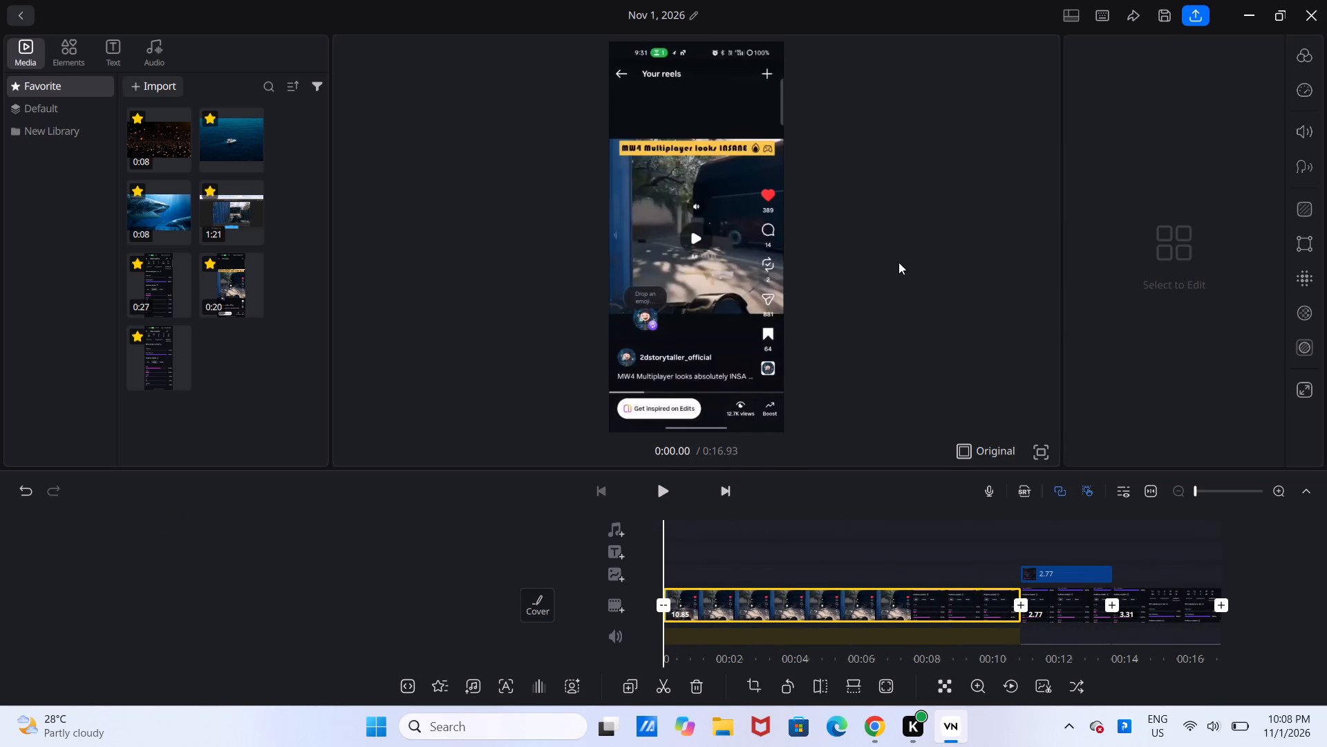
click(656, 497)
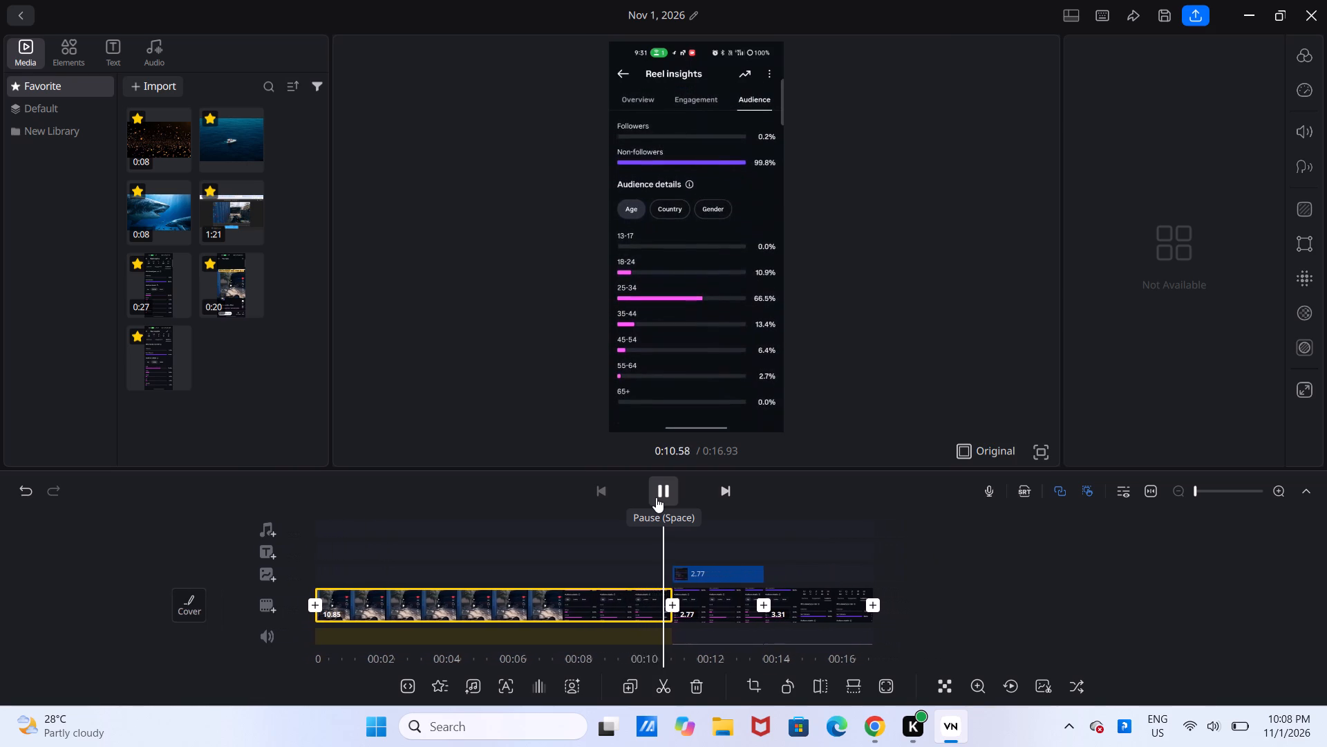
drag(637, 506, 655, 495)
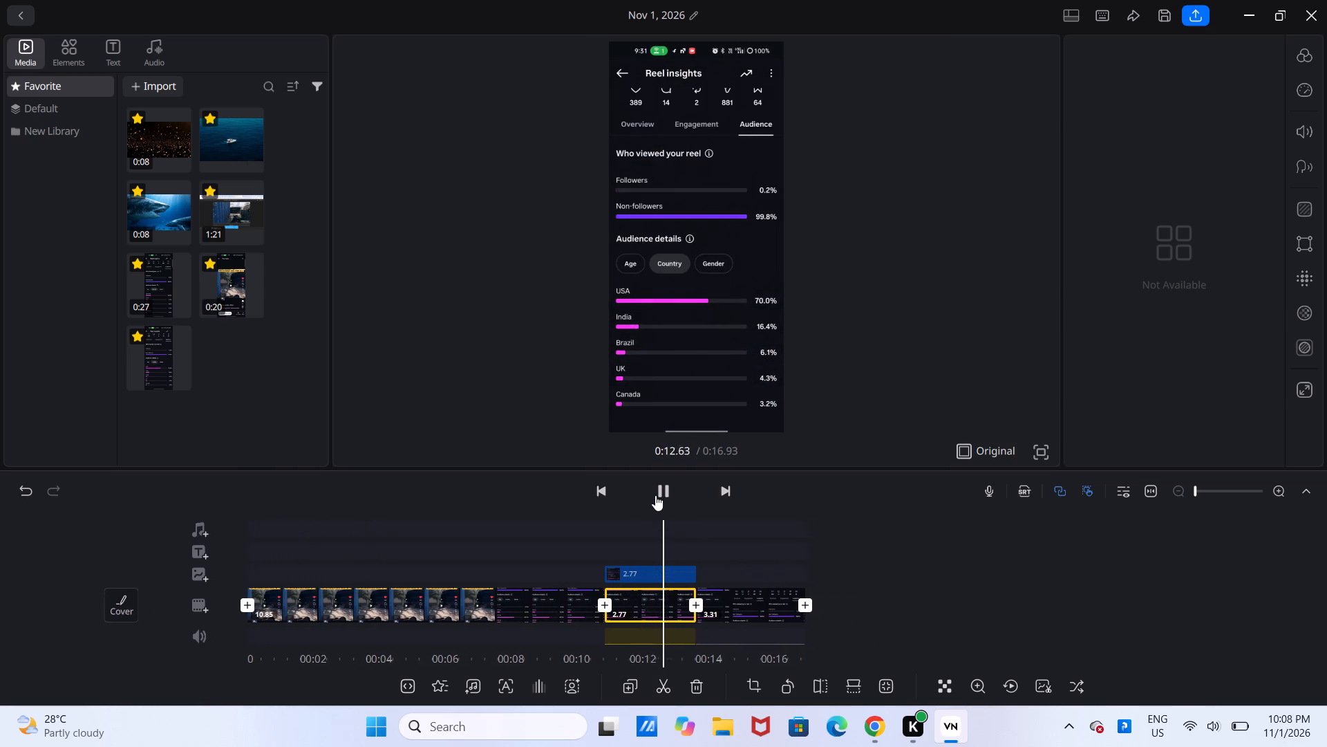
drag(655, 495, 666, 489)
click(666, 489)
Shrink the overlay slightly from its lower-right corner and nudge it sideways to line up with the recording's layout.
click(636, 565)
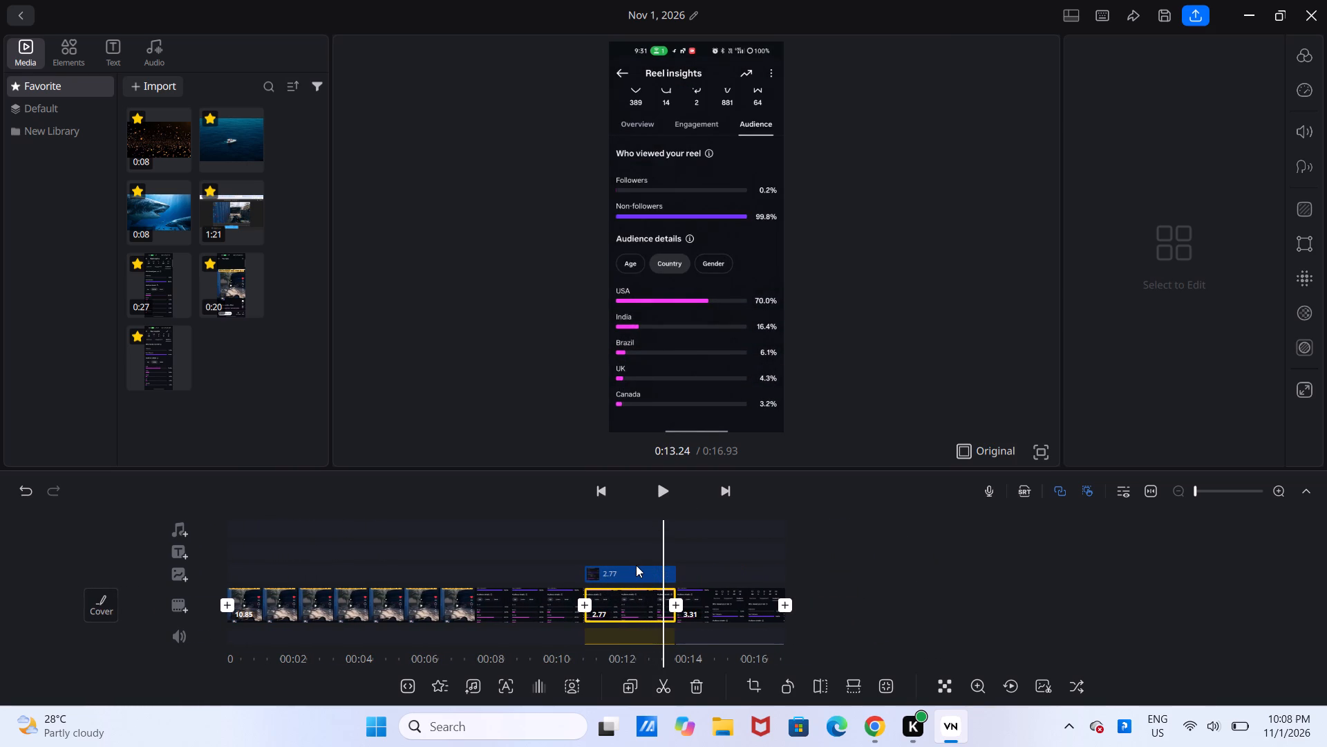
click(636, 571)
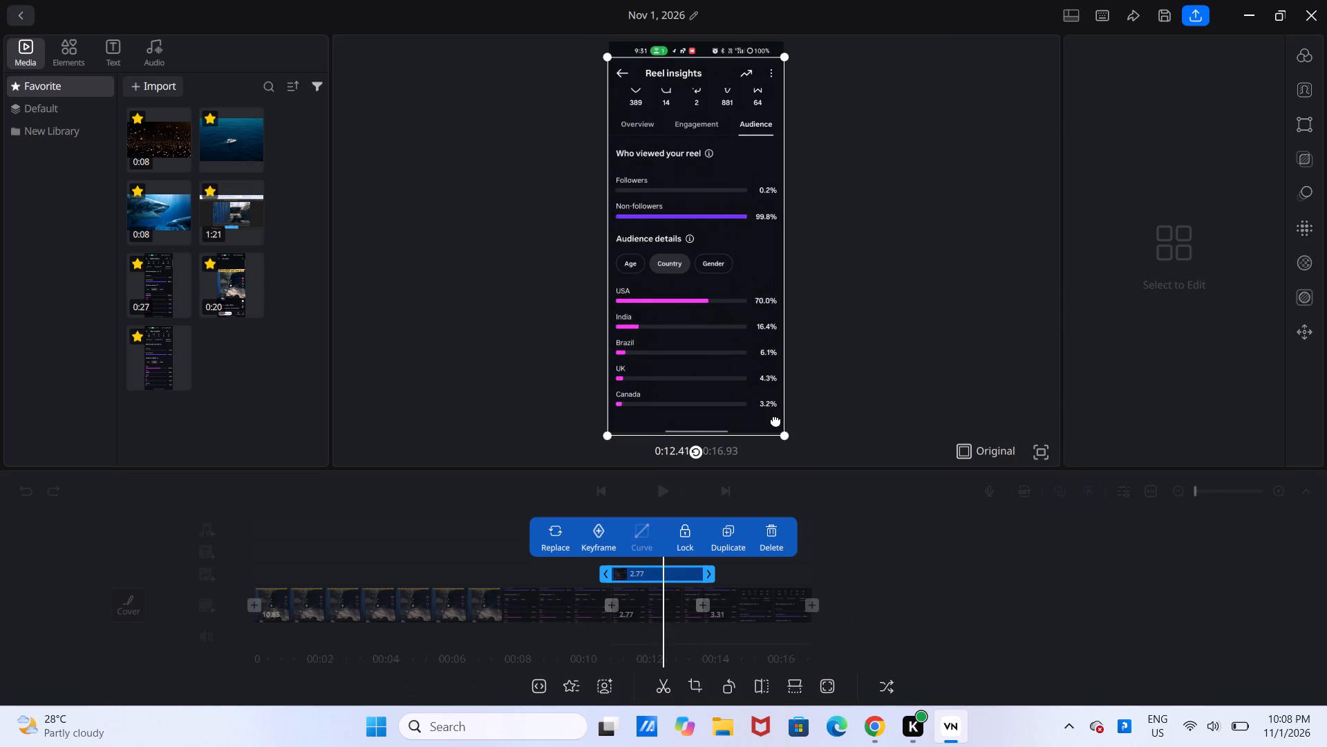
click(782, 438)
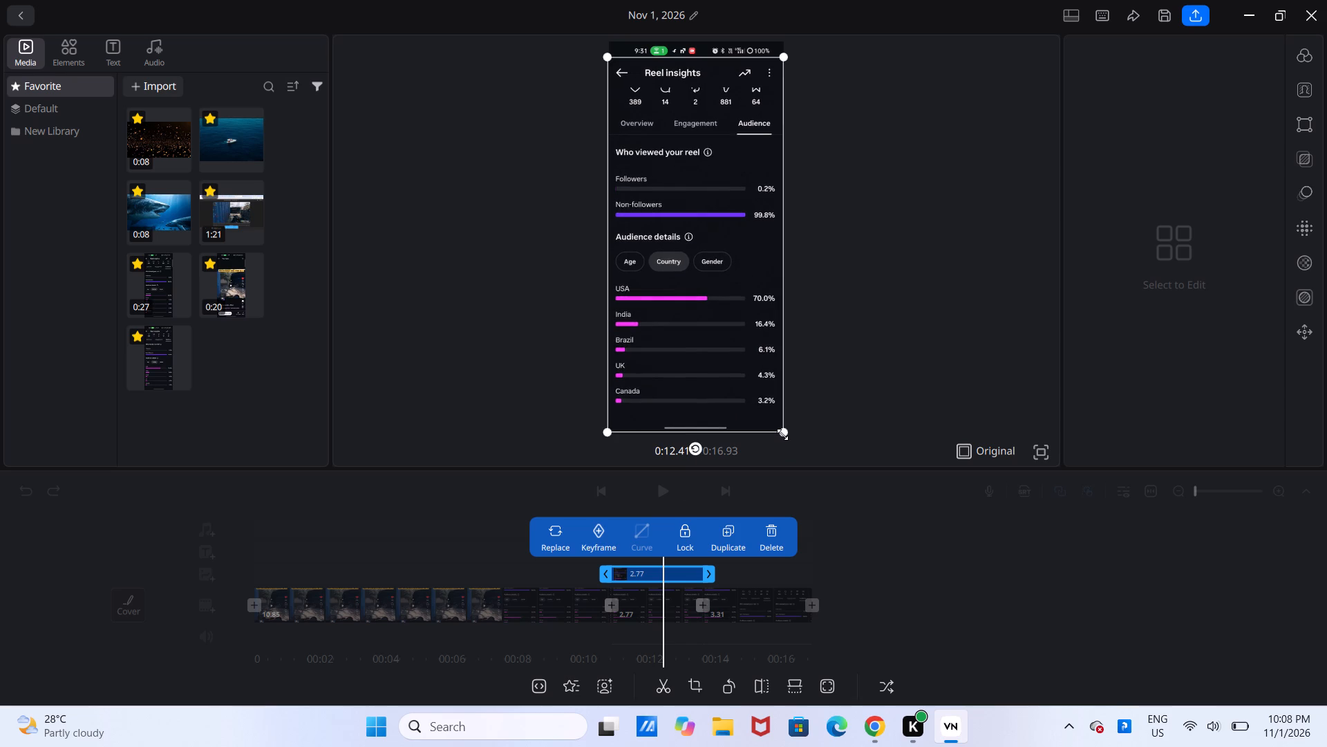
click(742, 382)
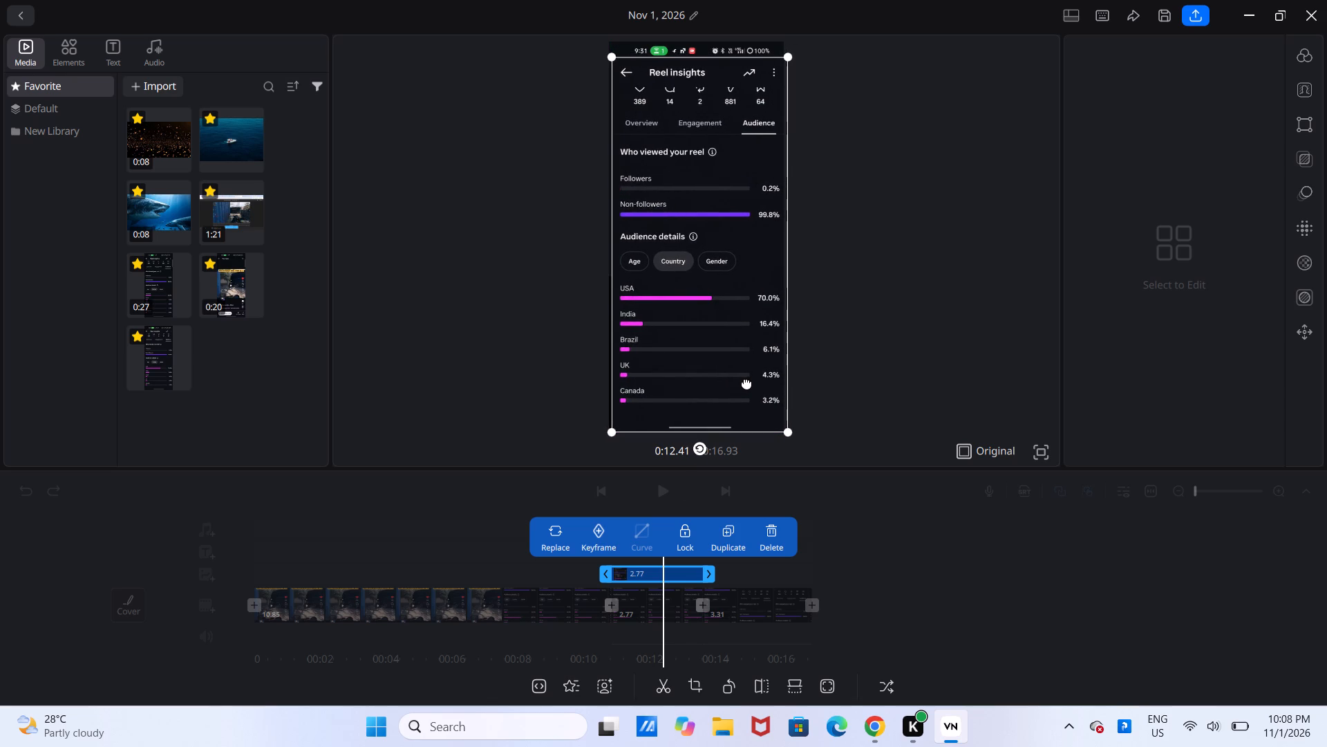
click(746, 382)
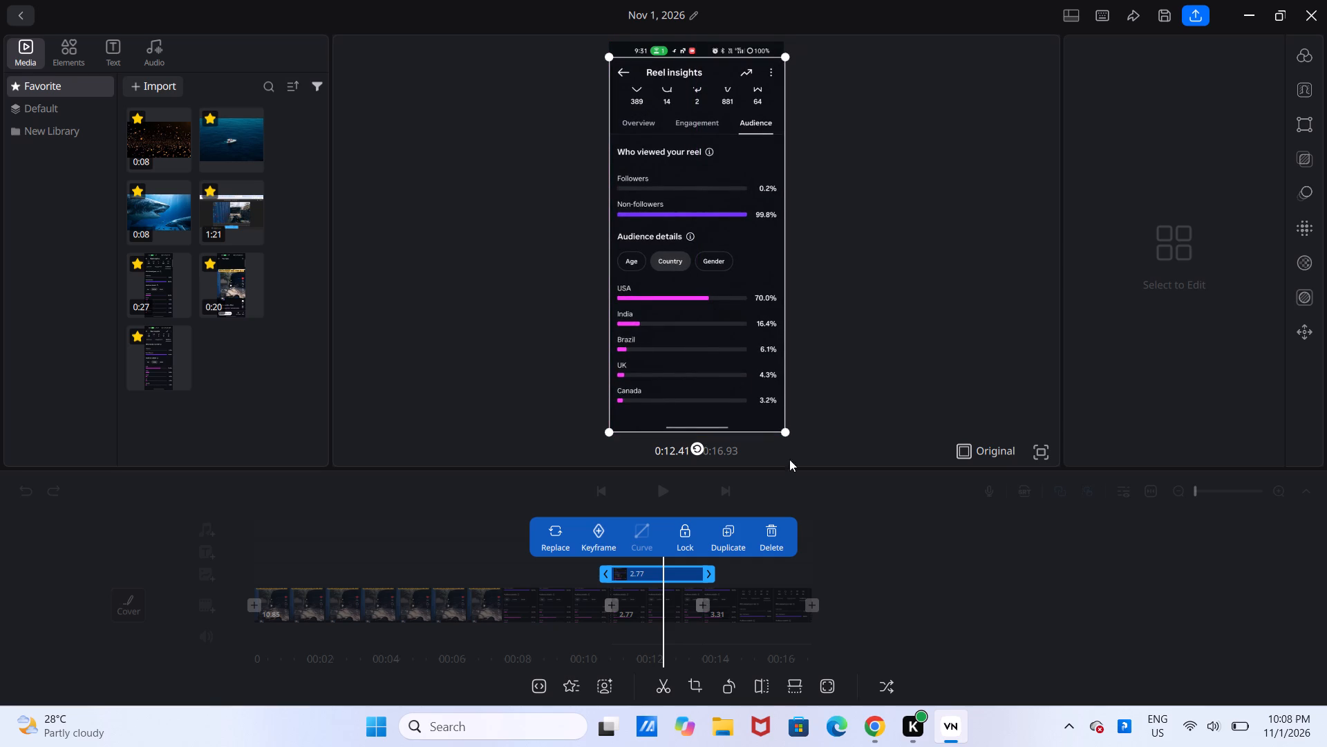
drag(855, 564, 831, 557)
click(831, 557)
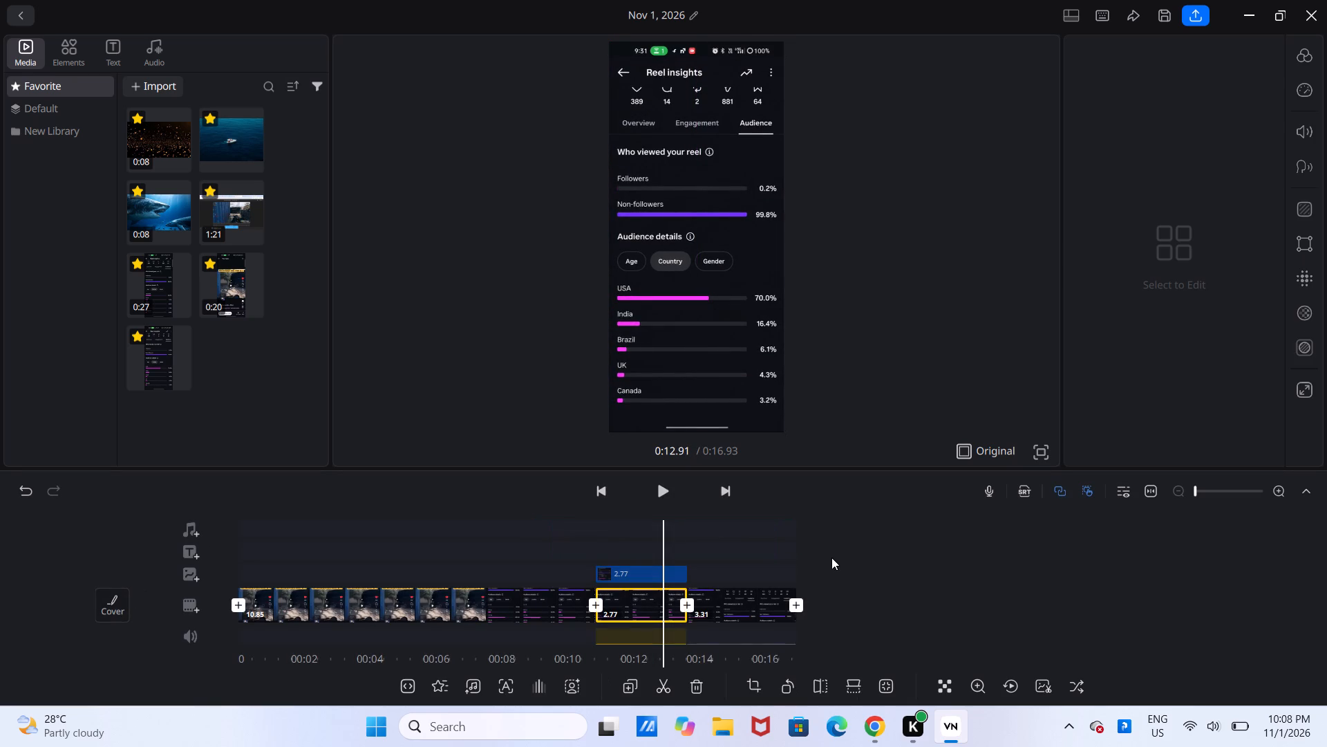
Scrub between about 0:08.41 and 0:12.36 to compare the overlay's alignment with the recording at the start of the Country section.
drag(746, 530, 908, 528)
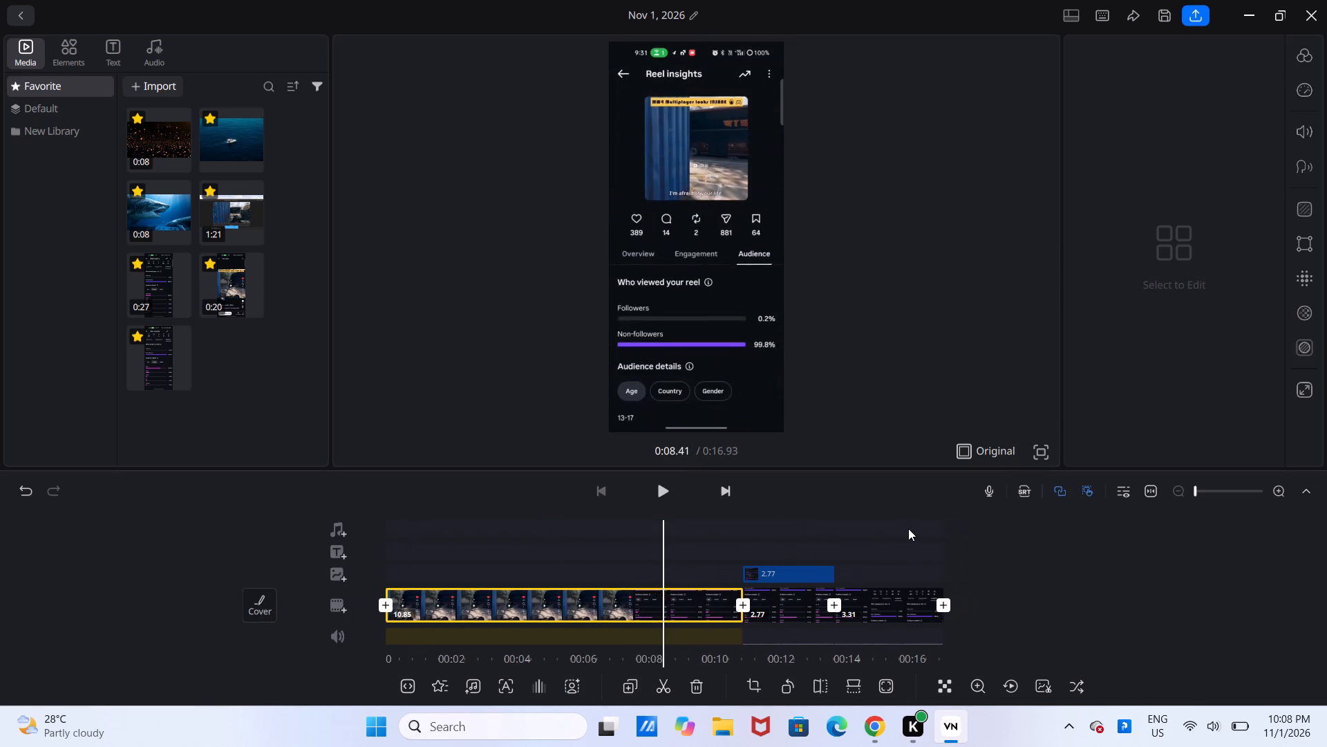
drag(908, 528, 829, 533)
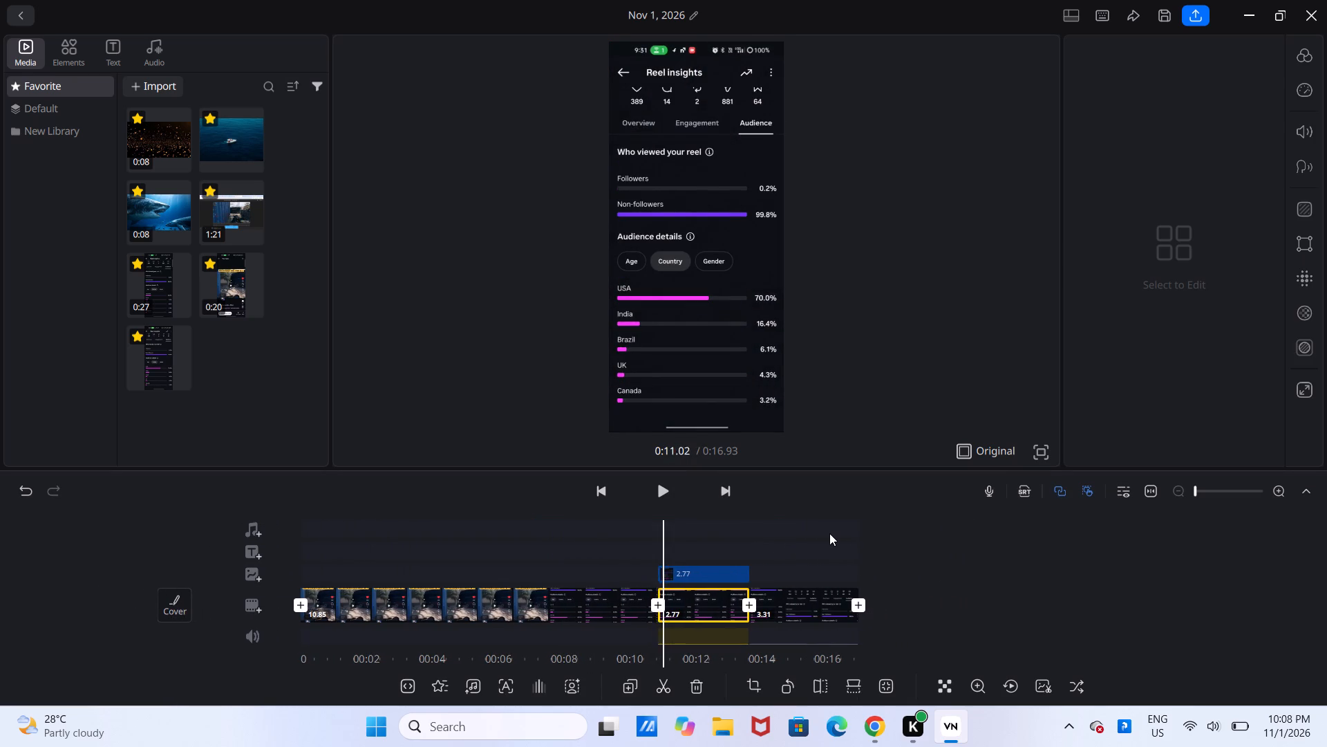
drag(829, 533, 829, 536)
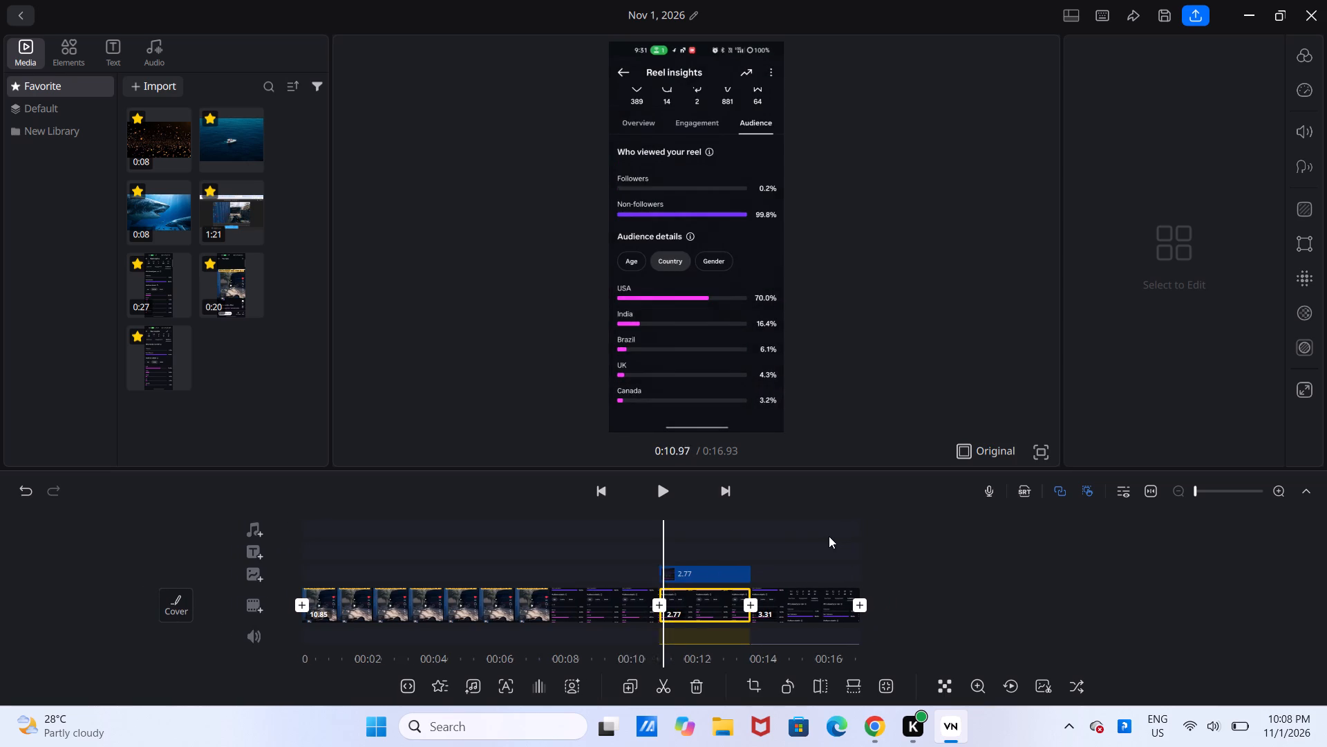
drag(829, 536, 894, 544)
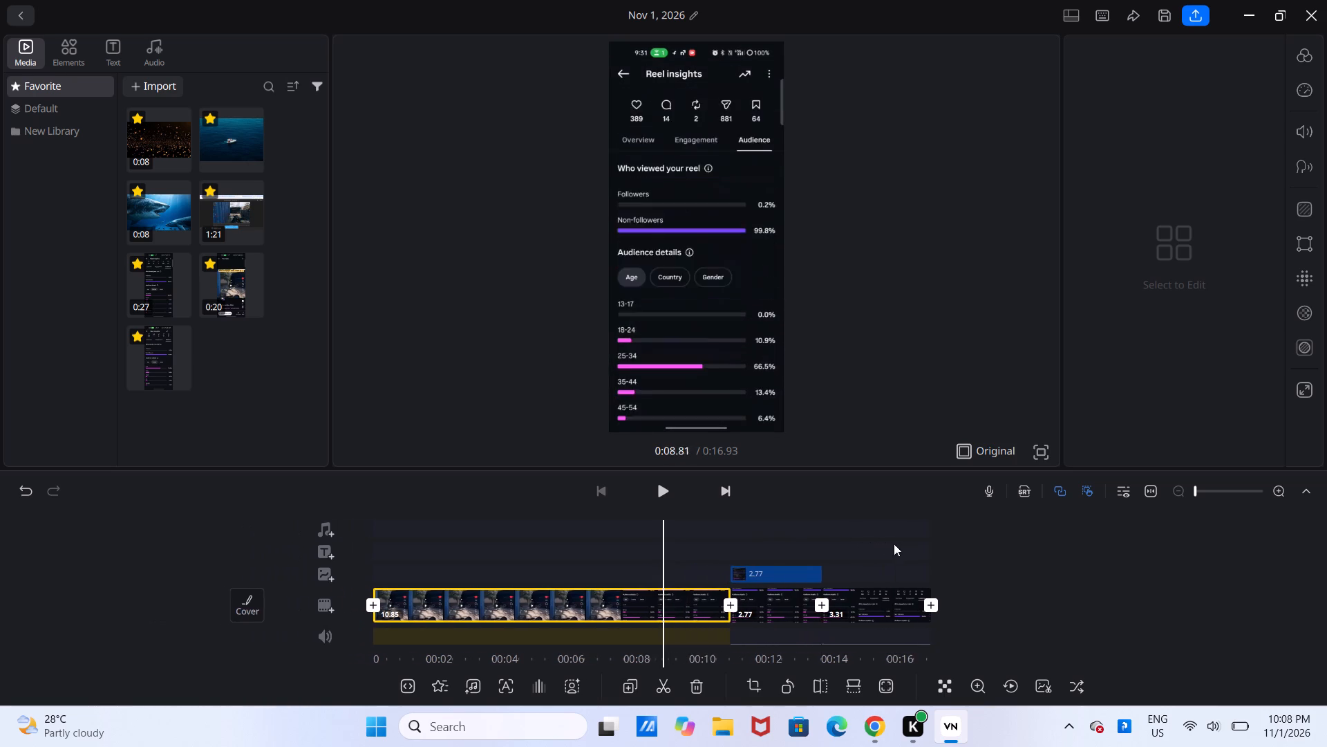
drag(894, 544, 782, 544)
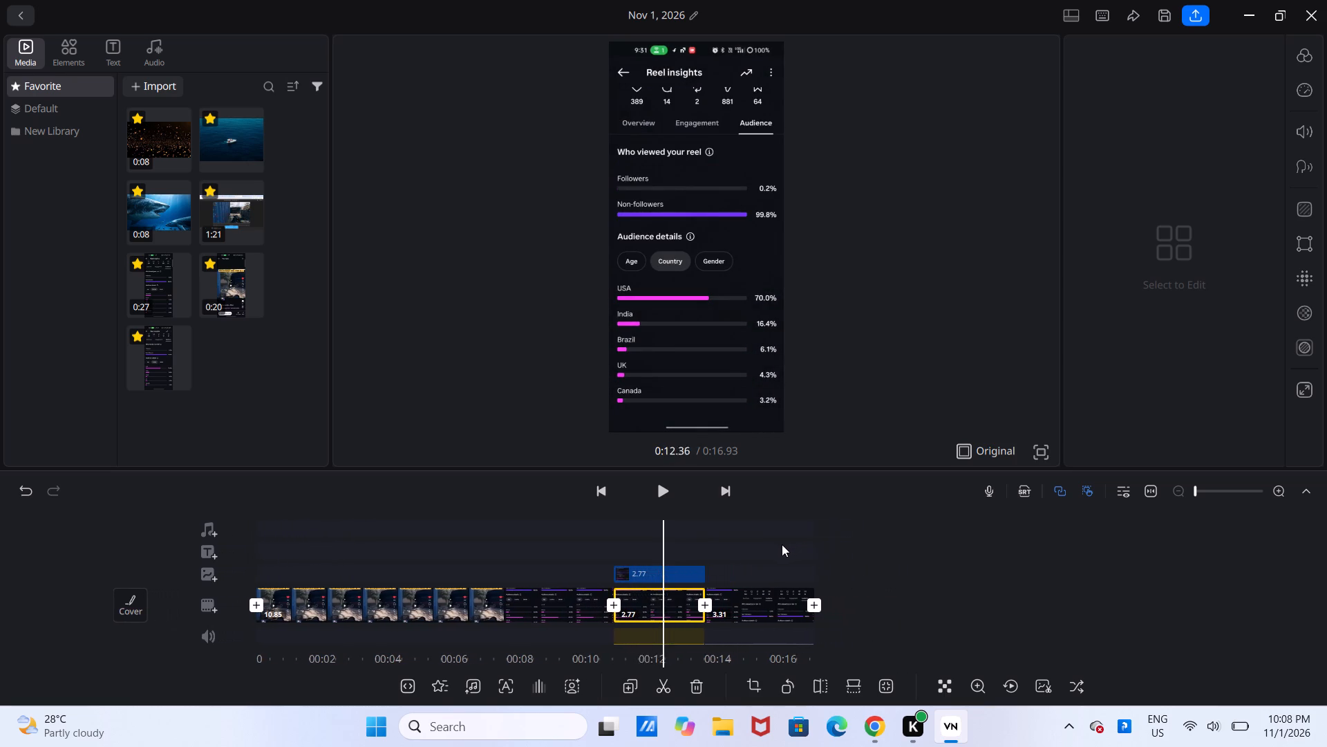
Scrub back and forth over the cut from Age to Country, and play the video from 0:08.75 to the end.
drag(782, 544, 834, 564)
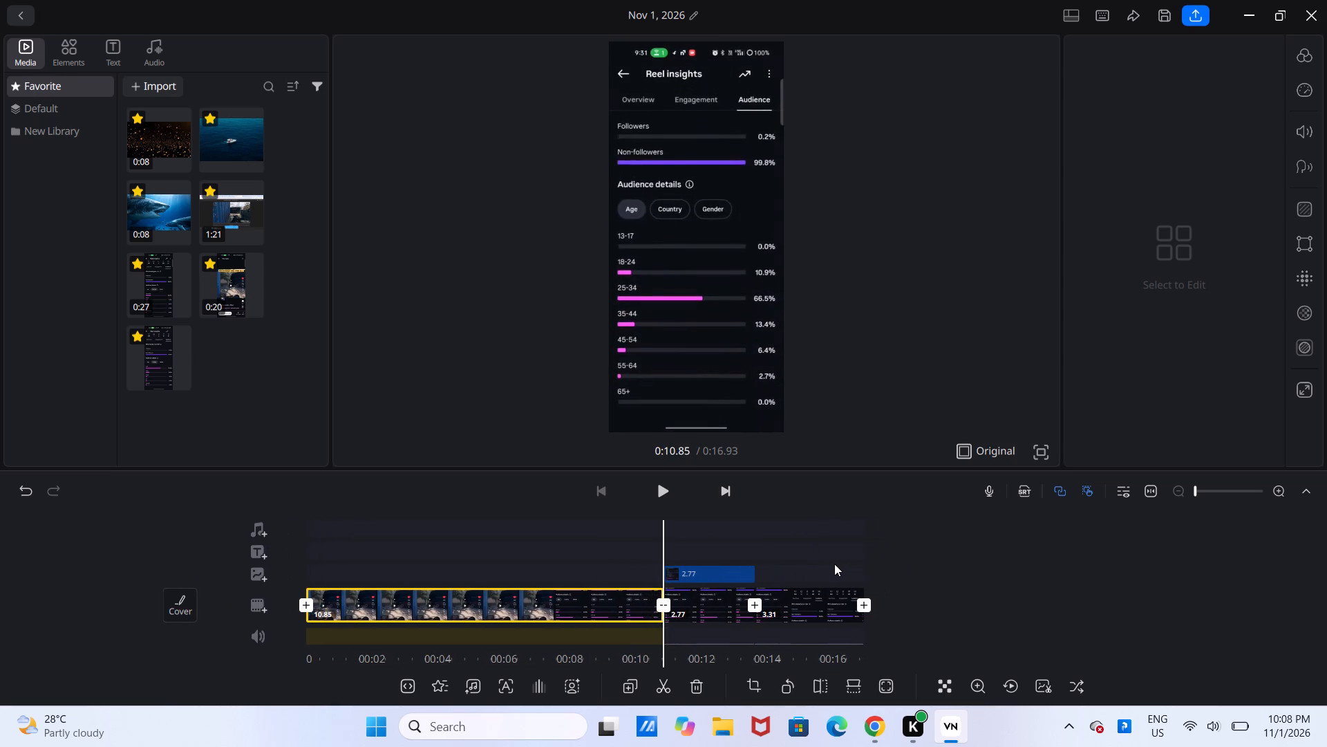
drag(834, 564, 833, 564)
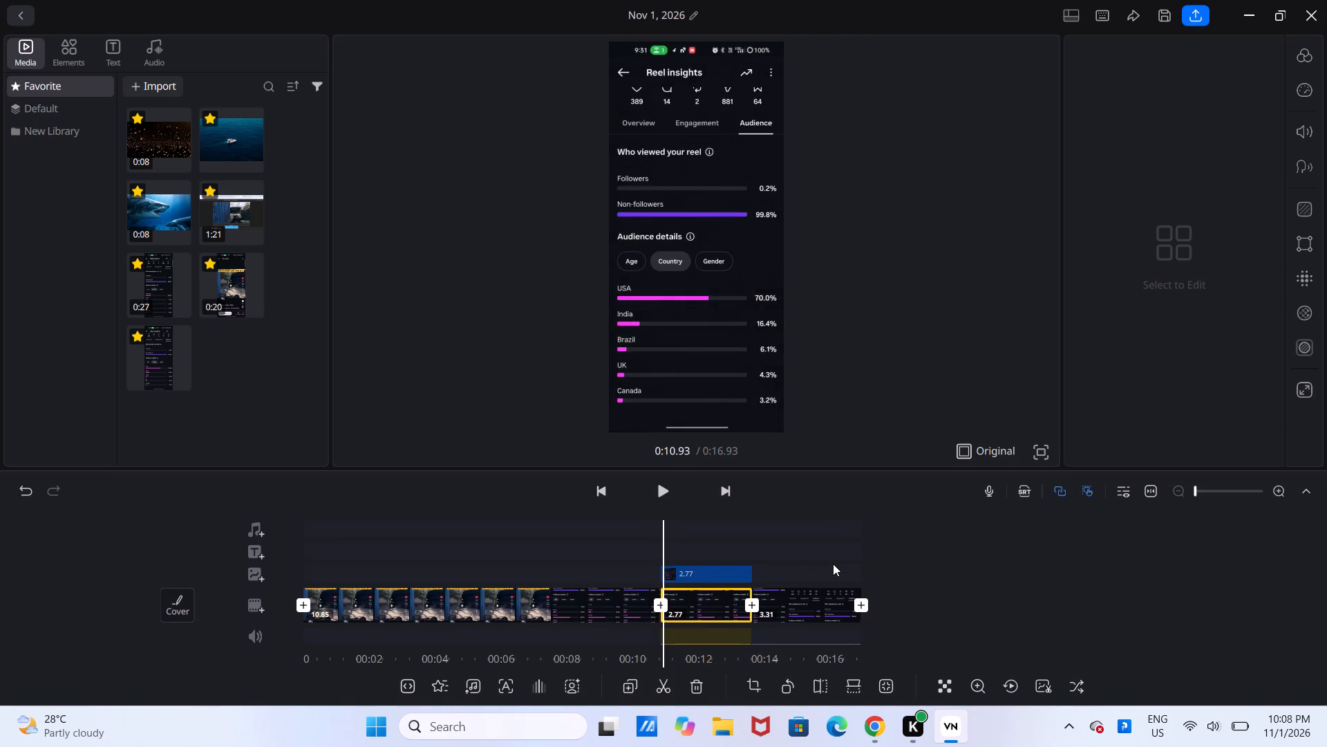
drag(833, 564, 834, 564)
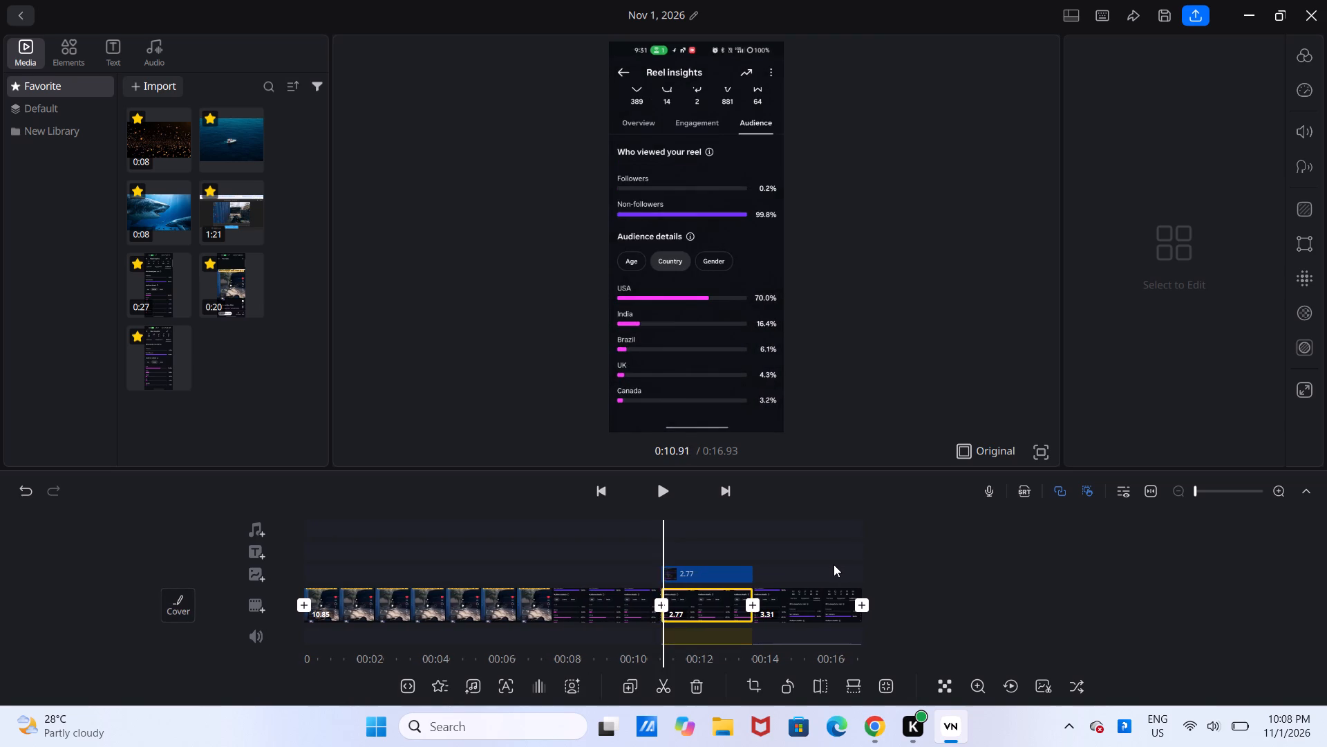
drag(834, 564, 796, 567)
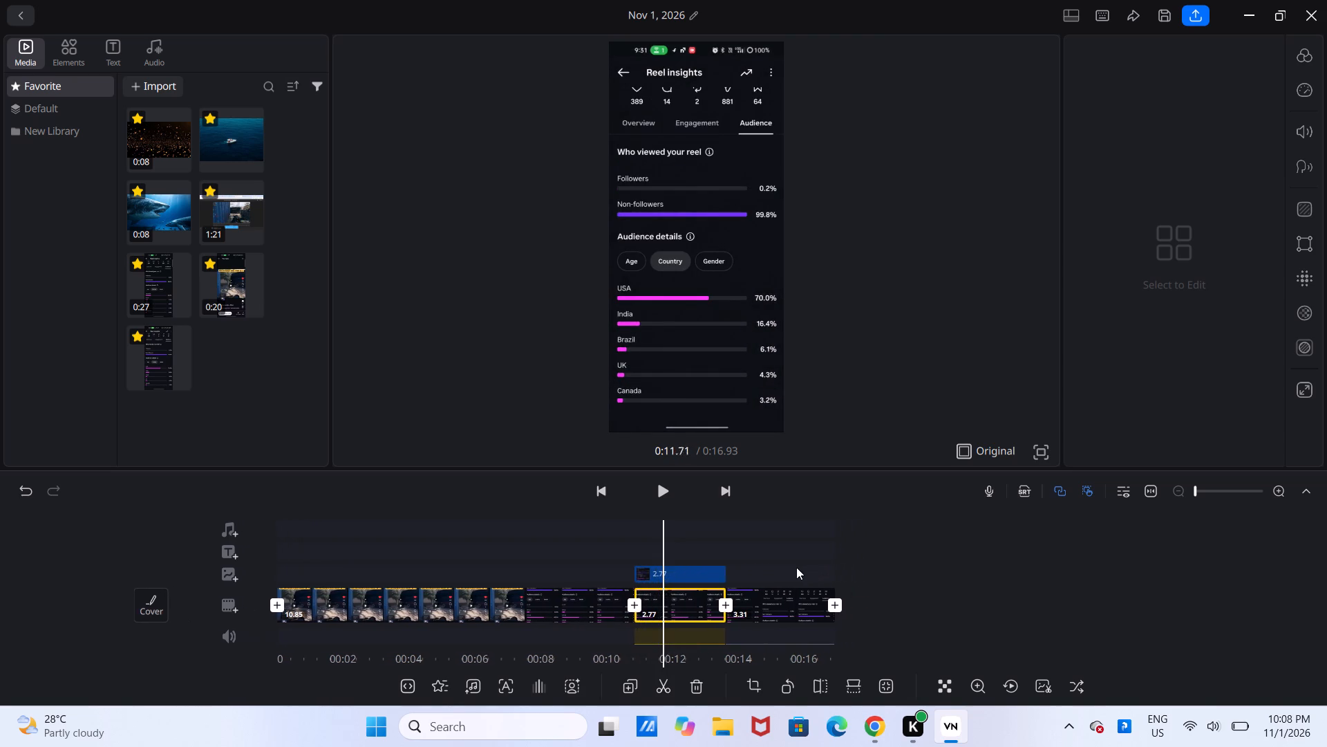
drag(796, 567, 838, 588)
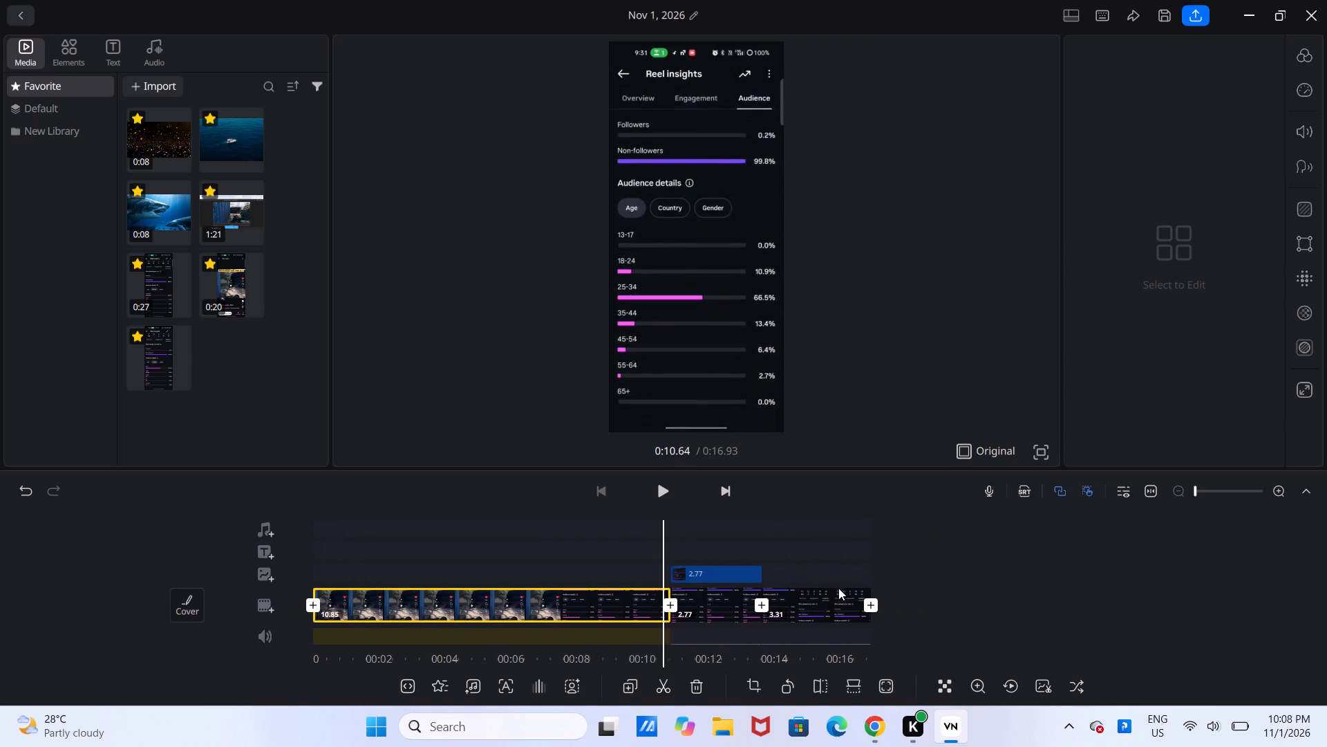
drag(838, 588, 905, 581)
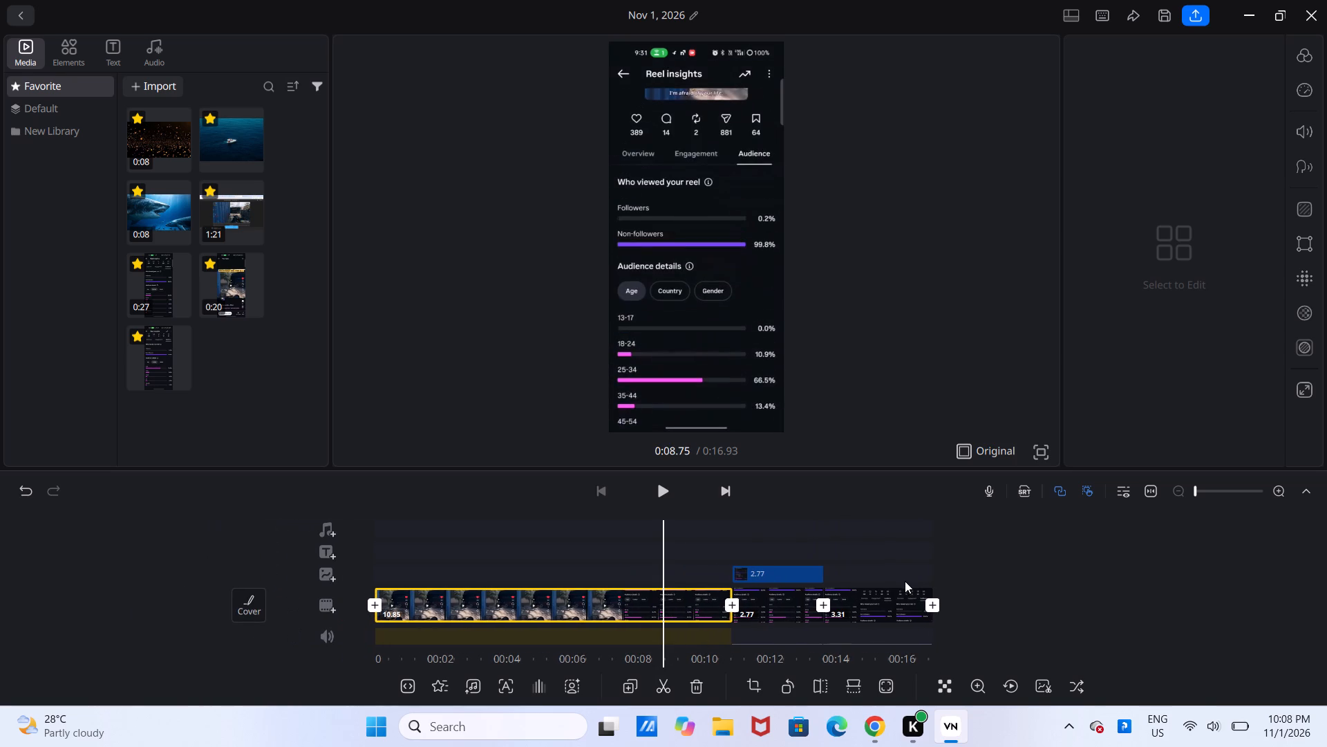
click(656, 488)
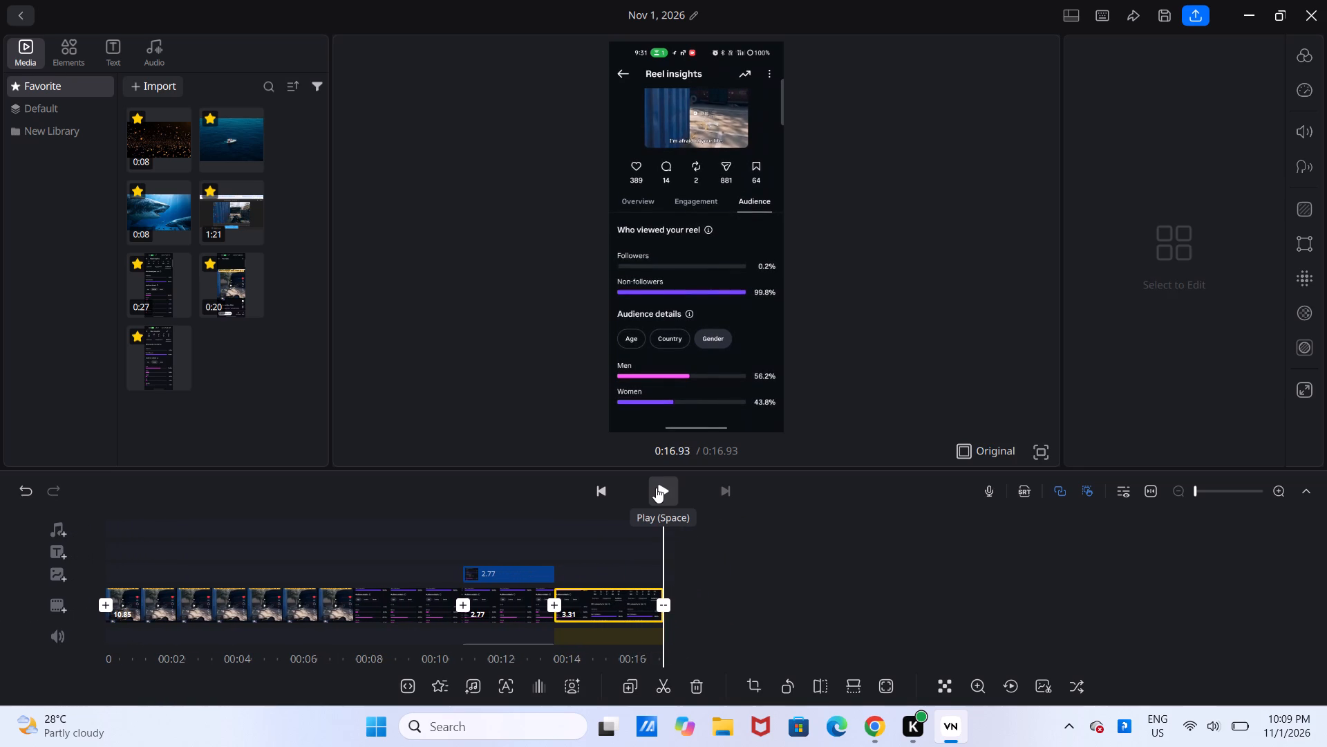
Scrub repeatedly between about 0:06.78 and 0:13.24 to recheck the overlay's alignment and timing around the Country section.
drag(552, 535, 737, 551)
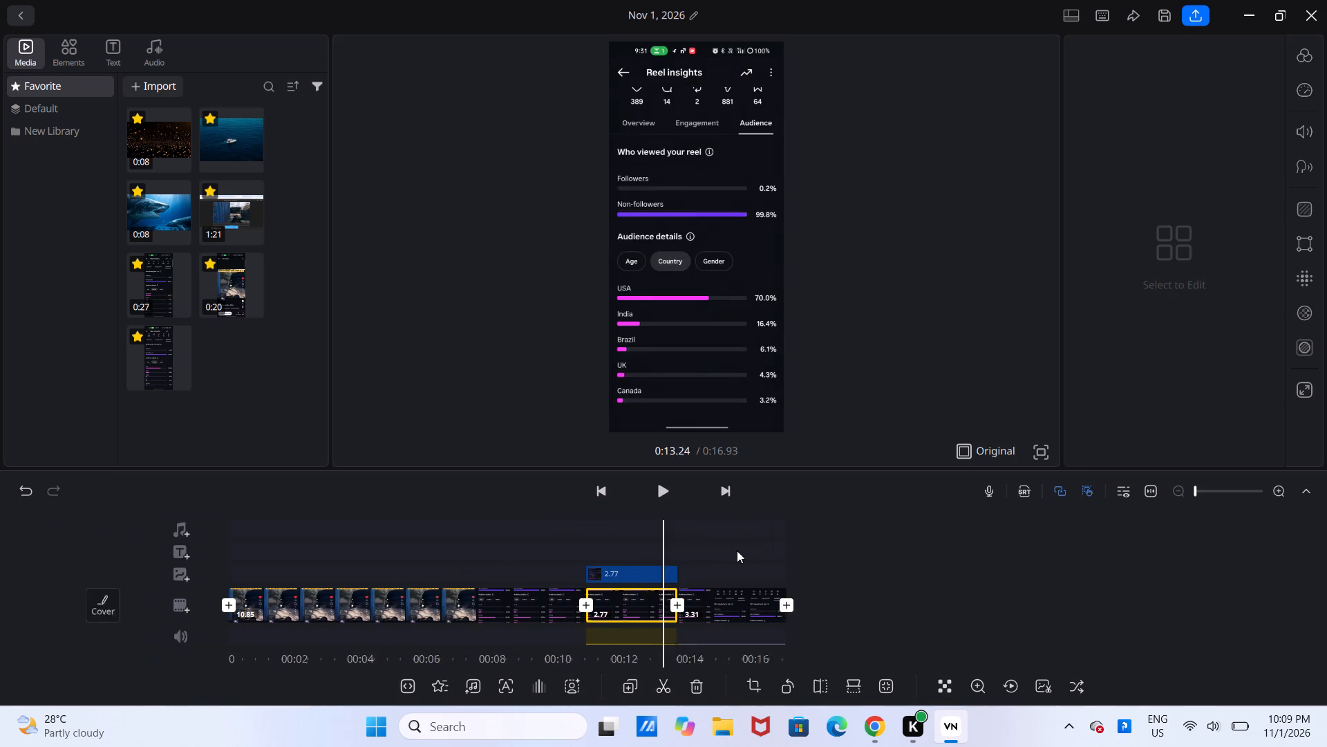
drag(737, 551, 734, 547)
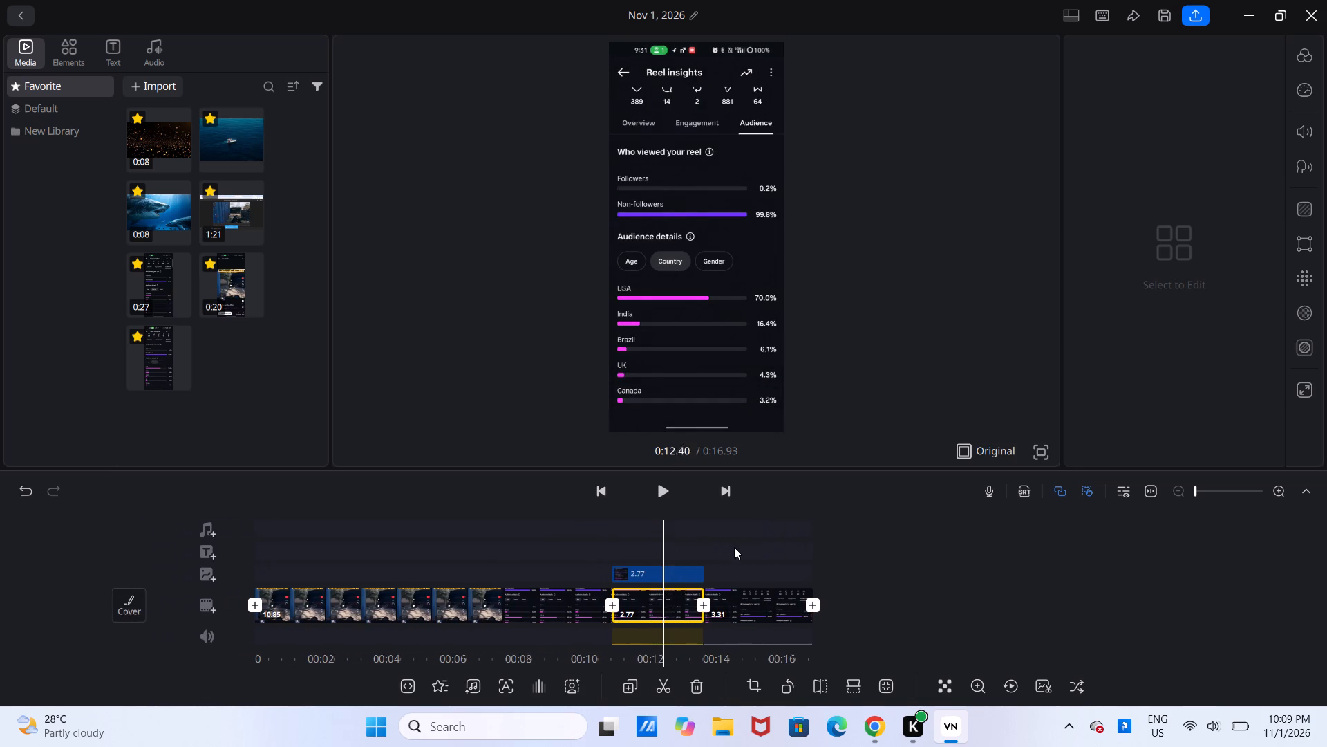
drag(734, 547, 807, 578)
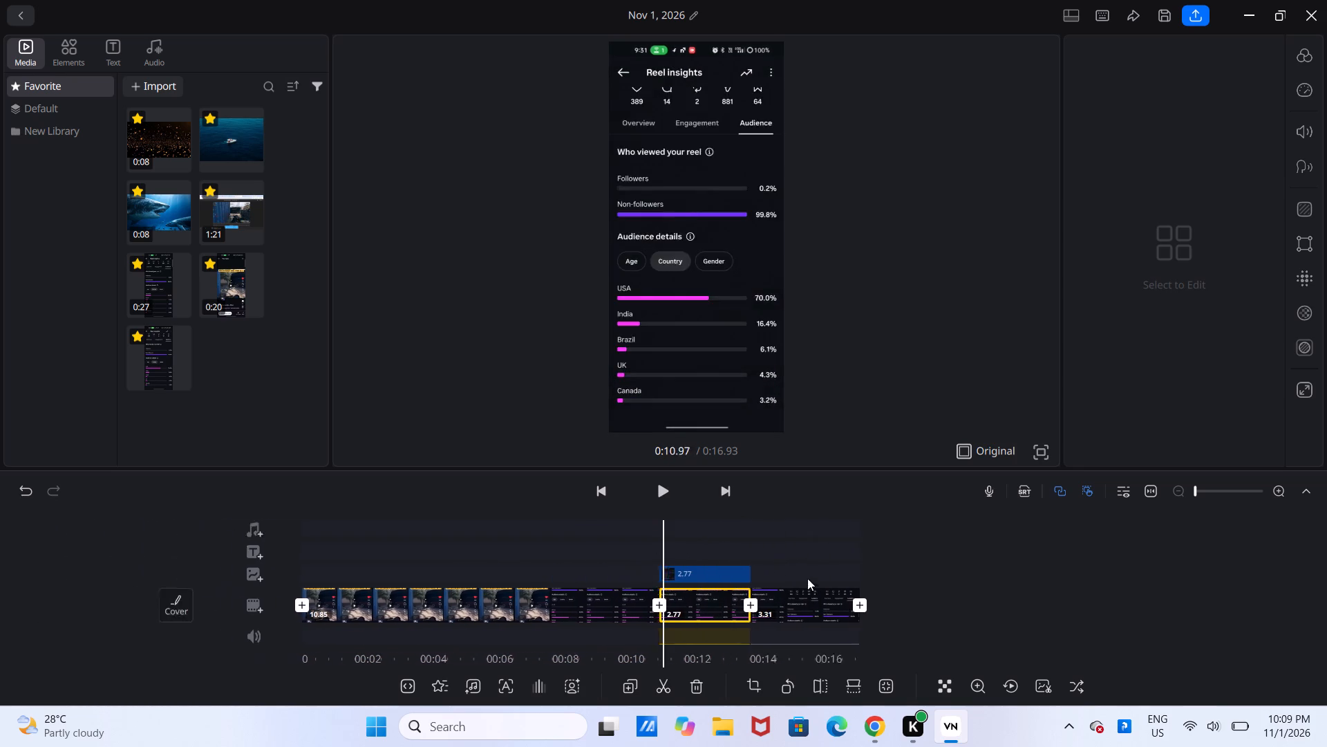
drag(807, 578, 879, 572)
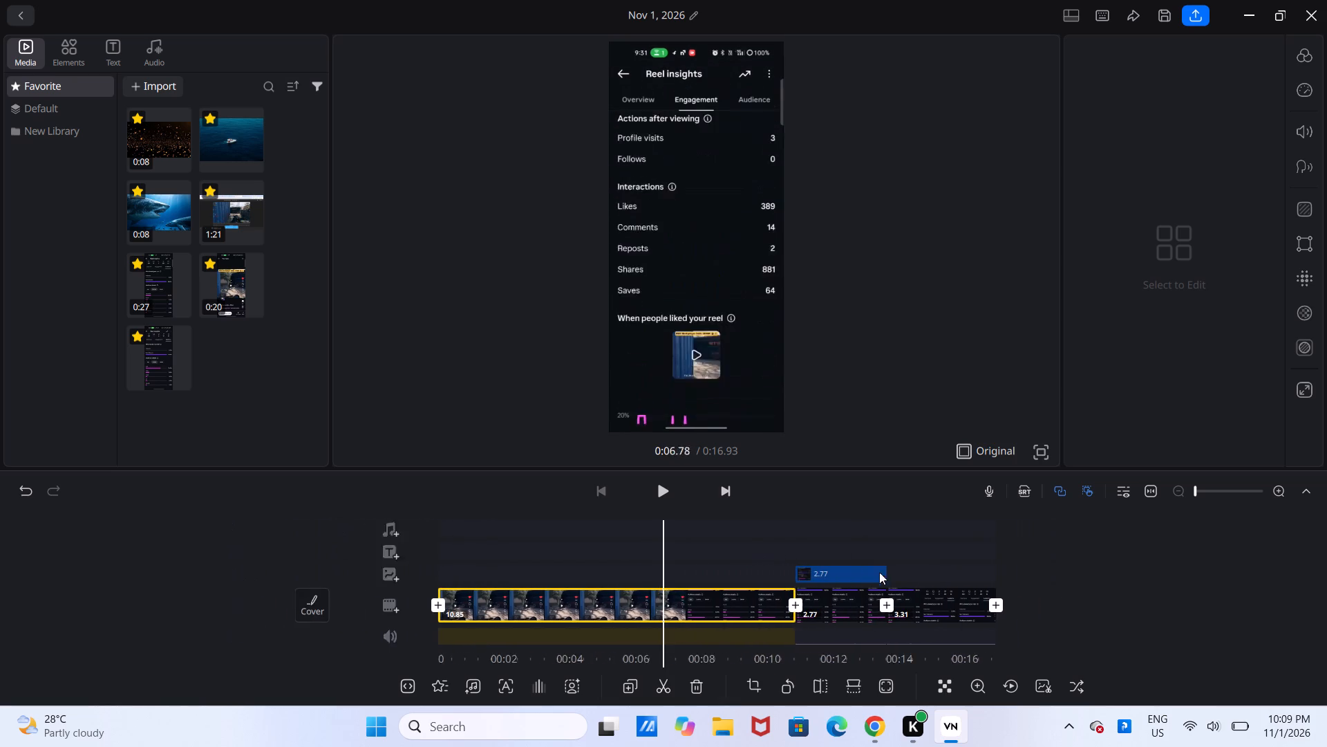
drag(879, 572, 728, 548)
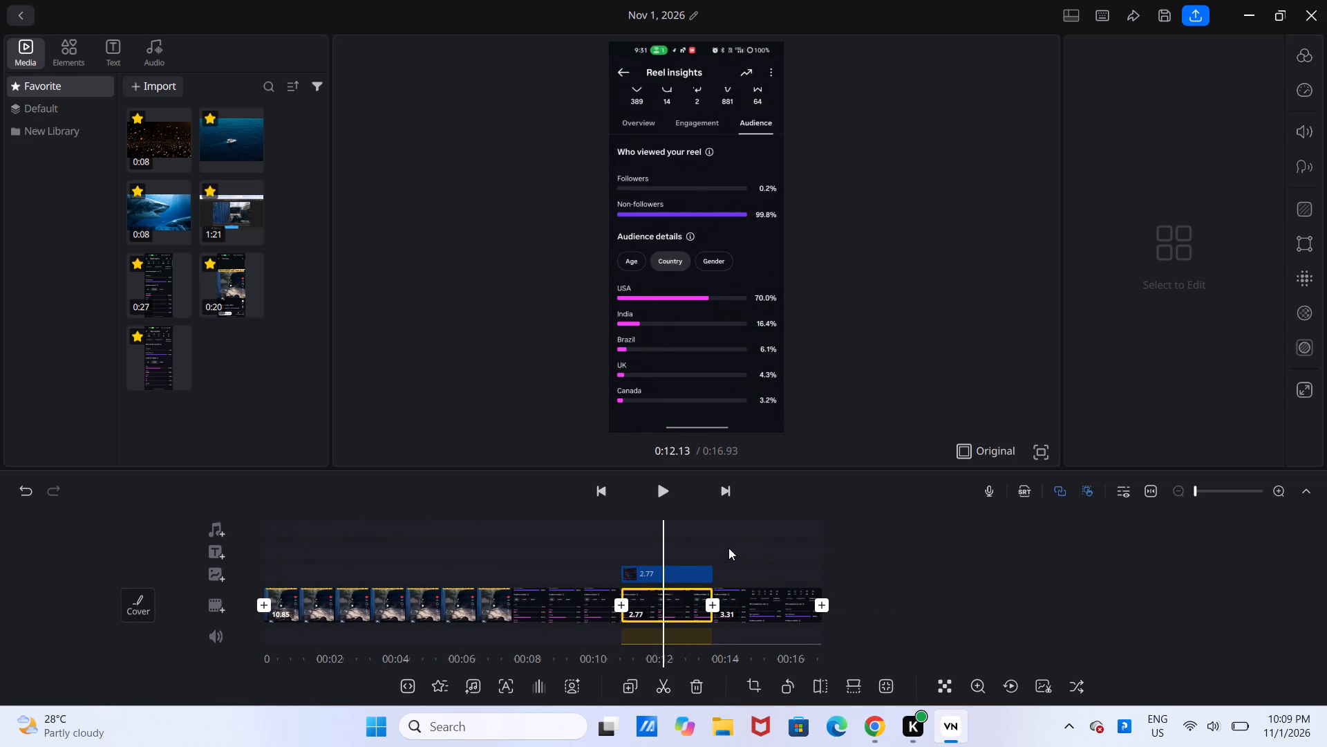
drag(728, 548, 811, 591)
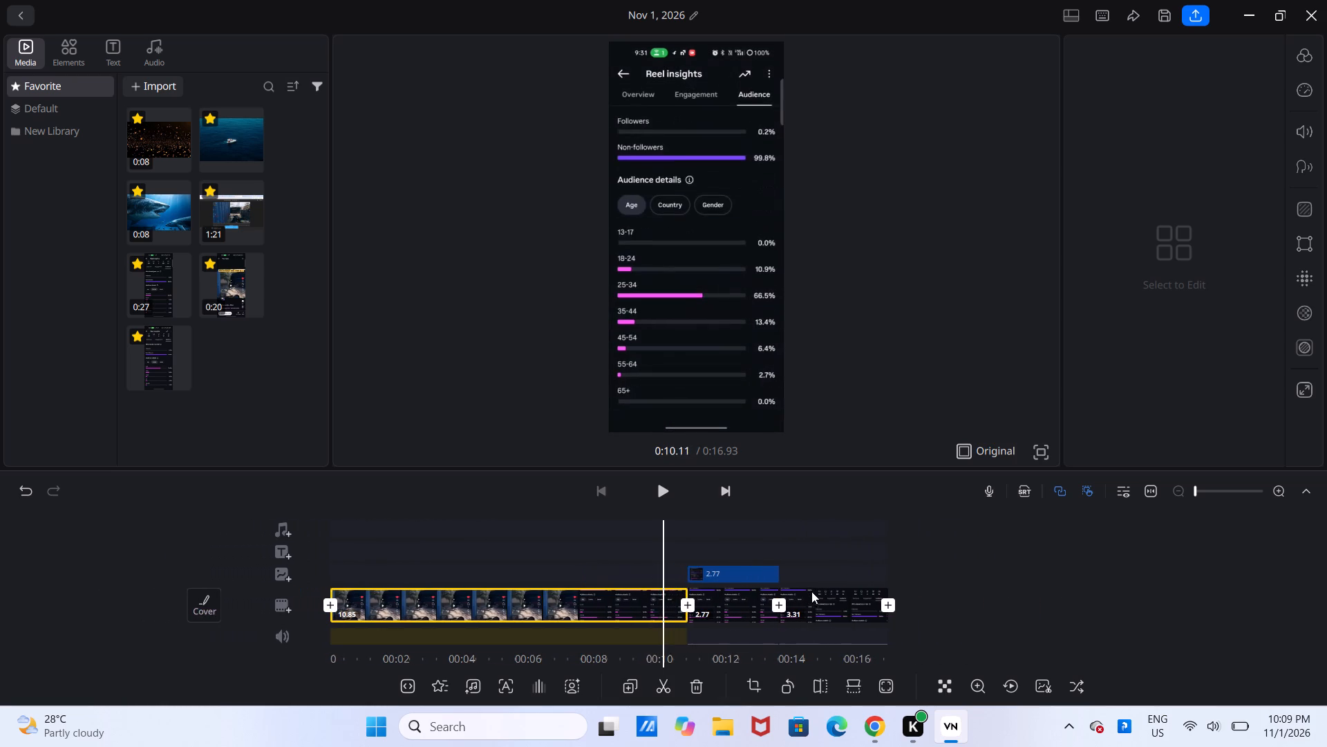
drag(811, 591, 749, 577)
Scrub between about 0:11.67 and 0:12.55 to check the overlay's alignment with the recording within the Country section.
double_click(680, 595)
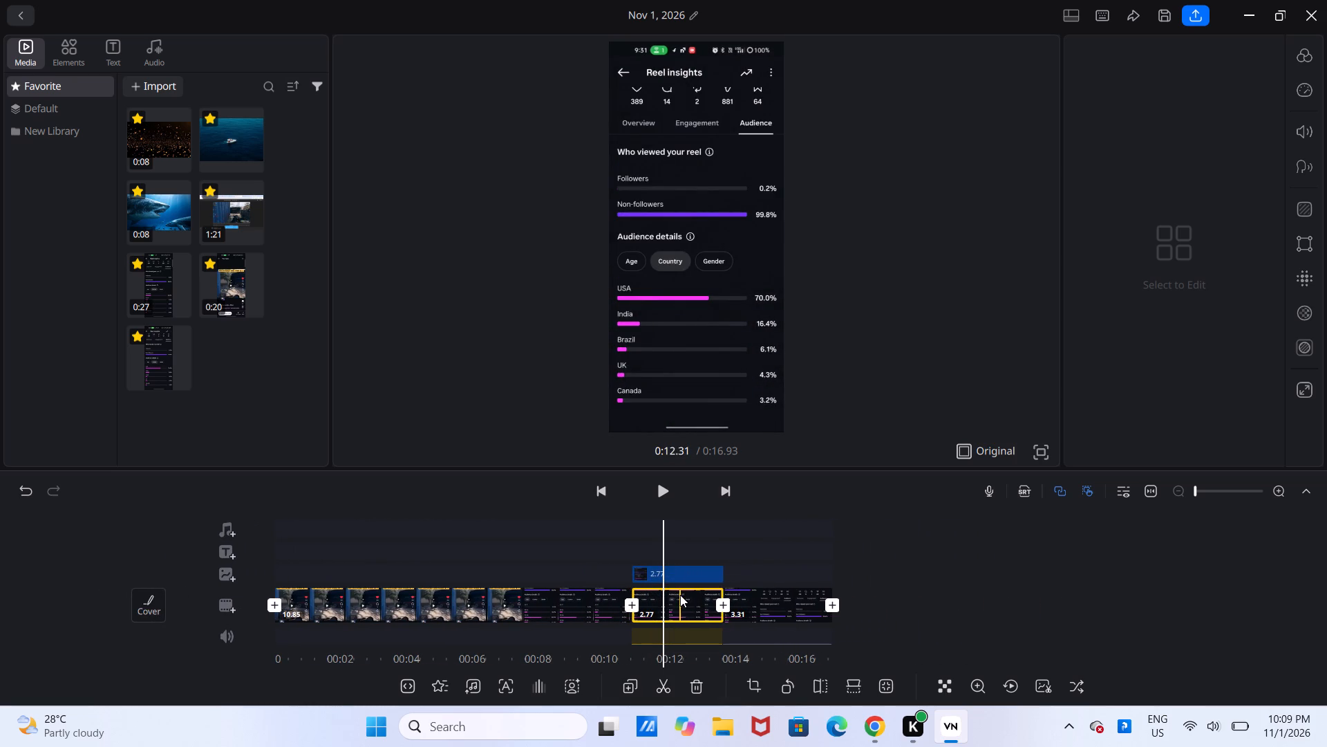
click(688, 184)
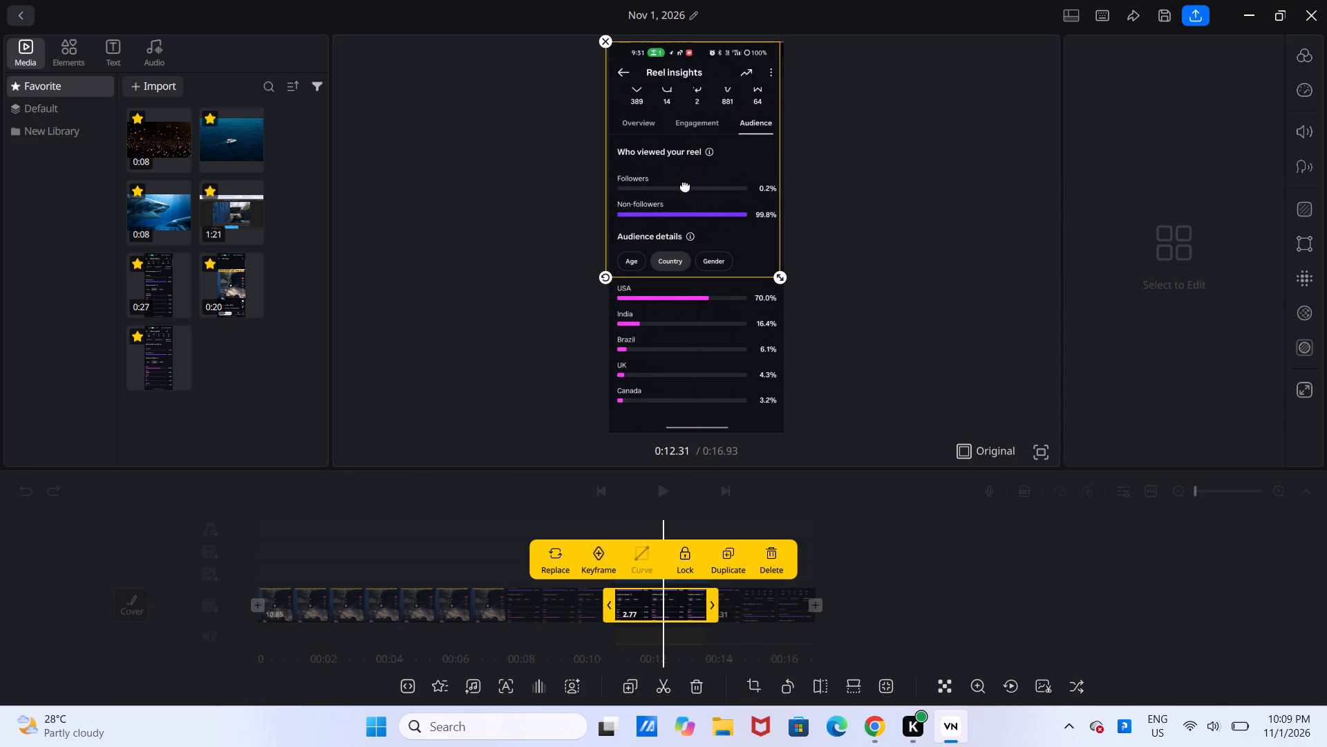
click(885, 213)
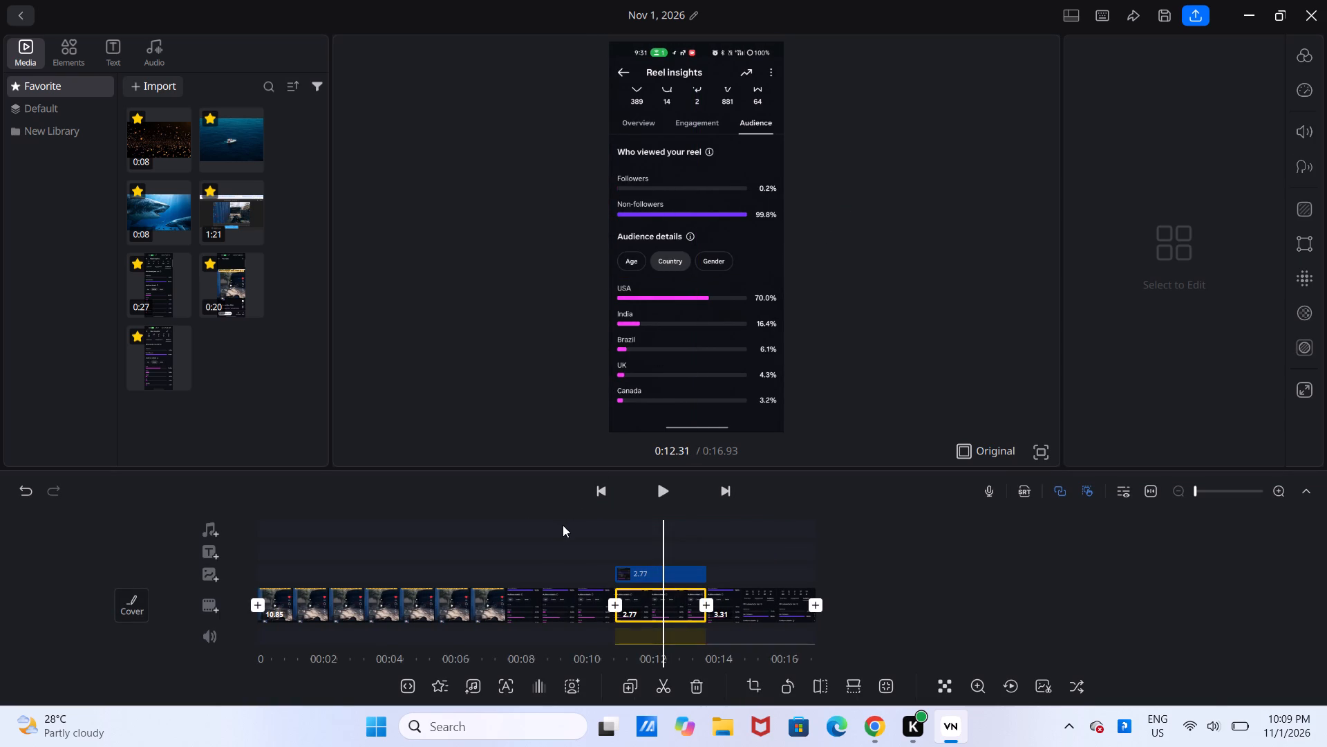
drag(563, 525, 590, 525)
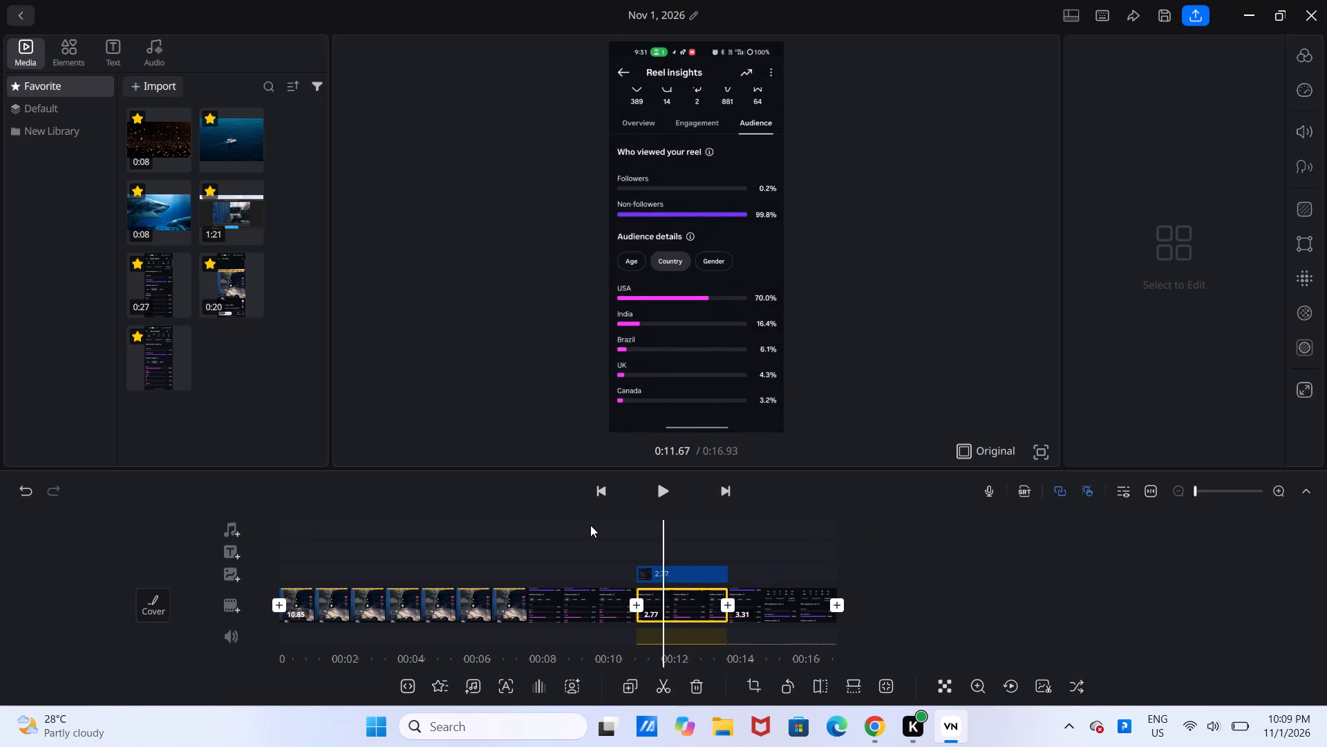
drag(590, 525, 552, 522)
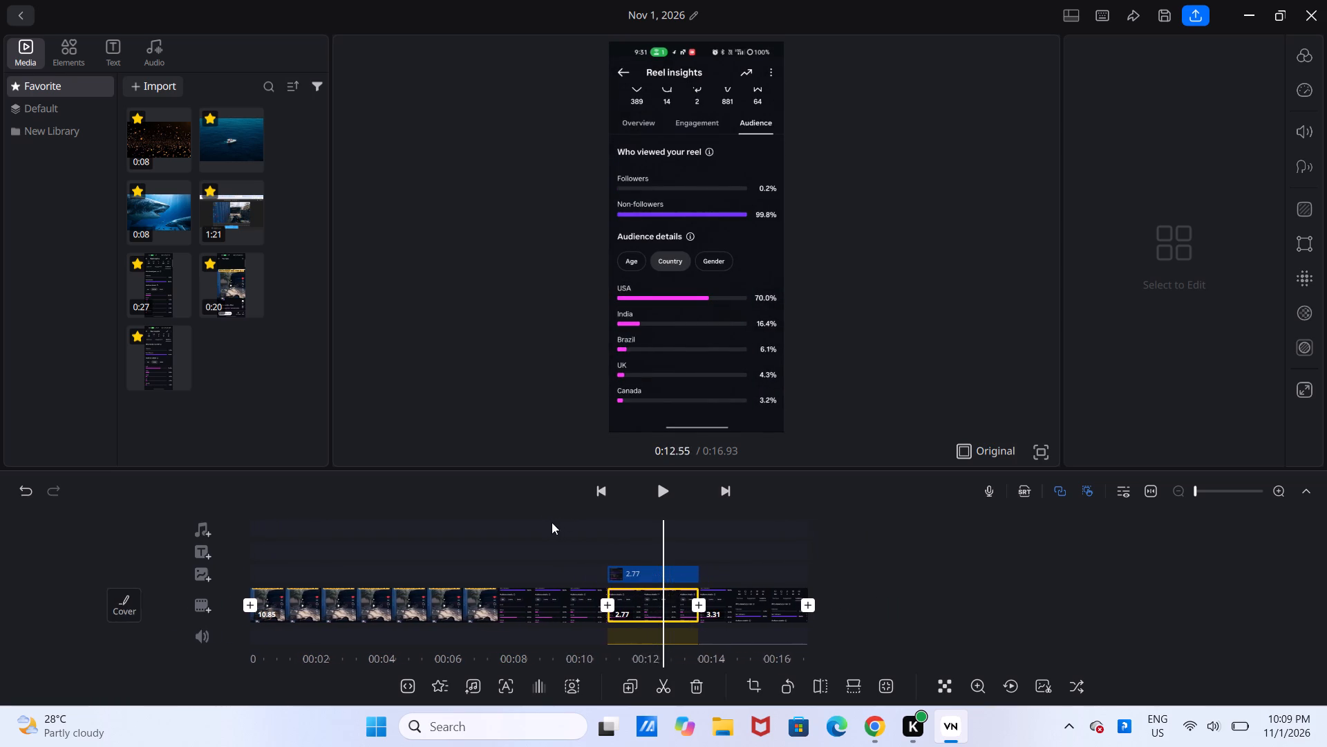
drag(552, 522, 580, 526)
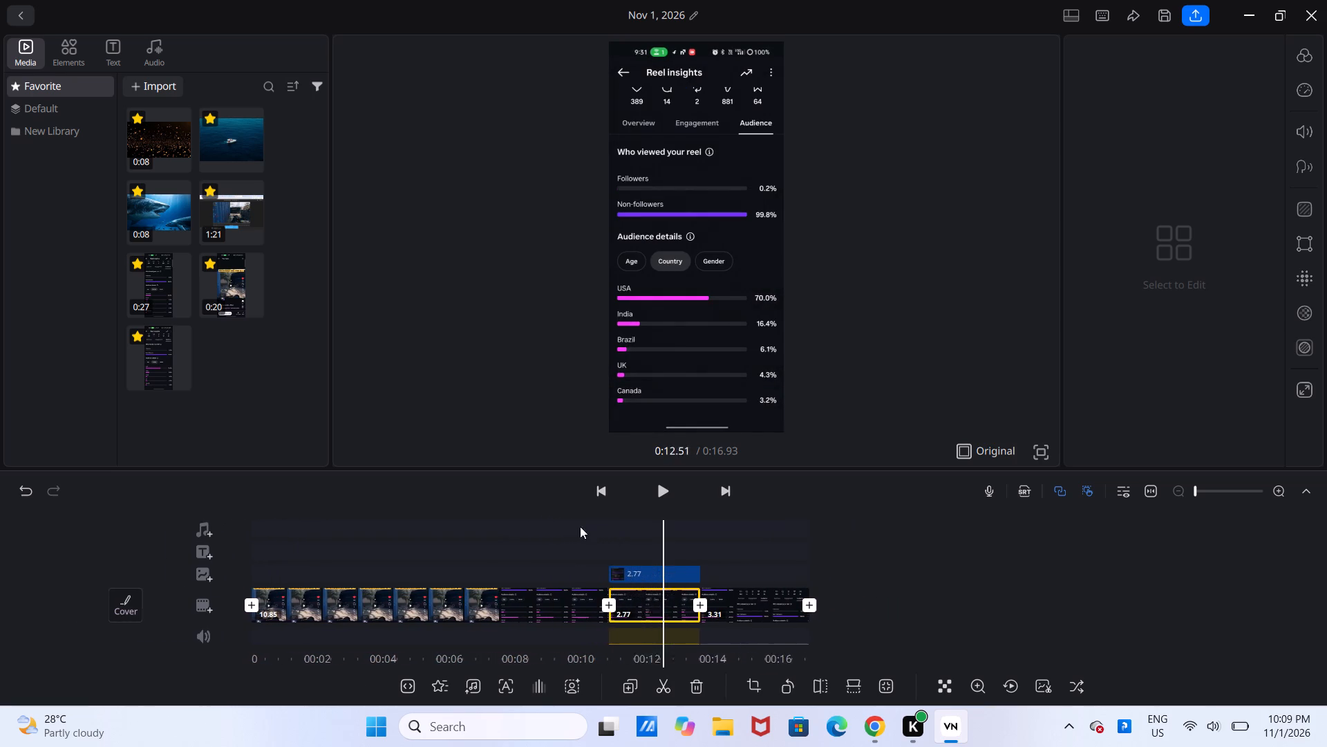
Play the video in full-screen preview from about 0:00.53 to review the edit through the Country section.
drag(580, 526, 757, 541)
click(1038, 442)
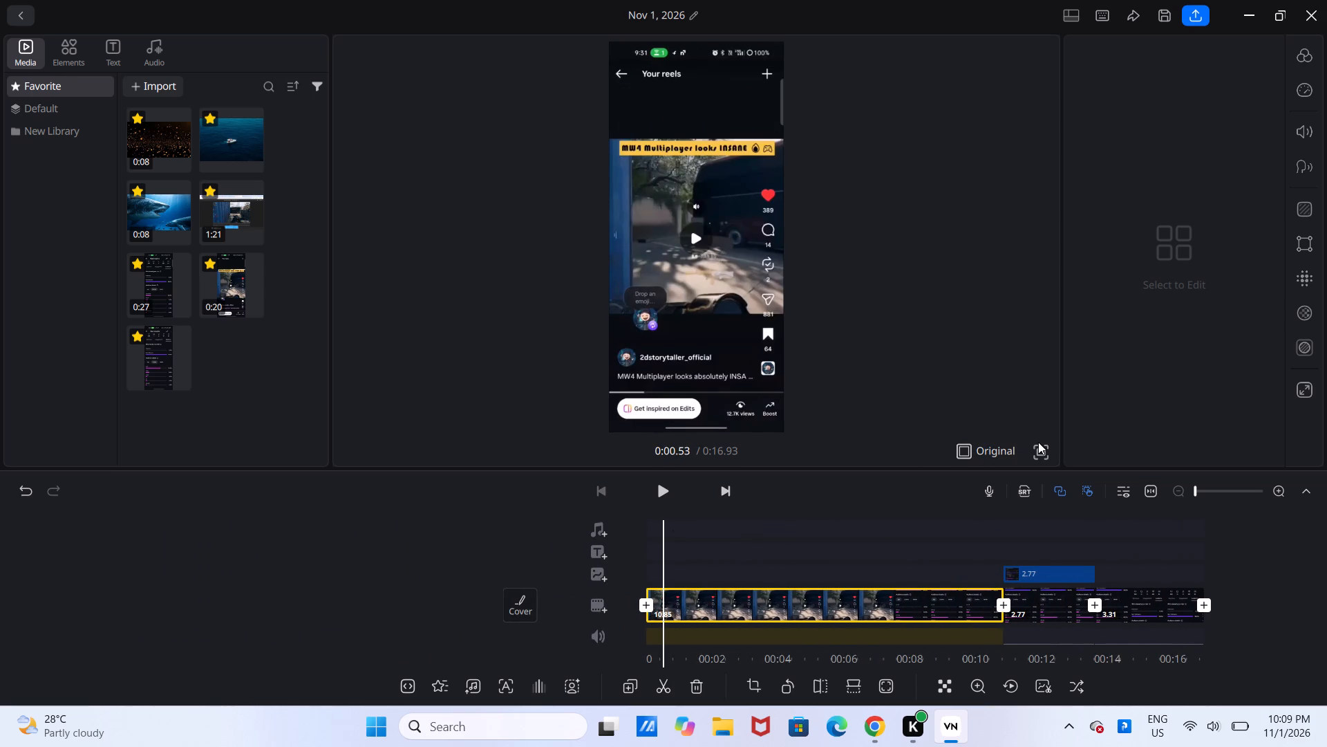
click(1039, 457)
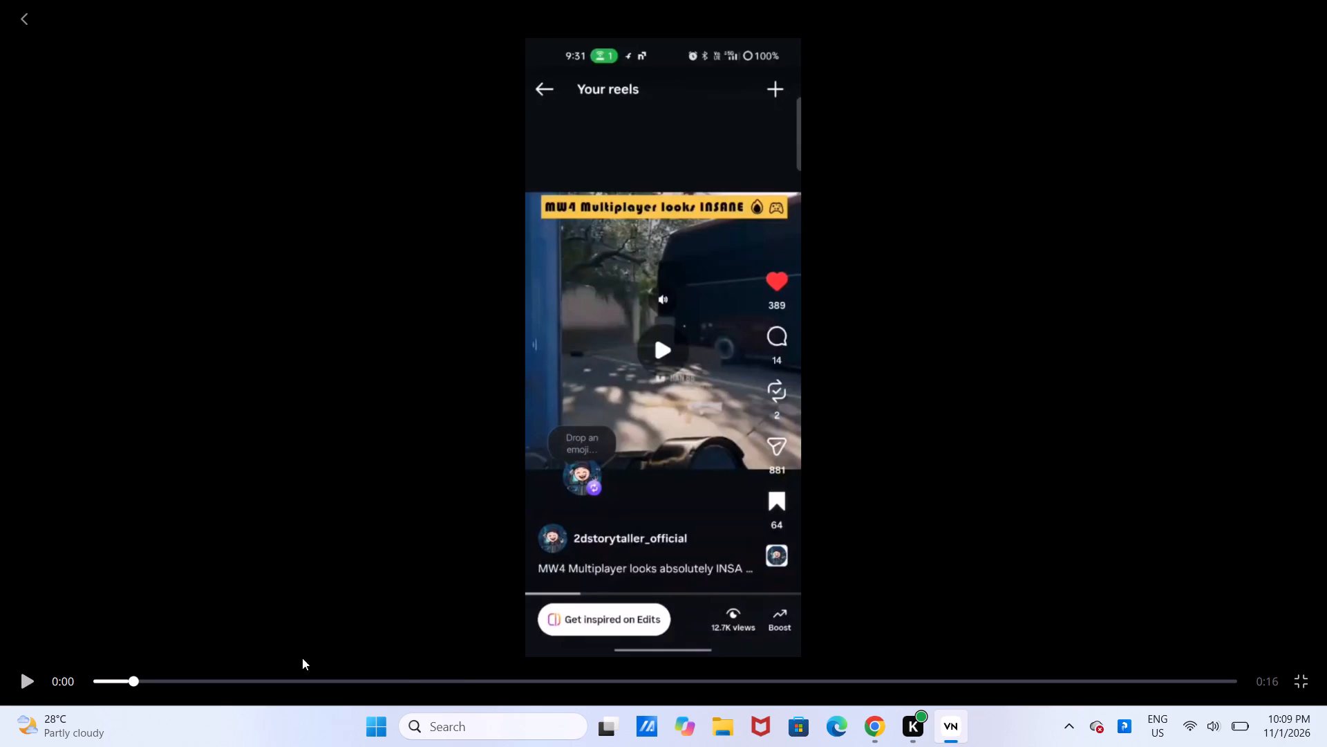
click(36, 675)
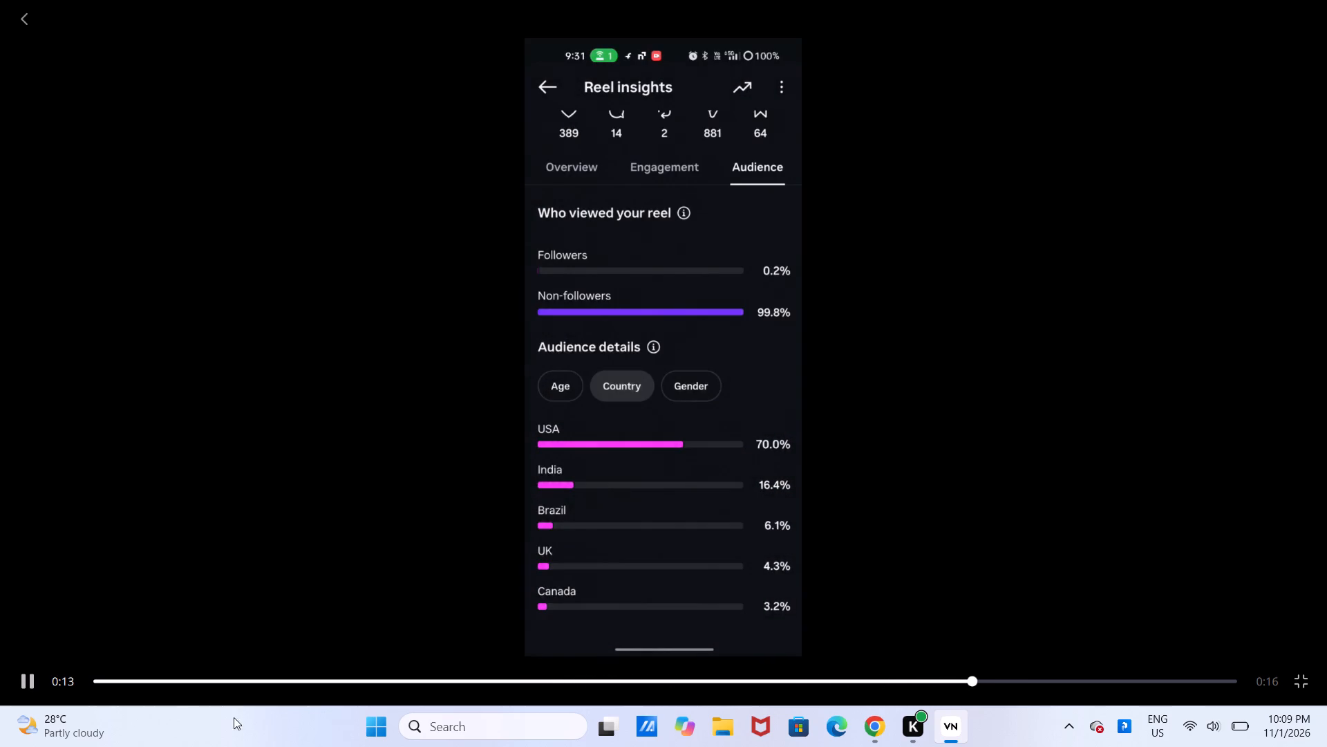
Replay the Age-to-Country transition several times in full screen, watch through the Gender section, and return to the editor.
click(820, 683)
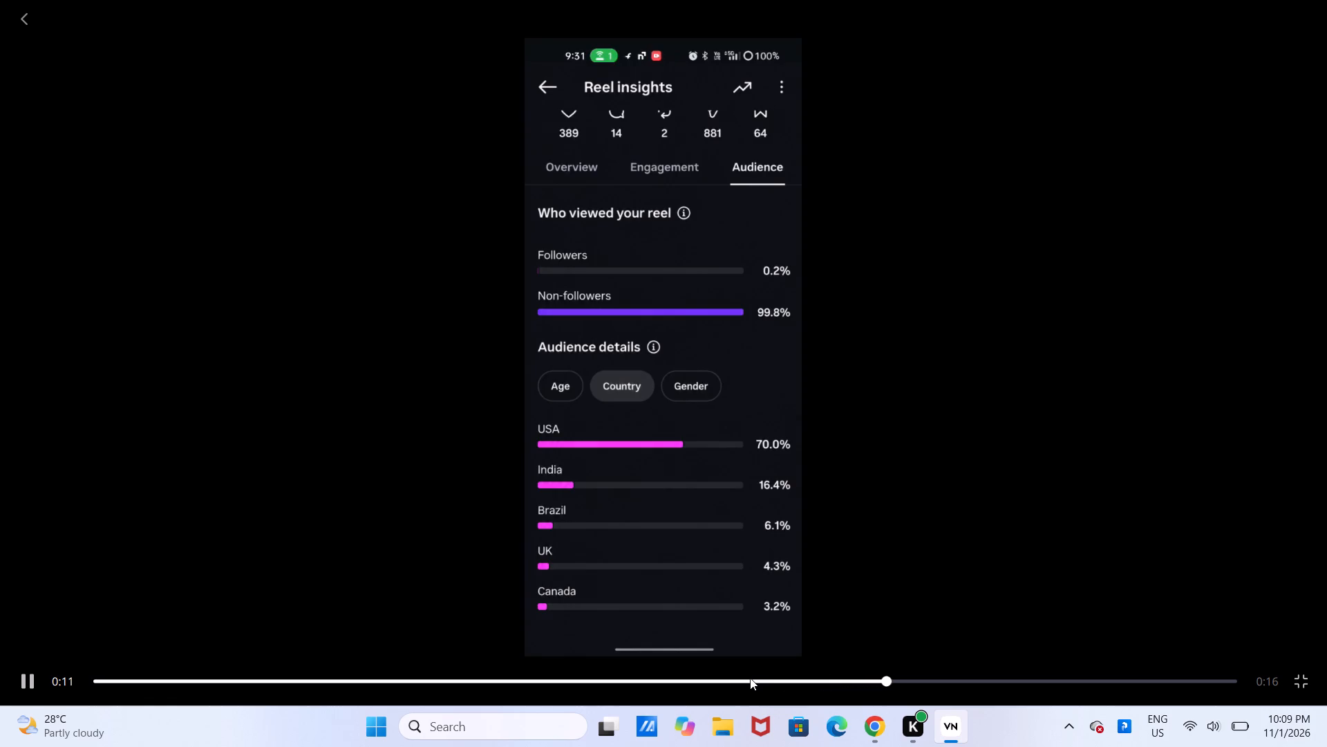
click(750, 678)
click(695, 678)
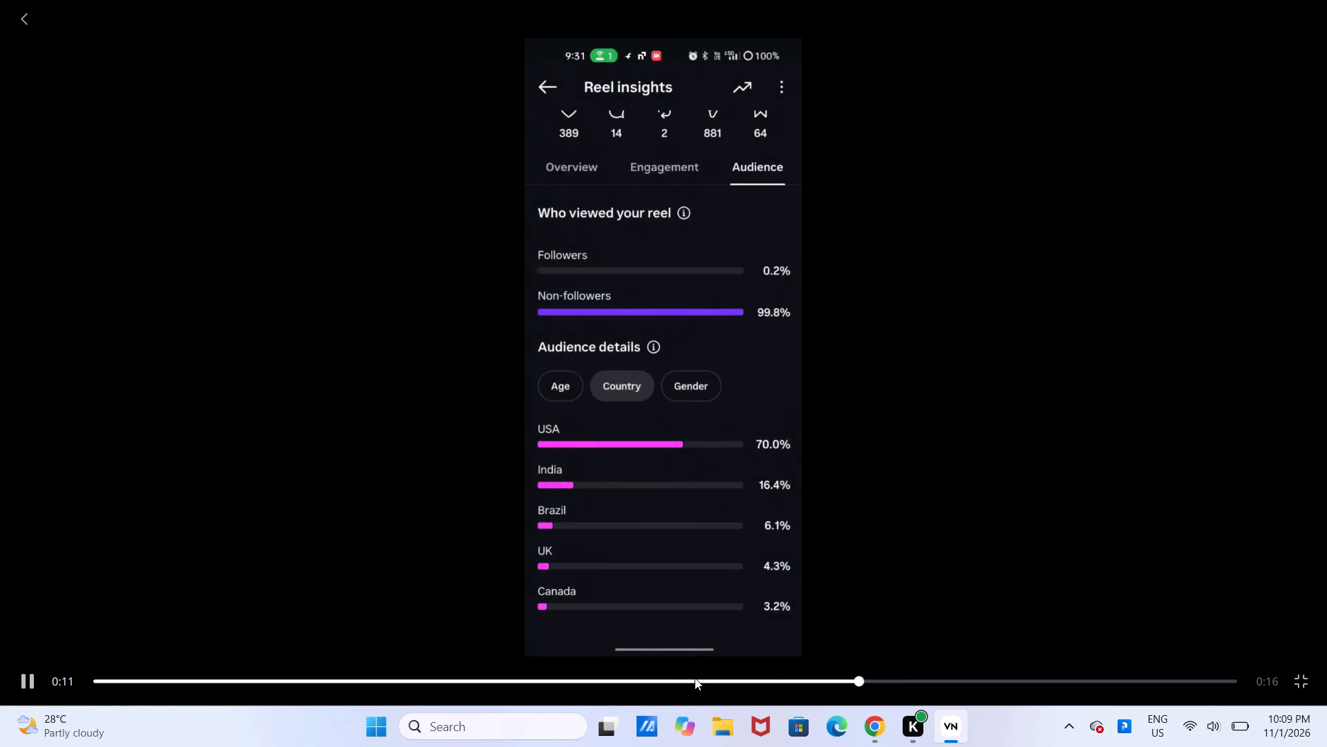
click(695, 678)
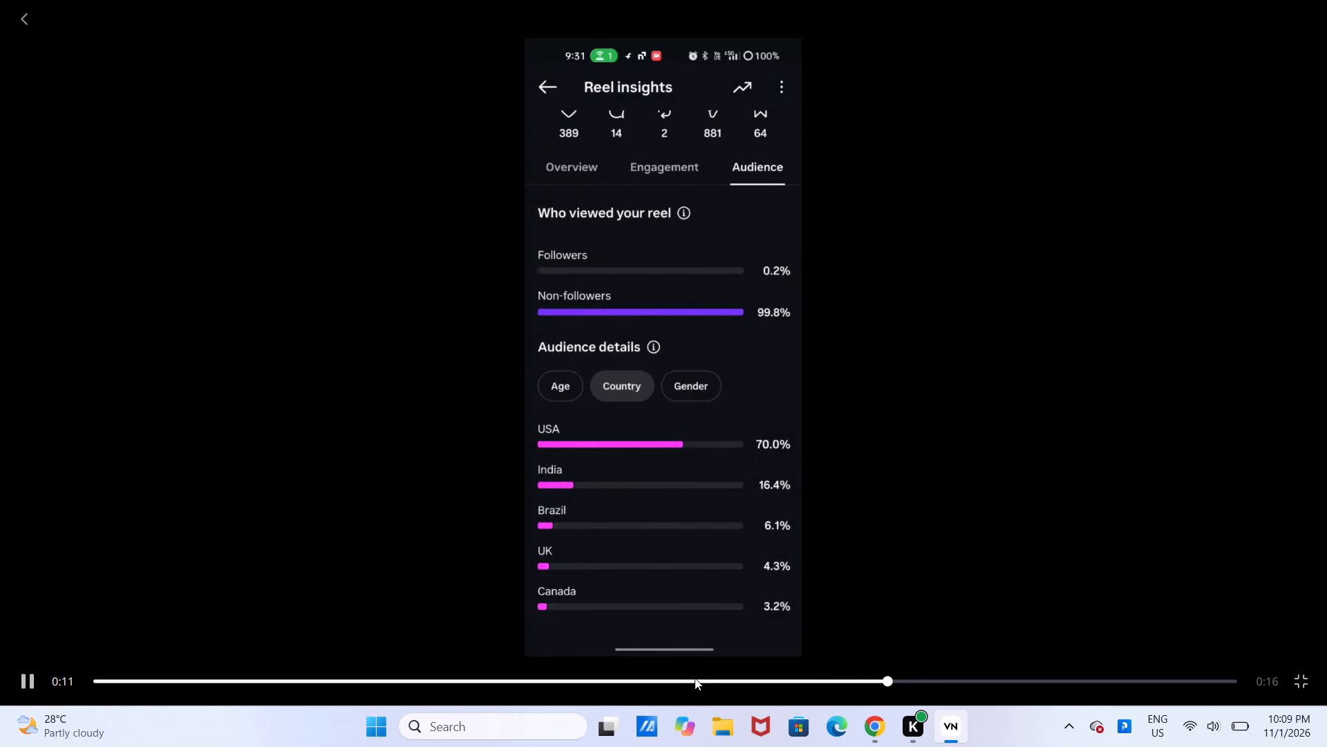
click(695, 678)
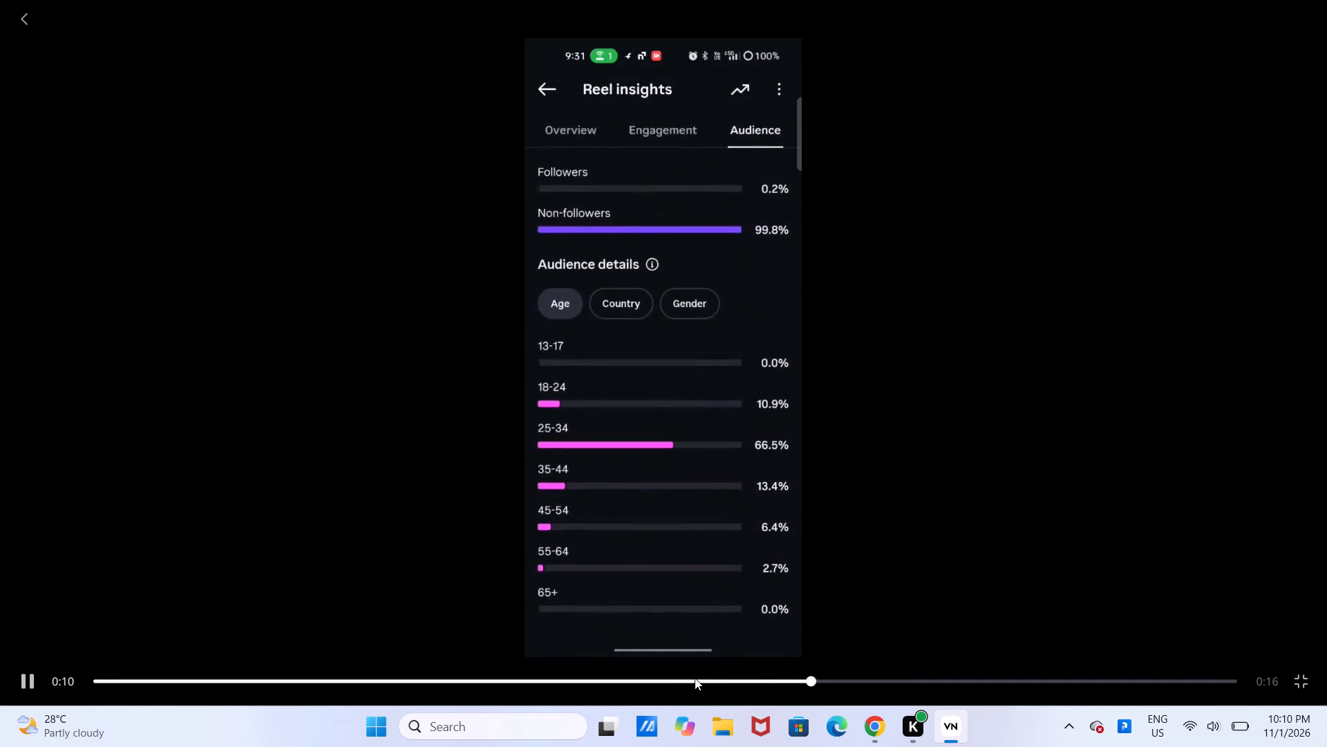
click(695, 678)
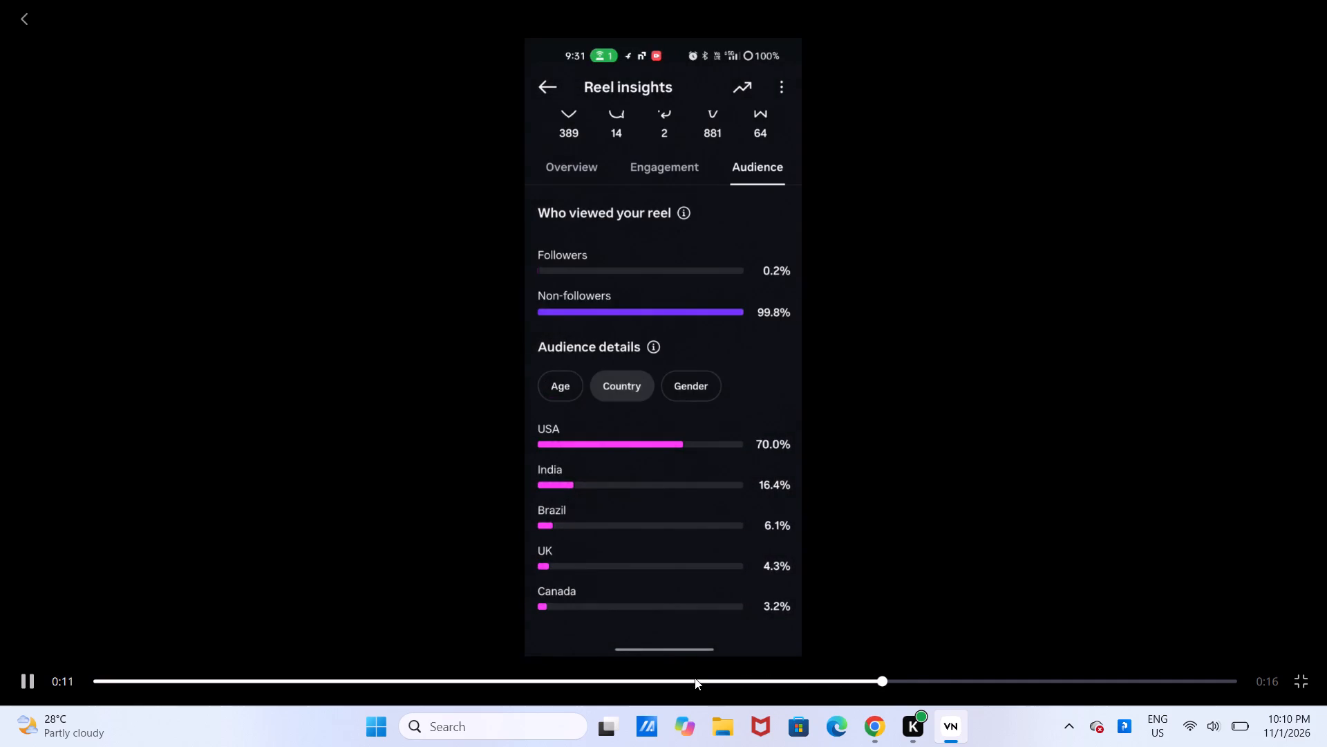
click(695, 678)
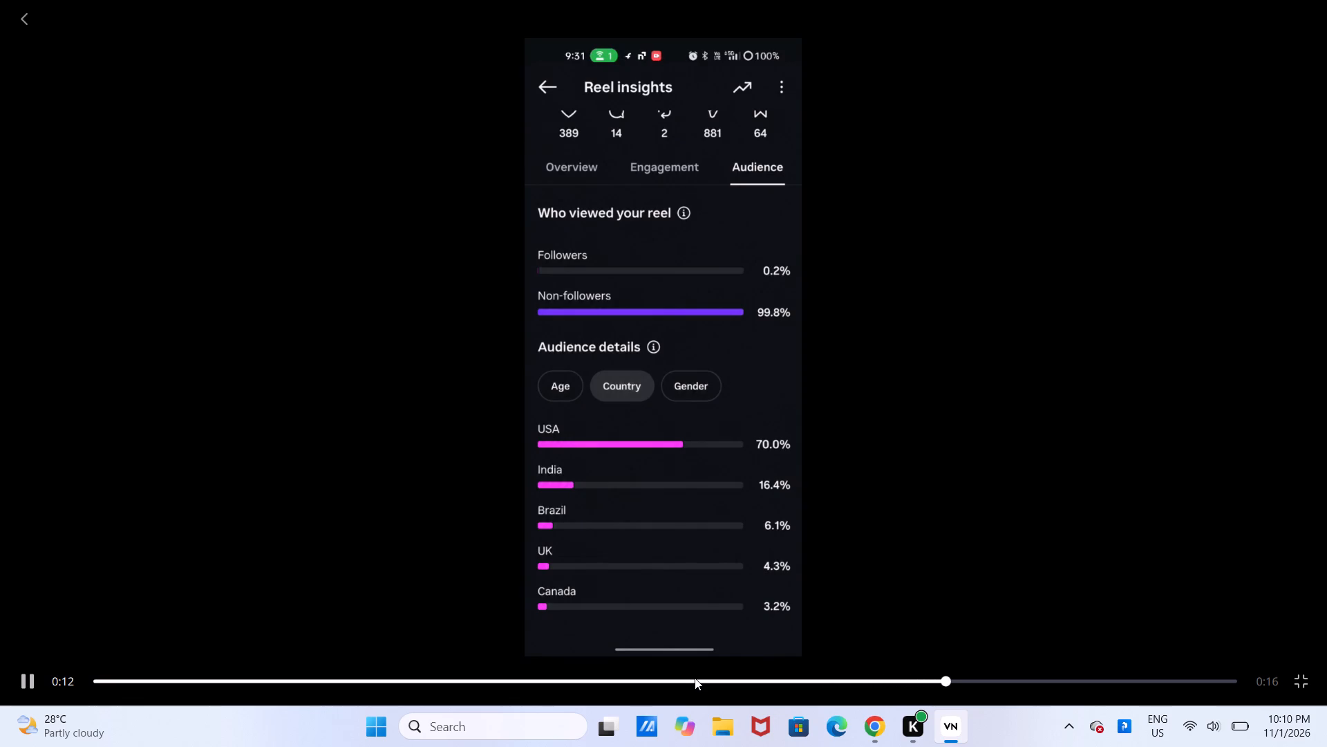
click(695, 678)
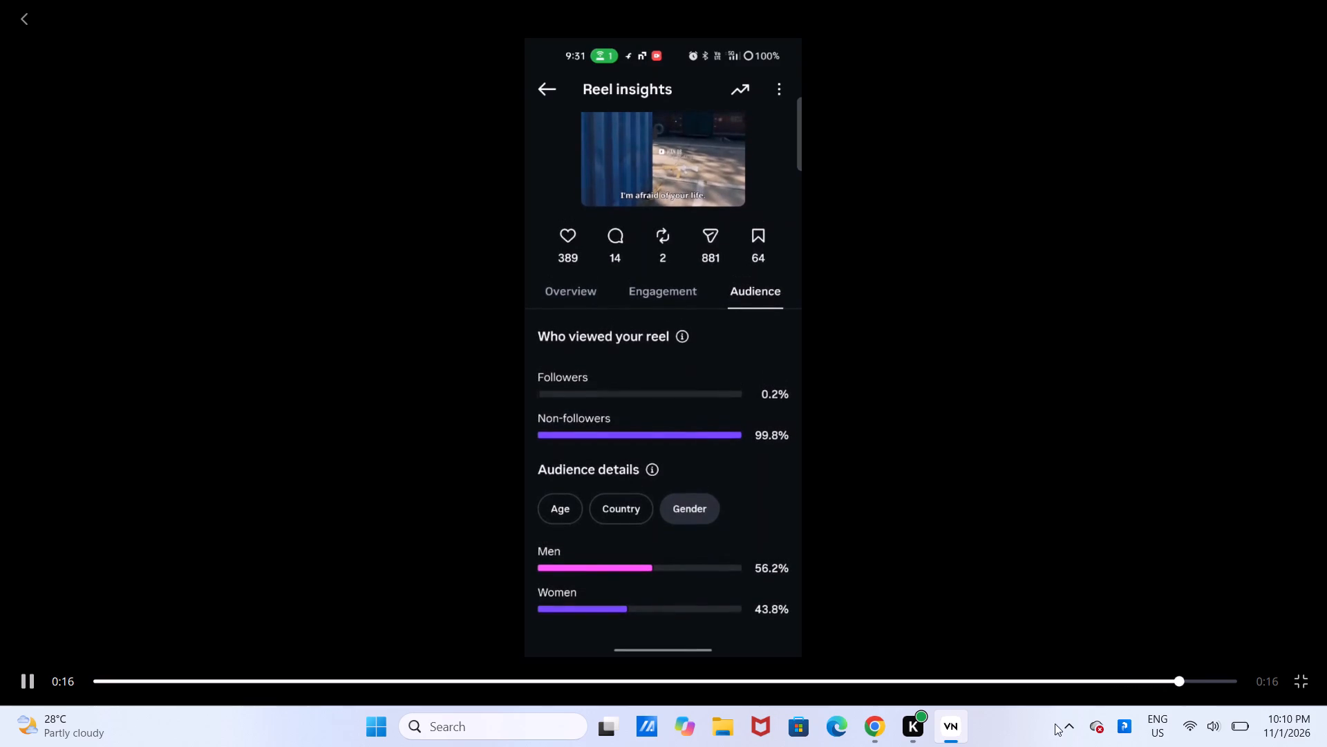
click(1306, 694)
click(1301, 683)
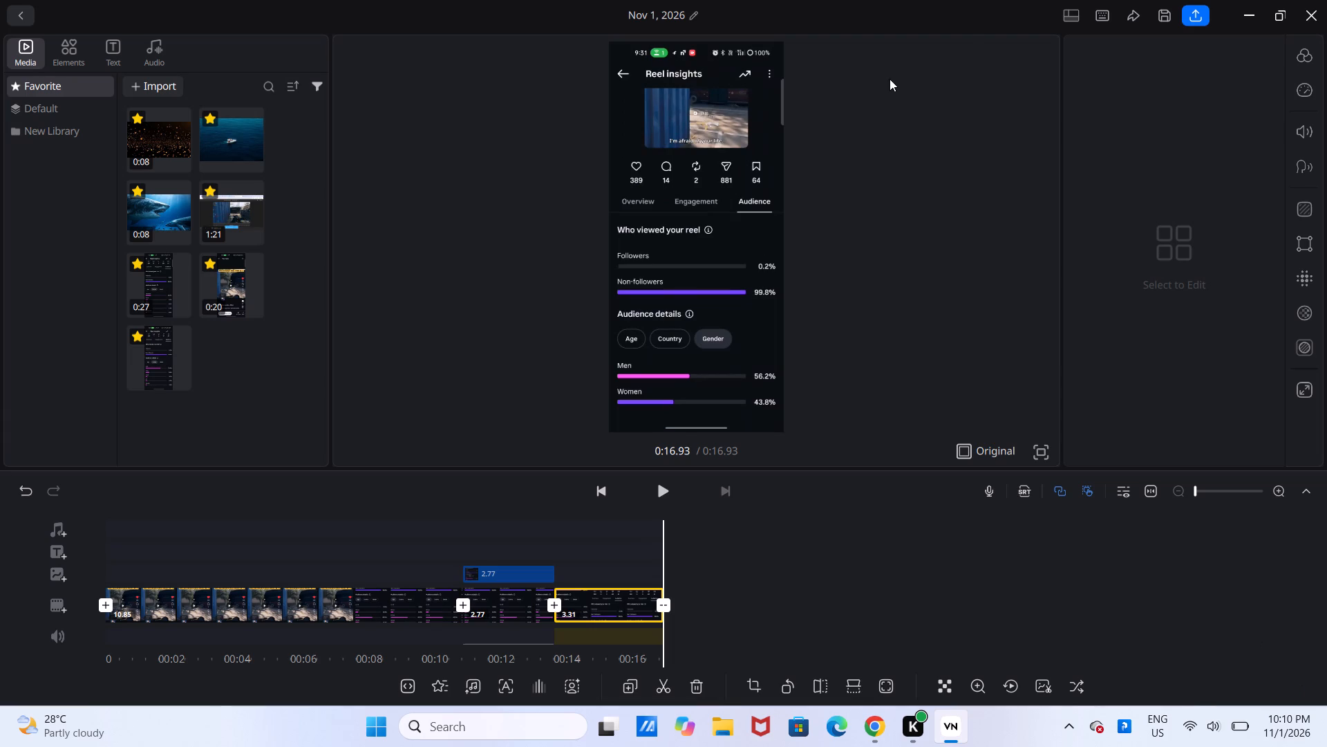
Open the video's export settings, toggle Export Audio Only, and try switching Export Quality to Manual.
click(1203, 10)
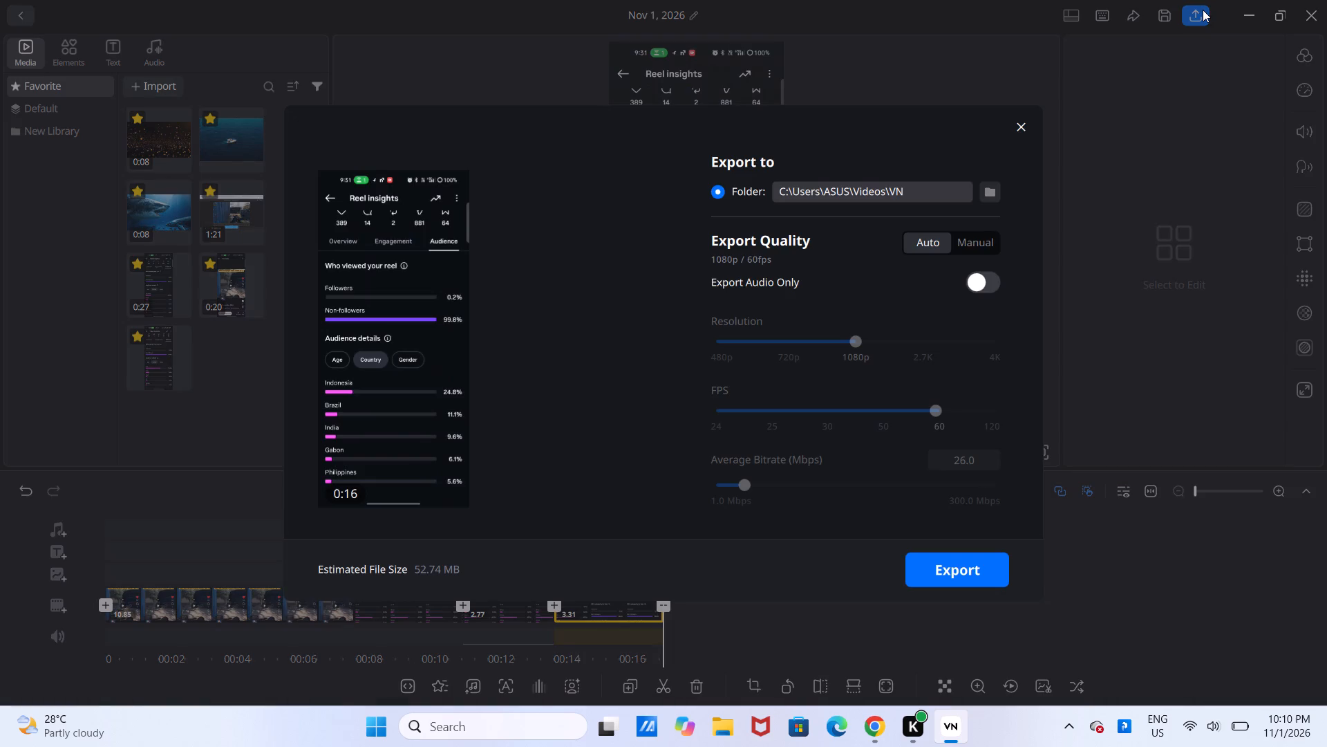
click(979, 283)
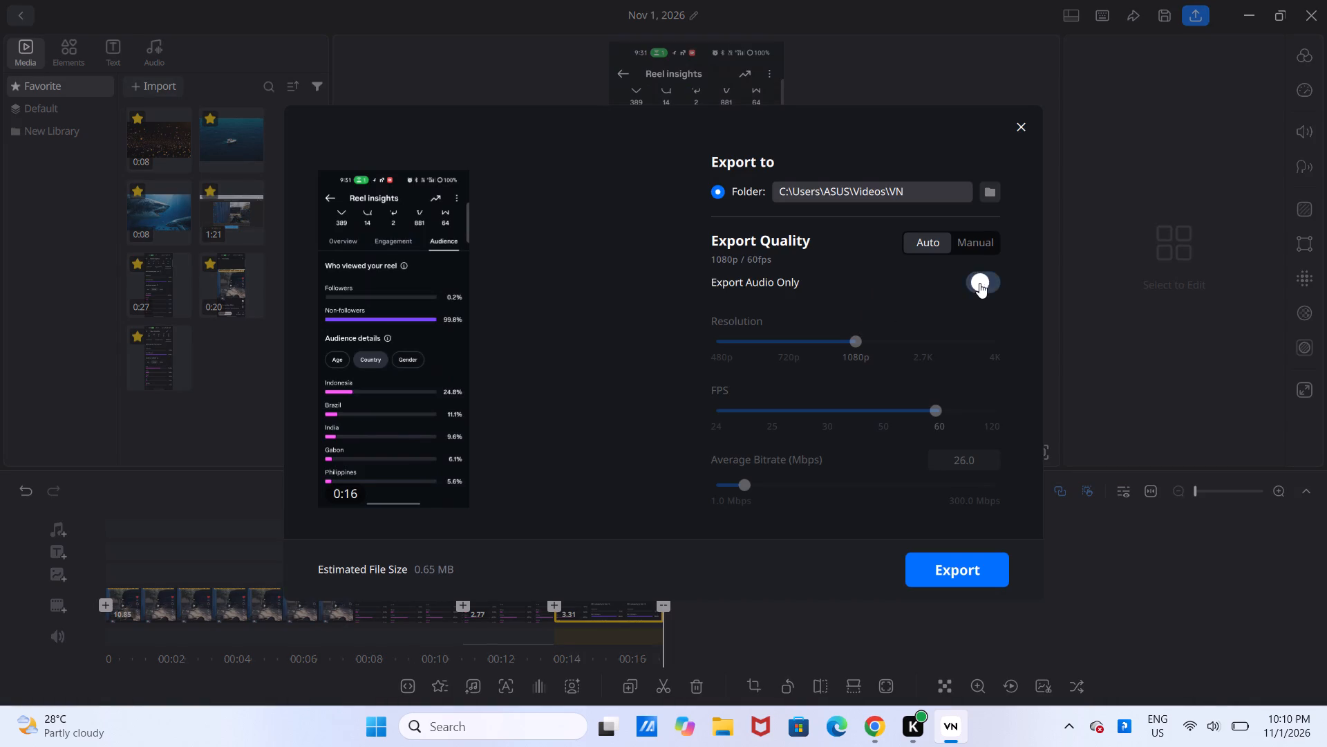
double_click(979, 283)
click(972, 245)
Turn off Export Audio Only and set the manual export frame rate to 30 fps, with the resolution at 1080p.
click(977, 282)
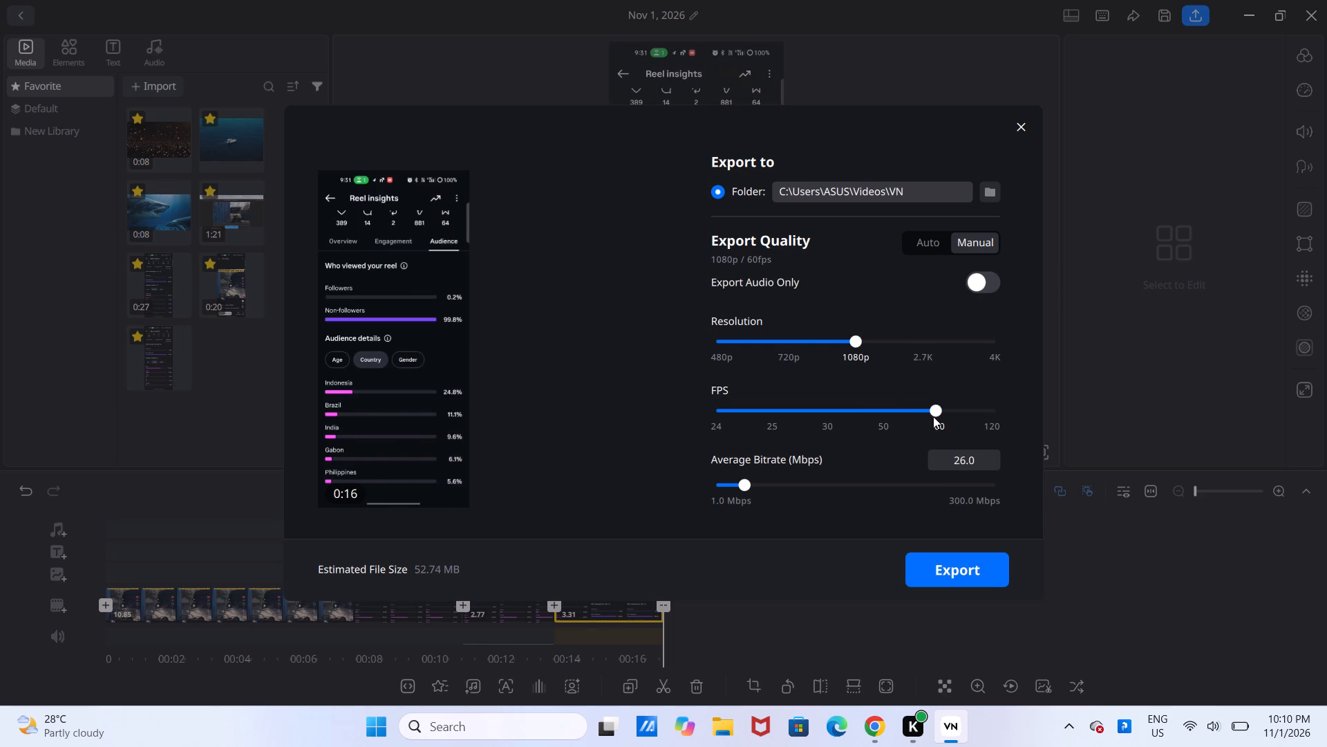
drag(932, 411, 852, 421)
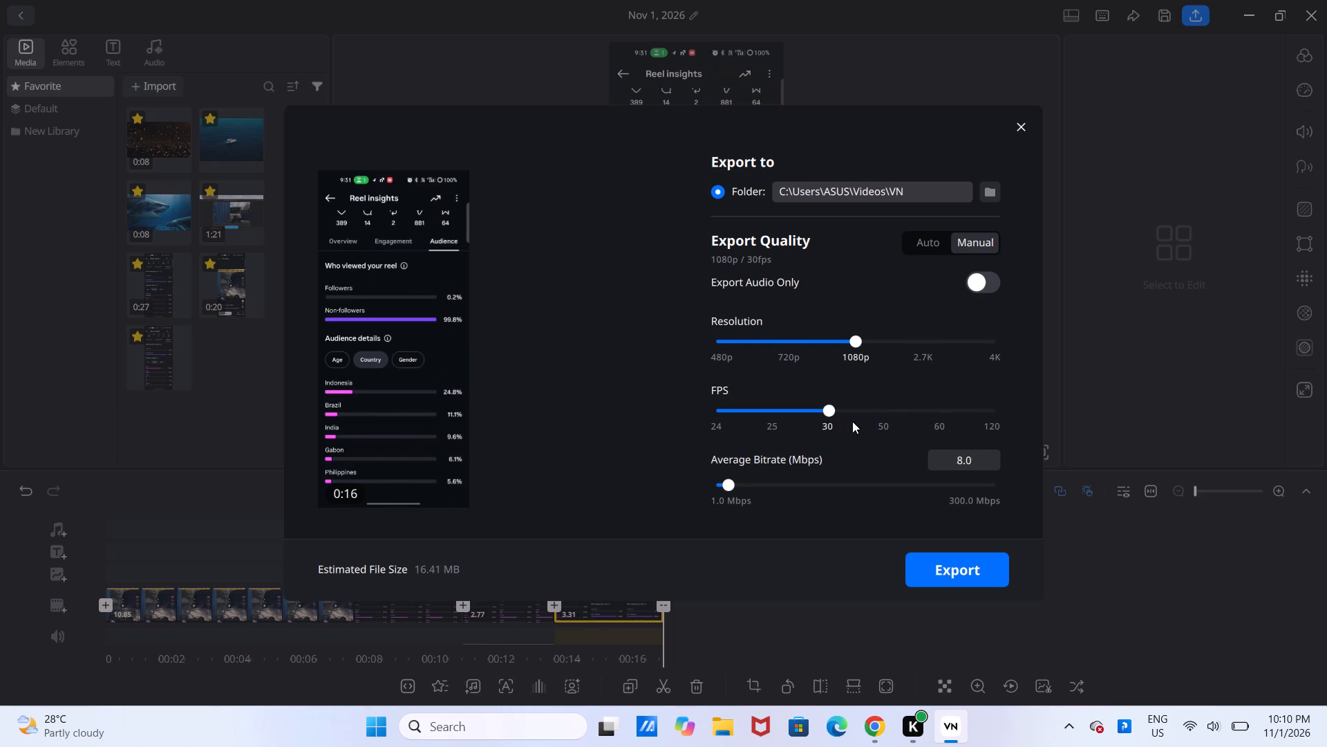
drag(852, 421, 845, 431)
Export the video to the VN videos folder and close the export window once the export is done.
click(945, 569)
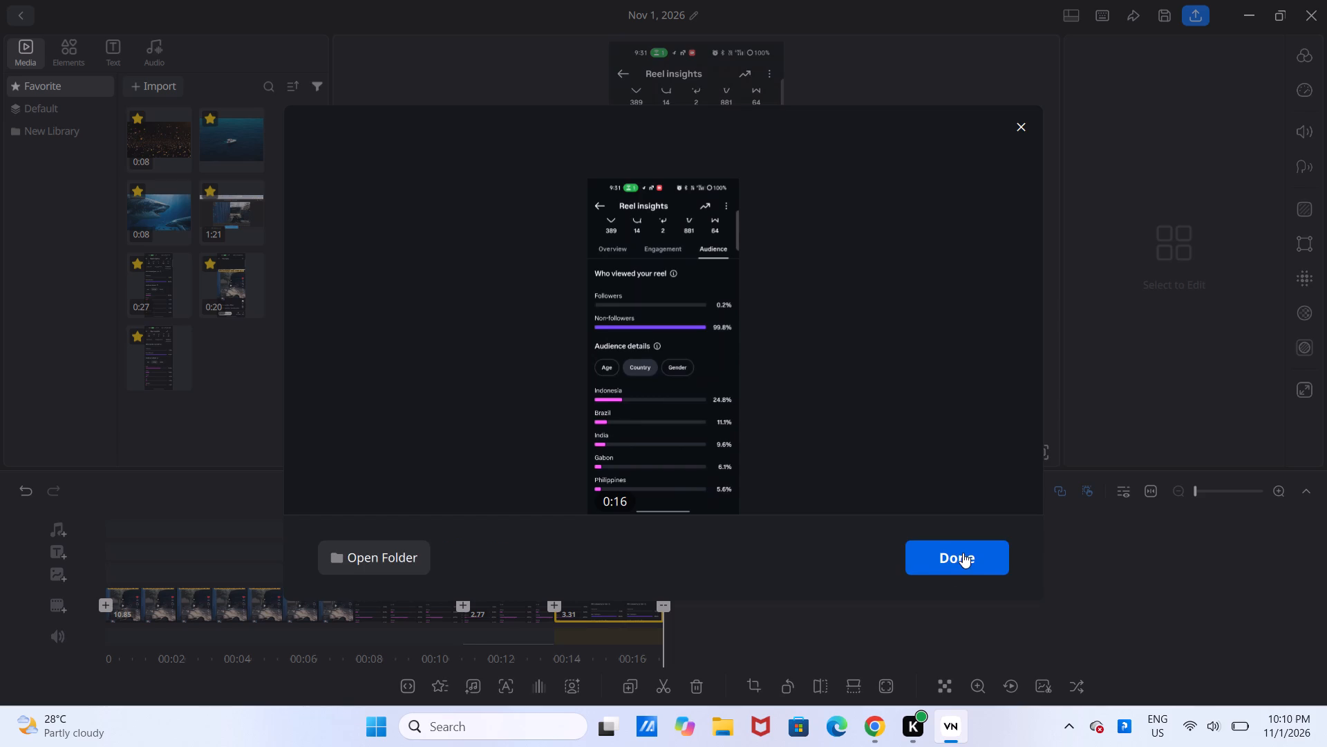
click(963, 551)
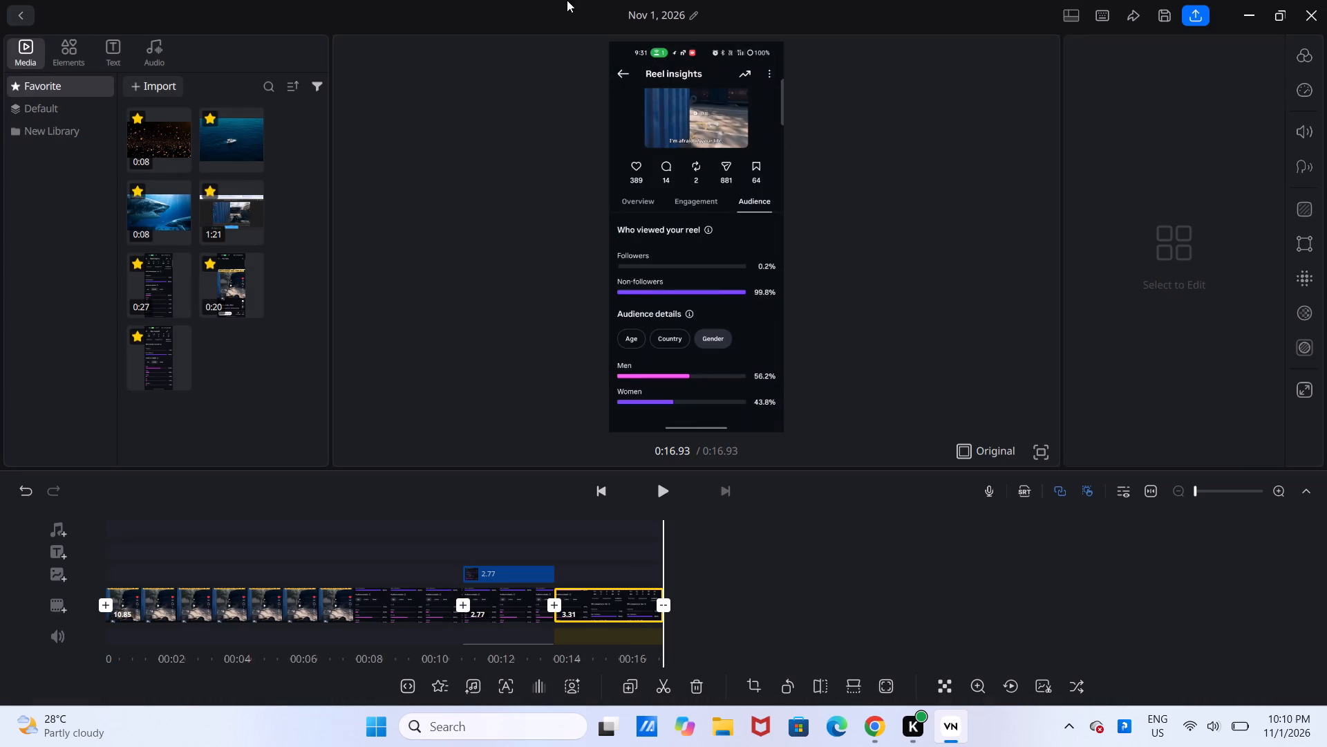